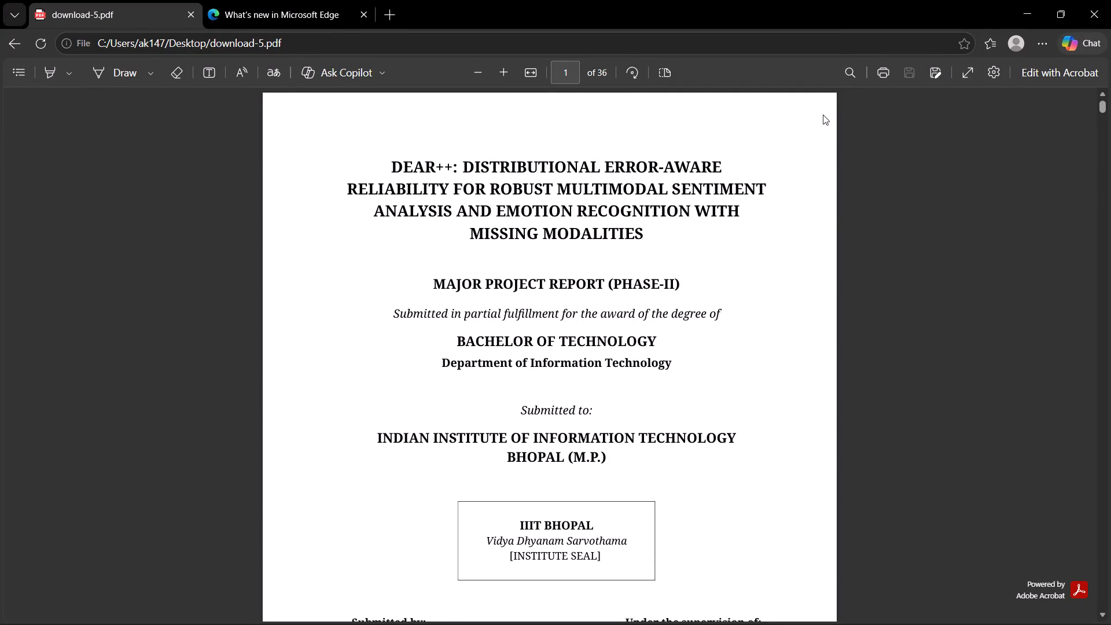
Look through the opening pages of the DEAR++ major project report, from the title page to the Declaration.
scroll(578, 425, "down", 4)
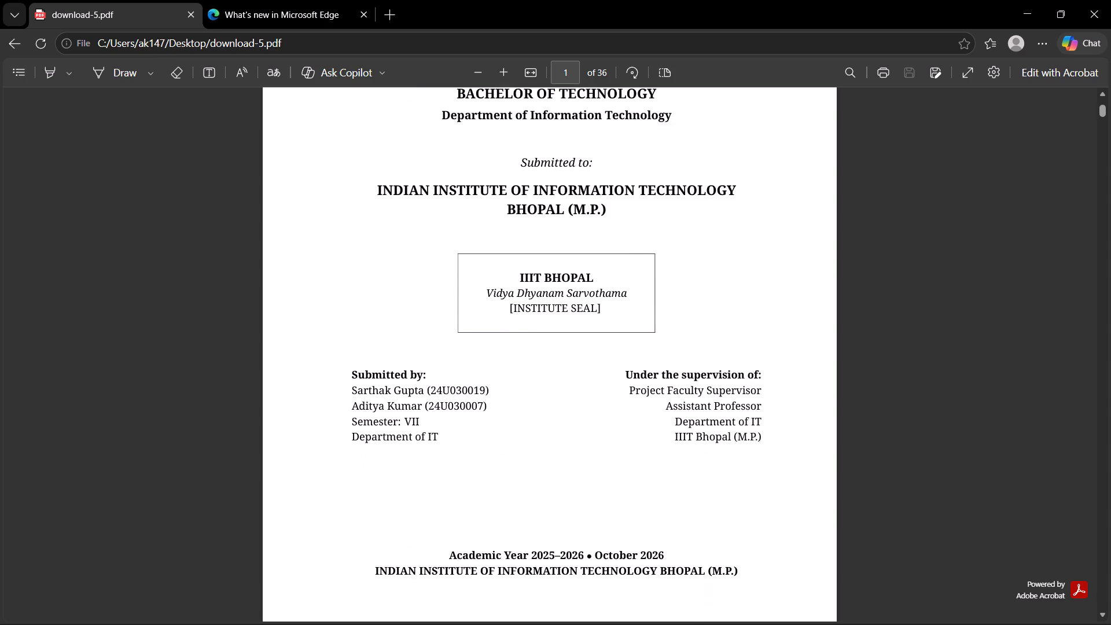
scroll(578, 425, "down", 9)
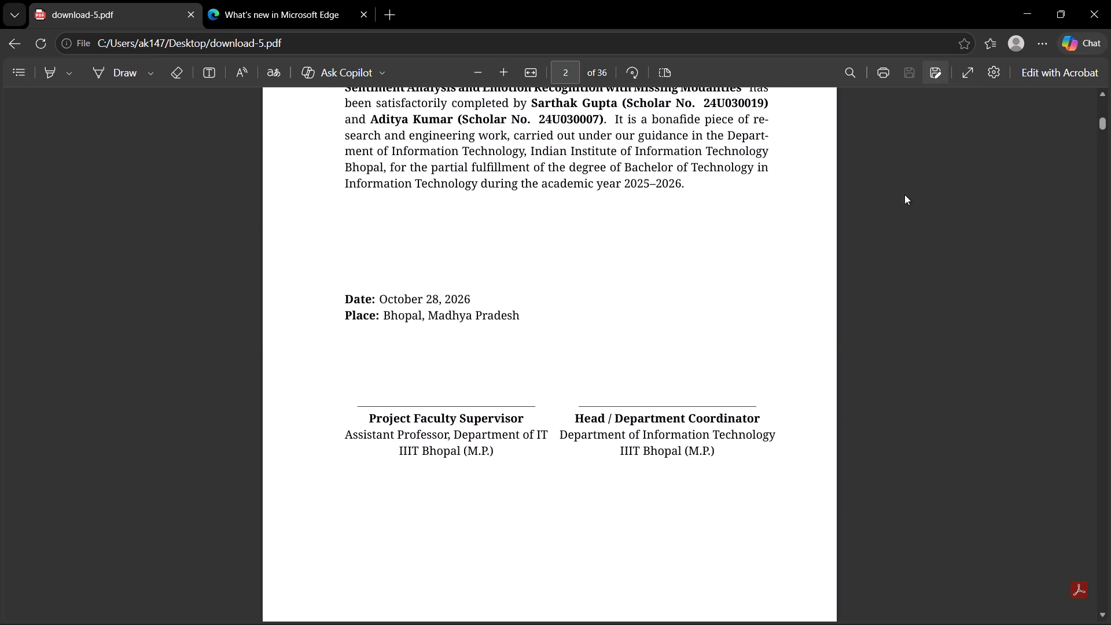
scroll(641, 289, "down", 4)
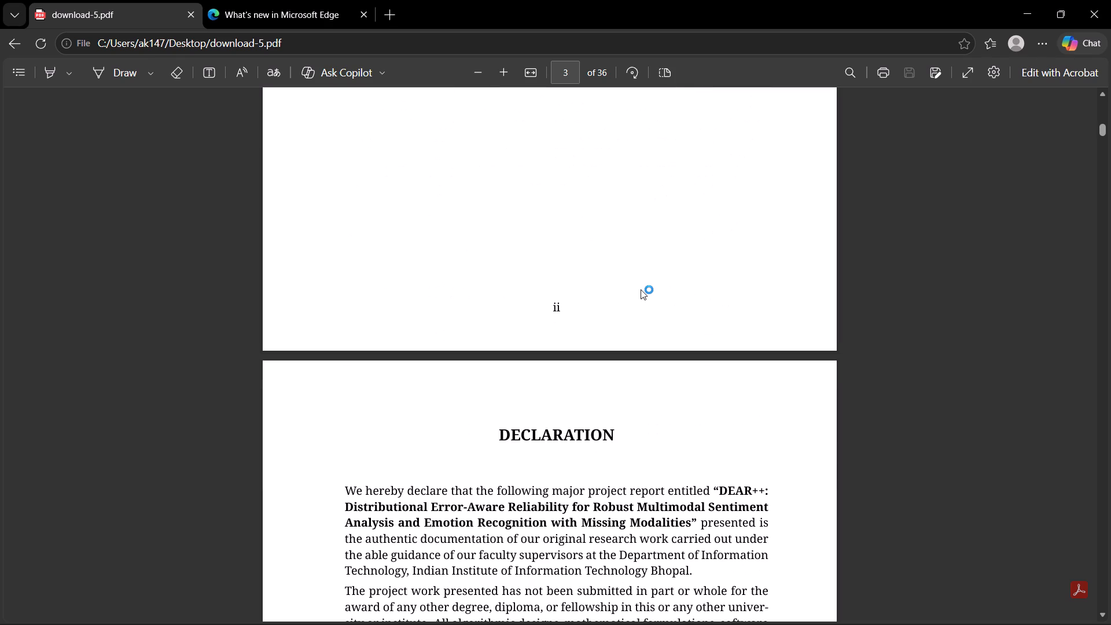
scroll(641, 289, "down", 1)
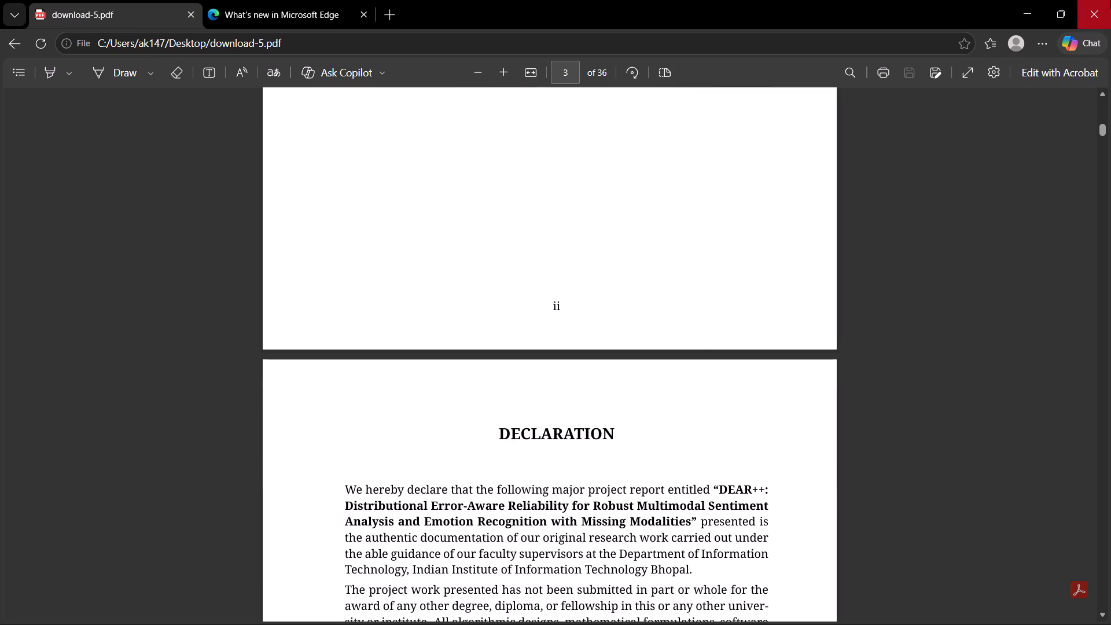
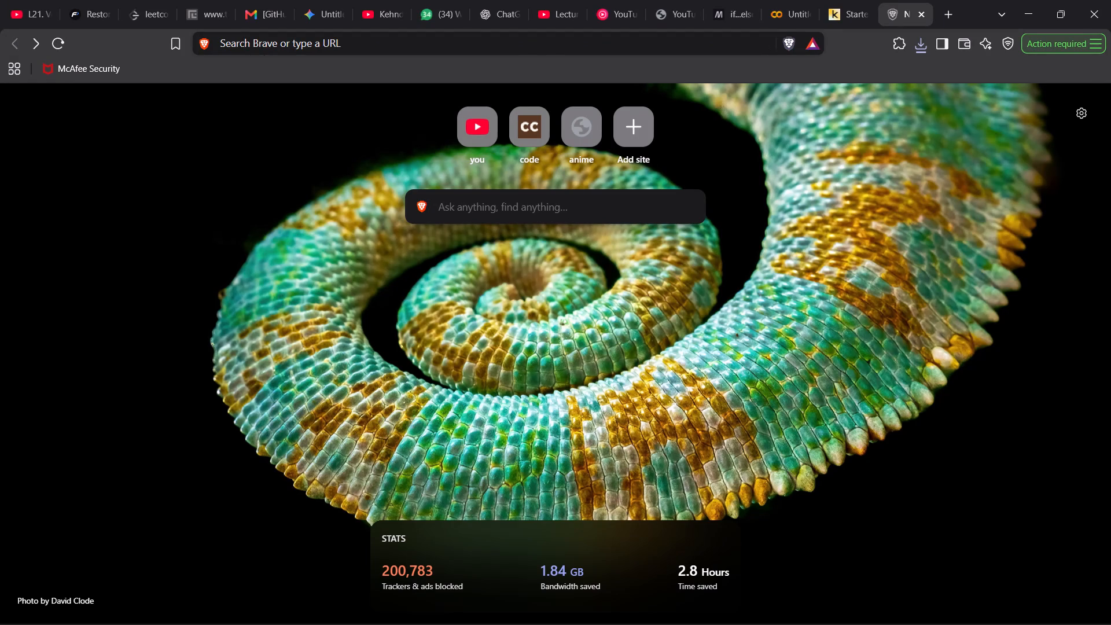
Search the web for "canva pdf" and open Canva's Free PDF Maker page from the results.
left_click(275, 47)
type("canva pdf")
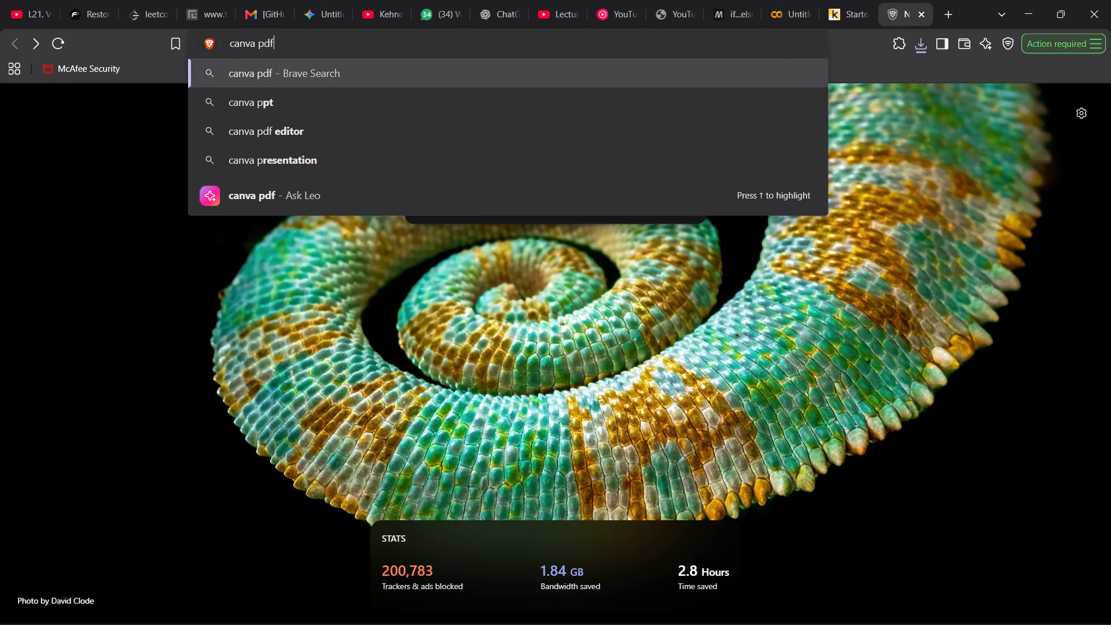
key("Return")
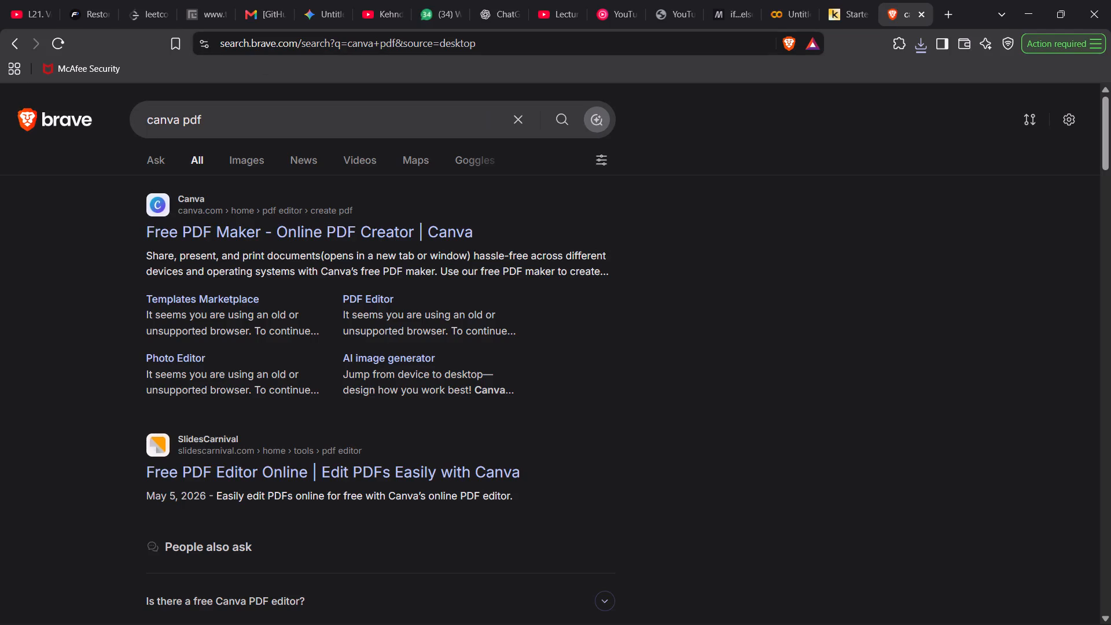
left_click(201, 225)
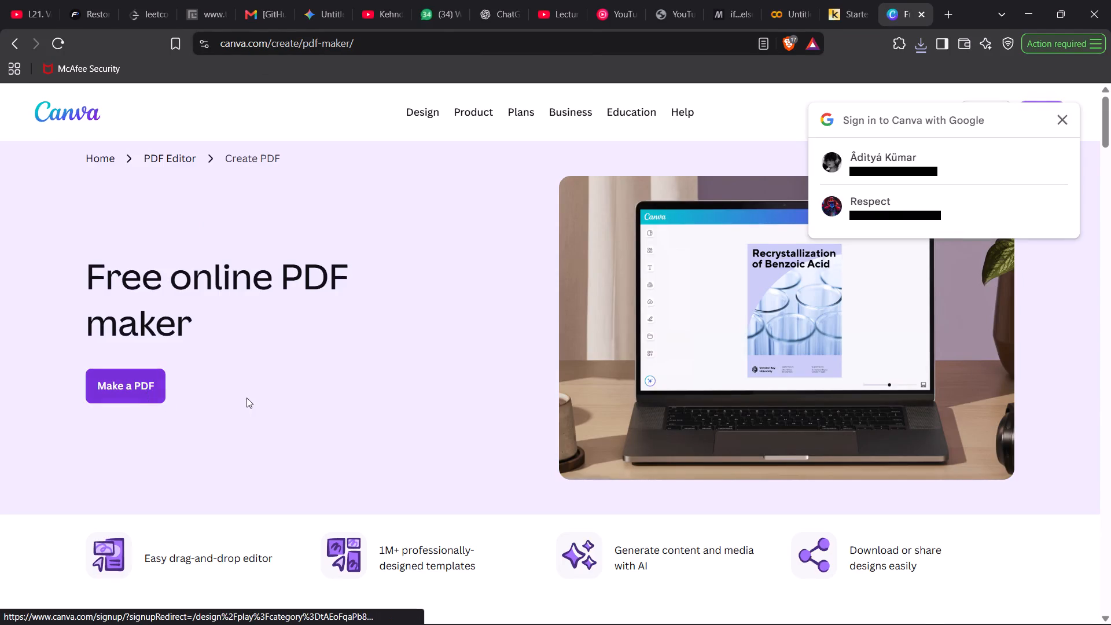
Look over the PDF maker page and start signing in to Canva with the first listed Google account.
scroll(257, 400, "down", 7)
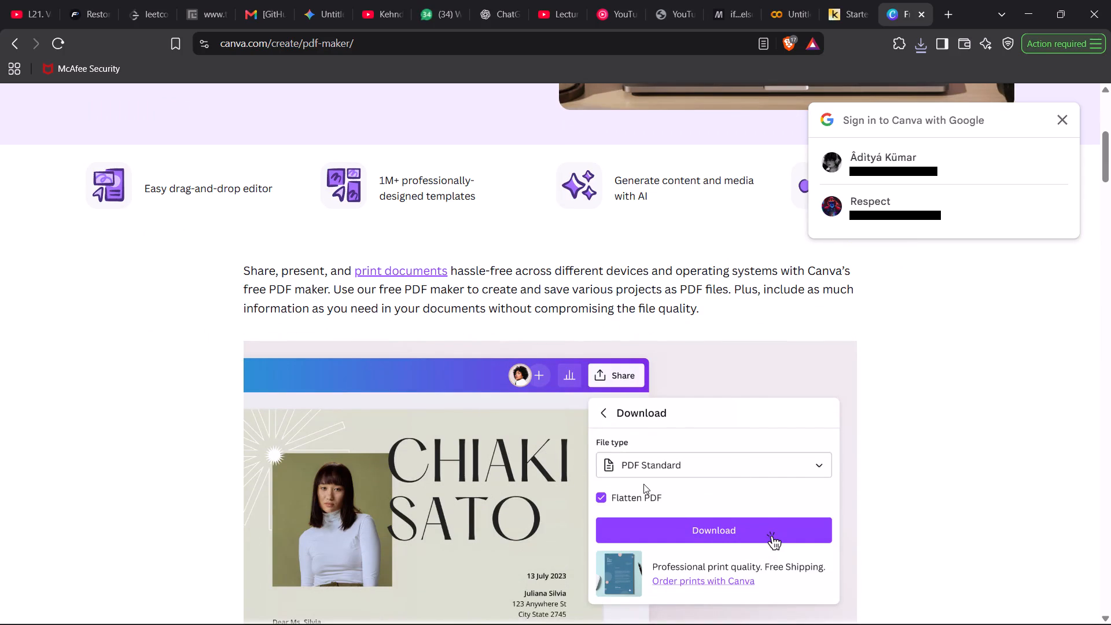
scroll(643, 484, "down", 8)
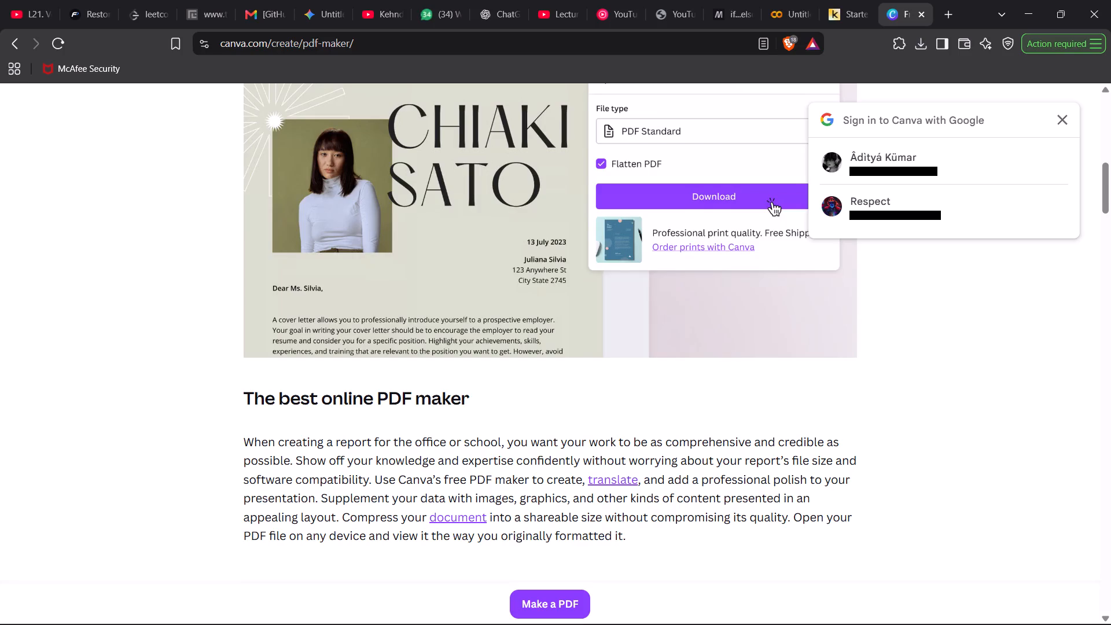
left_click(871, 152)
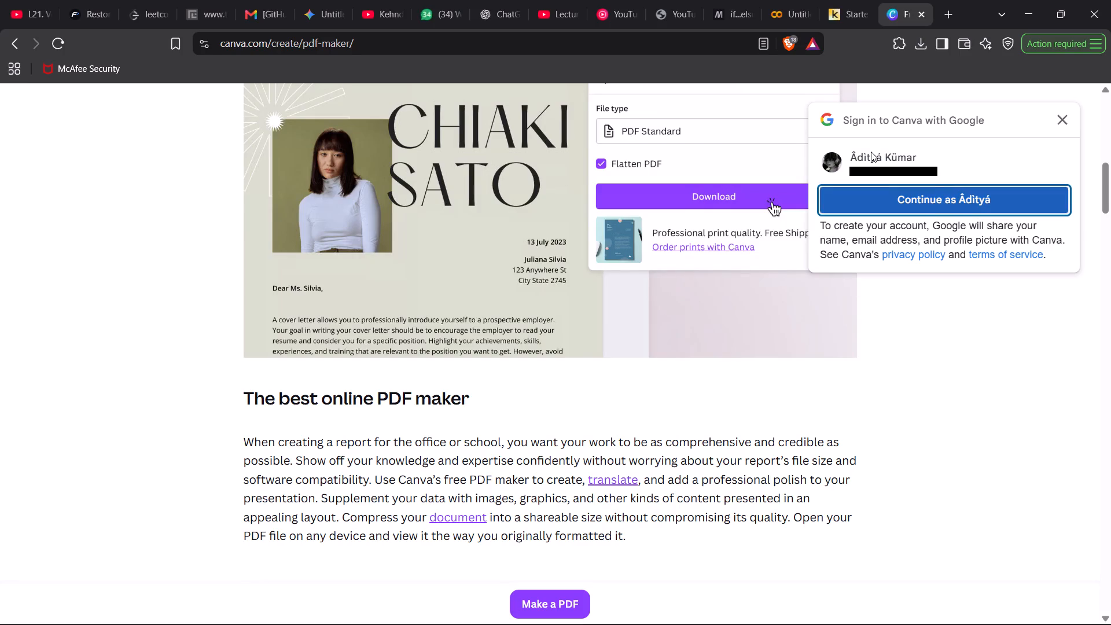
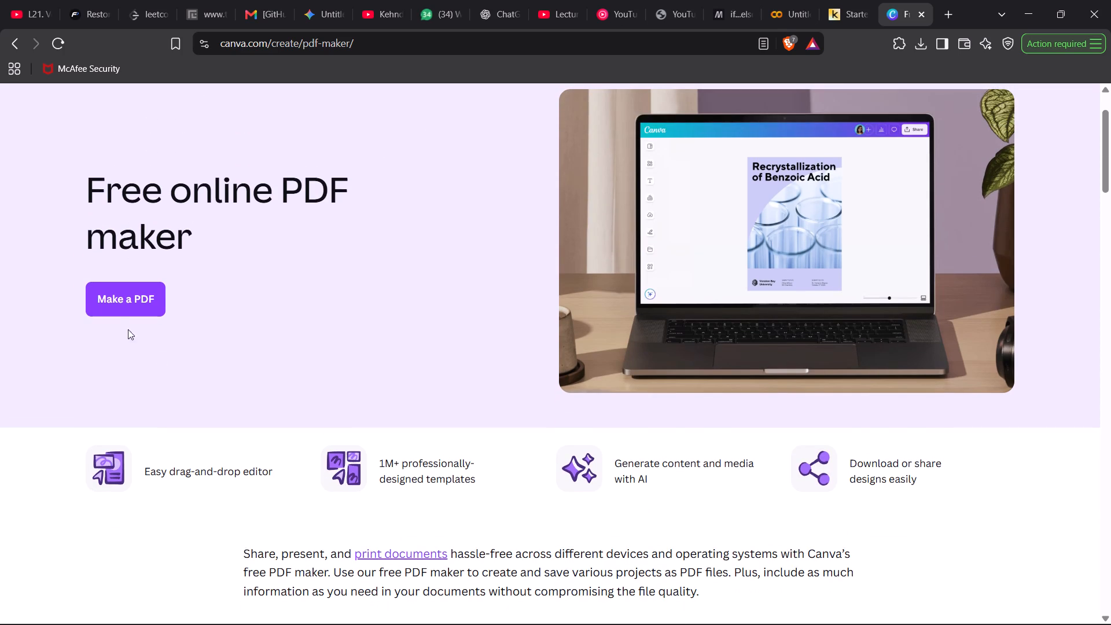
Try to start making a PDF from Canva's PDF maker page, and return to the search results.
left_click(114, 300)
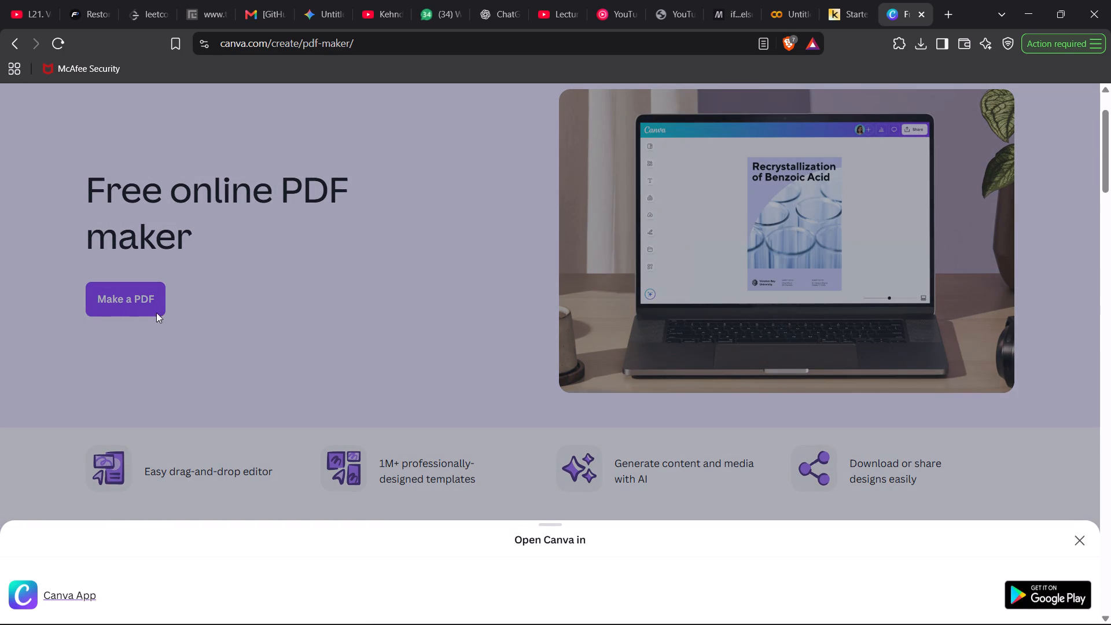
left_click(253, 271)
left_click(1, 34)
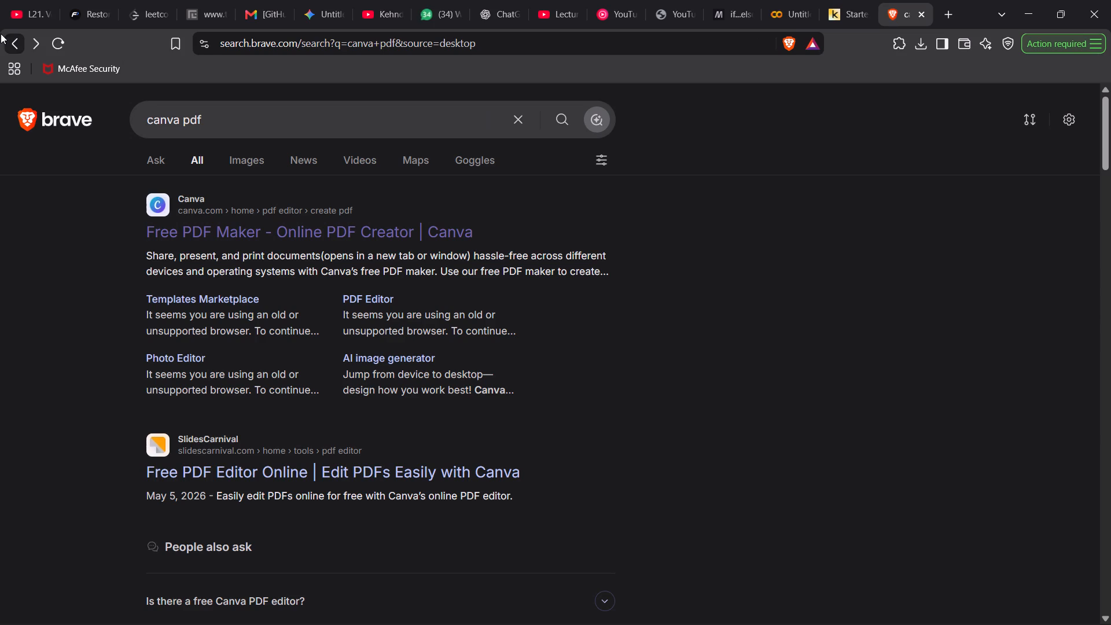
Search the web for "canva pdf editor".
left_click(274, 116)
key("space")
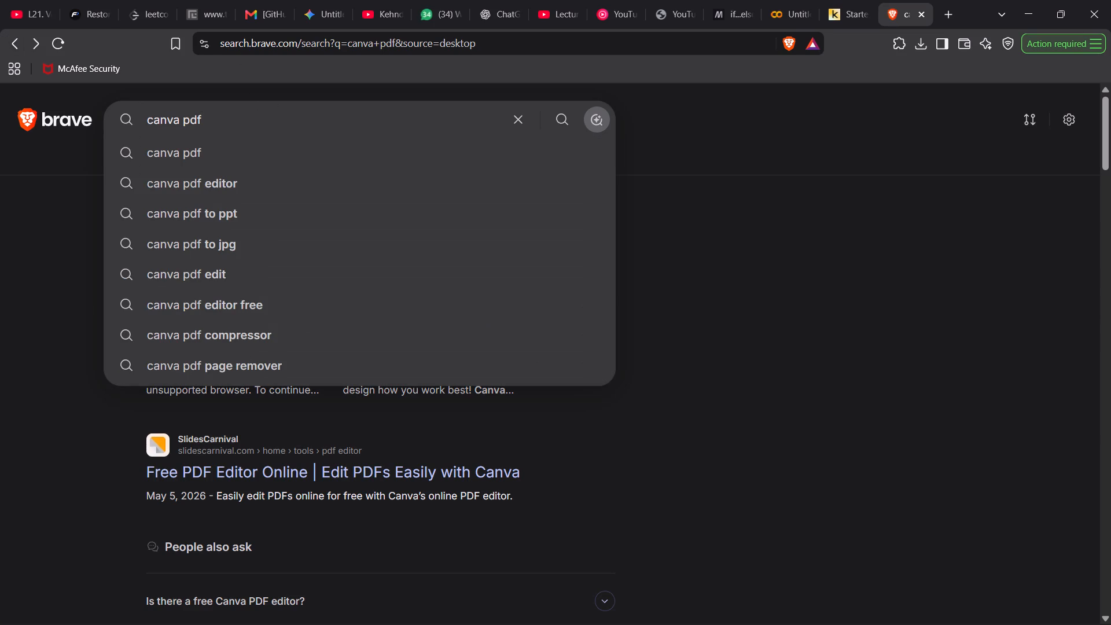
type("editor")
key("Return")
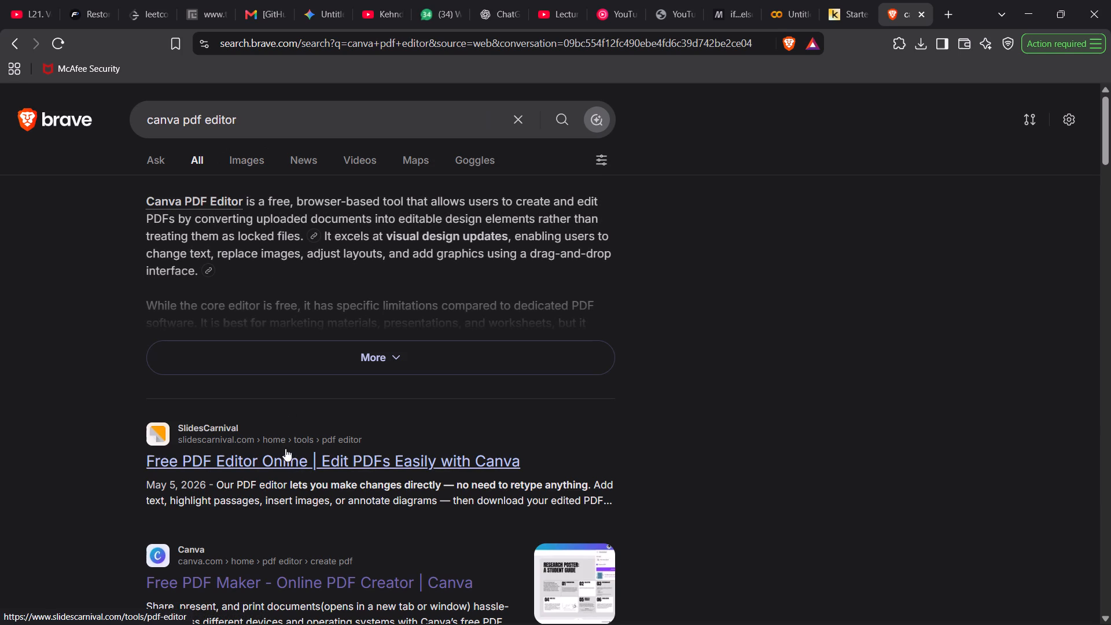
Look through the search results and check Wondershare's article on editing a PDF in Canva, returning to the results.
scroll(293, 514, "down", 5)
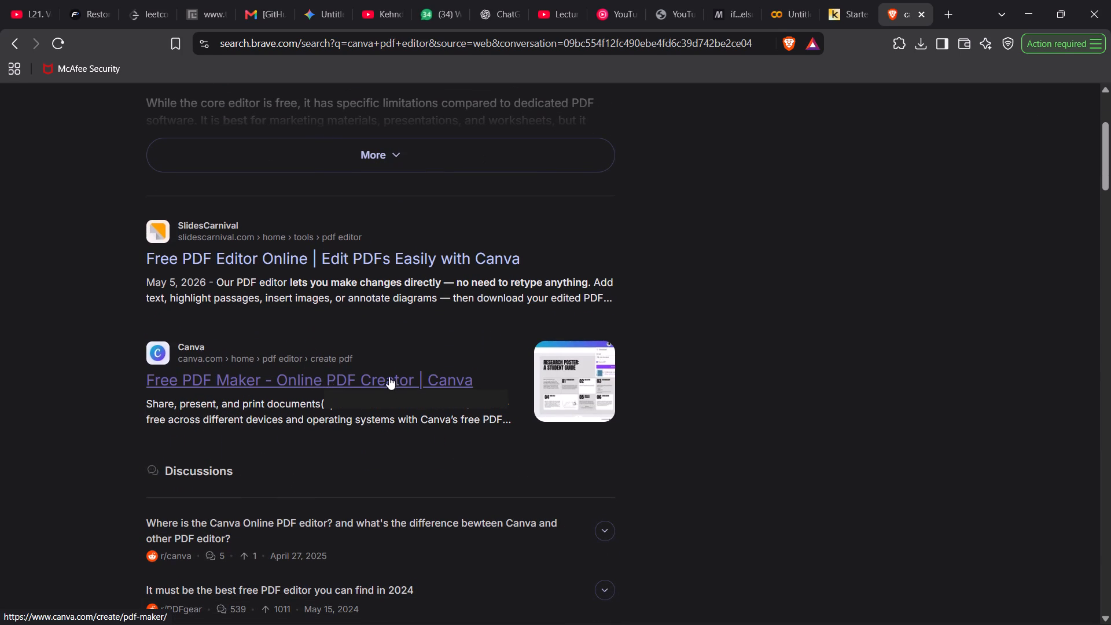
scroll(370, 501, "down", 5)
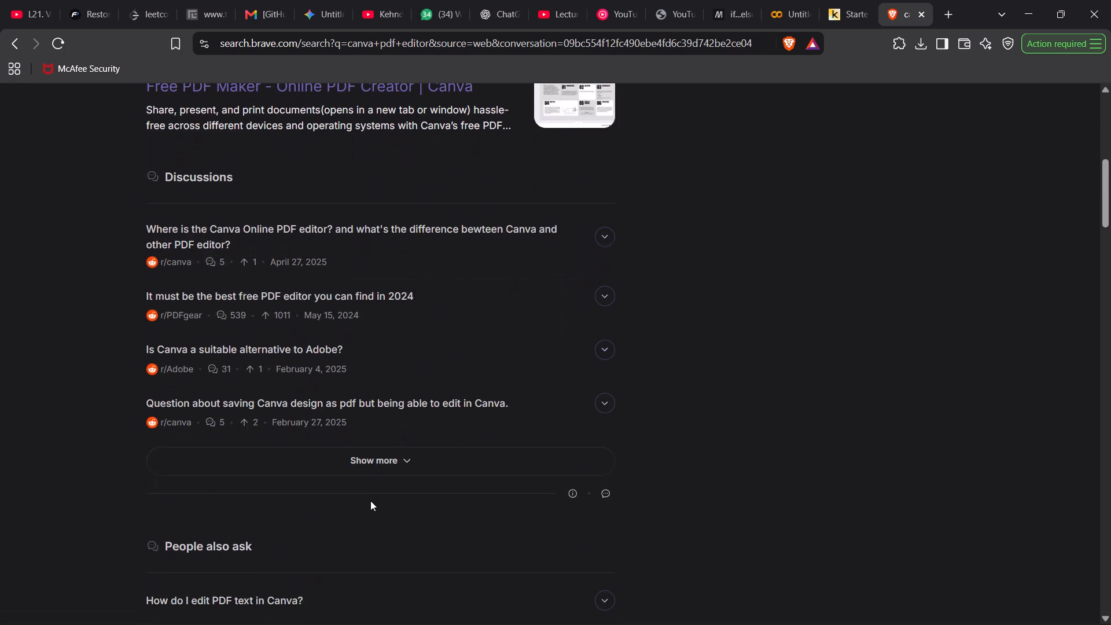
scroll(370, 501, "down", 7)
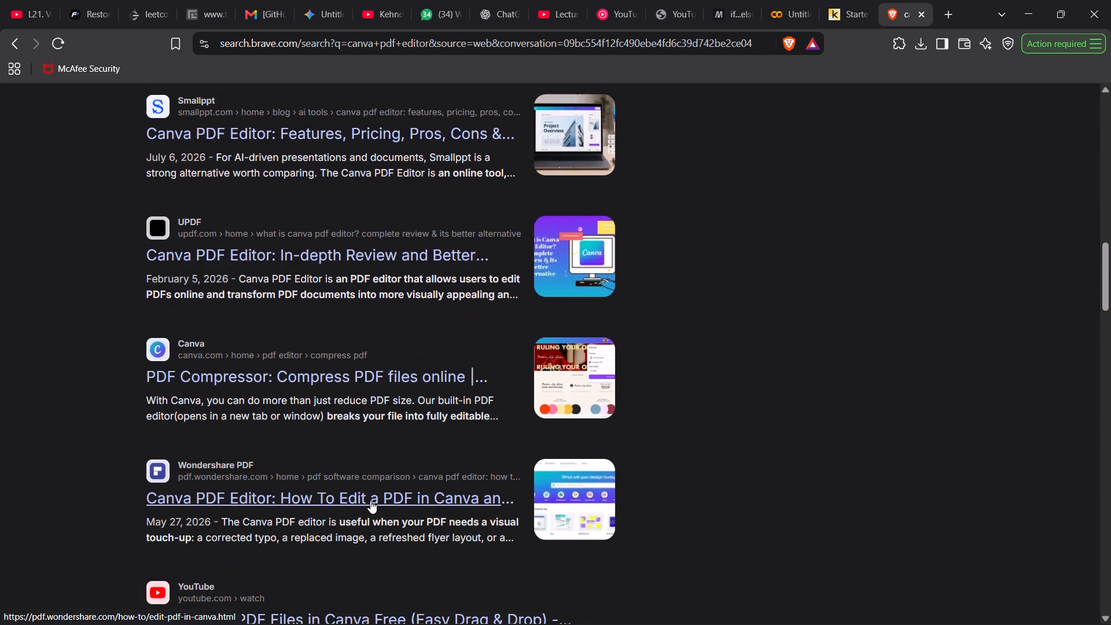
scroll(370, 501, "down", 2)
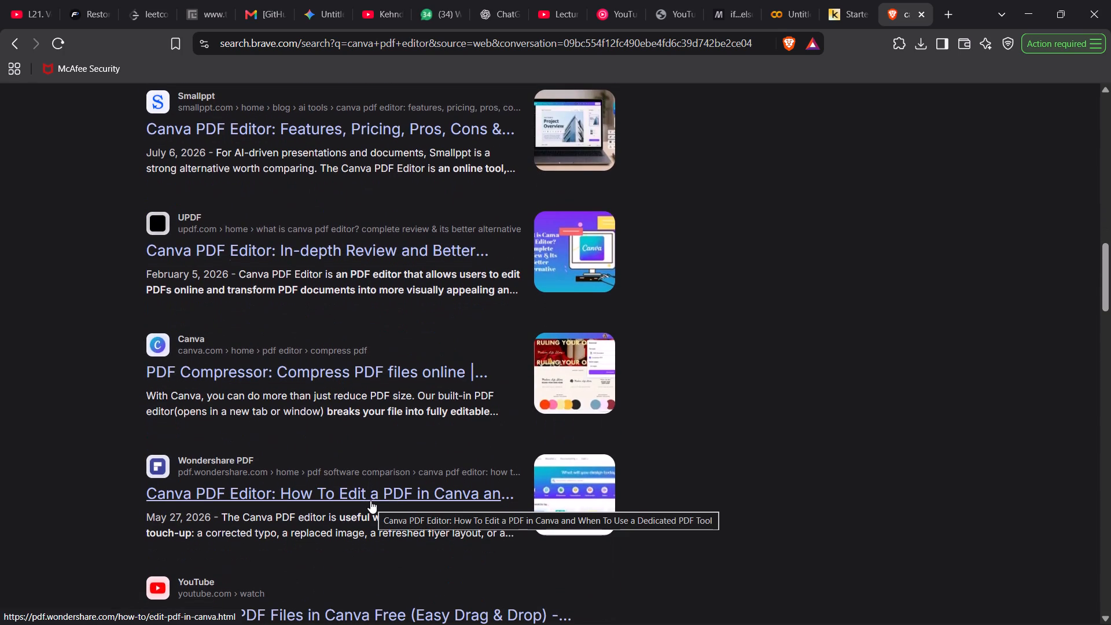
scroll(370, 501, "down", 1)
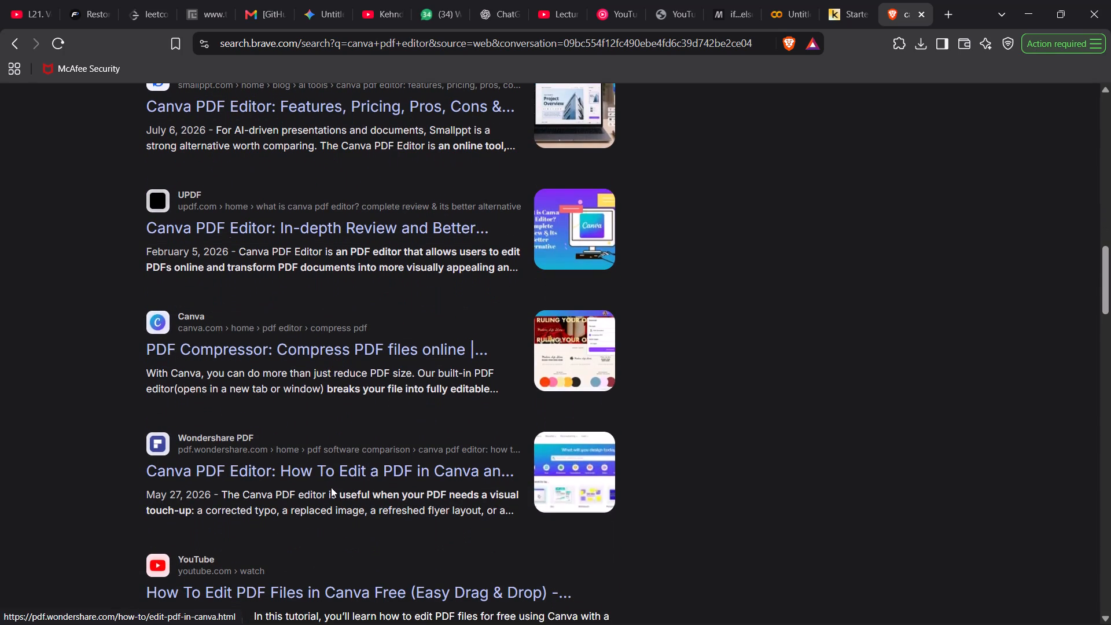
scroll(327, 479, "down", 1)
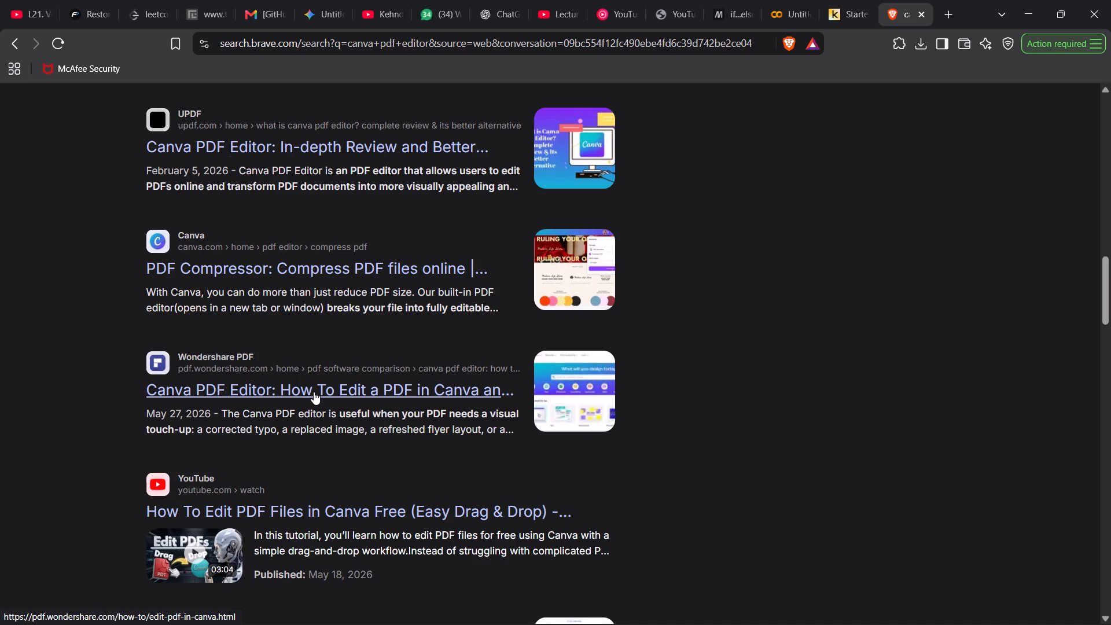
left_click(282, 389)
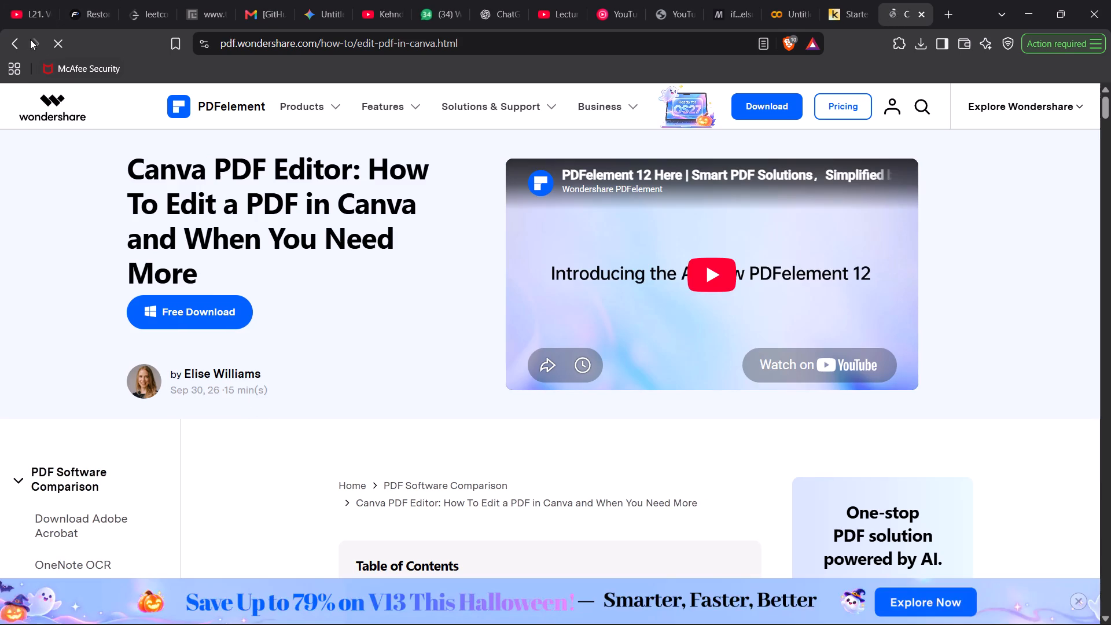
left_click(16, 40)
Search for "canva pdf editor free", open Canva's Free PDF Maker result and go on to its PDF Editor page.
scroll(237, 126, "up", 13)
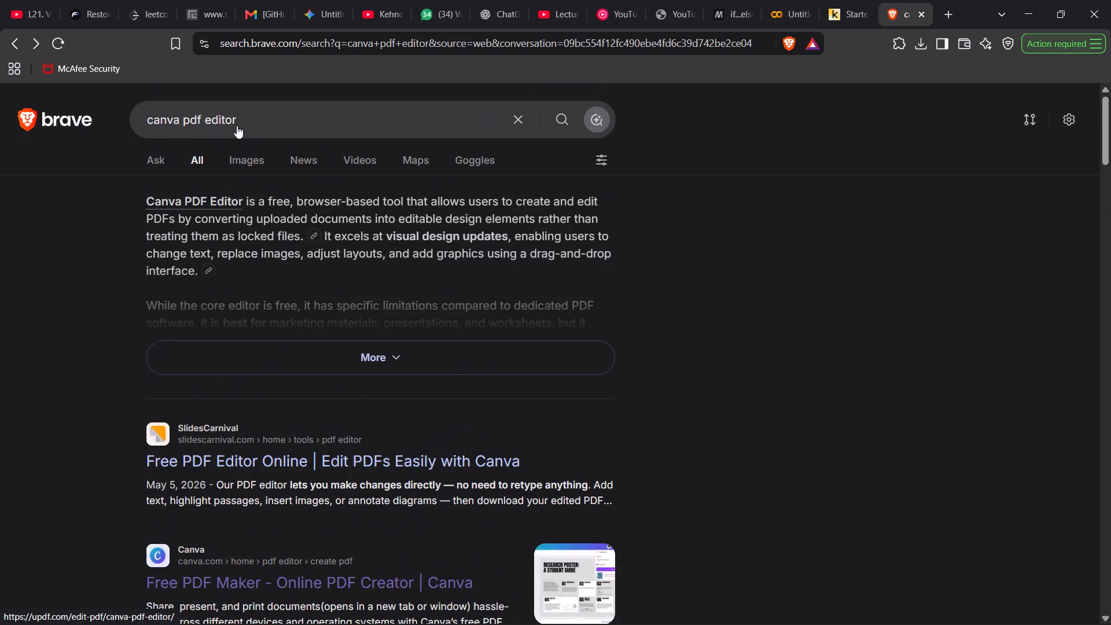
left_click(265, 119)
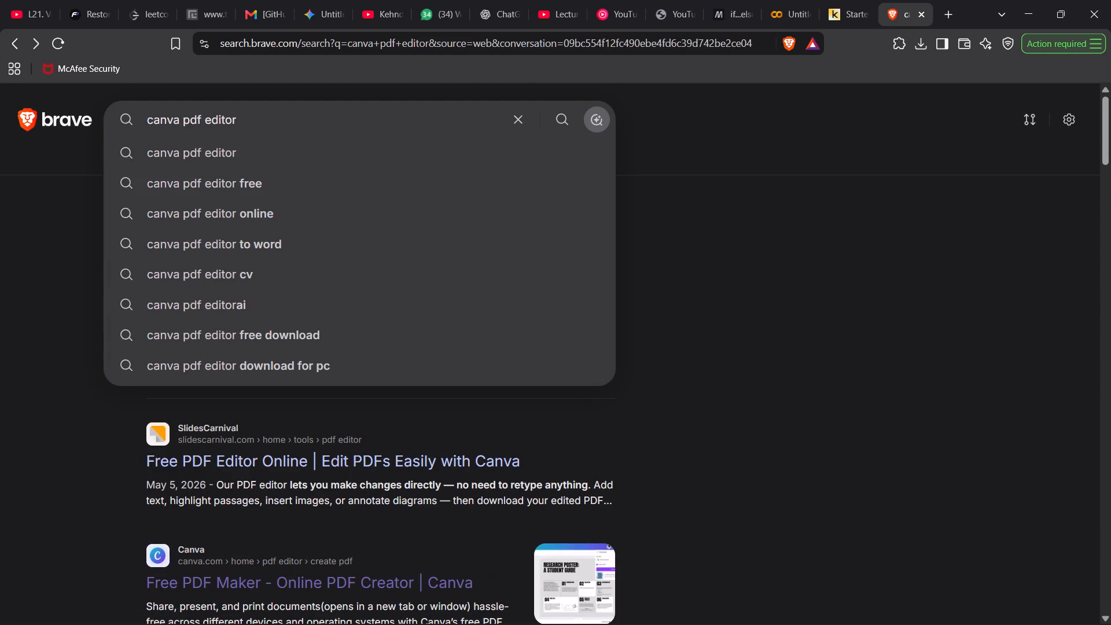
left_click(253, 181)
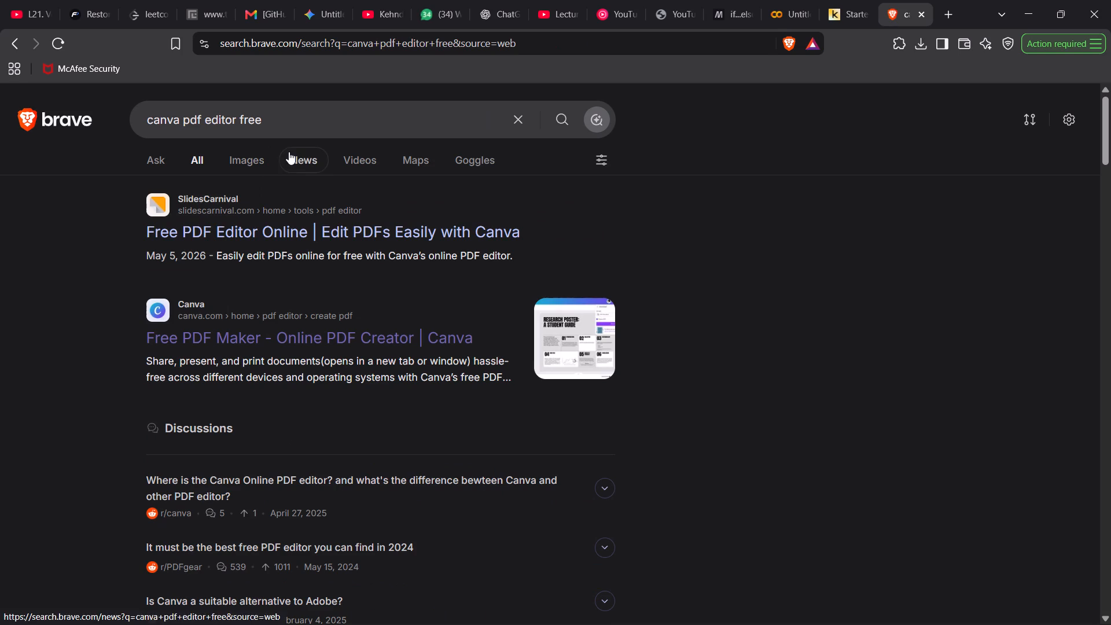
left_click(261, 335)
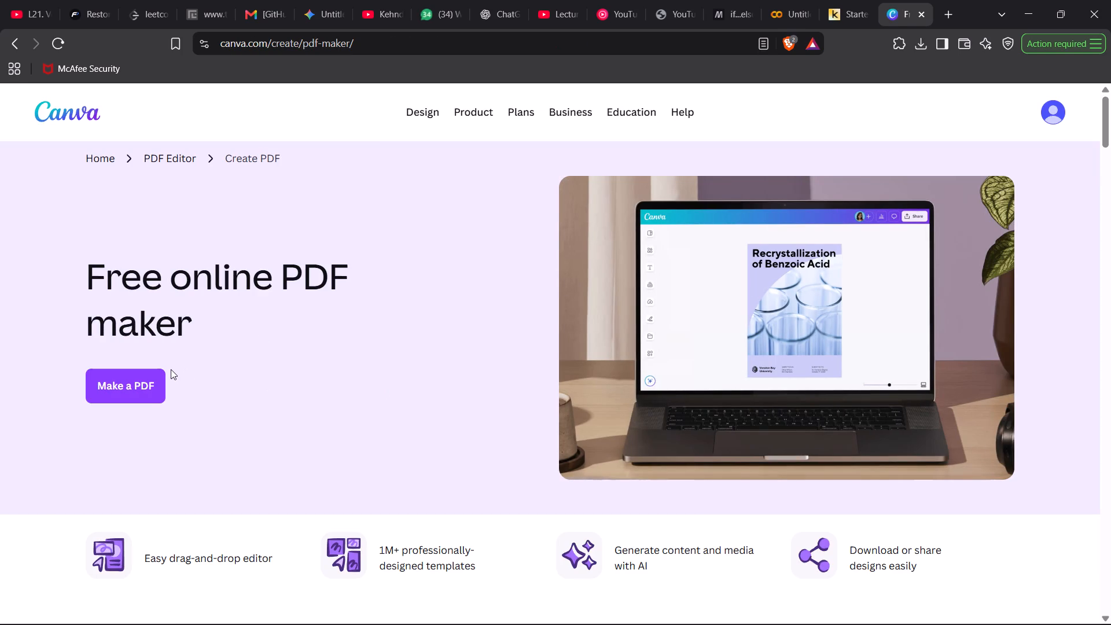
left_click(181, 157)
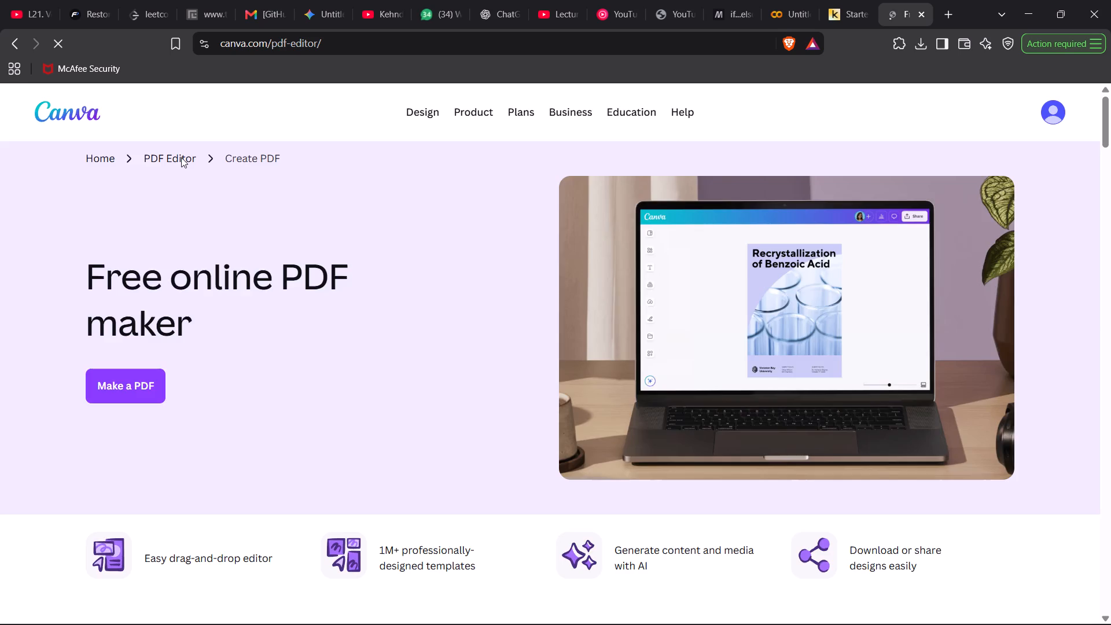
Upload the download-5 PDF from the Desktop folder to Canva's PDF editor.
left_click(513, 369)
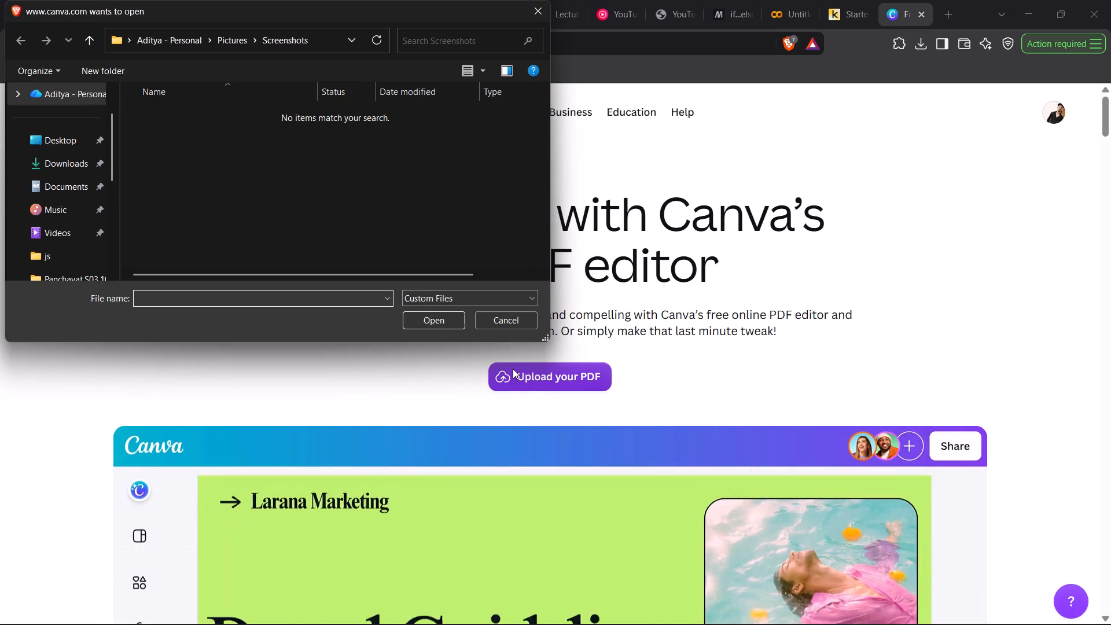
left_click(69, 141)
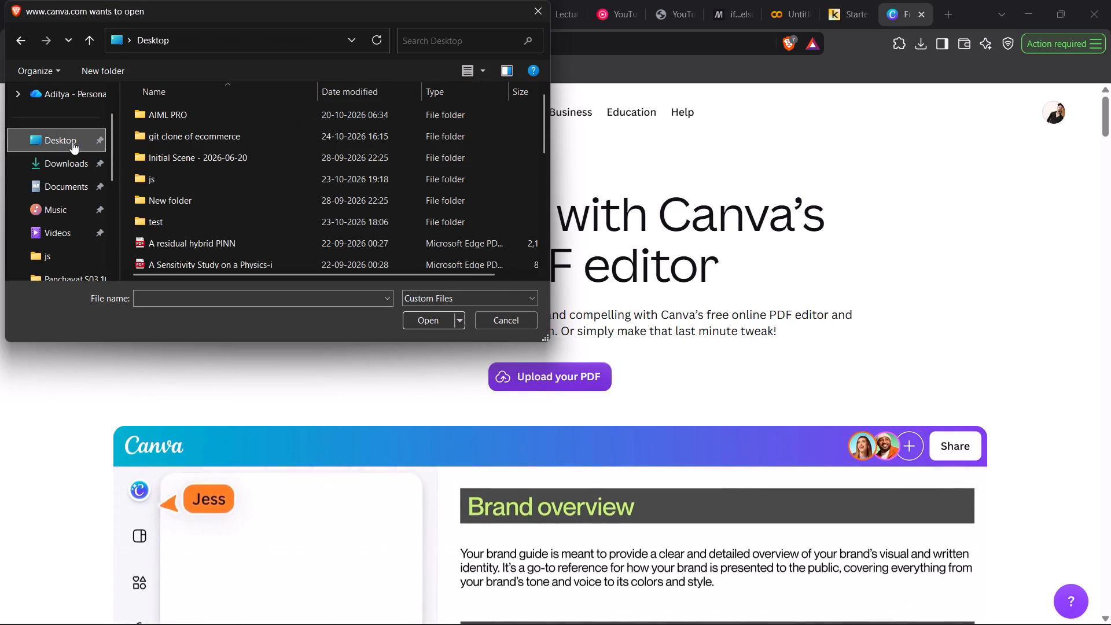
scroll(244, 229, "down", 2)
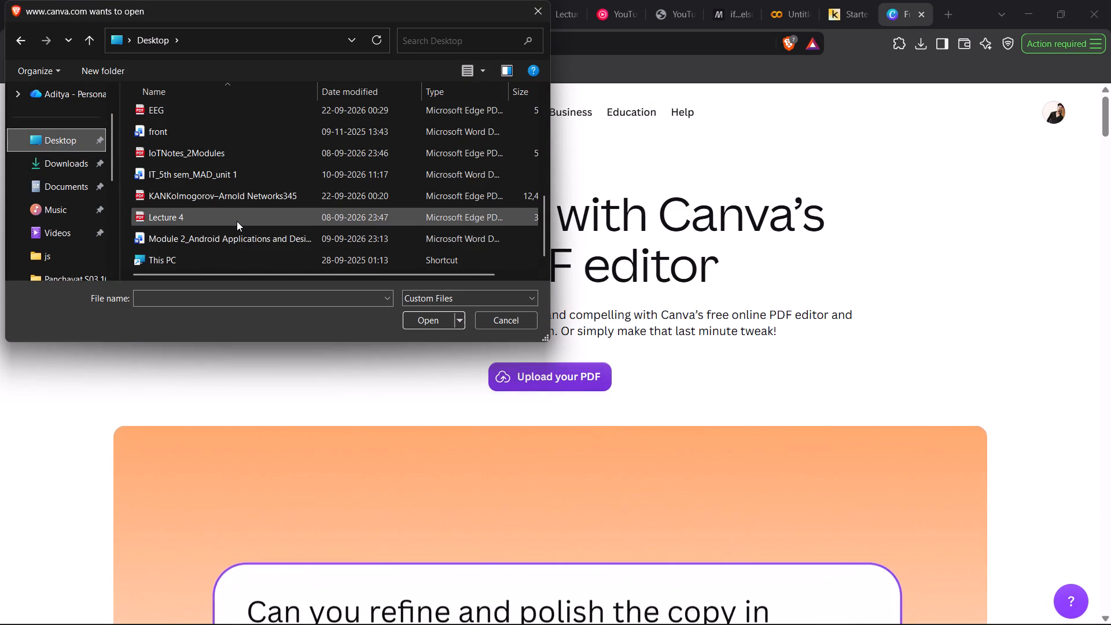
scroll(209, 245, "right", 1)
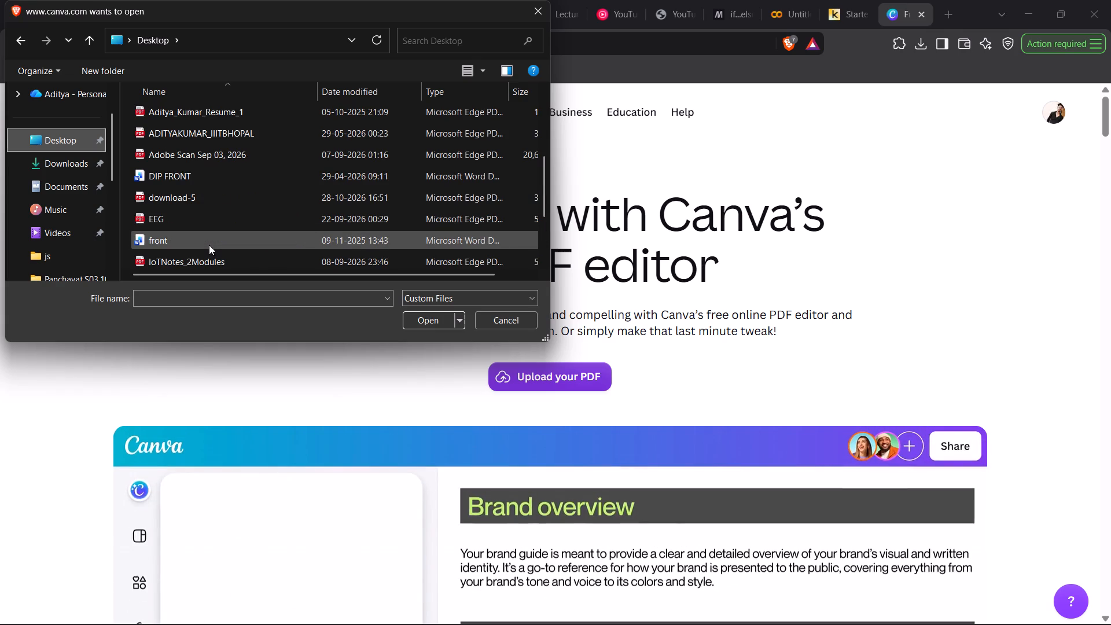
scroll(209, 245, "right", 1)
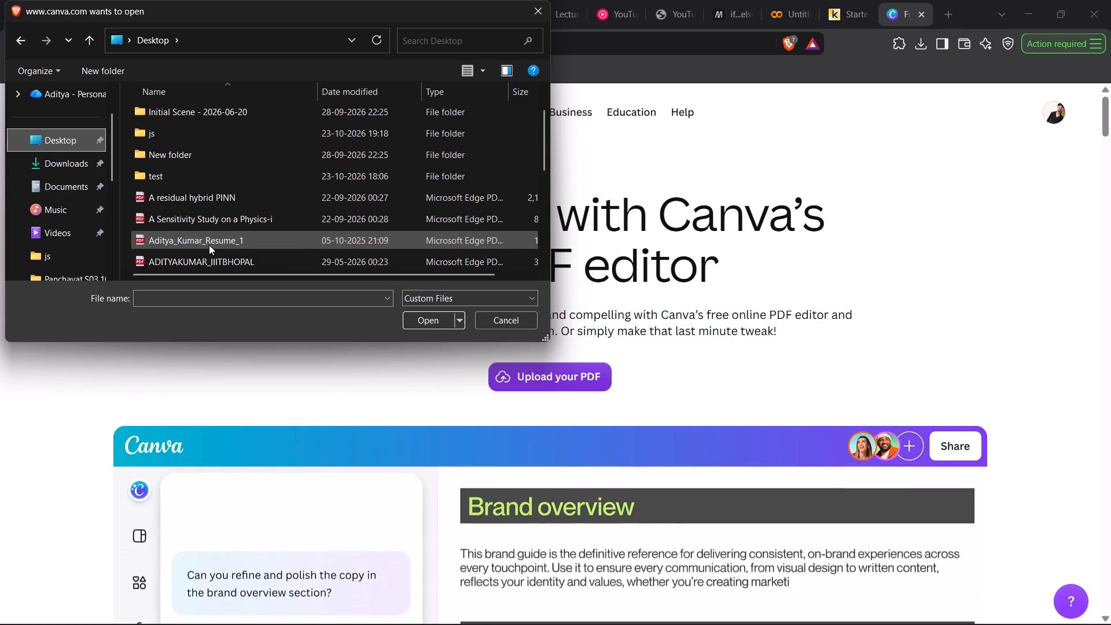
scroll(209, 245, "right", 2)
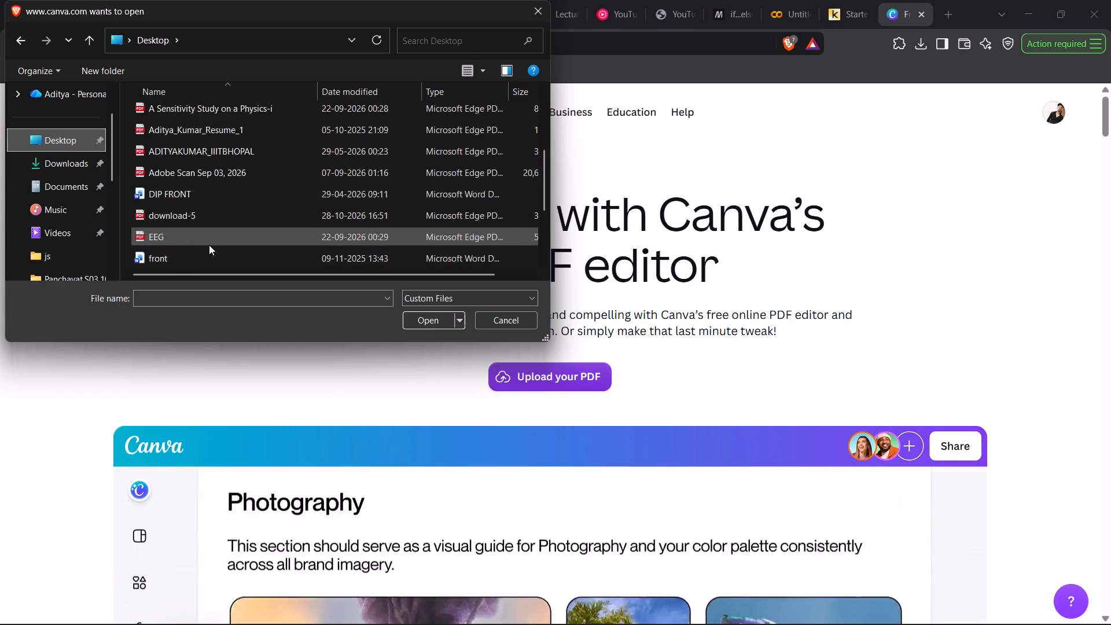
scroll(209, 245, "right", 1)
scroll(209, 245, "up", 4)
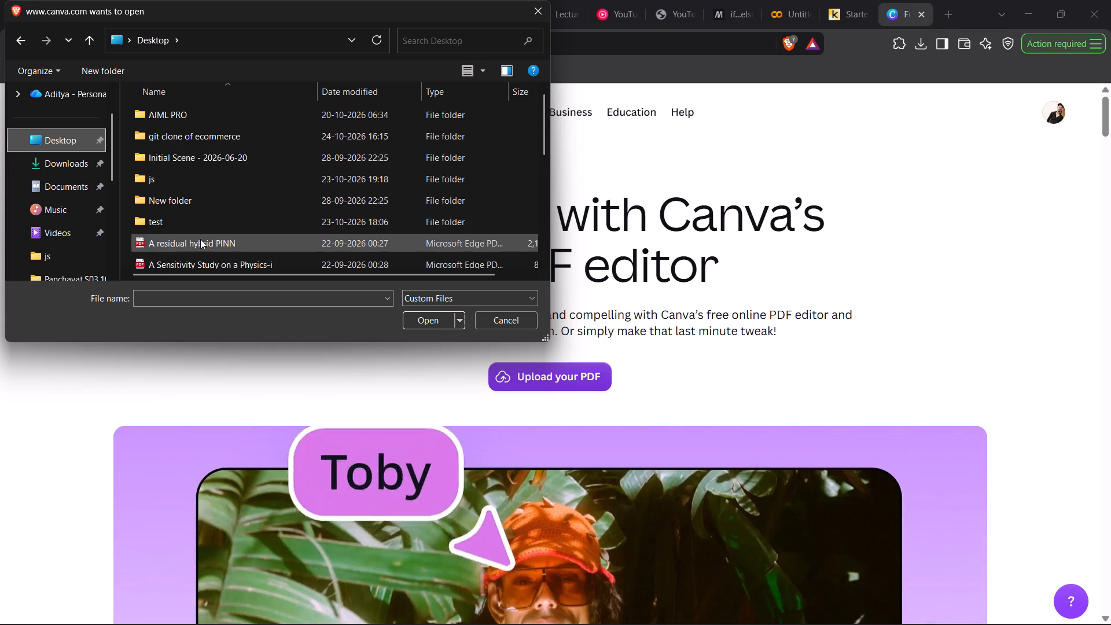
scroll(175, 264, "down", 1)
left_click(175, 264)
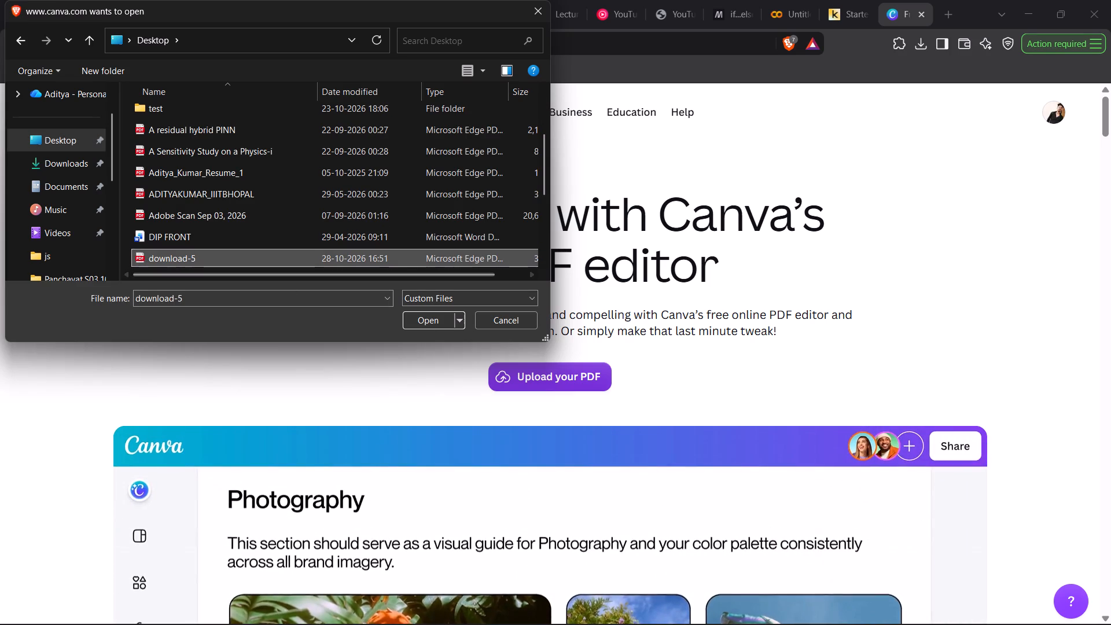
left_click(428, 322)
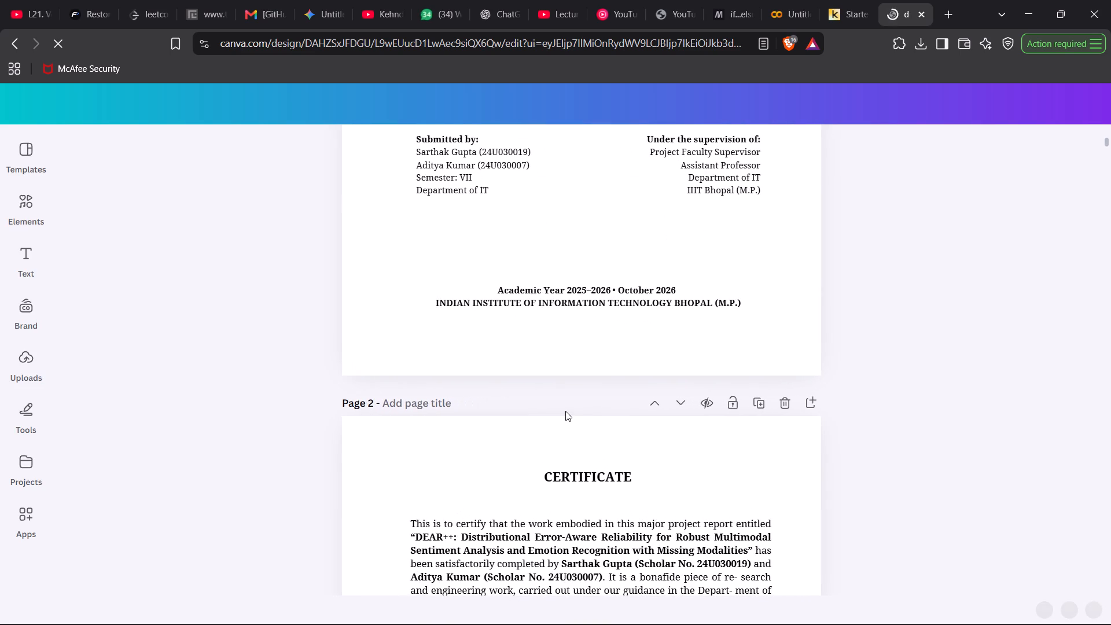
Look through the imported report's pages in the editor, examining the equations, algorithm tables and flow diagrams.
scroll(565, 411, "down", 17)
scroll(565, 411, "down", 14)
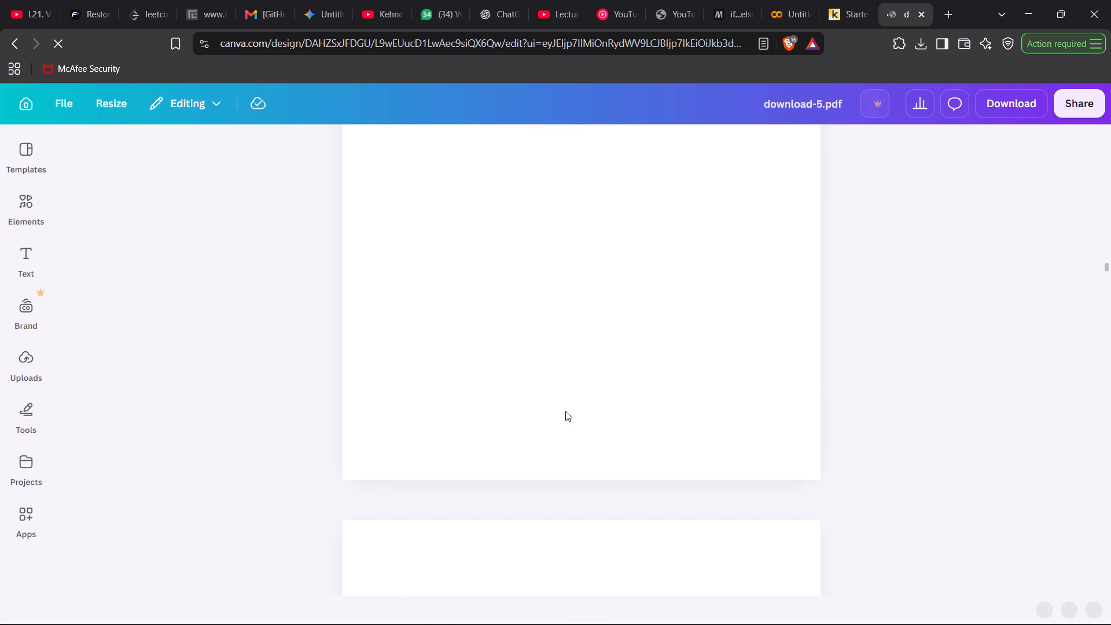
scroll(565, 411, "down", 6)
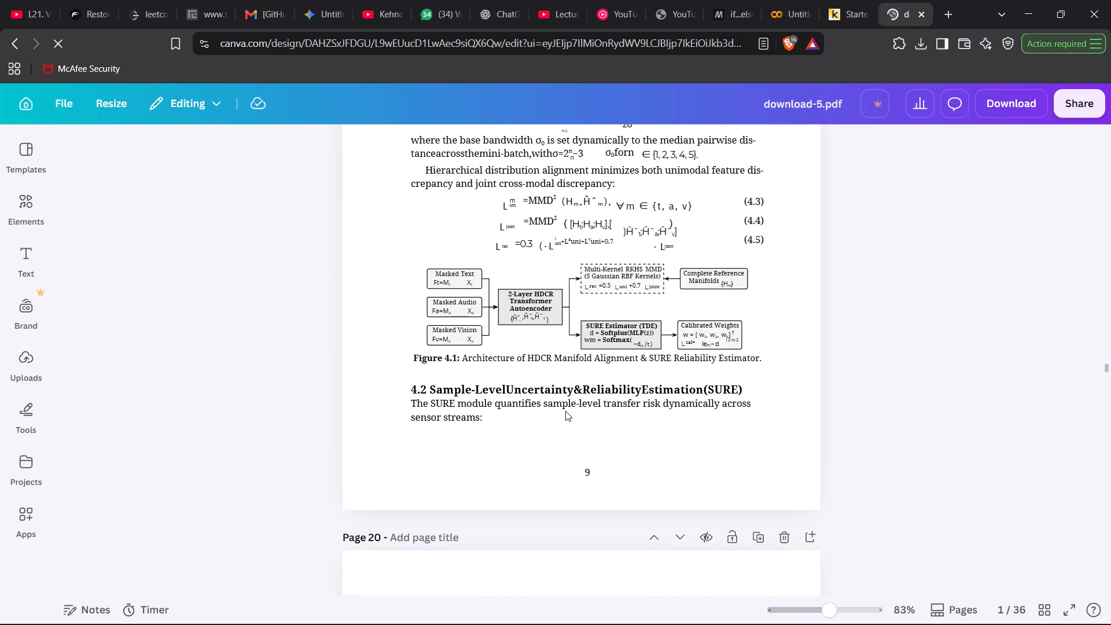
scroll(565, 411, "down", 6)
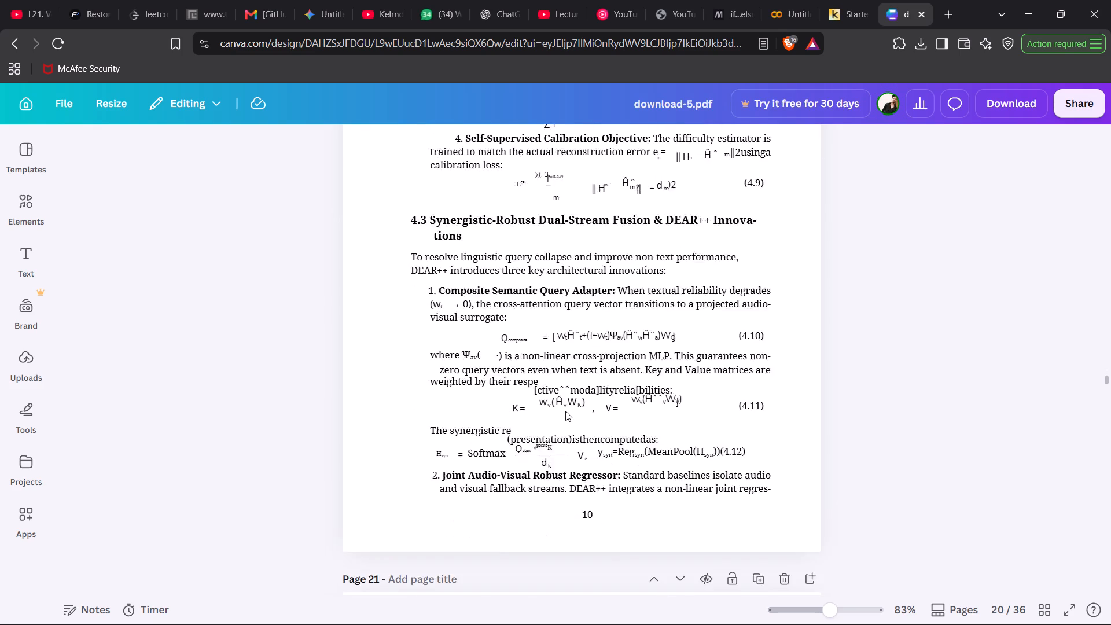
scroll(565, 411, "down", 6)
scroll(565, 411, "right", 1)
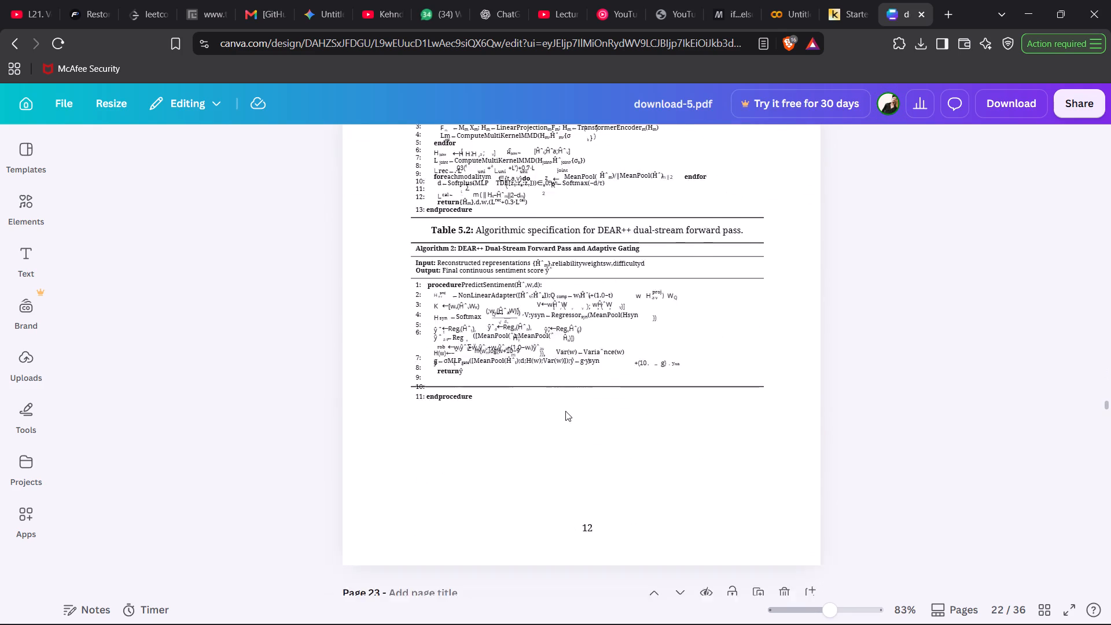
scroll(565, 411, "right", 1)
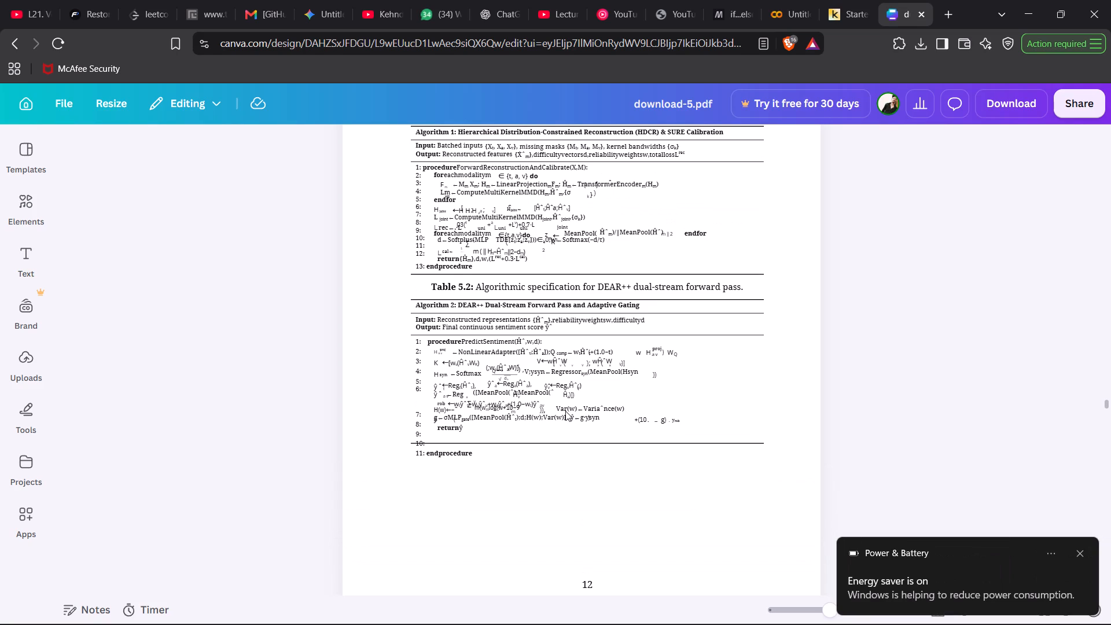
scroll(660, 460, "down", 6)
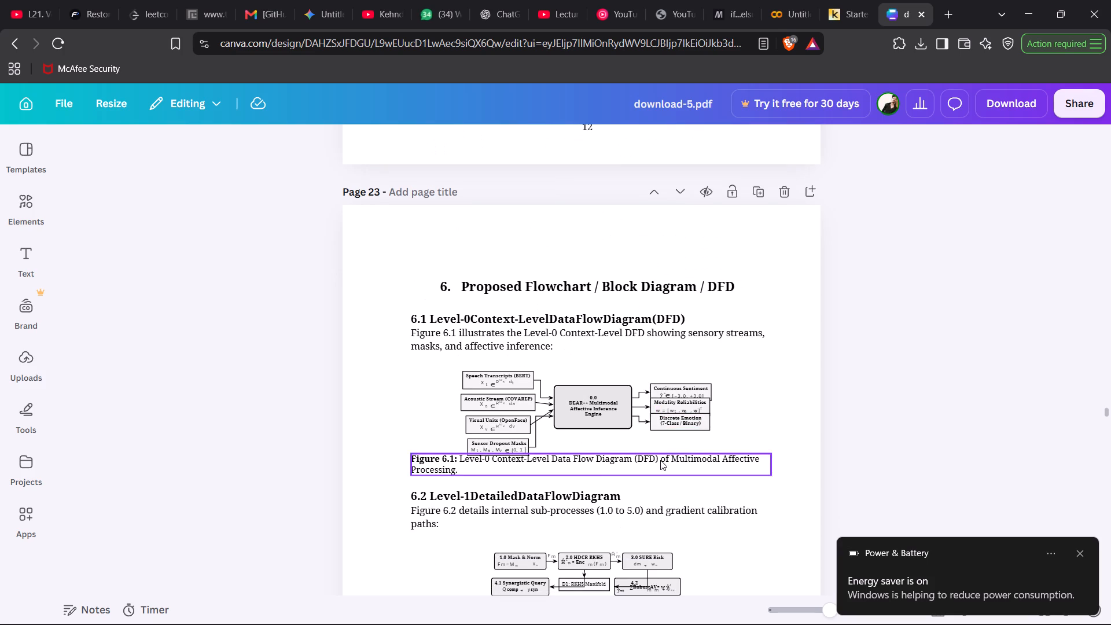
Return to Canva's PDF Editor page and upload the download-5 PDF from the Desktop folder again.
left_click(22, 52)
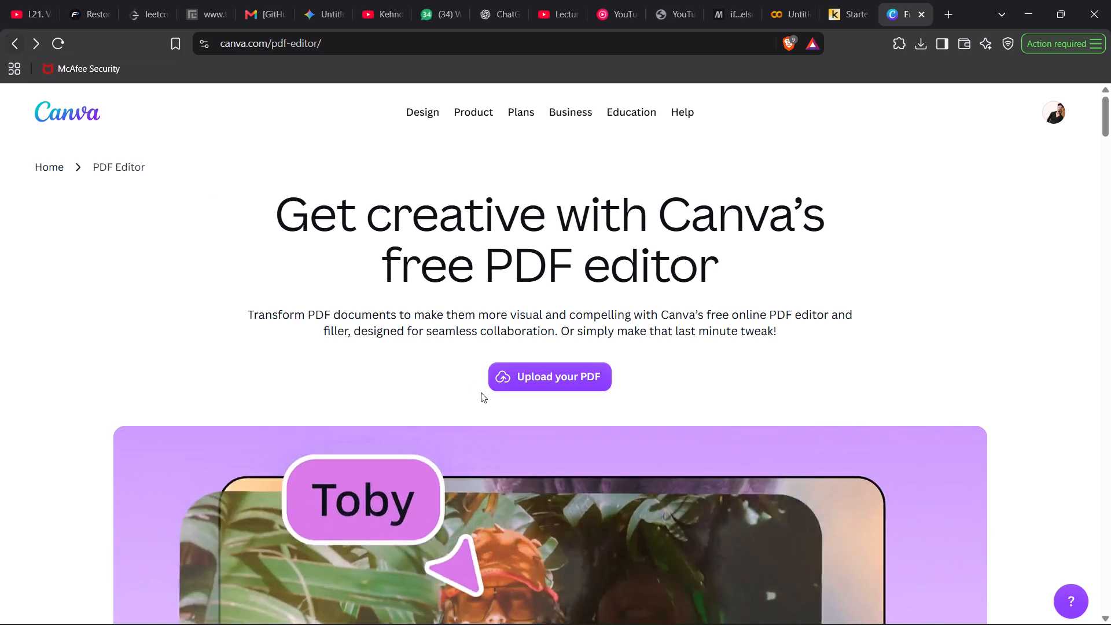
left_click(572, 388)
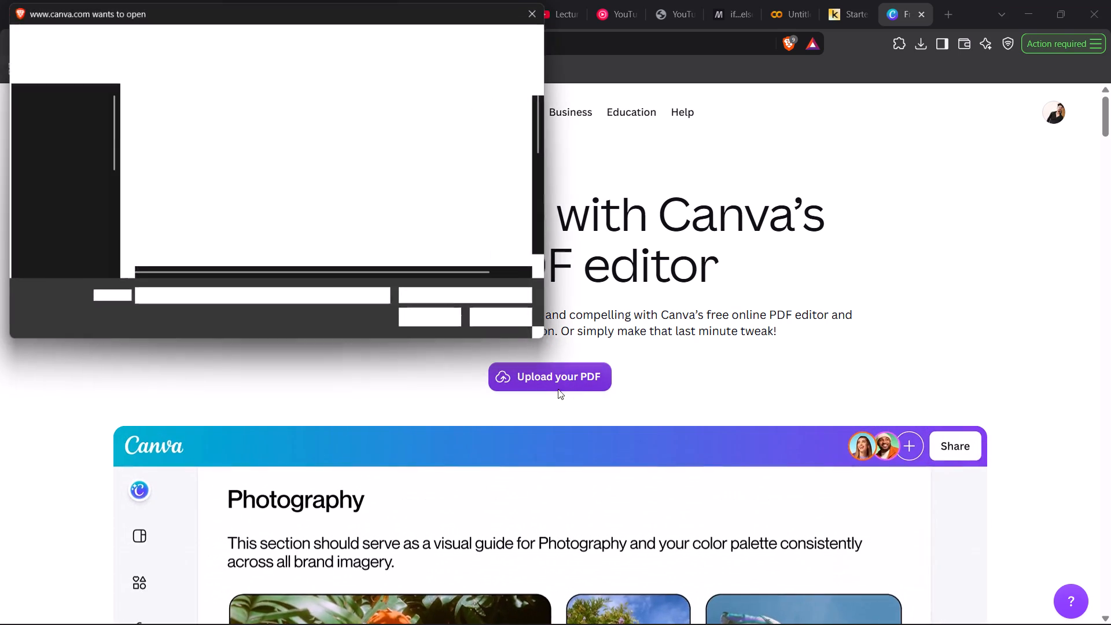
scroll(183, 238, "down", 2)
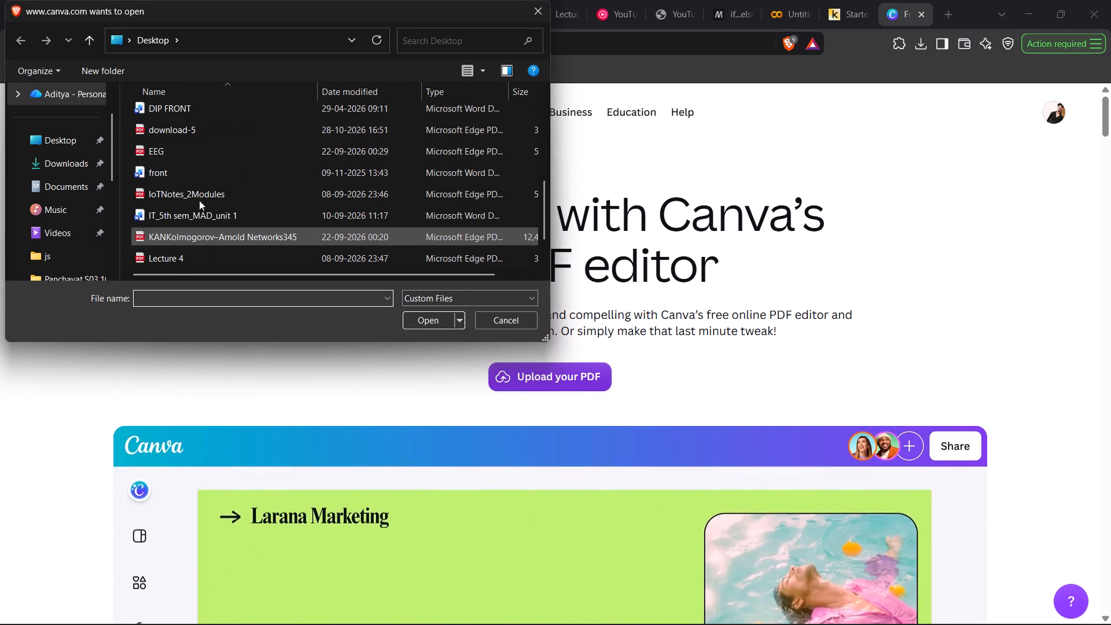
left_click(210, 137)
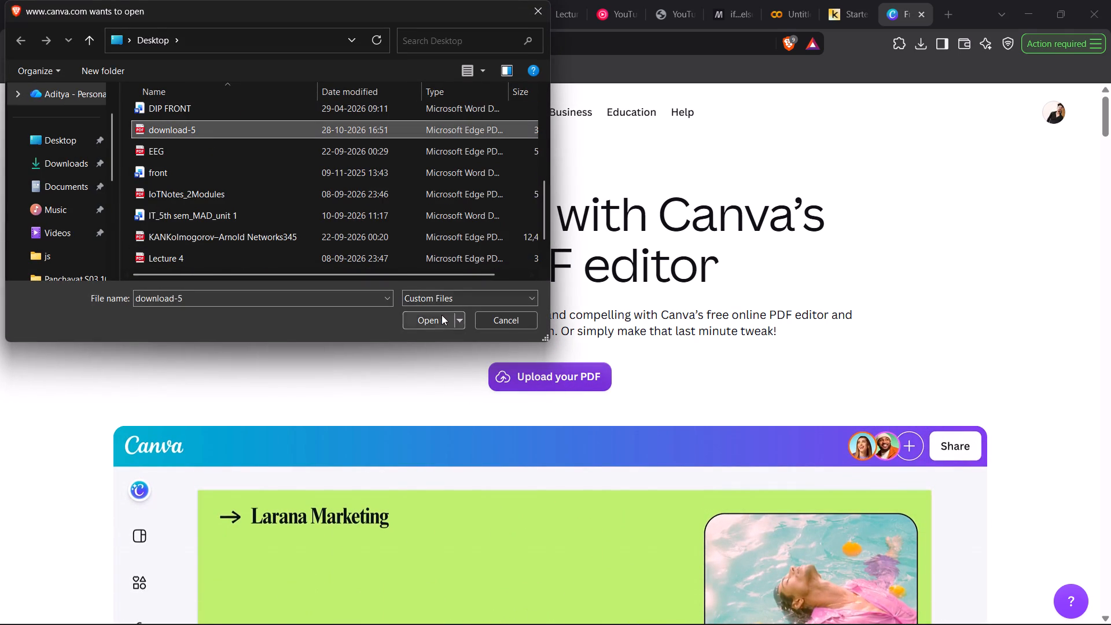
left_click(435, 315)
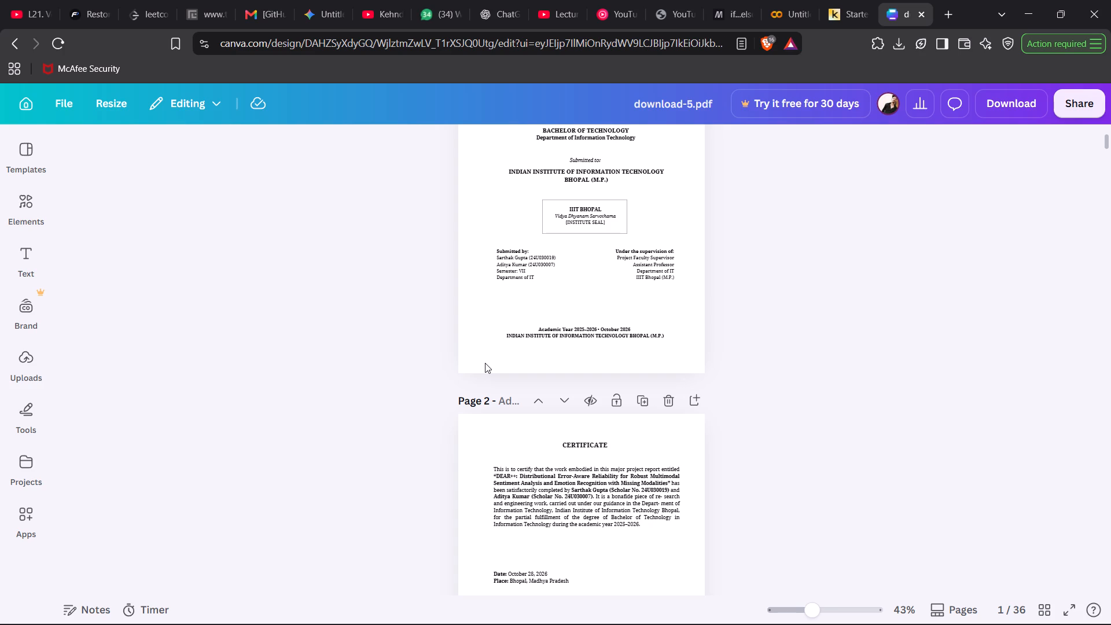
Look through the newly imported report from the cover to chapter 7, examining the page layout, contents lists, equations and diagrams.
scroll(485, 363, "down", 13)
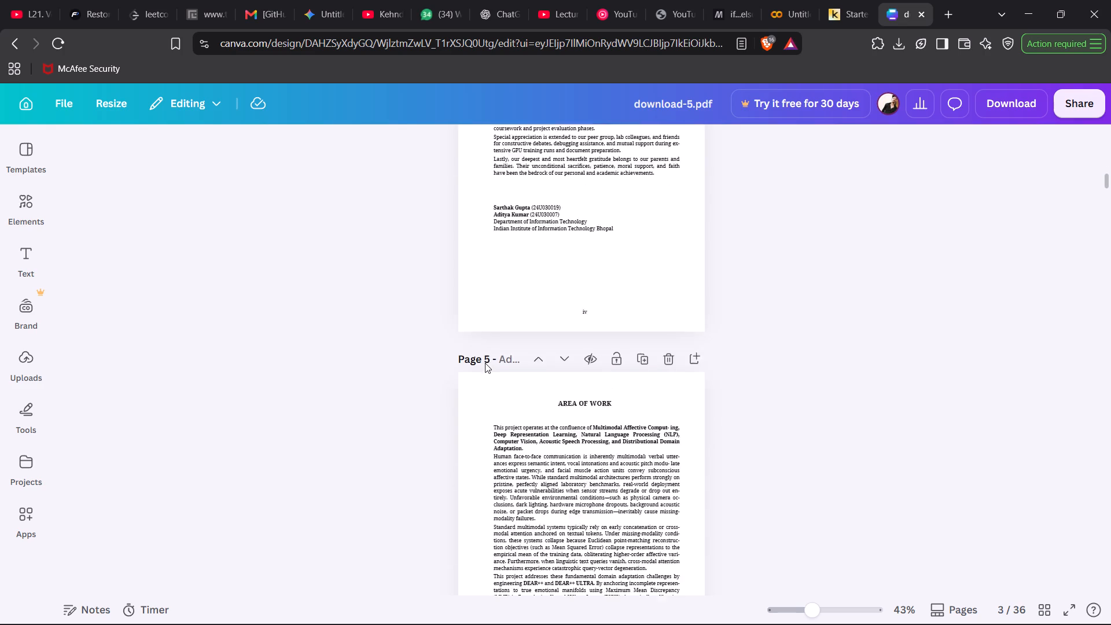
scroll(485, 363, "down", 13)
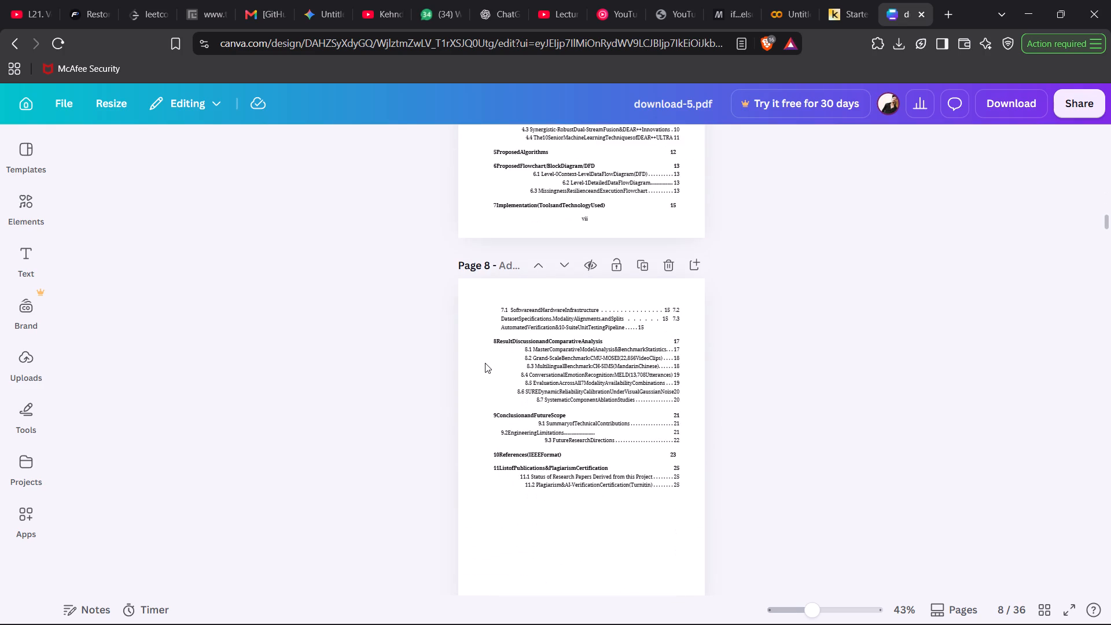
scroll(485, 363, "down", 4)
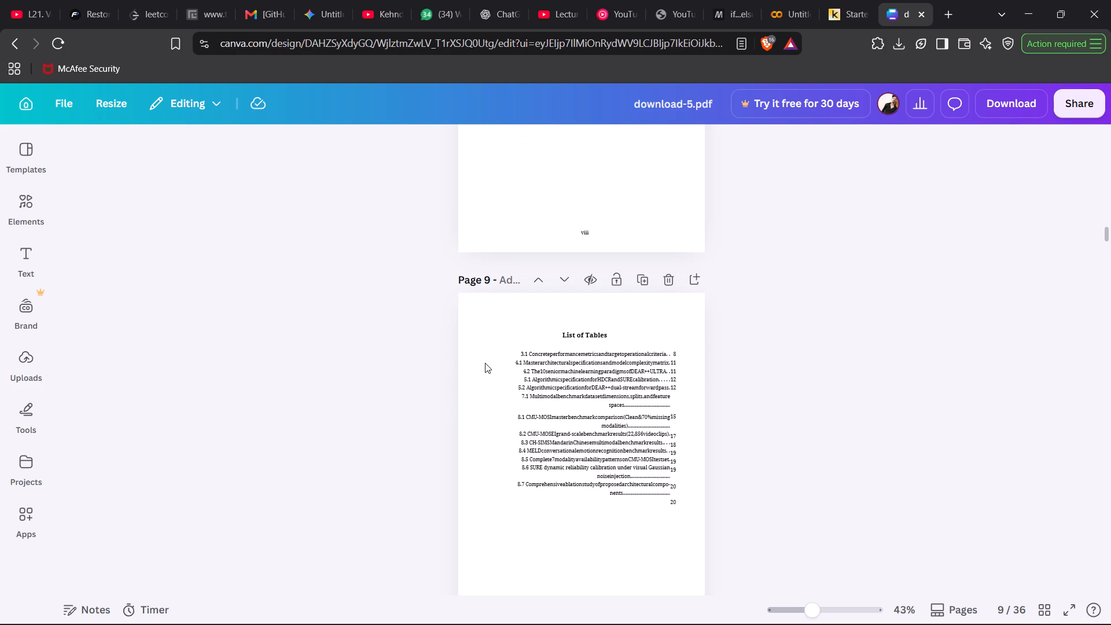
scroll(485, 363, "down", 6)
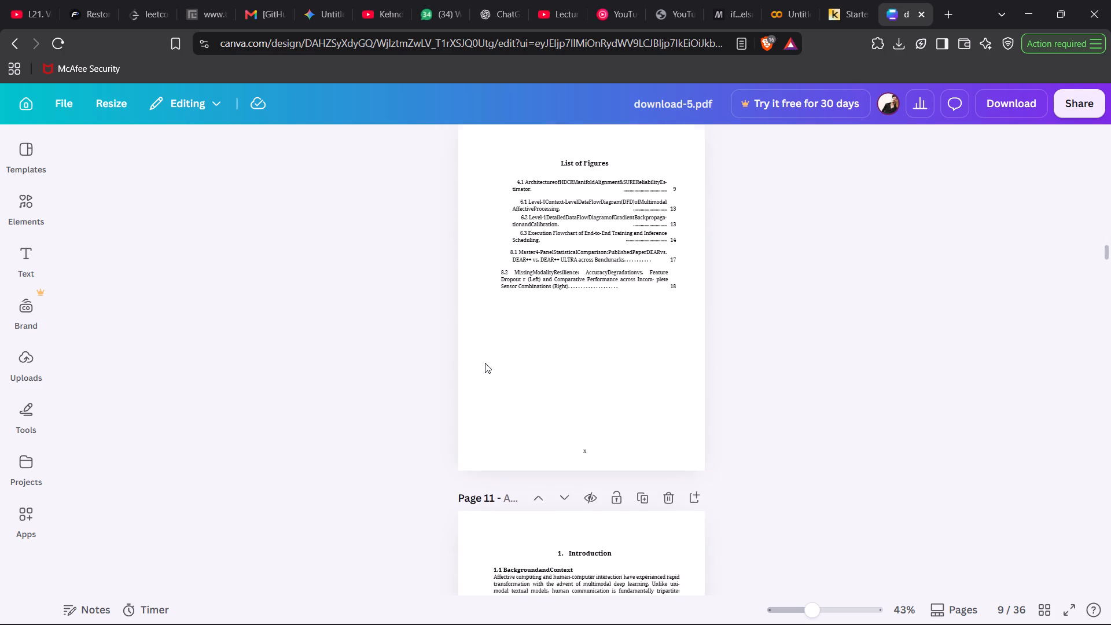
scroll(485, 363, "down", 14)
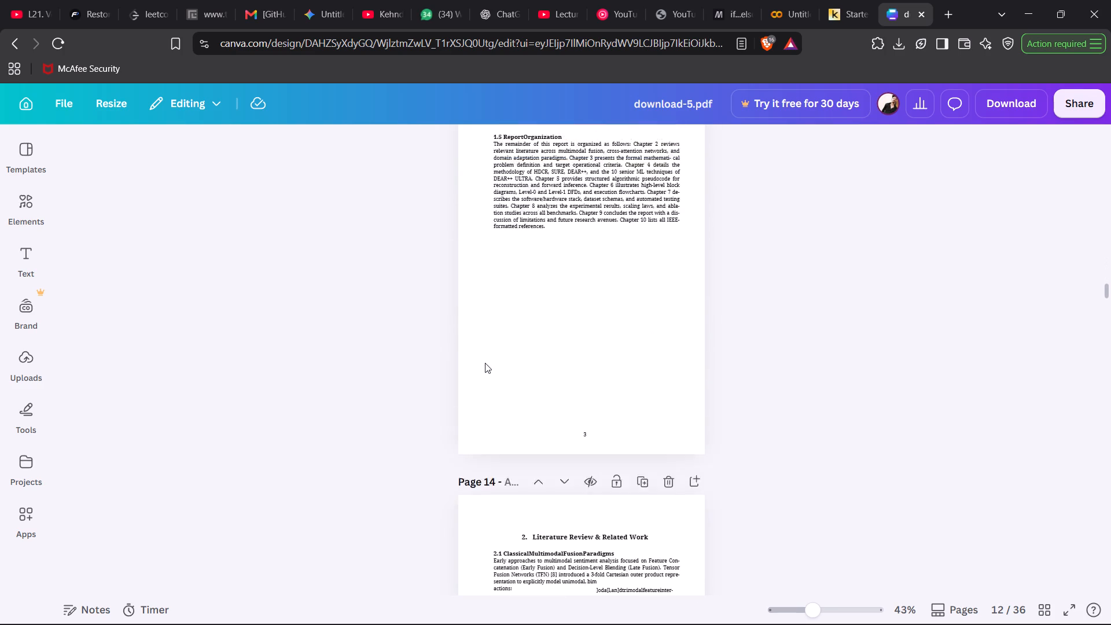
scroll(485, 363, "down", 12)
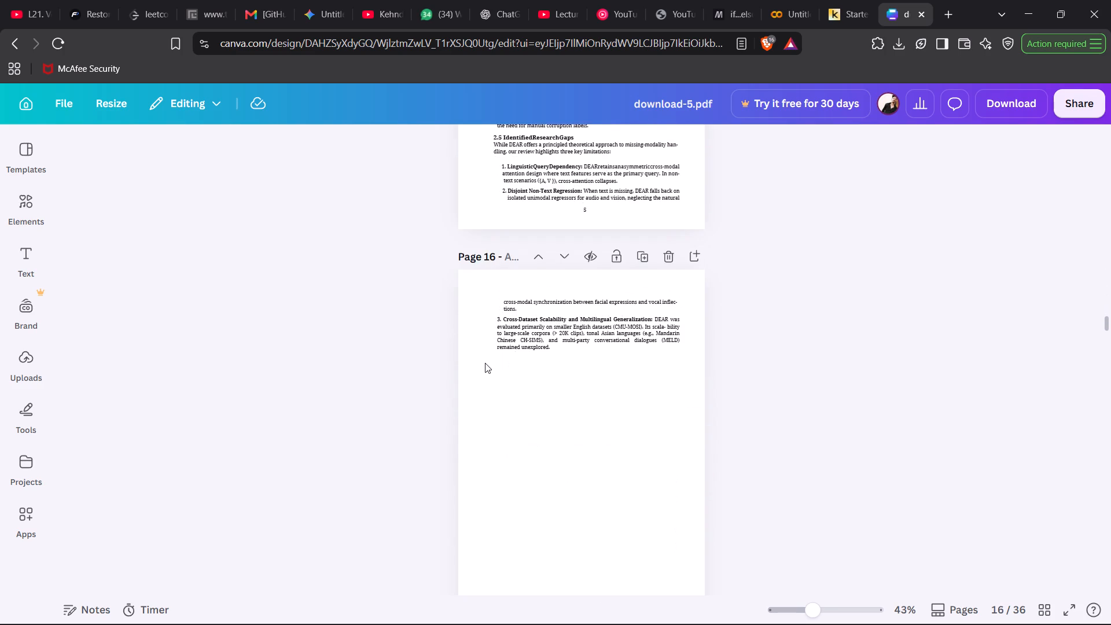
scroll(485, 363, "down", 13)
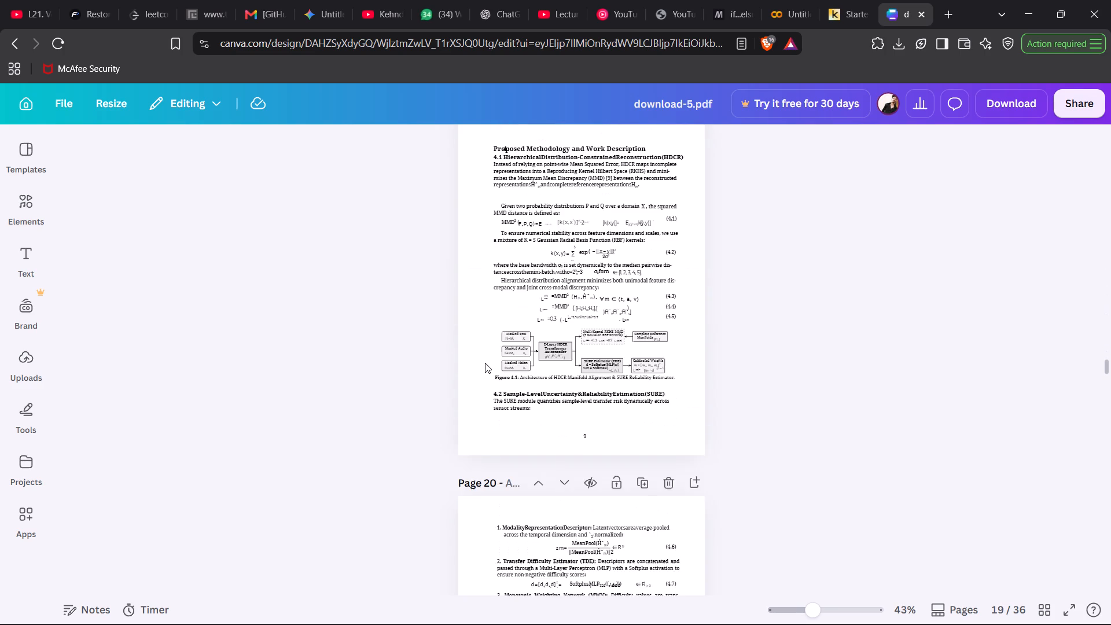
scroll(485, 363, "down", 13)
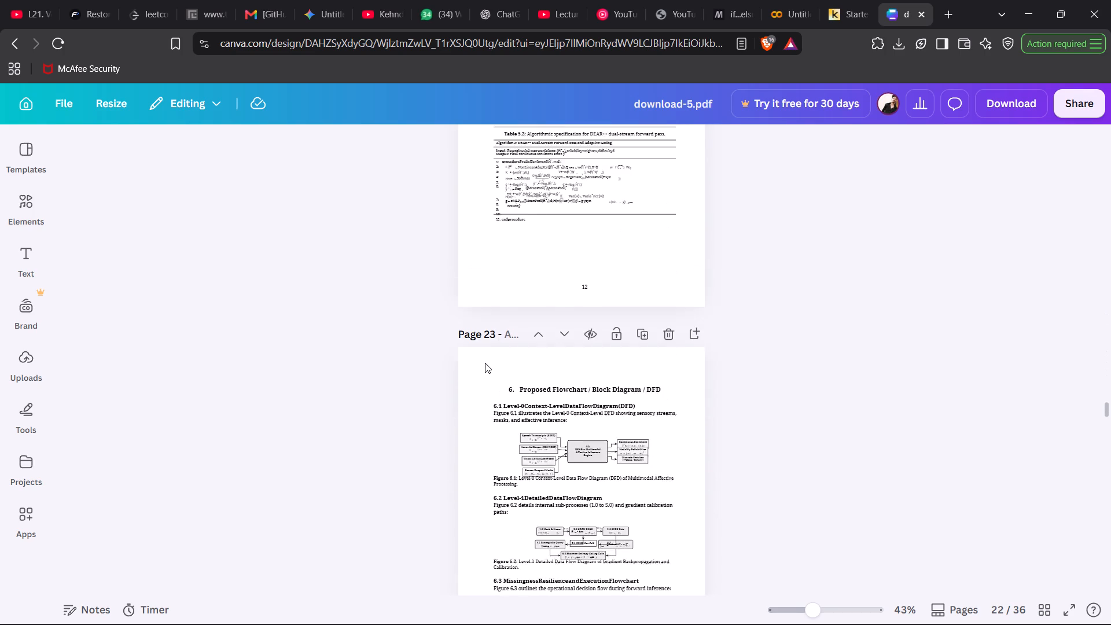
scroll(485, 363, "down", 10)
Select the whole Figure 6.3 flowchart with its caption on page 24 and enlarge it proportionally to about 19 wide by 9 high.
scroll(485, 363, "up", 1)
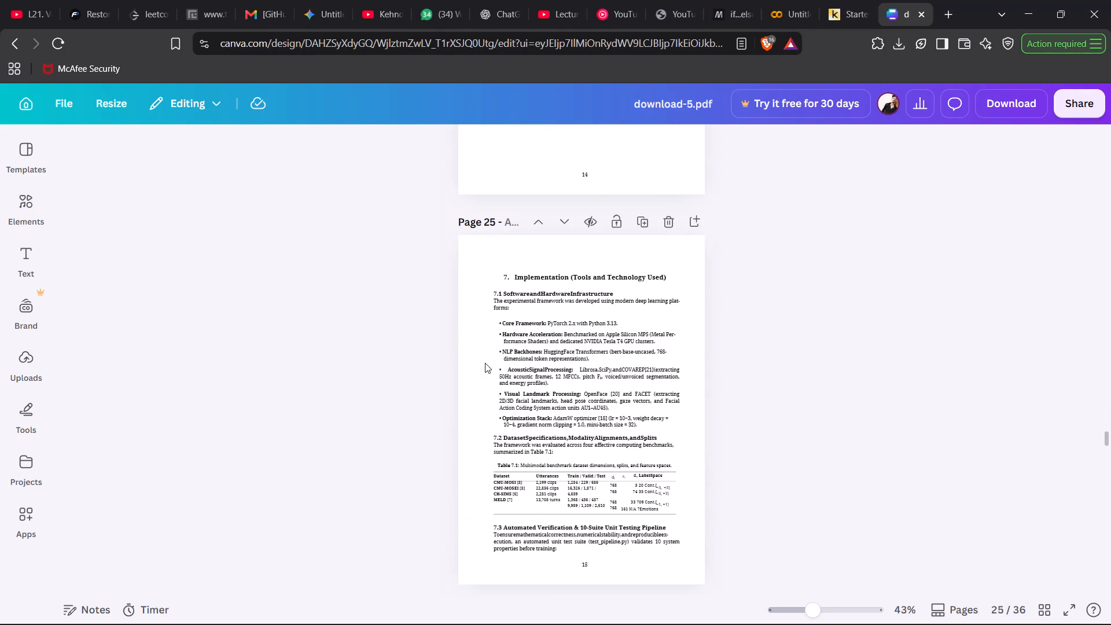
scroll(485, 363, "up", 4)
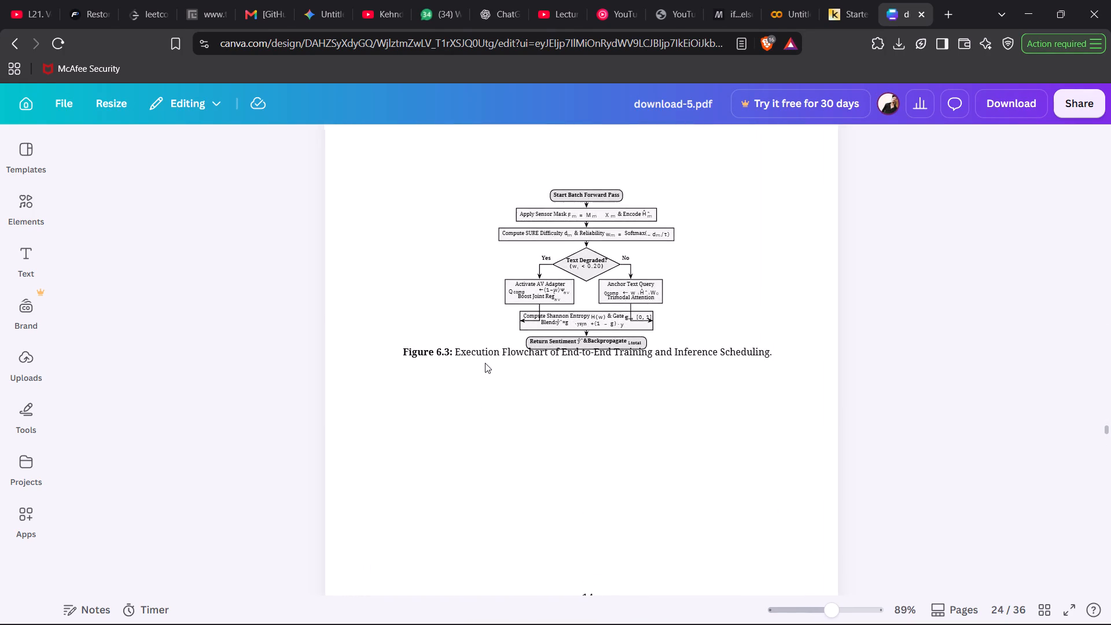
scroll(485, 363, "up", 1)
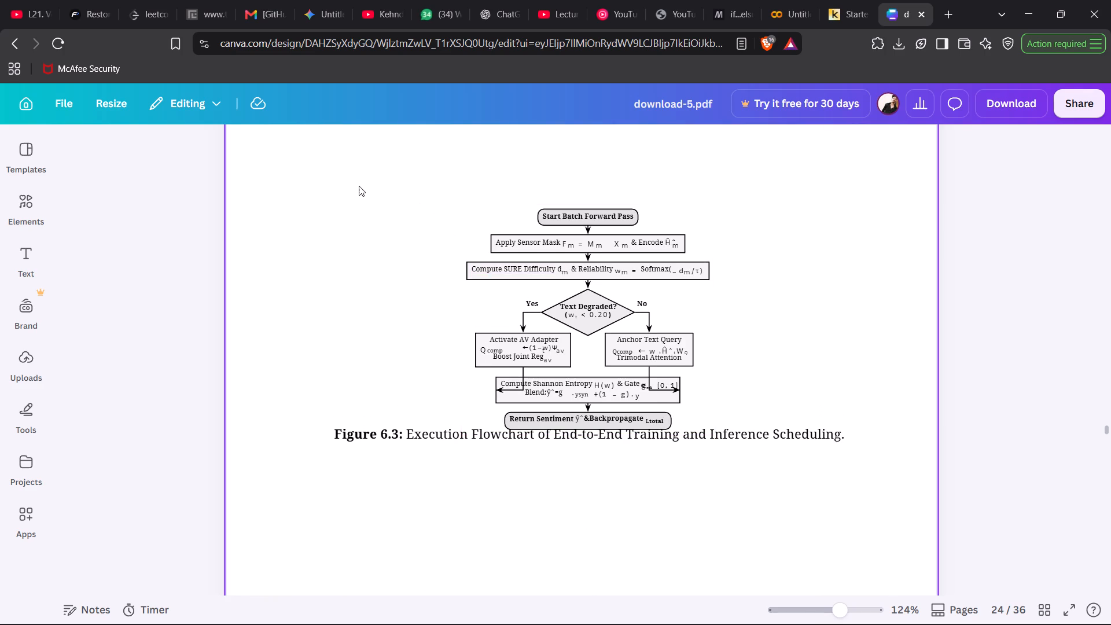
left_click_drag(359, 186, 819, 476)
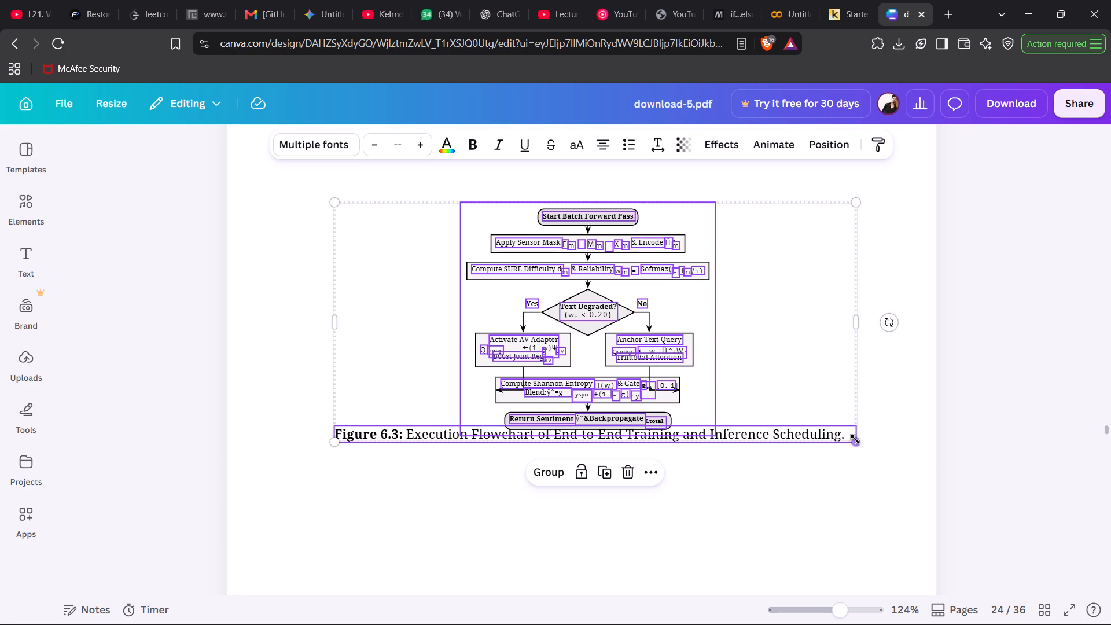
left_click_drag(858, 440, 902, 491)
left_click_drag(337, 465, 288, 528)
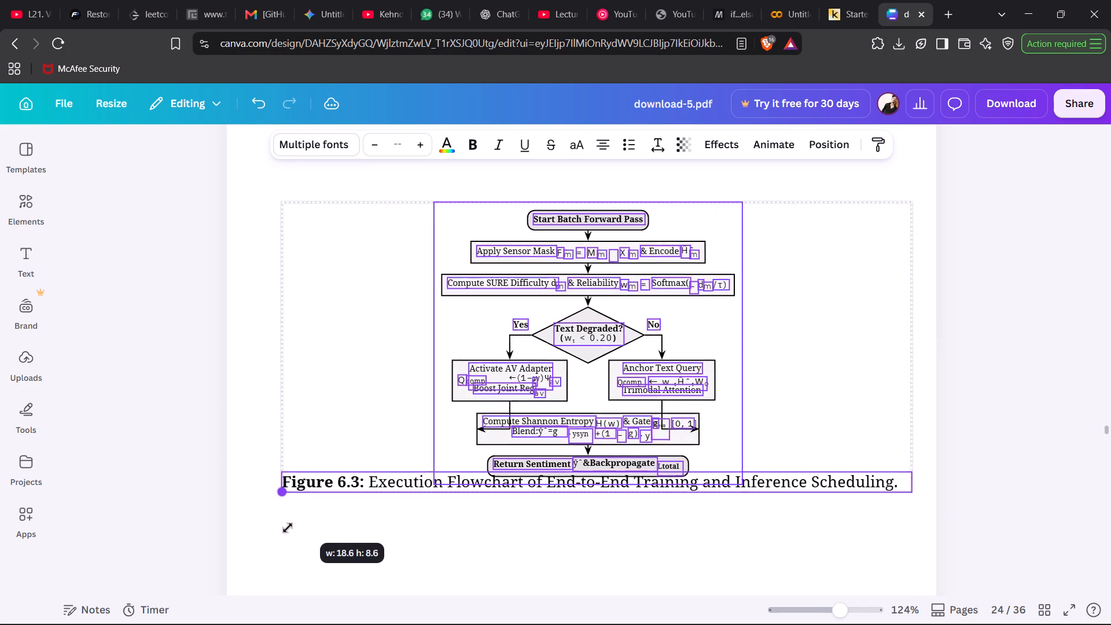
left_click_drag(288, 528, 271, 556)
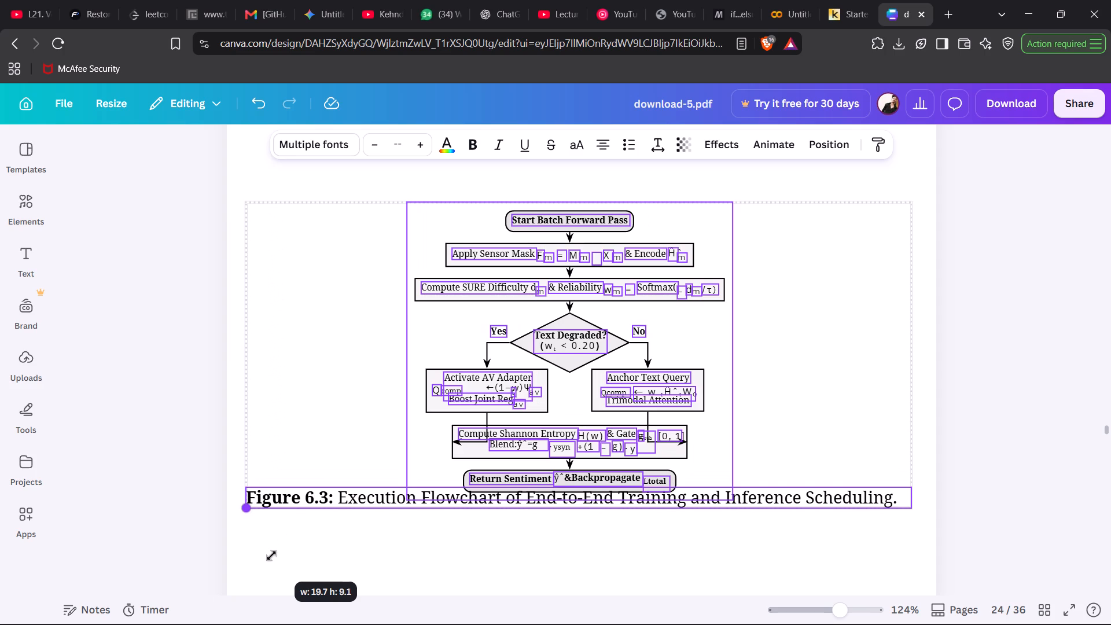
left_click_drag(271, 556, 286, 552)
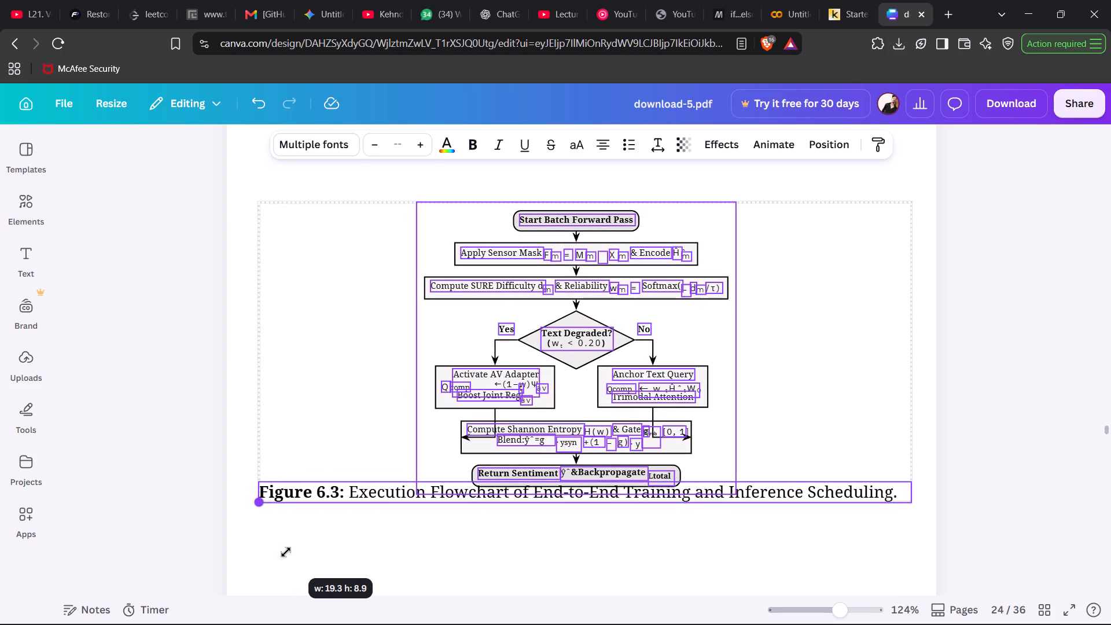
left_click_drag(286, 552, 294, 554)
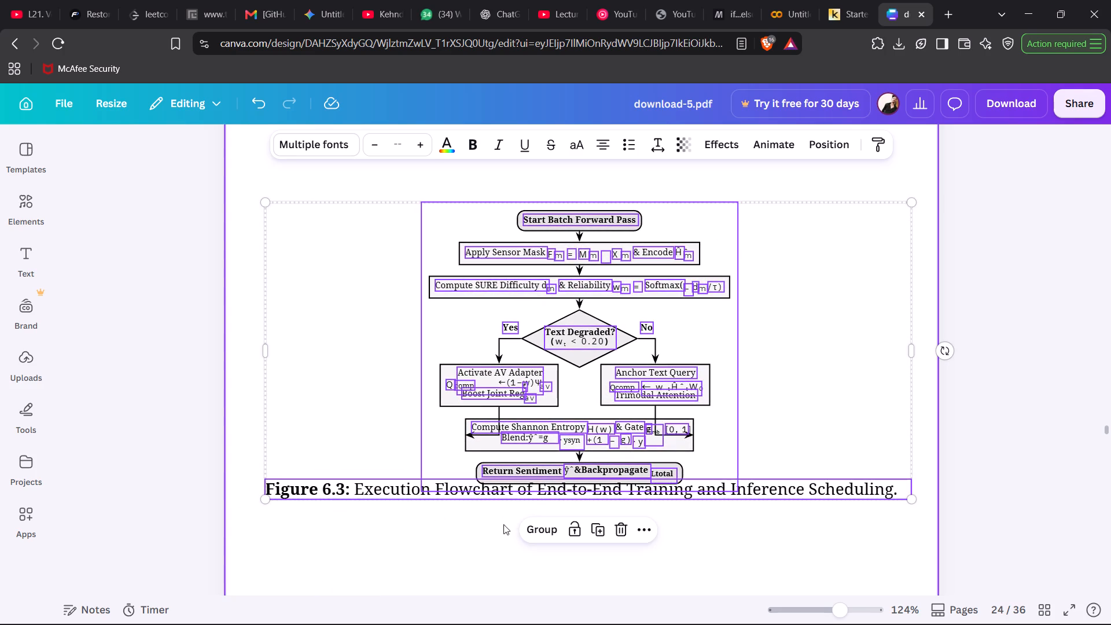
left_click(484, 543)
Move the section 6.3 heading and its introductory sentence from page 23 onto page 24.
scroll(484, 543, "up", 4)
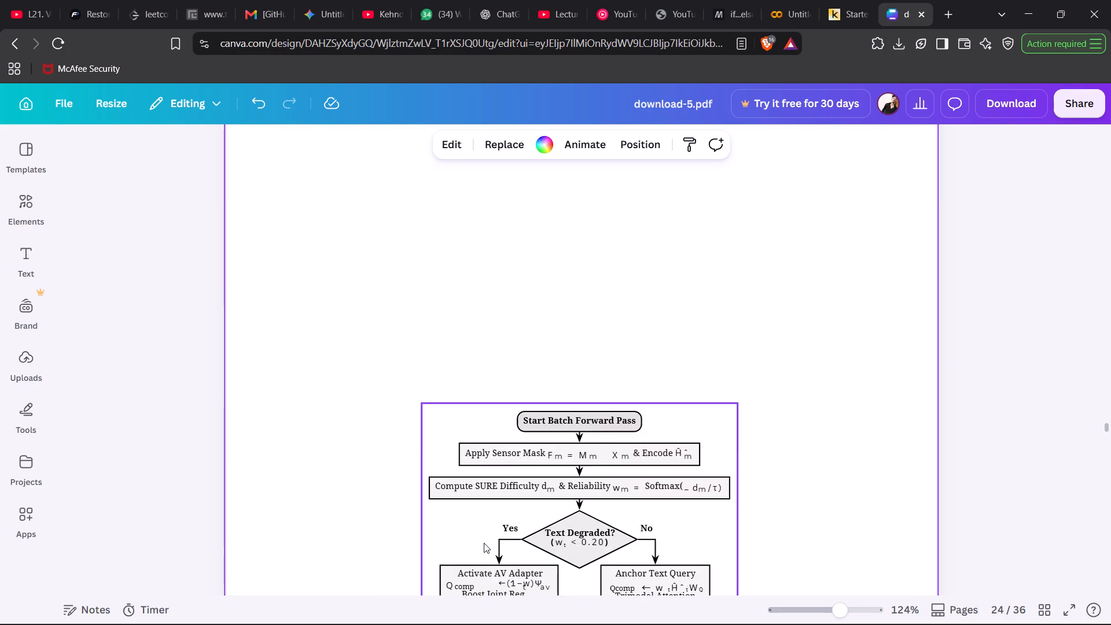
scroll(484, 543, "up", 8)
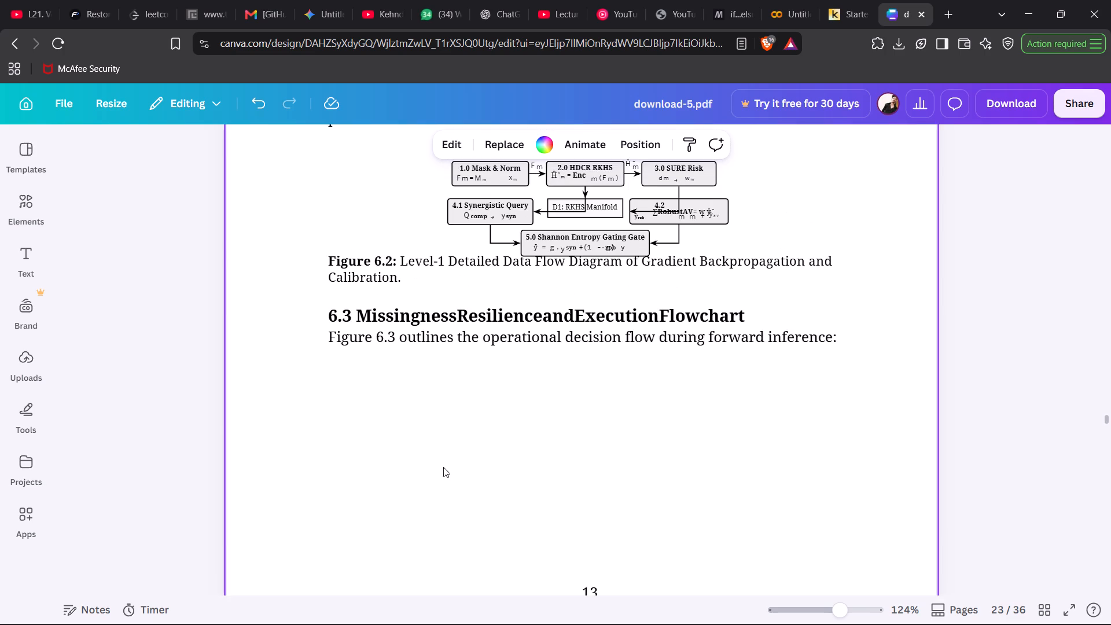
left_click(344, 321)
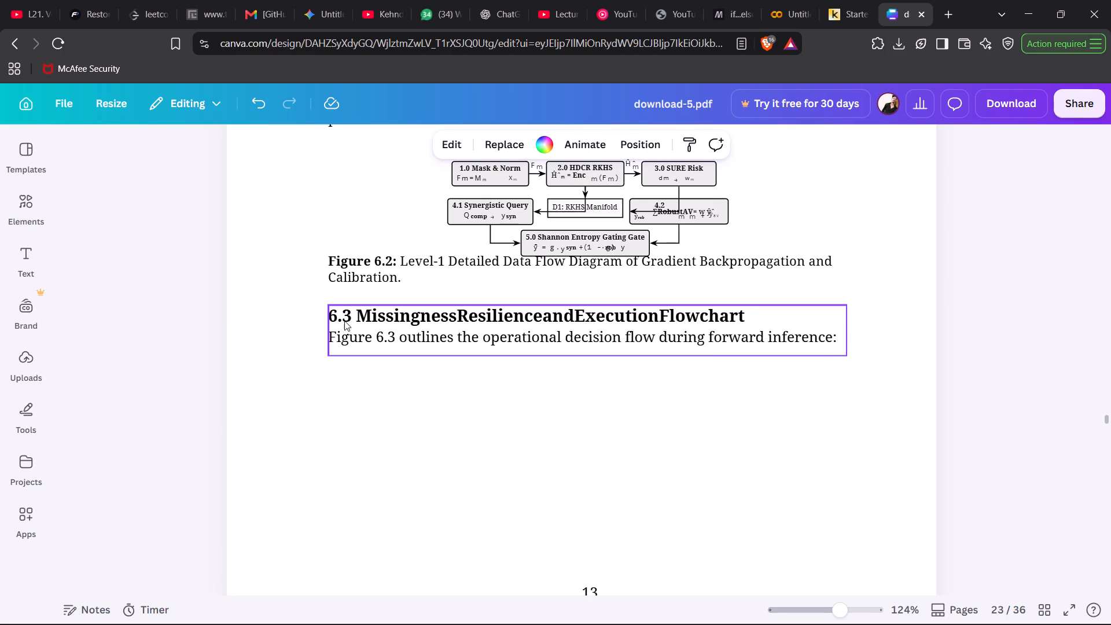
left_click_drag(602, 319, 610, 456)
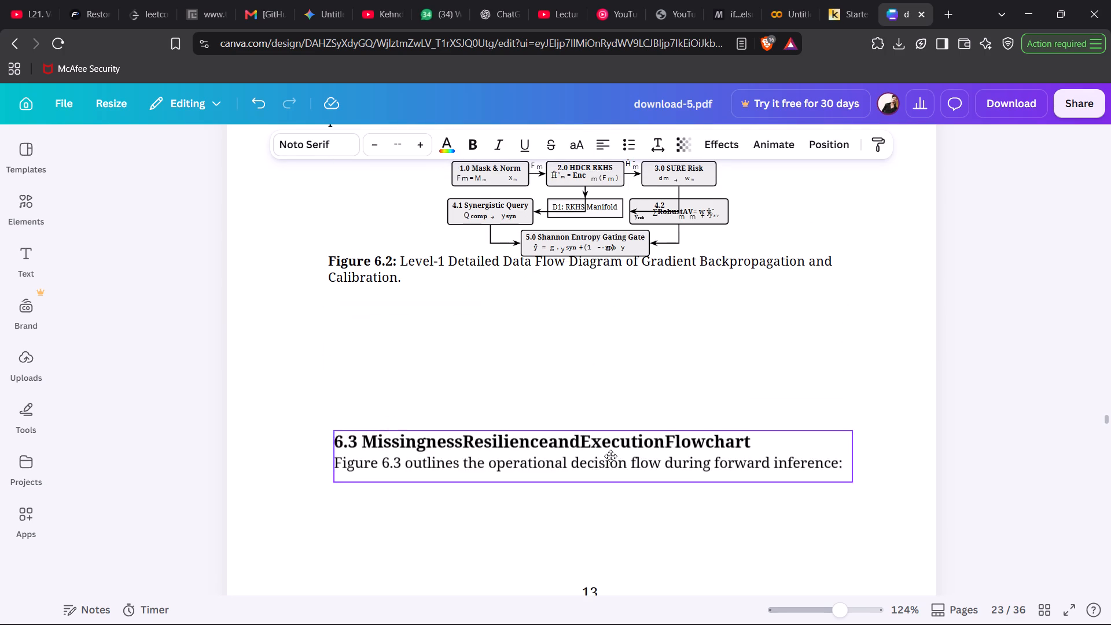
left_click_drag(610, 456, 608, 592)
scroll(620, 411, "down", 4)
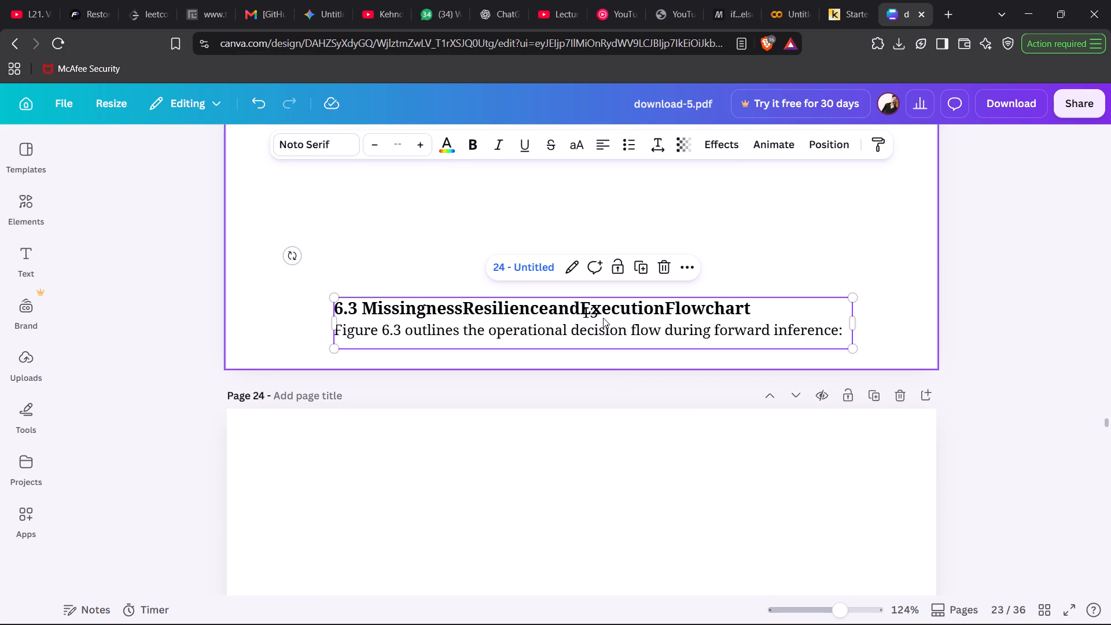
left_click_drag(601, 315, 587, 530)
scroll(617, 416, "down", 2)
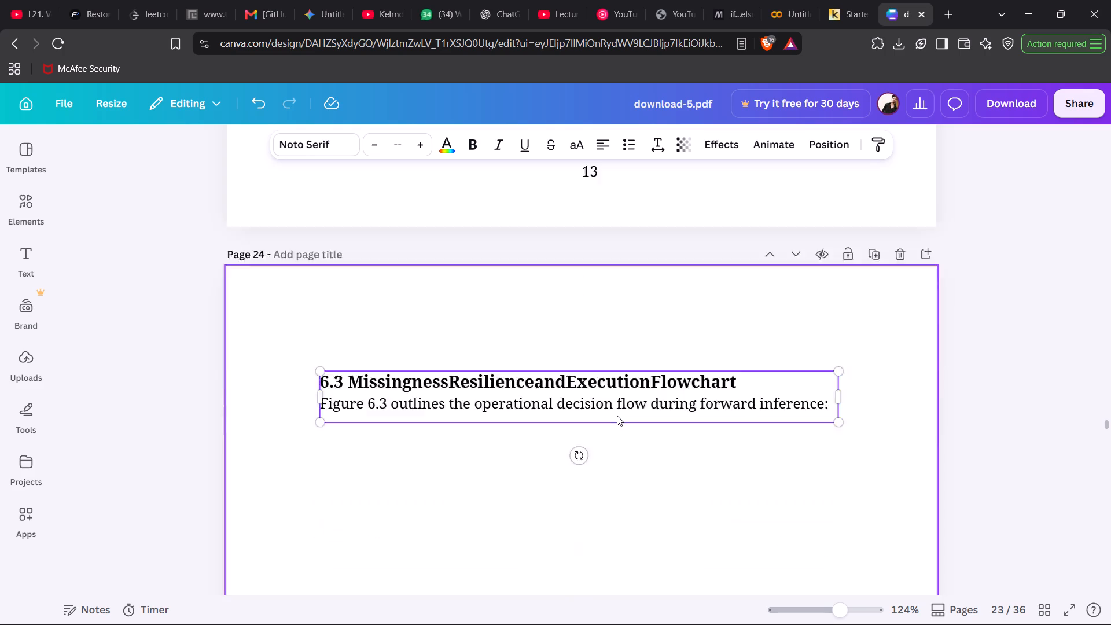
Position the section 6.3 text block near the top of page 24, above the flowchart and roughly centred across the page.
scroll(617, 416, "down", 2)
left_click_drag(599, 237, 599, 260)
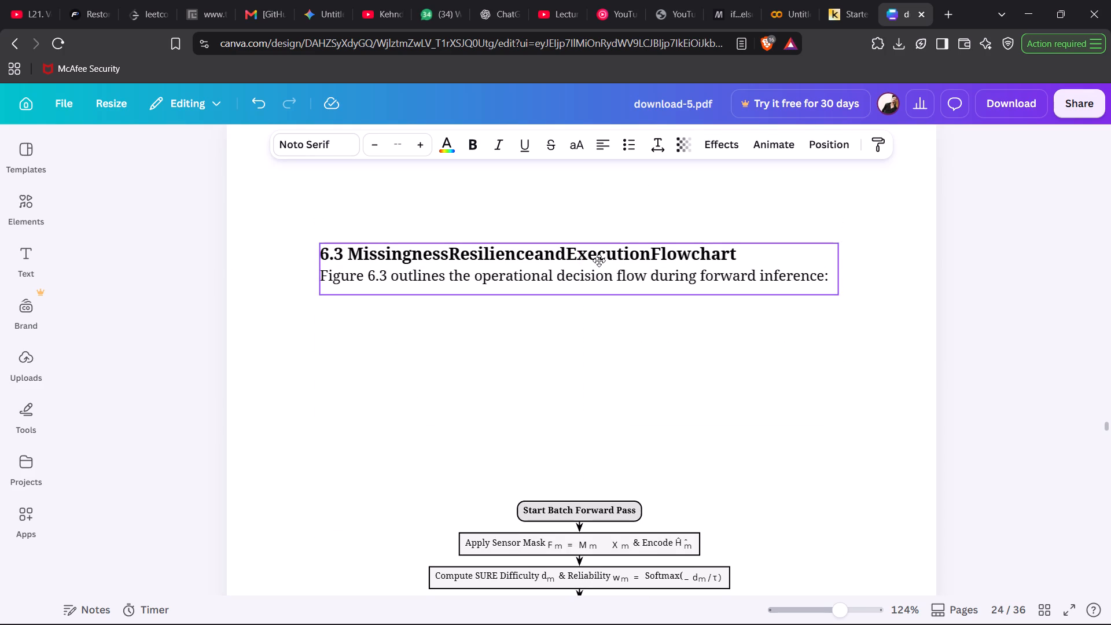
left_click_drag(599, 260, 594, 205)
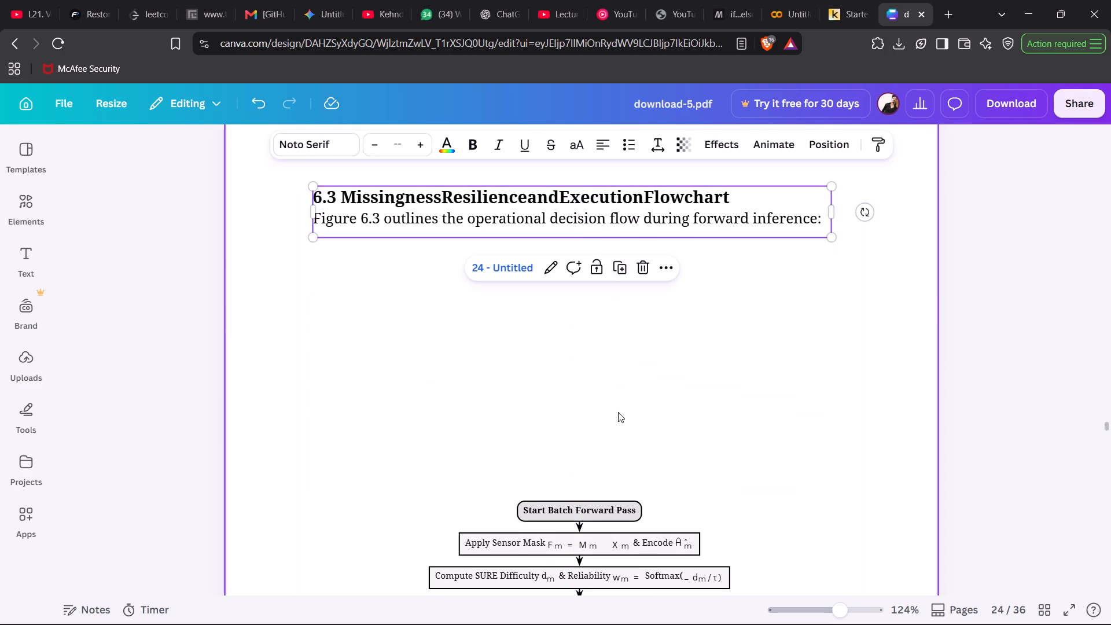
scroll(618, 412, "up", 2)
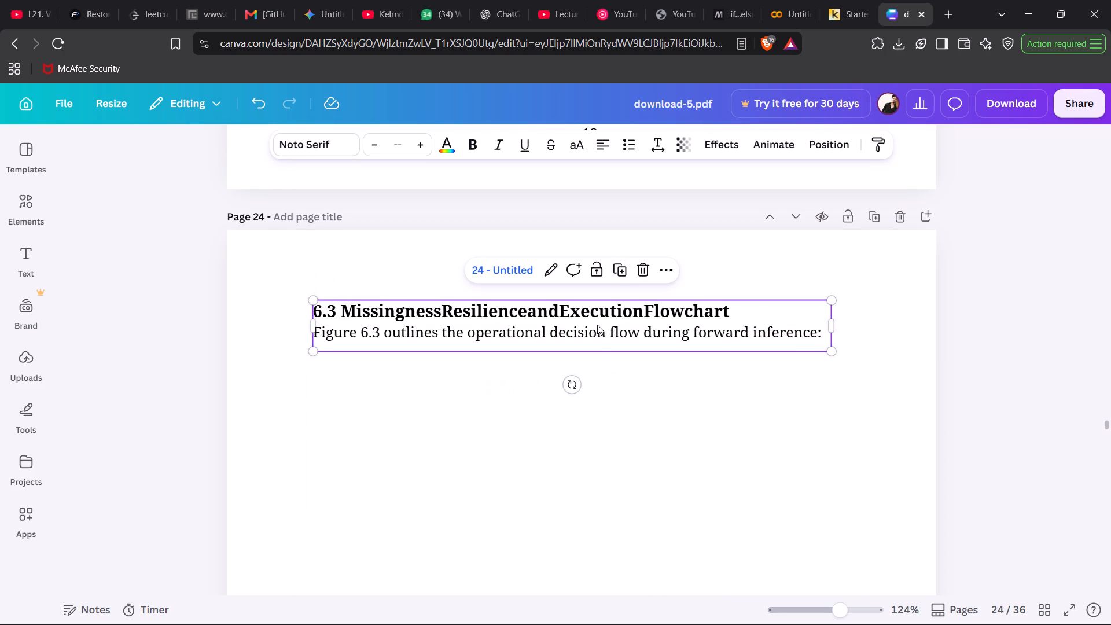
left_click_drag(597, 325, 601, 296)
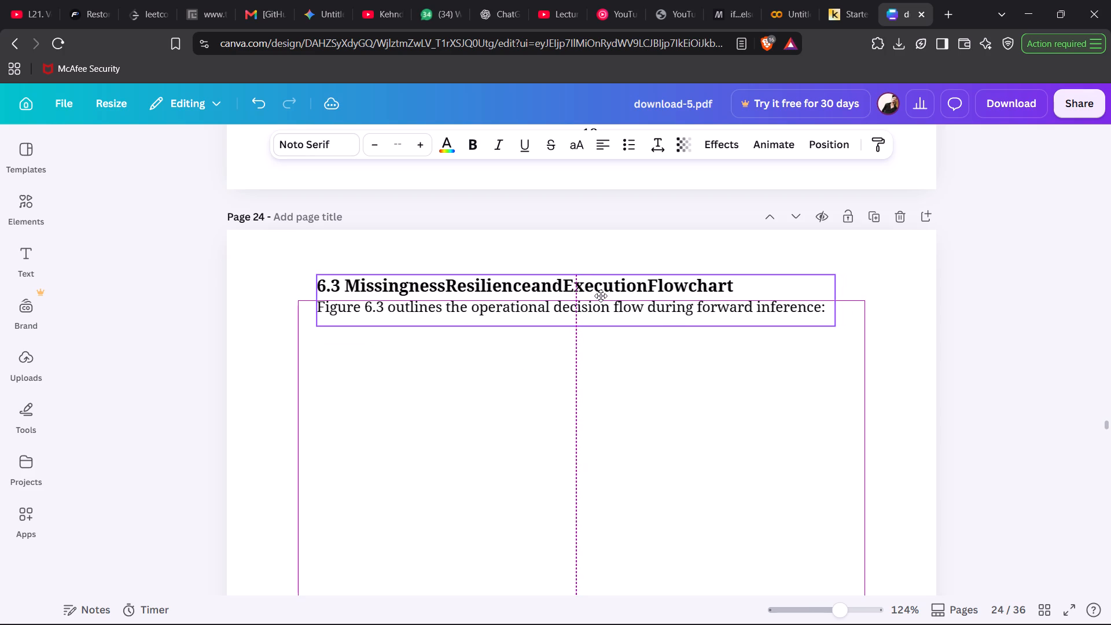
left_click_drag(601, 296, 609, 297)
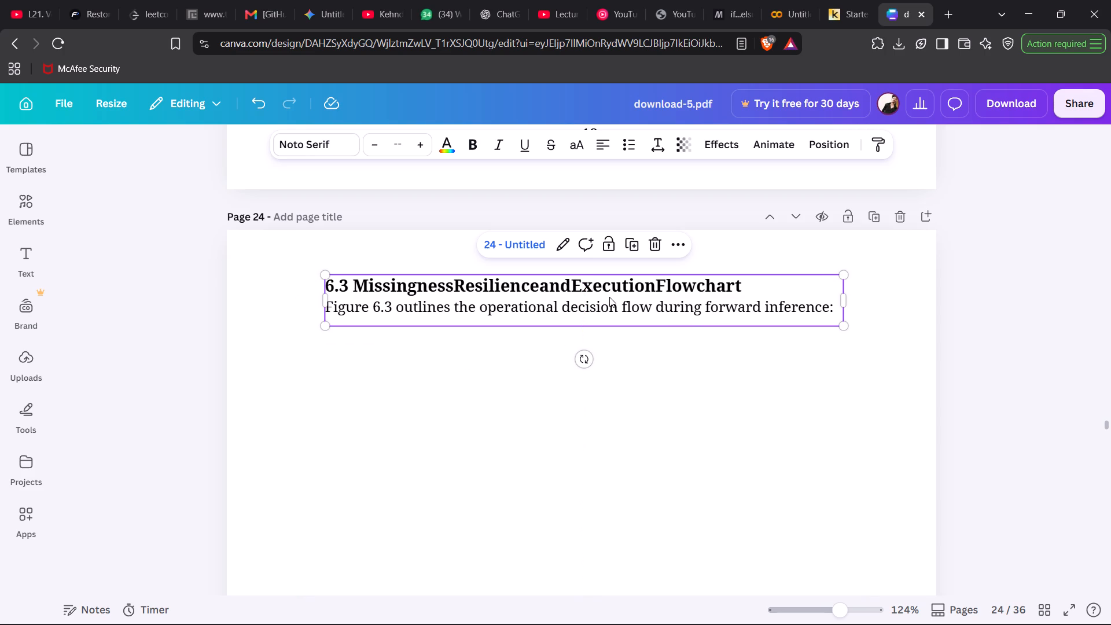
left_click(616, 390)
Move the Figure 6.2 caption on page 23 down so that it sits clear below its diagram.
scroll(616, 390, "up", 2)
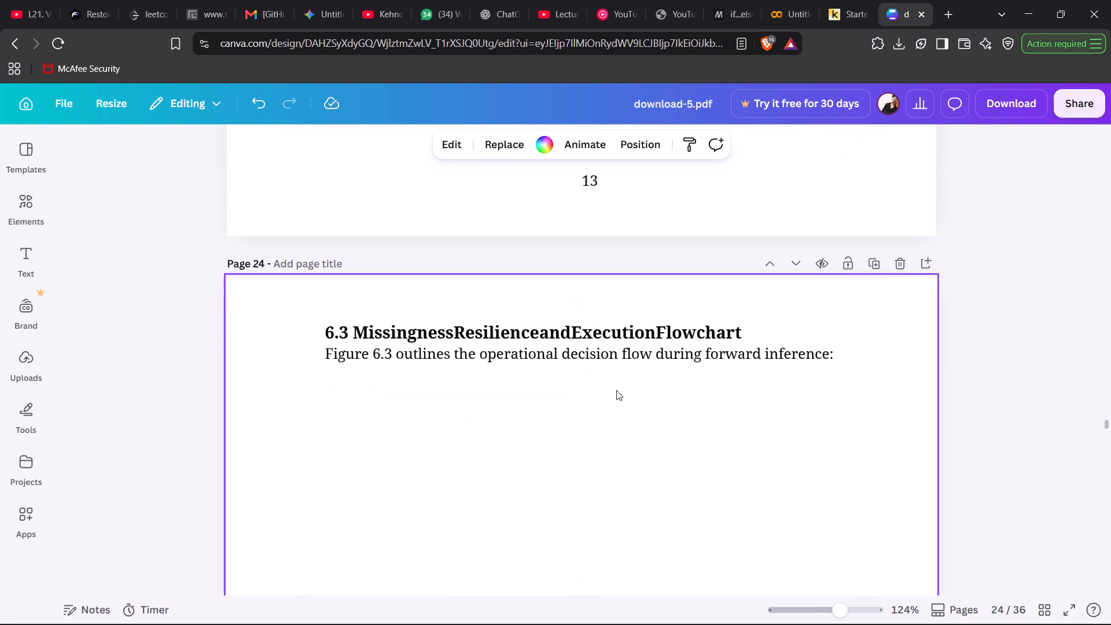
scroll(616, 390, "up", 8)
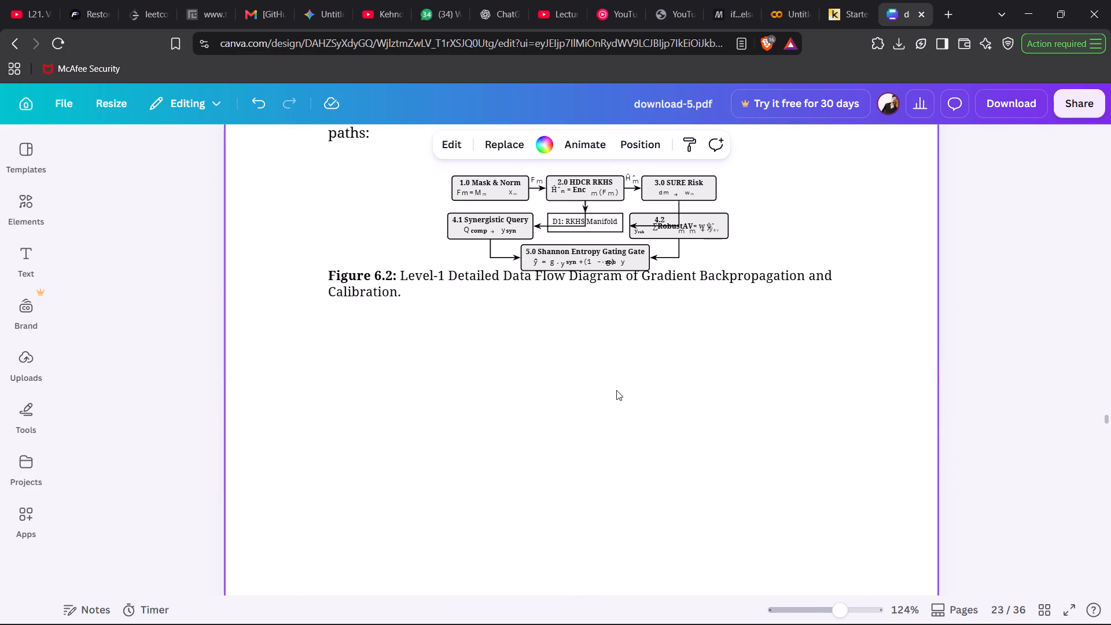
scroll(616, 390, "up", 1)
left_click_drag(333, 278, 332, 336)
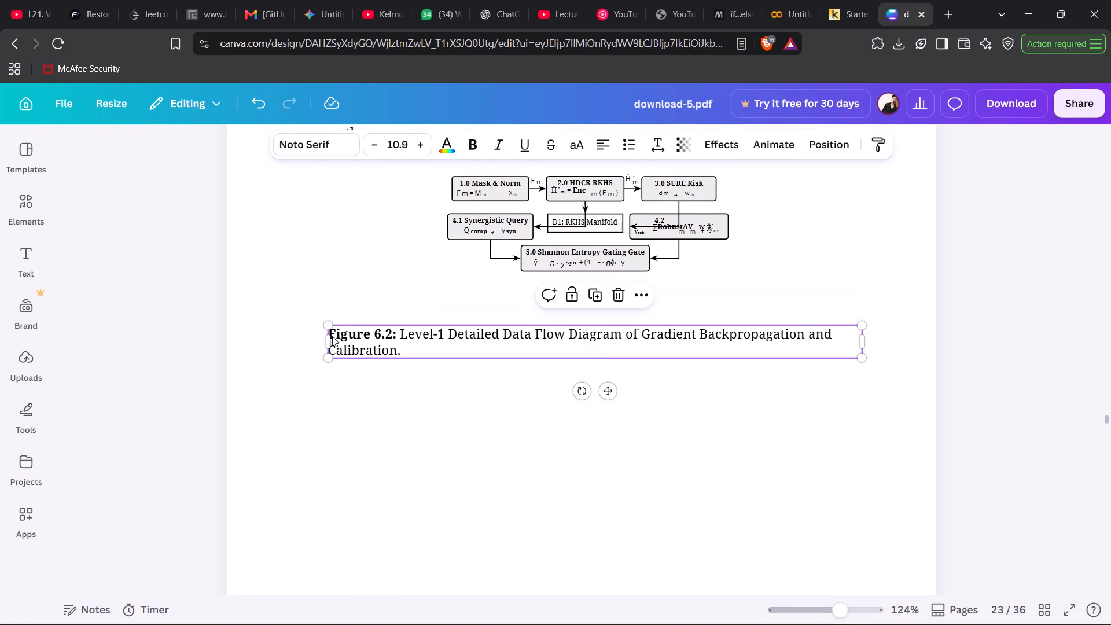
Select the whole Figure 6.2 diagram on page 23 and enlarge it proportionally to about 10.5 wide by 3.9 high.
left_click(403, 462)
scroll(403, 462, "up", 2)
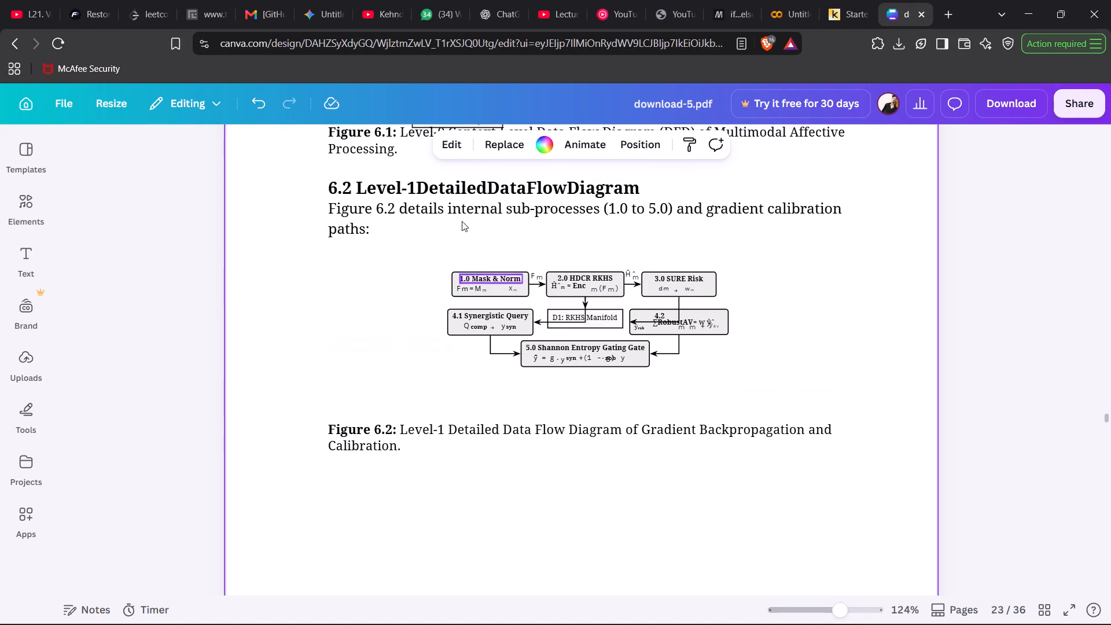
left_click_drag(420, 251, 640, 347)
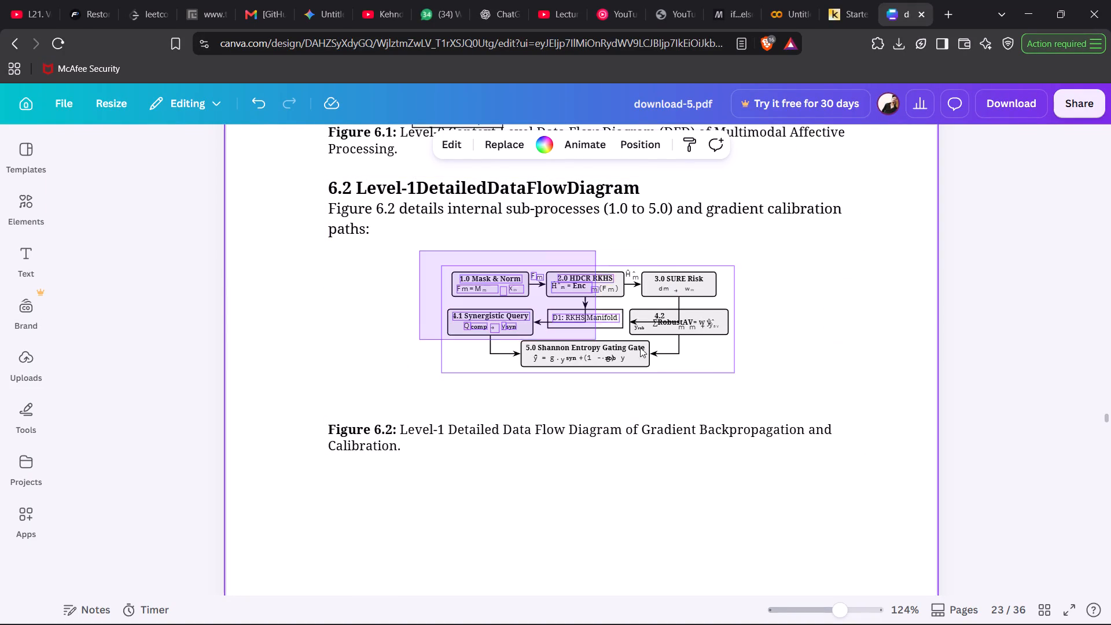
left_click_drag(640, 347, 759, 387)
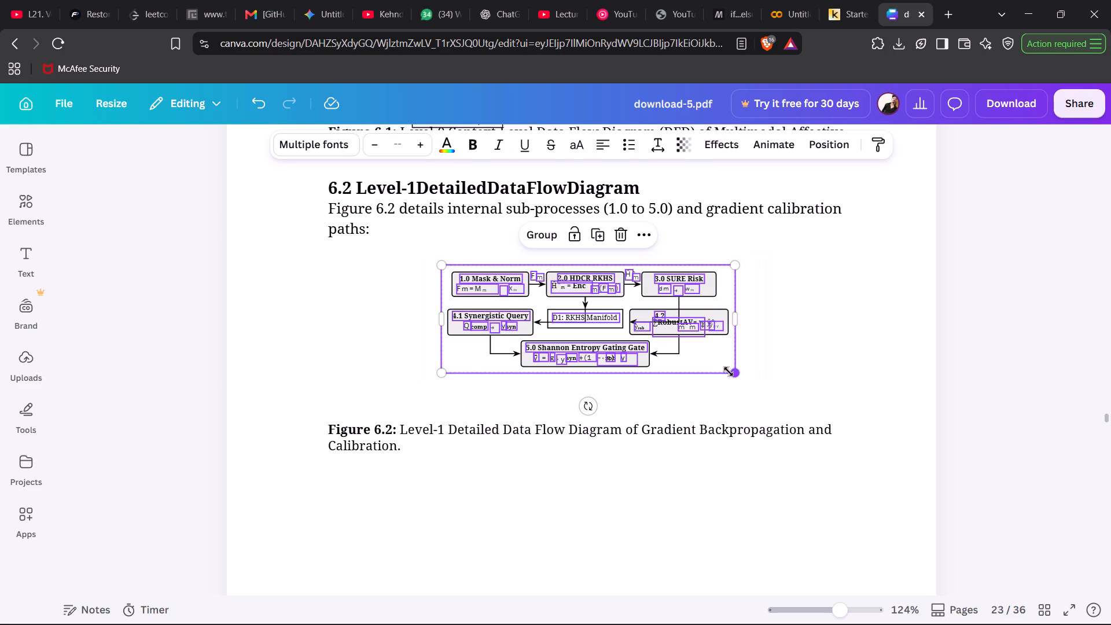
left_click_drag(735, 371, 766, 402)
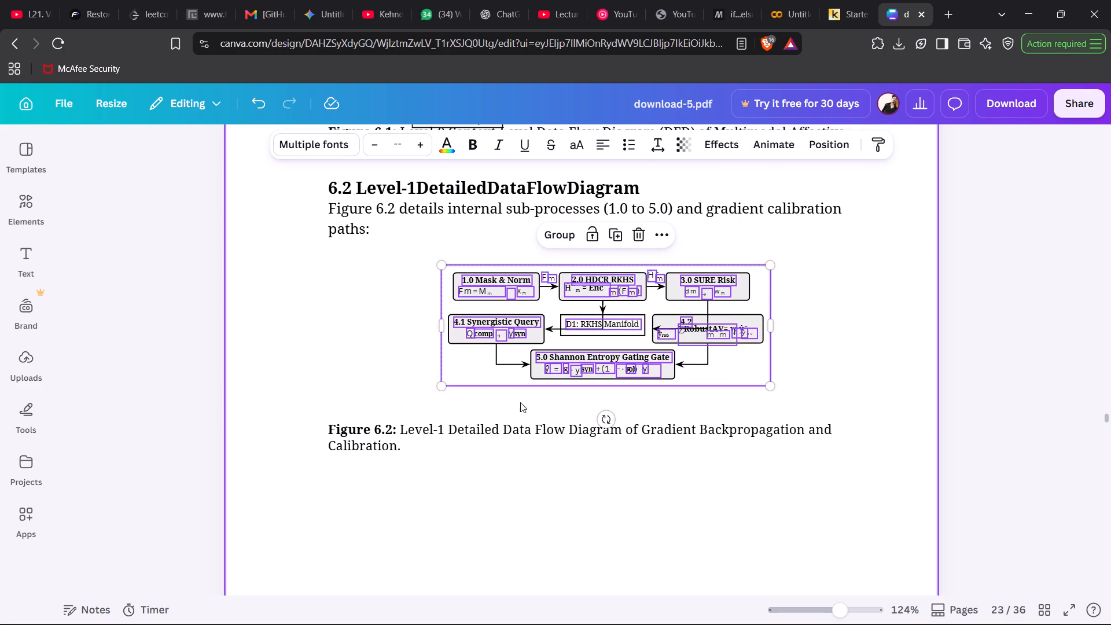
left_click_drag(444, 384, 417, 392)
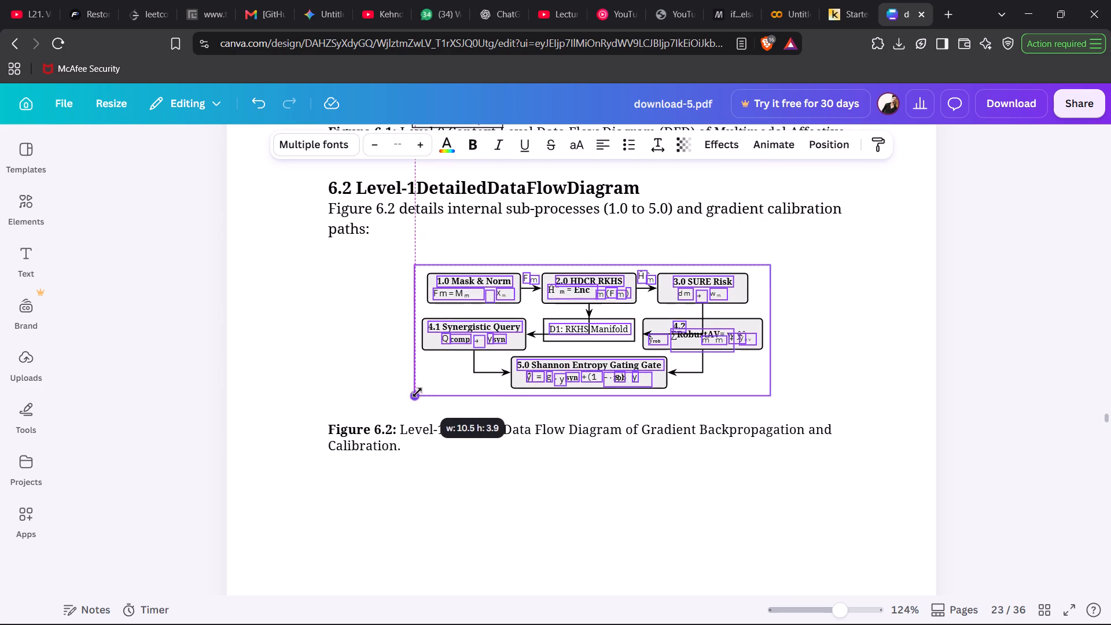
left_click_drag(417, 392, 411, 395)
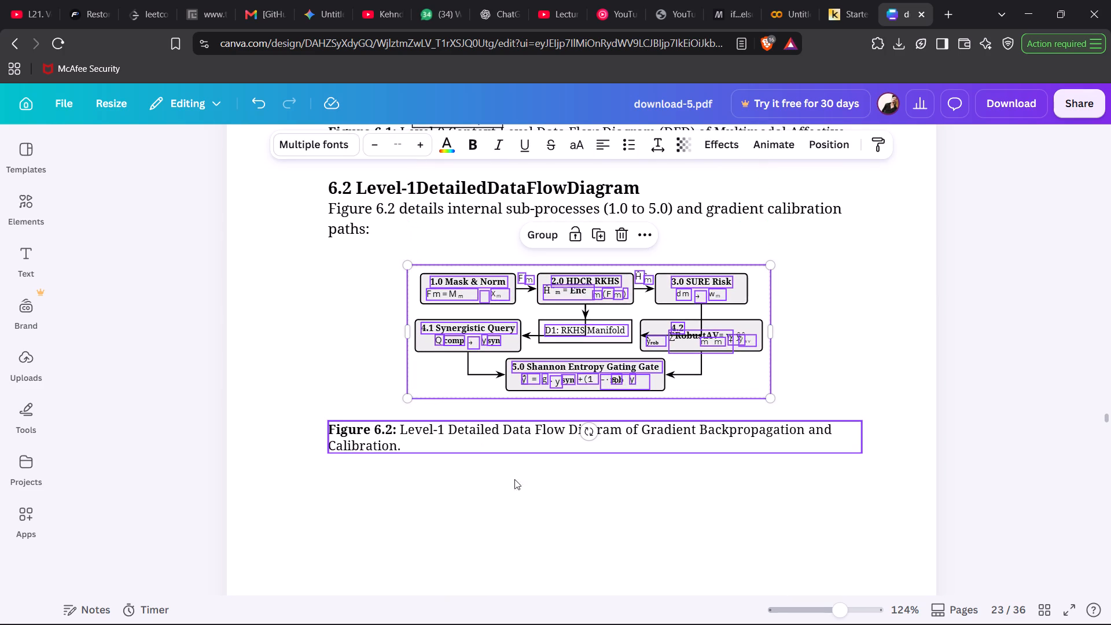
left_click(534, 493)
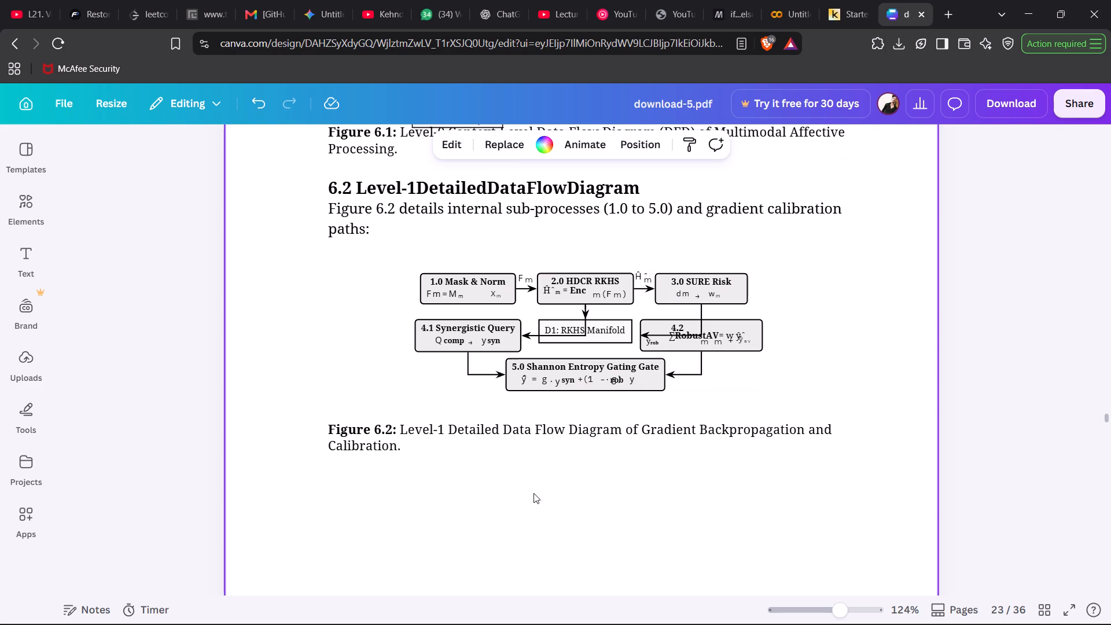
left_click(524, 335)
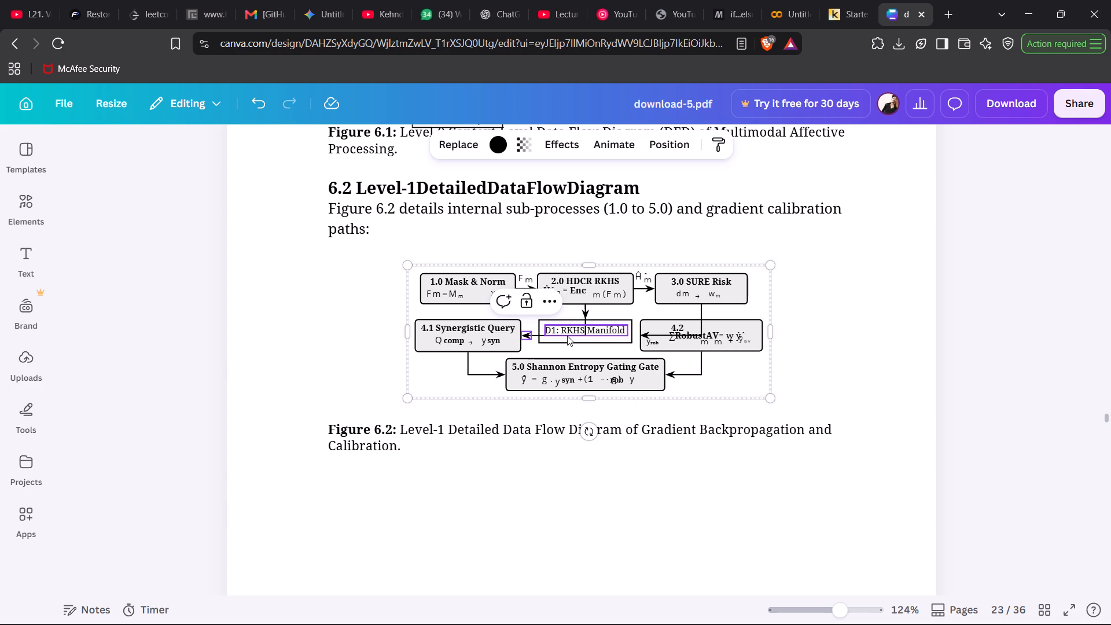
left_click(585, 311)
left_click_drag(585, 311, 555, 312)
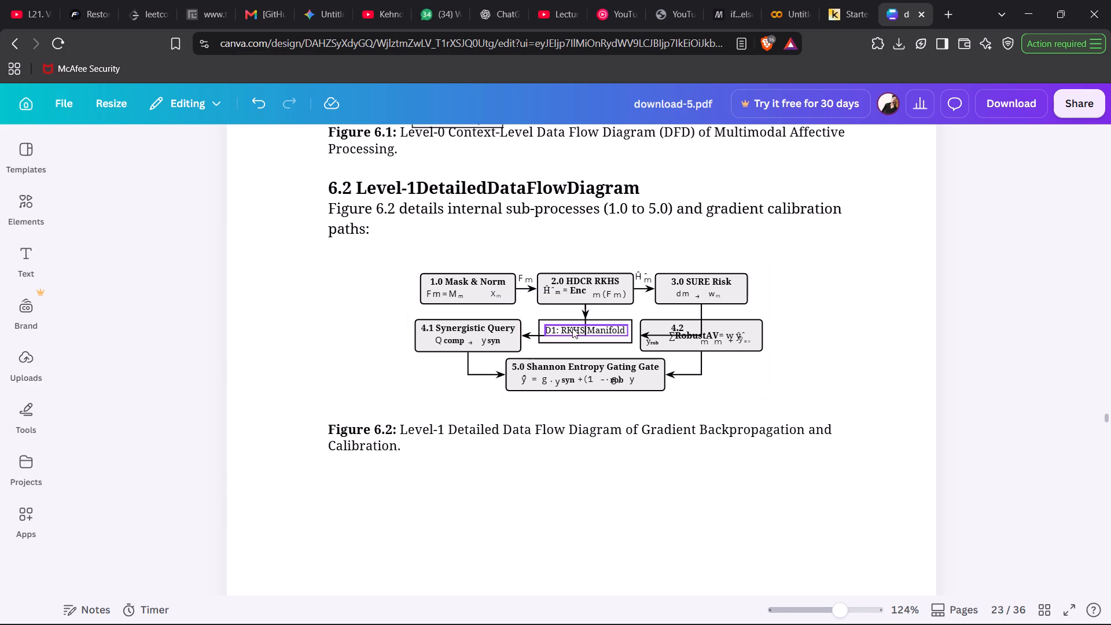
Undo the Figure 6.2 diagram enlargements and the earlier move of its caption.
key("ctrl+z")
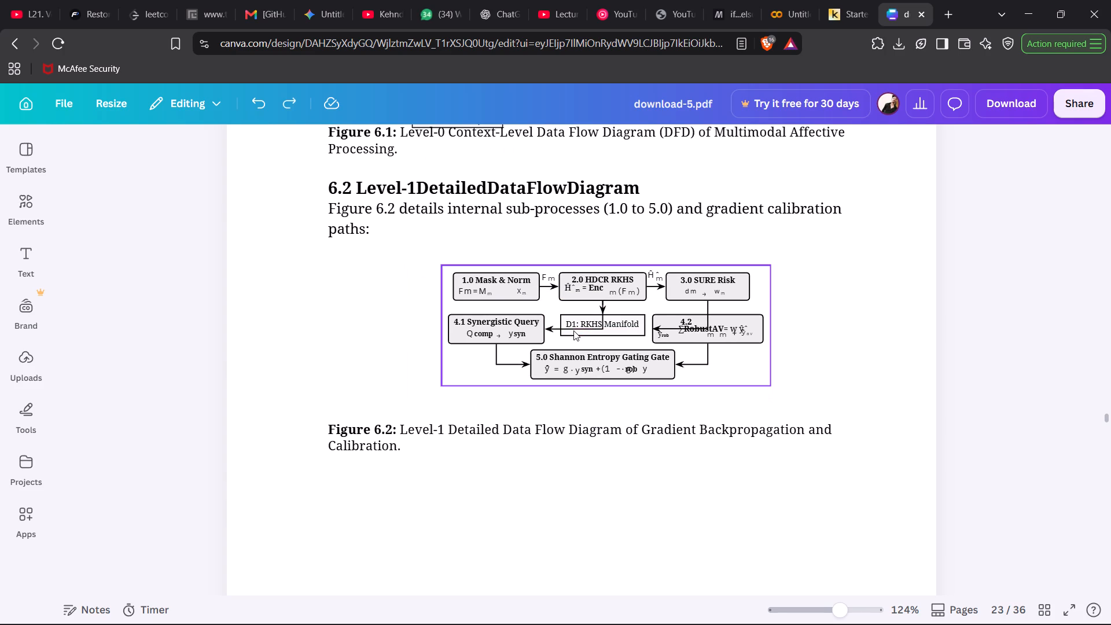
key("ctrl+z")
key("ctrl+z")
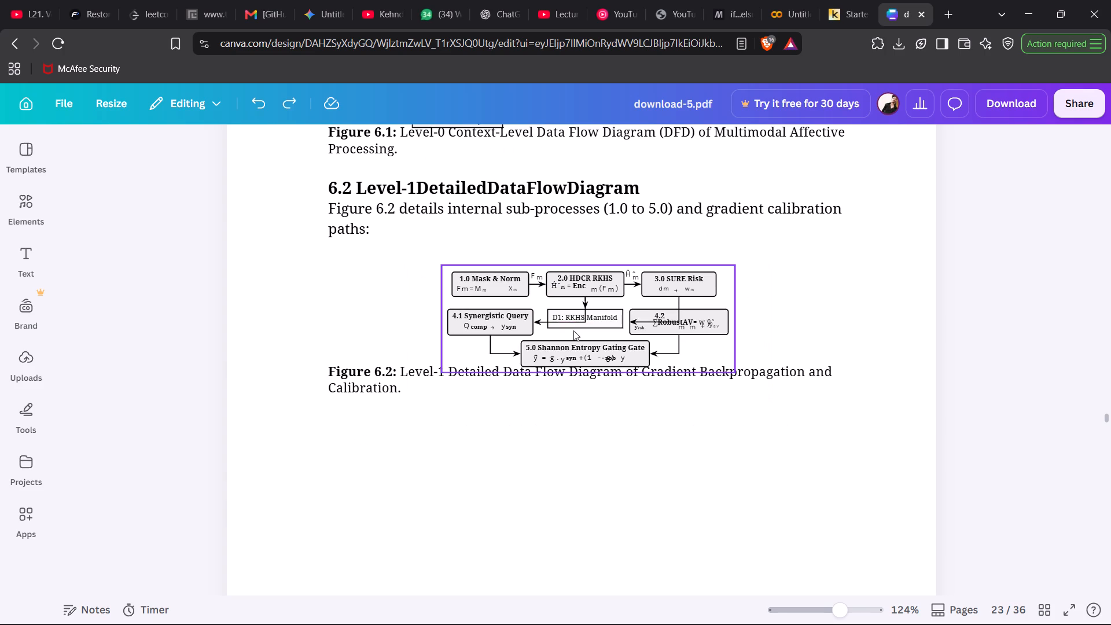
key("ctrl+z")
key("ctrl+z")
Move the Figure 6.2 caption on page 23 well below its diagram, leaving a wide gap between them.
left_click(420, 454)
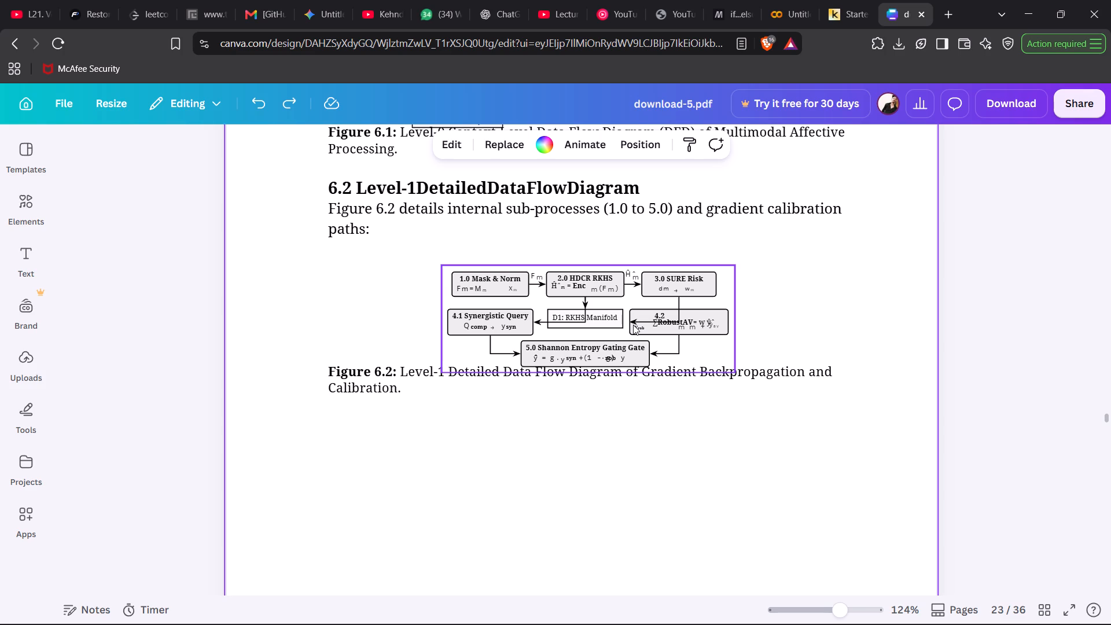
left_click_drag(356, 378, 347, 448)
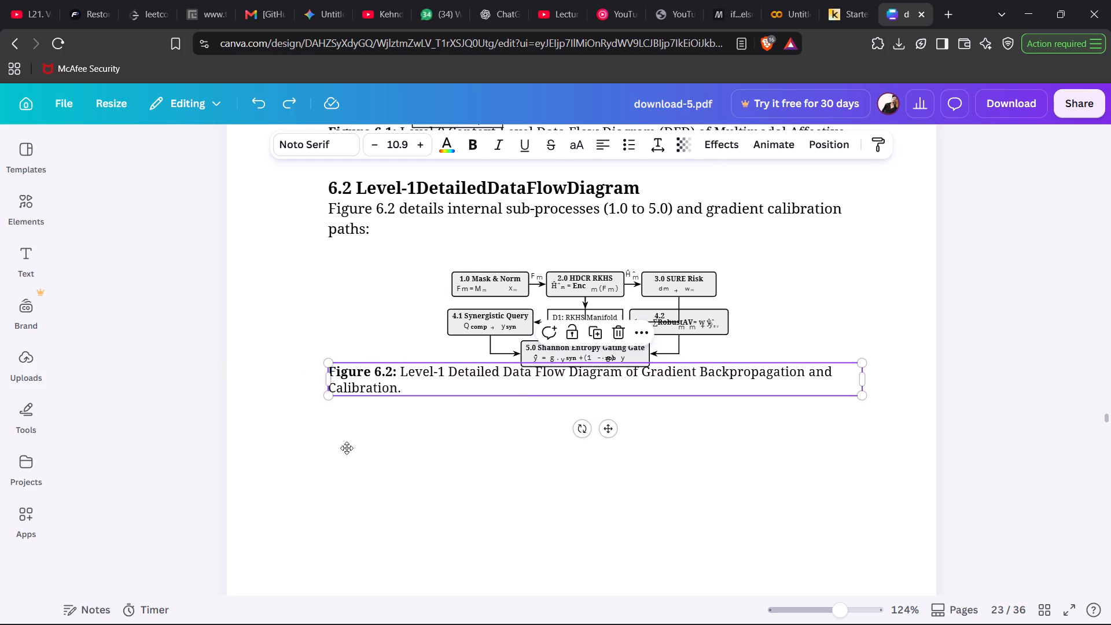
left_click_drag(347, 448, 350, 495)
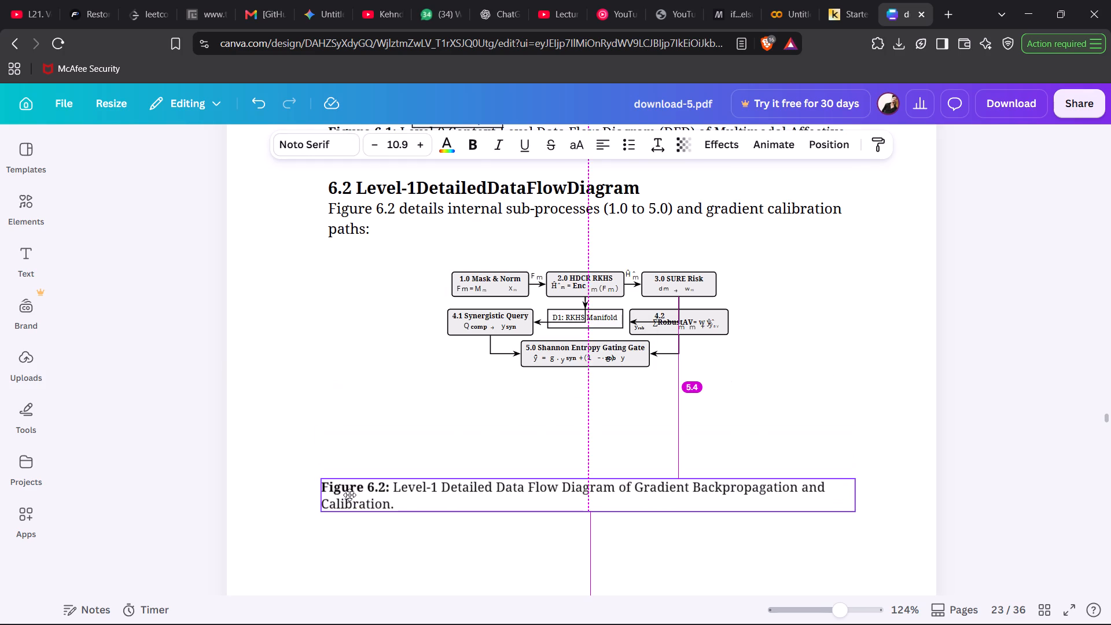
left_click_drag(350, 495, 350, 514)
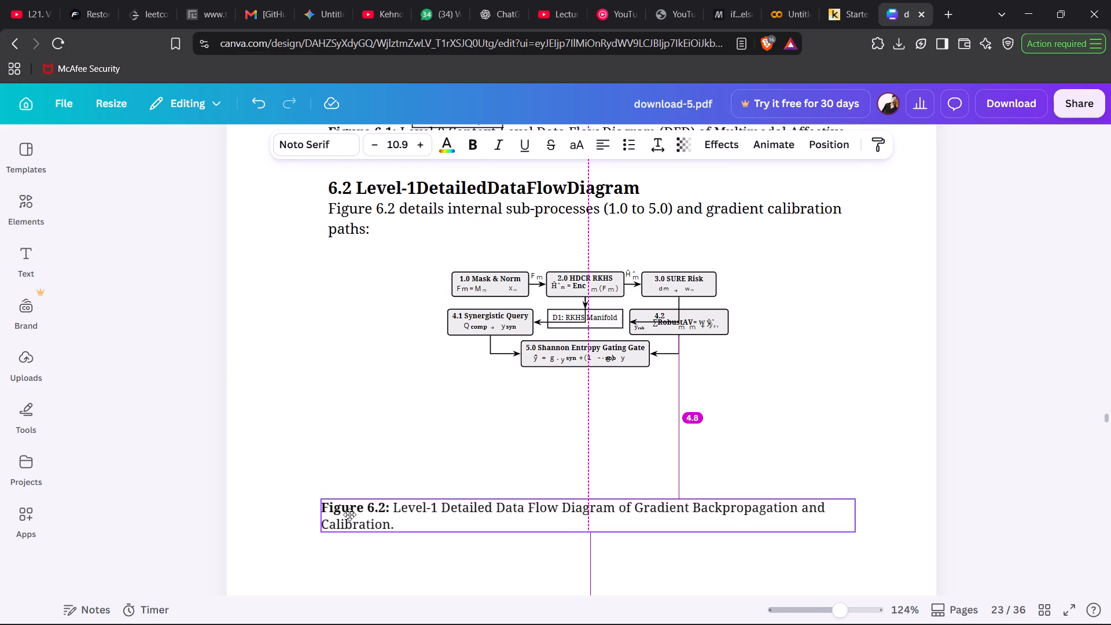
left_click_drag(350, 514, 350, 515)
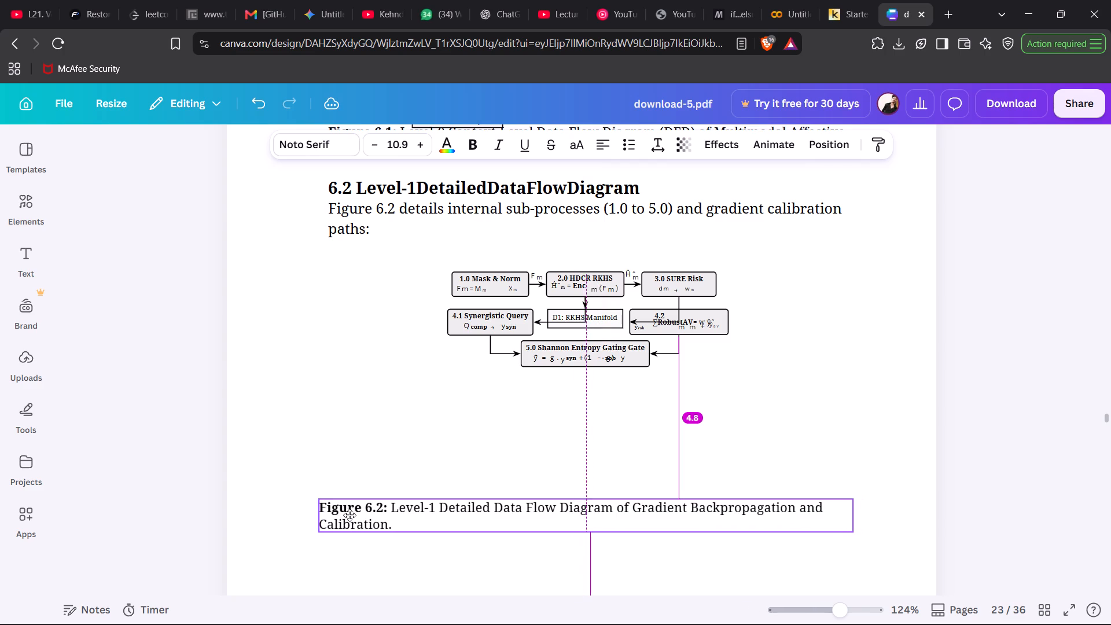
left_click_drag(350, 515, 351, 515)
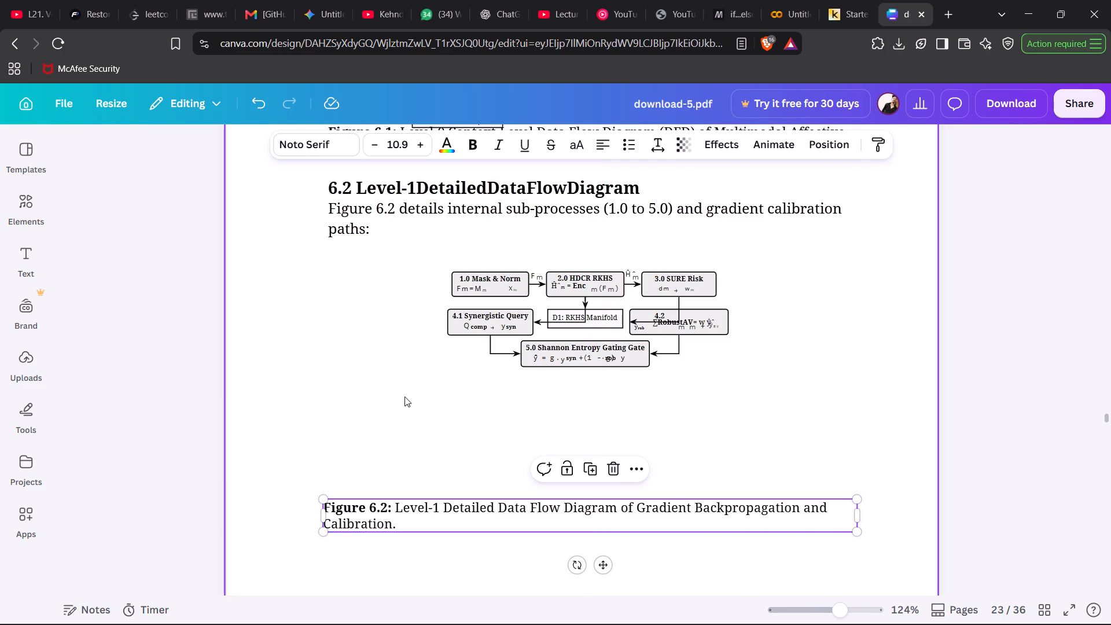
Select the whole Figure 6.2 diagram, shift it slightly down and enlarge it proportionally to about three quarters of the text width.
scroll(404, 396, "up", 1)
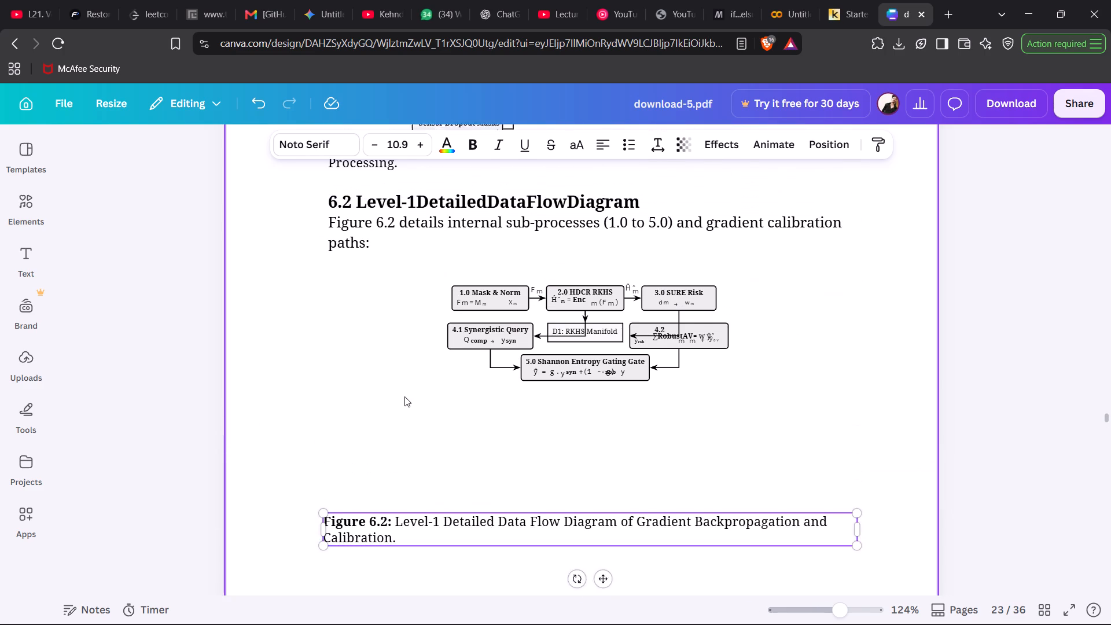
scroll(404, 396, "up", 1)
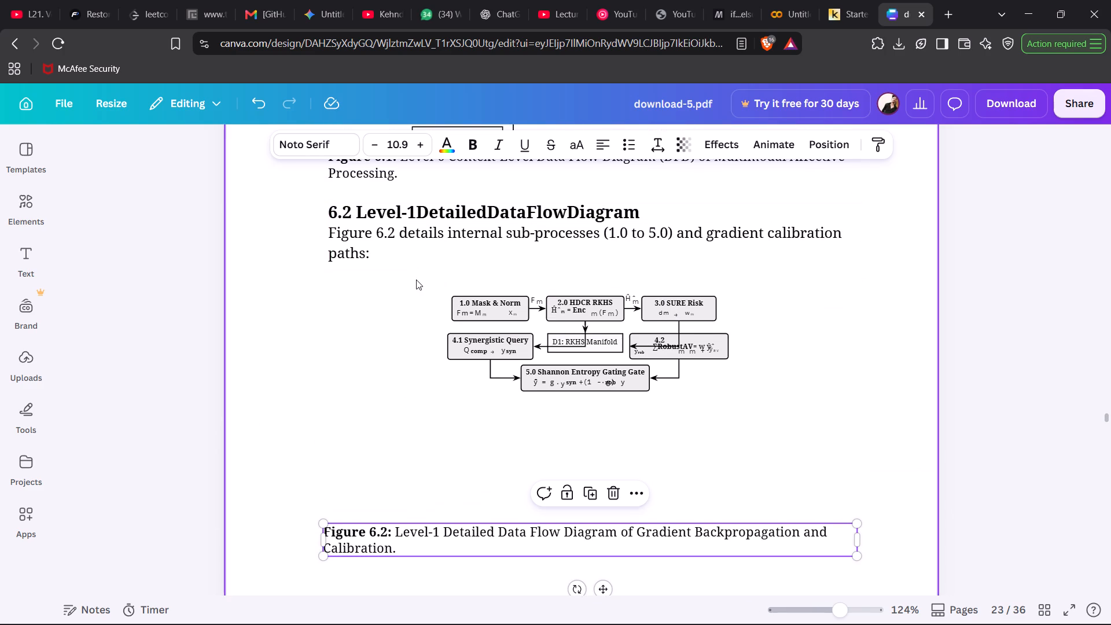
left_click_drag(416, 280, 710, 398)
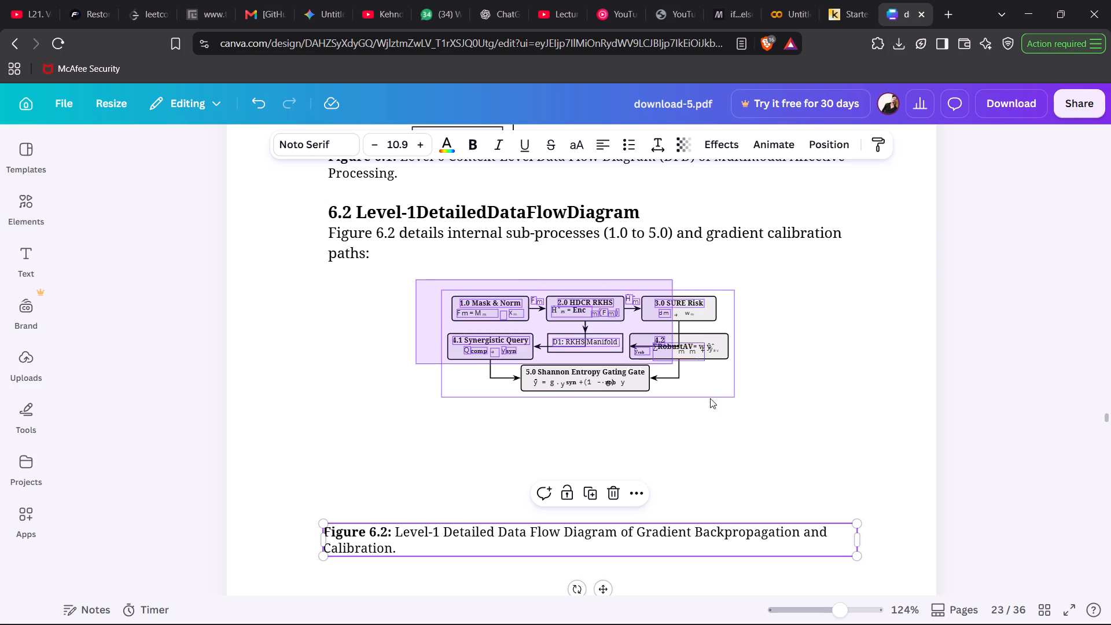
left_click_drag(710, 398, 788, 427)
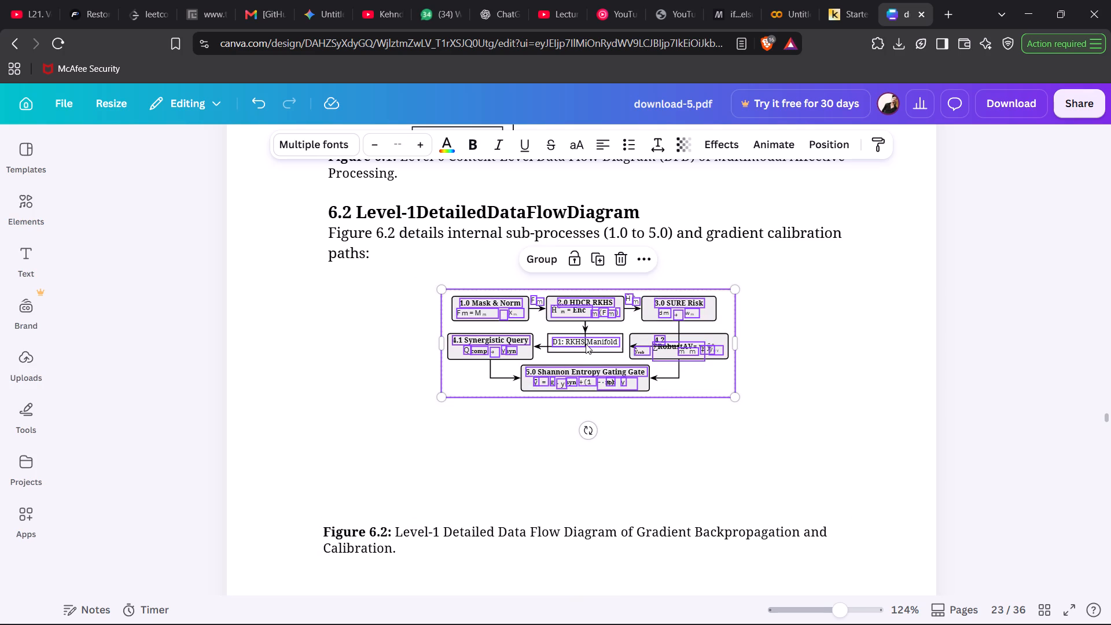
left_click_drag(586, 344, 587, 377)
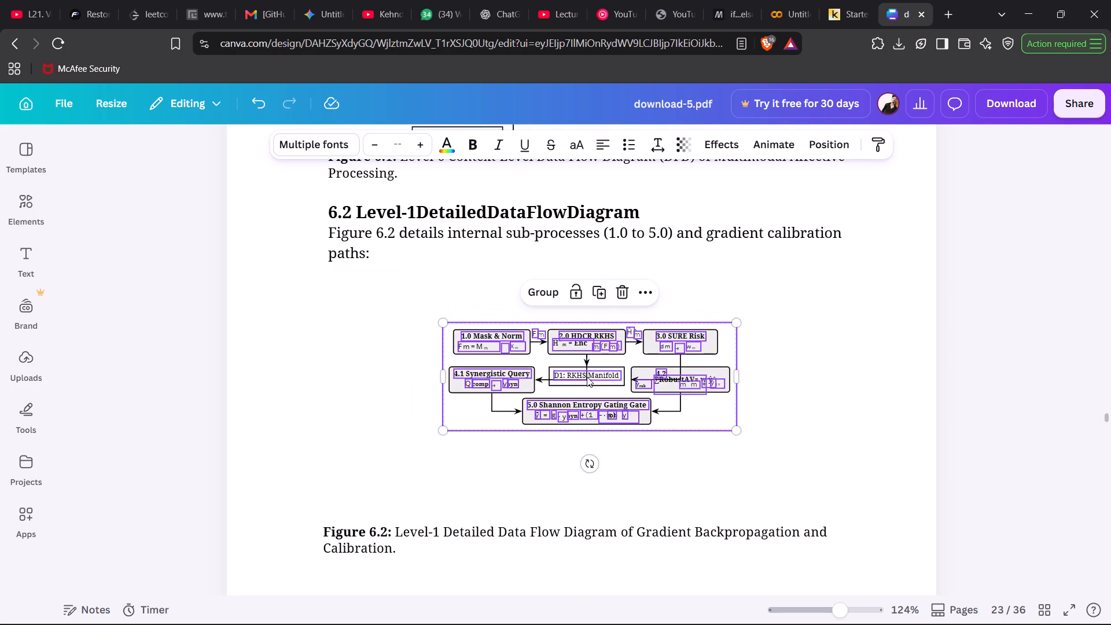
left_click_drag(442, 322, 395, 285)
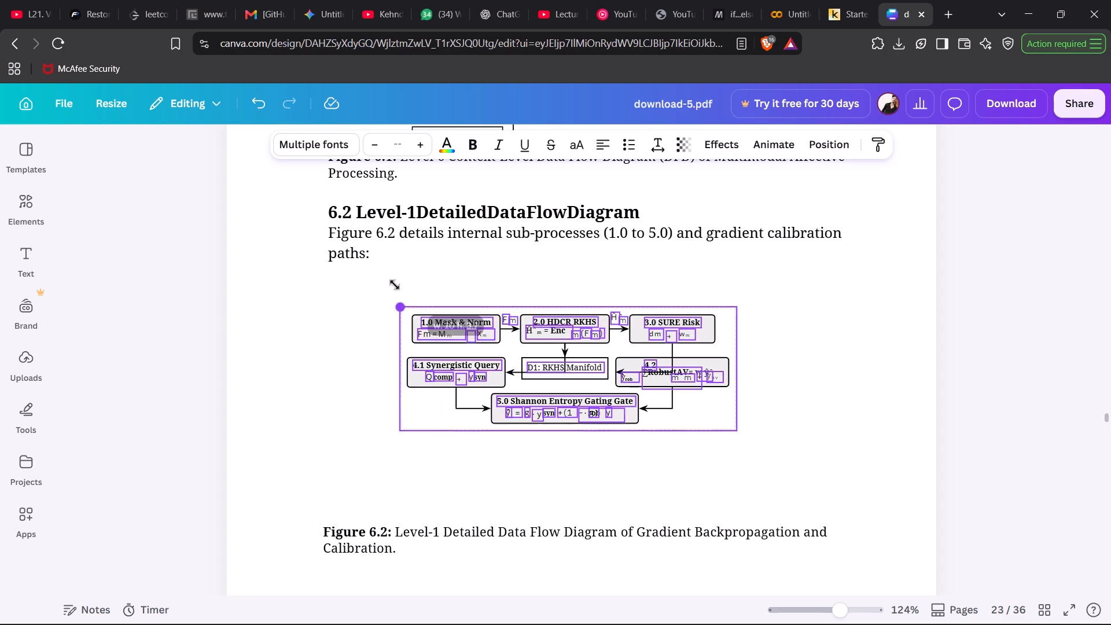
left_click_drag(395, 285, 385, 282)
left_click_drag(737, 428, 783, 459)
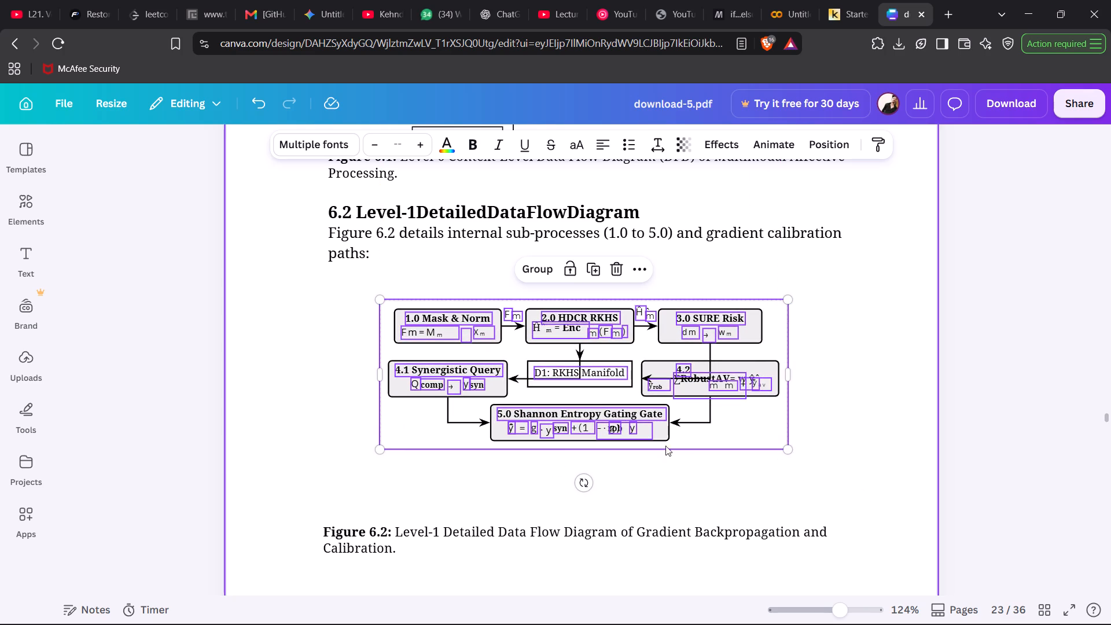
left_click(878, 327)
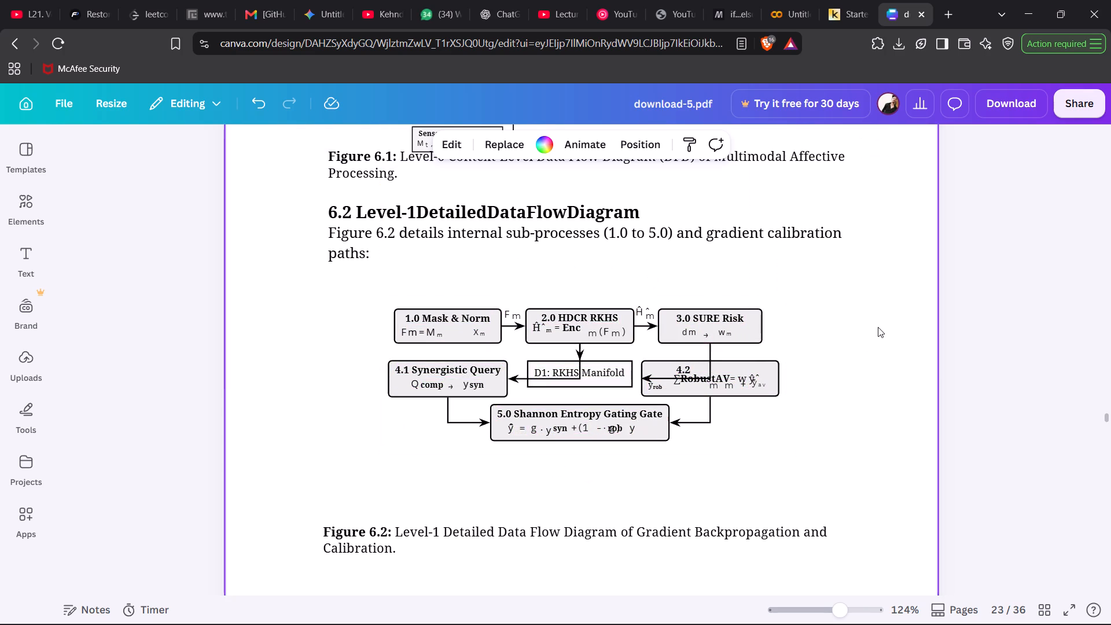
Shift the section 6.2 heading block slightly down and move the Figure 6.1 caption just clear of its diagram.
scroll(858, 319, "up", 4)
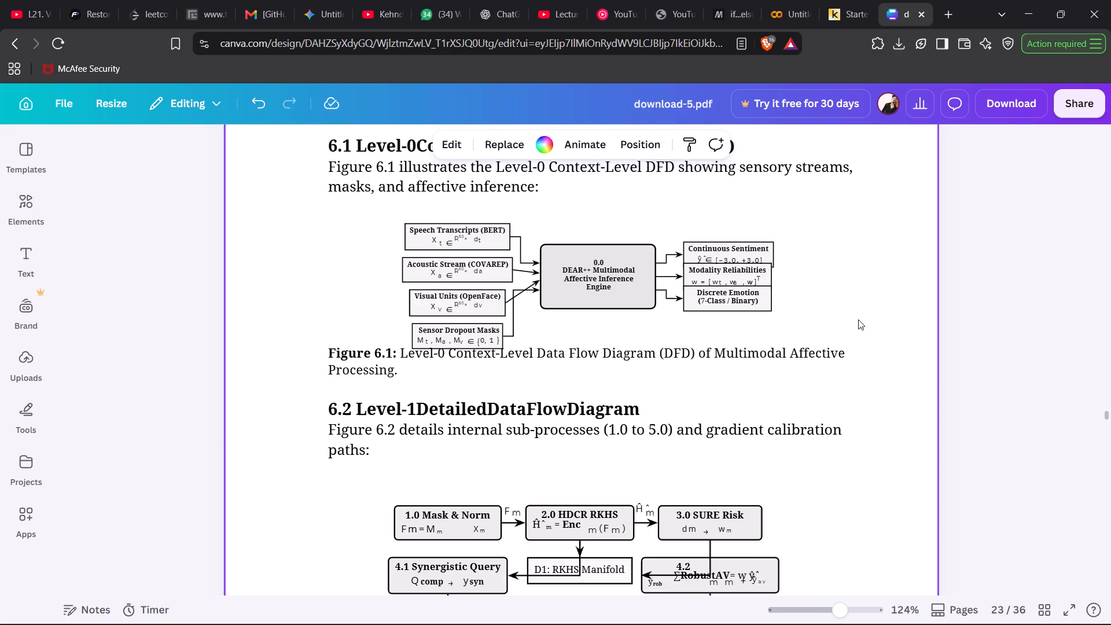
scroll(858, 319, "up", 1)
left_click_drag(527, 448, 525, 466)
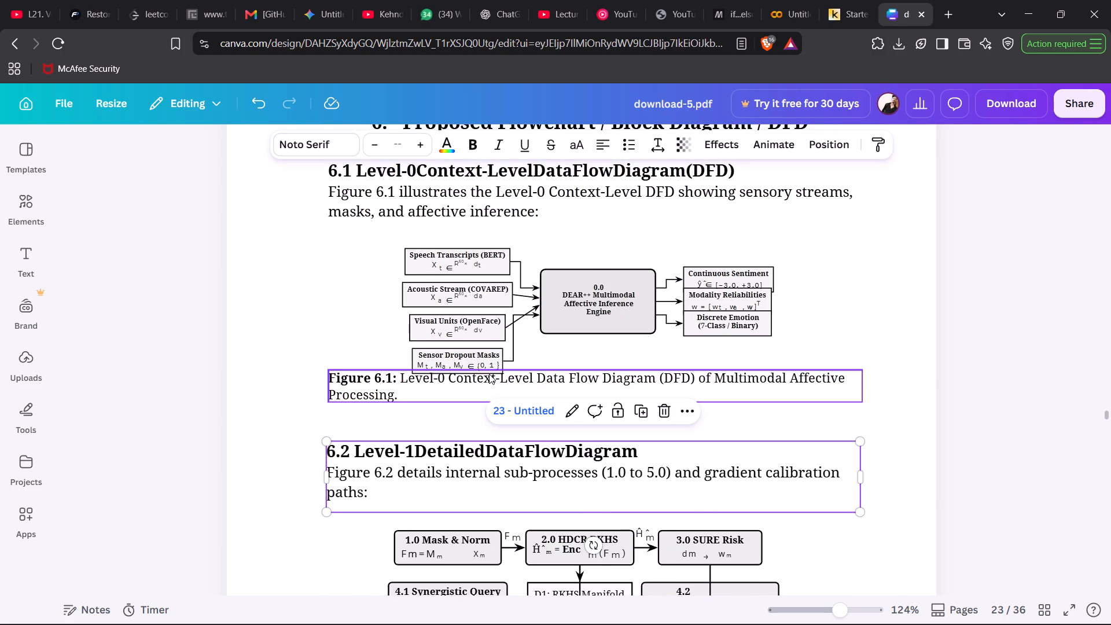
left_click_drag(489, 374, 488, 388)
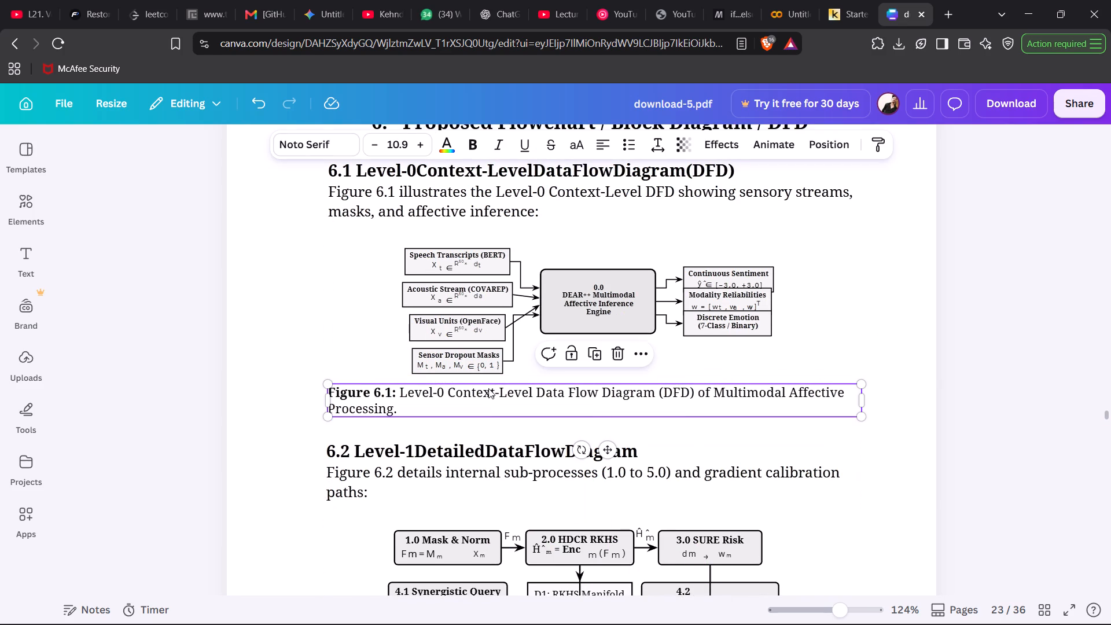
left_click(818, 338)
Move the Figure 6.2 caption up closer to the enlarged diagram.
scroll(818, 338, "down", 2)
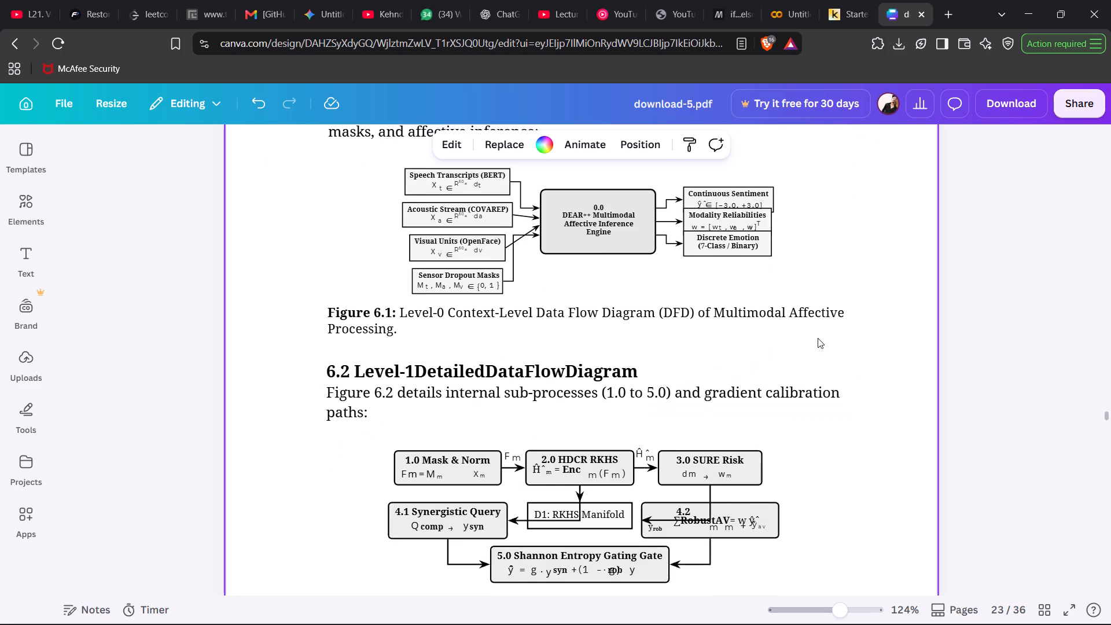
scroll(818, 338, "down", 4)
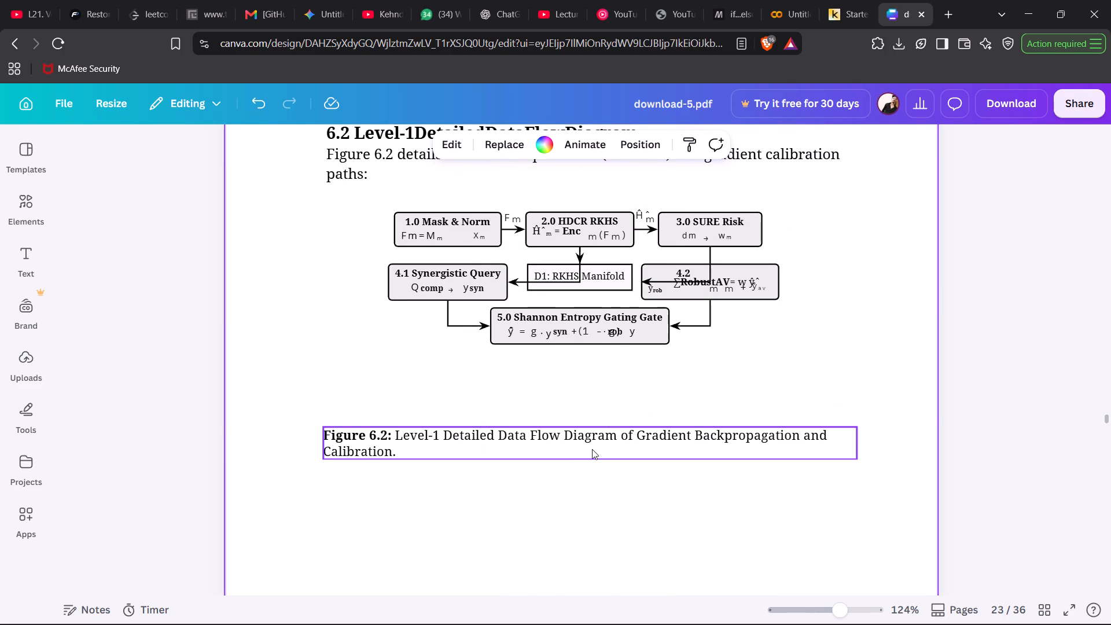
left_click_drag(592, 449, 592, 418)
left_click(657, 477)
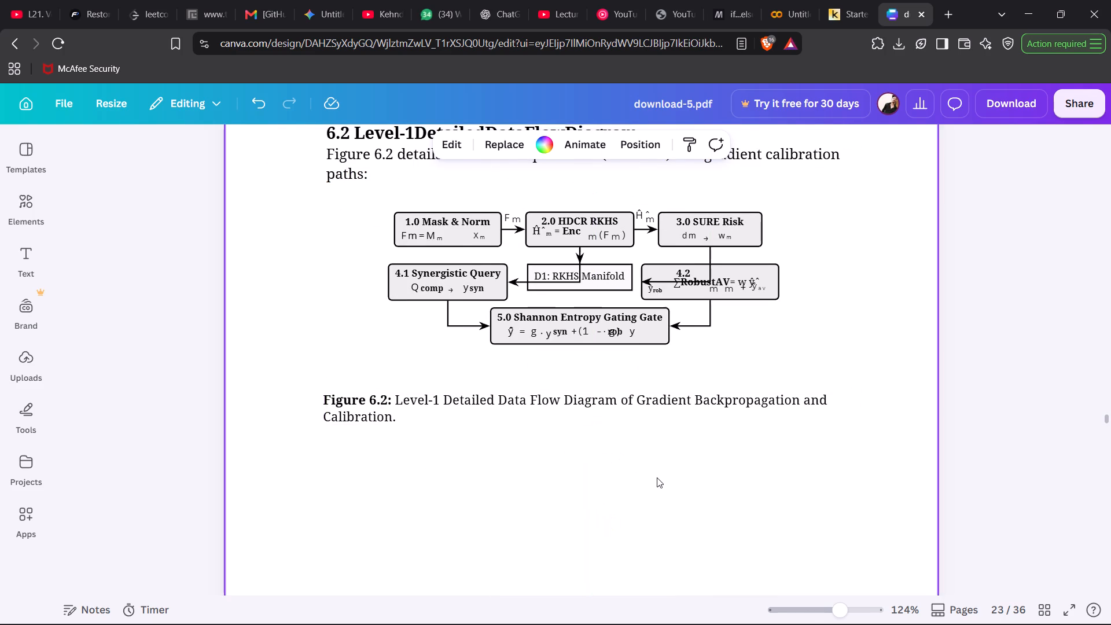
Move the chapter 6 number and its title on page 23 up and left, lining them up together near the left text margin.
scroll(657, 477, "up", 2)
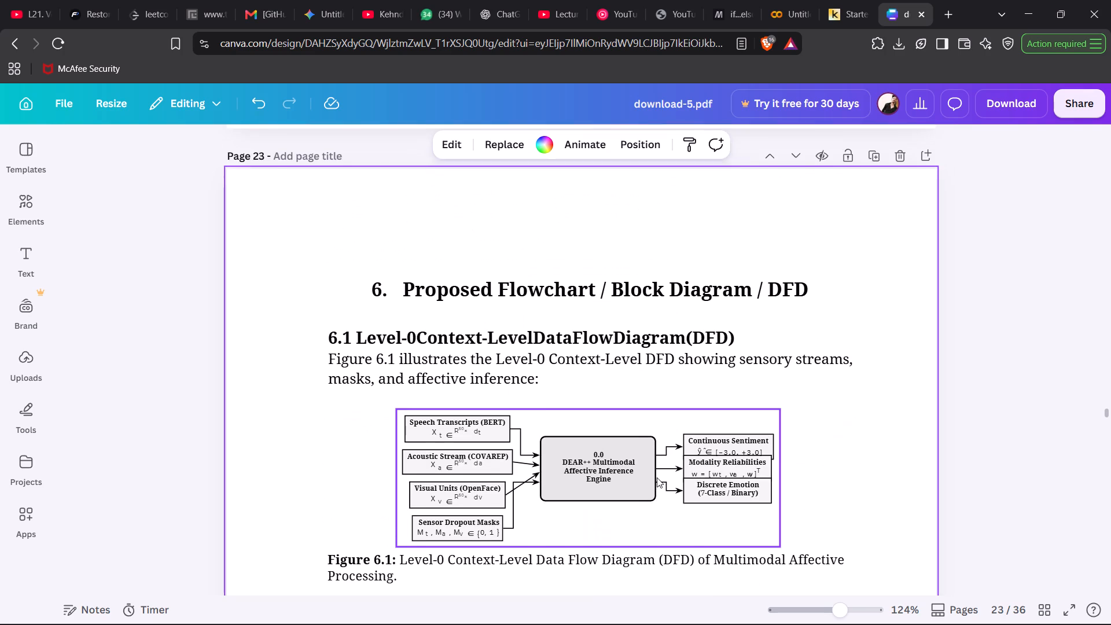
left_click_drag(380, 289, 314, 227)
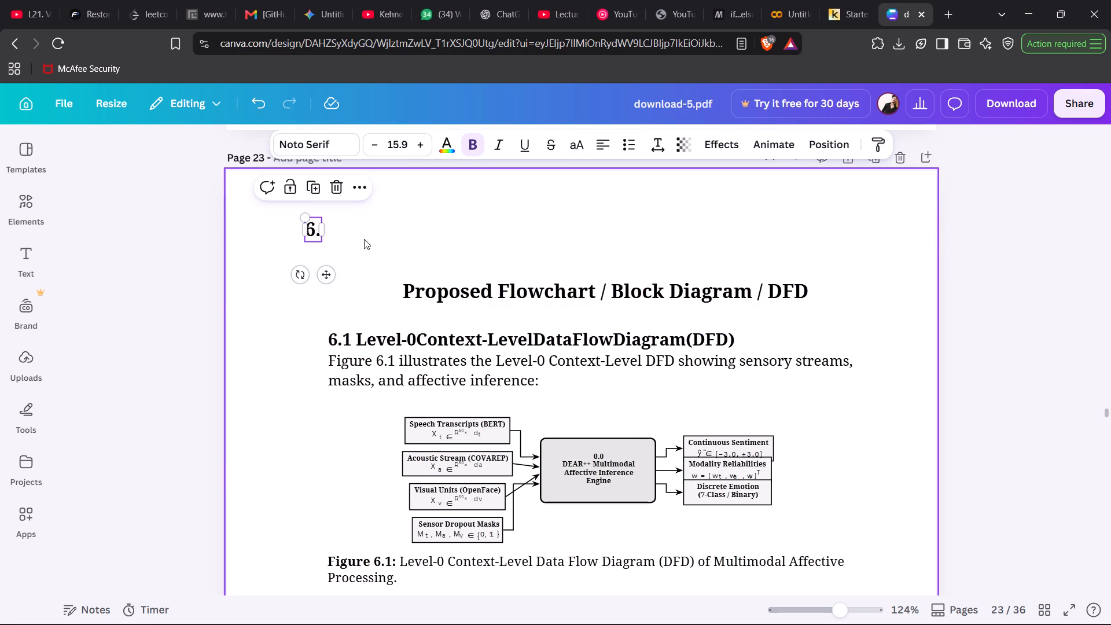
left_click_drag(307, 222, 323, 273)
left_click_drag(425, 283, 376, 270)
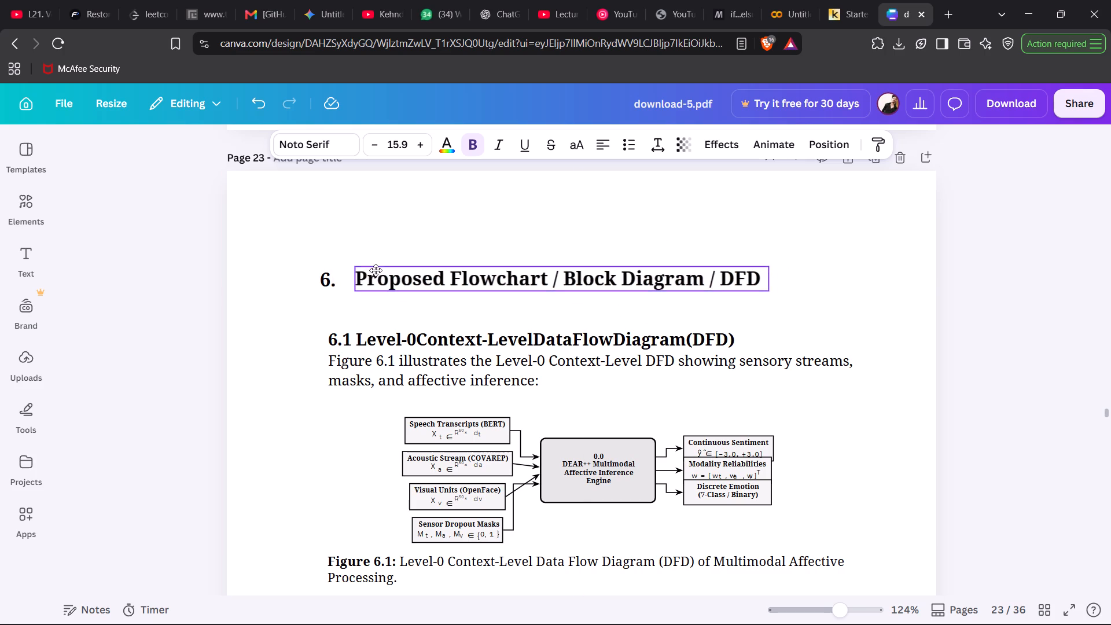
left_click_drag(376, 270, 360, 270)
Move the section 6.1 heading and intro text up and slightly left, closer beneath the chapter title.
scroll(742, 325, "down", 1)
left_click_drag(641, 317, 628, 296)
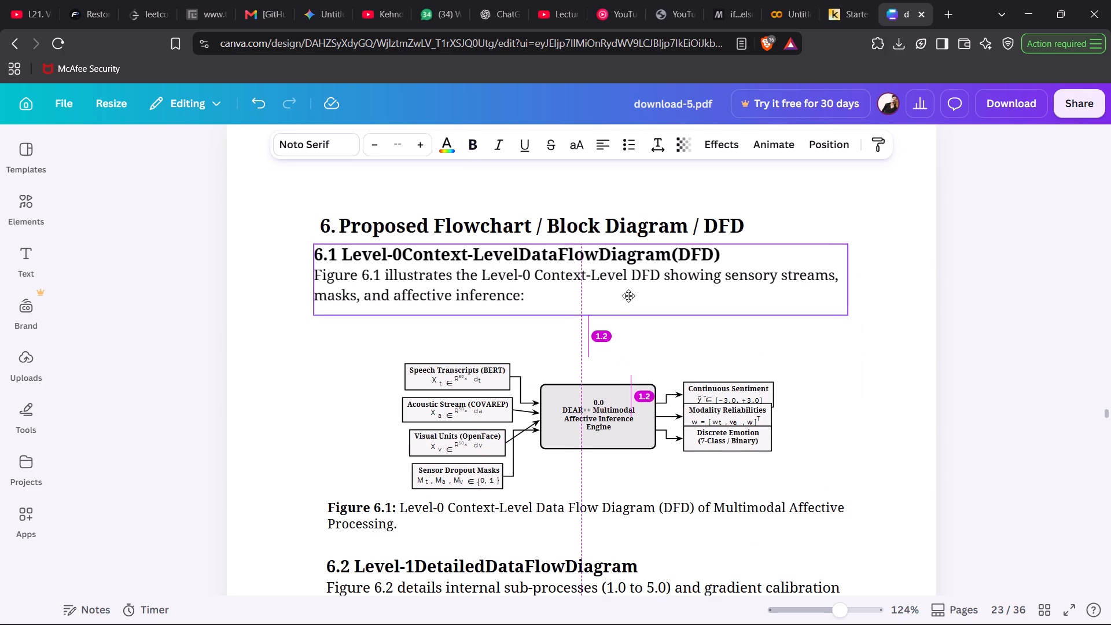
left_click_drag(628, 296, 631, 297)
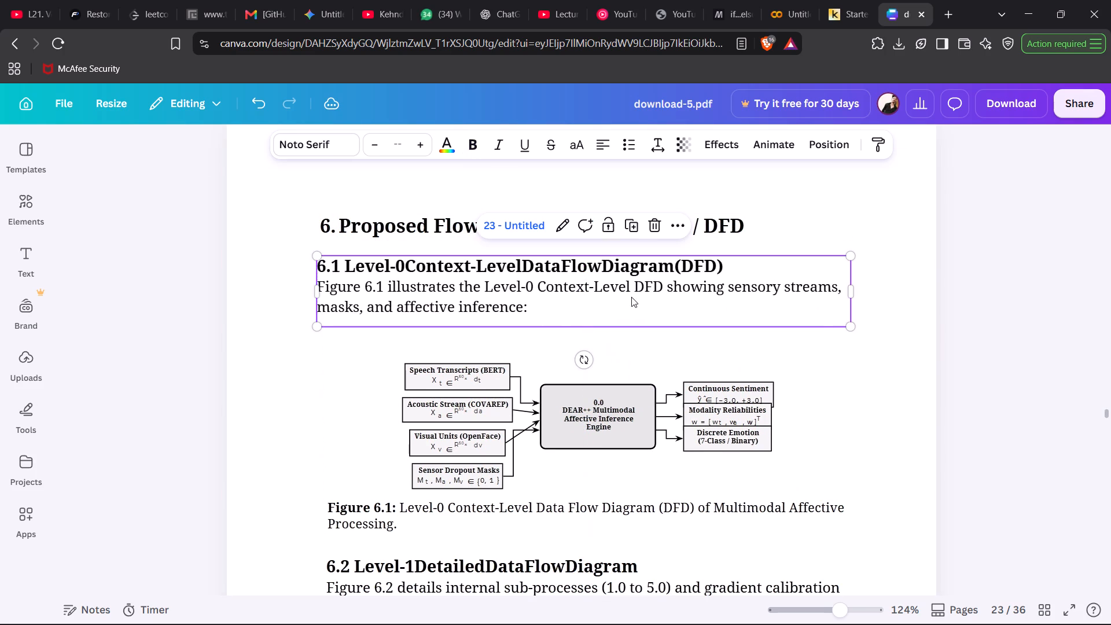
Shift the chapter 6 title and its number right to the middle of the page and centre-align the text of both.
left_click_drag(834, 347, 871, 420)
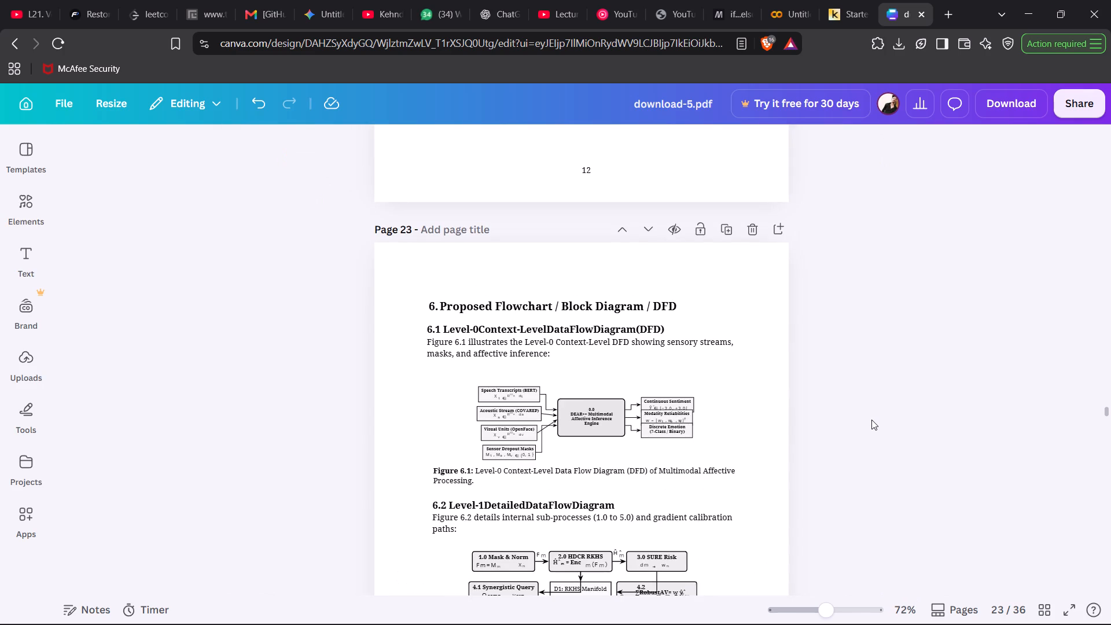
scroll(871, 420, "down", 2)
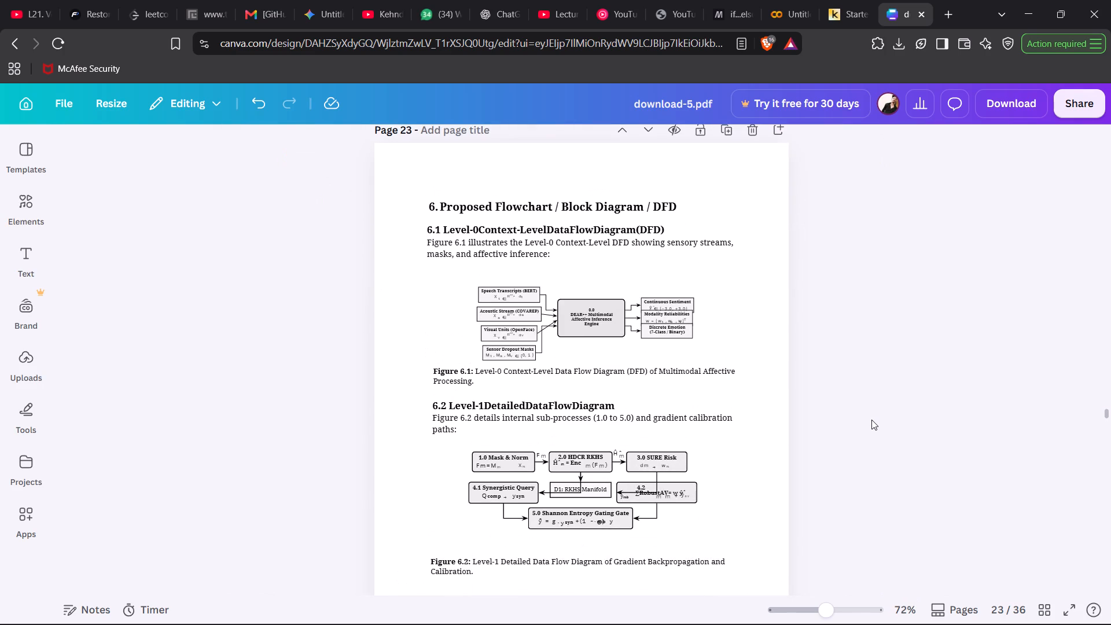
scroll(871, 420, "down", 1)
scroll(522, 345, "up", 2)
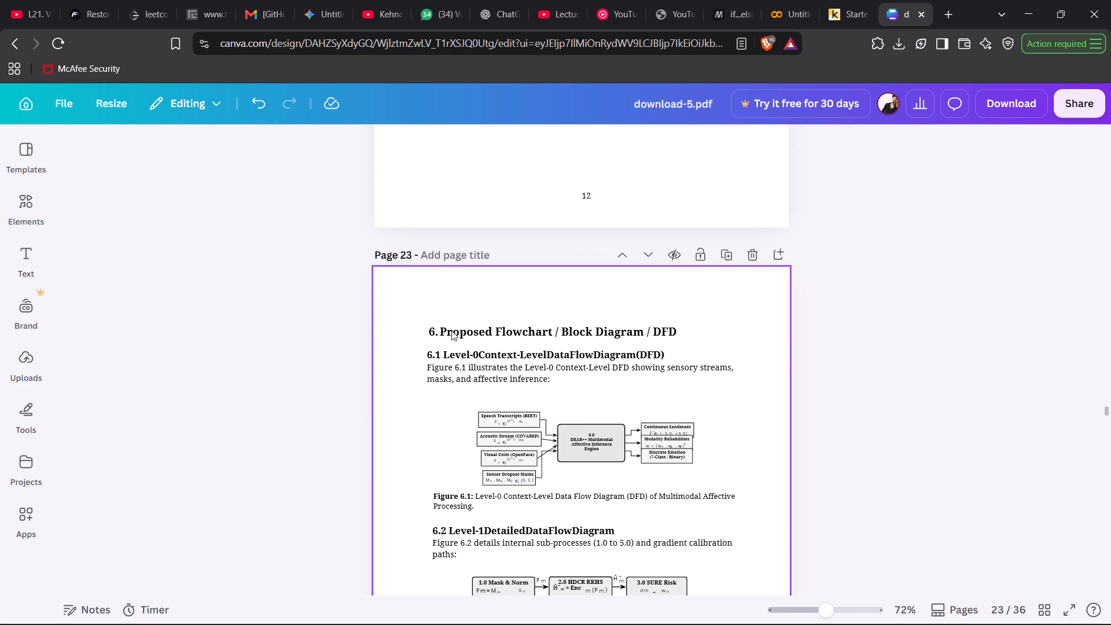
left_click_drag(462, 327, 490, 326)
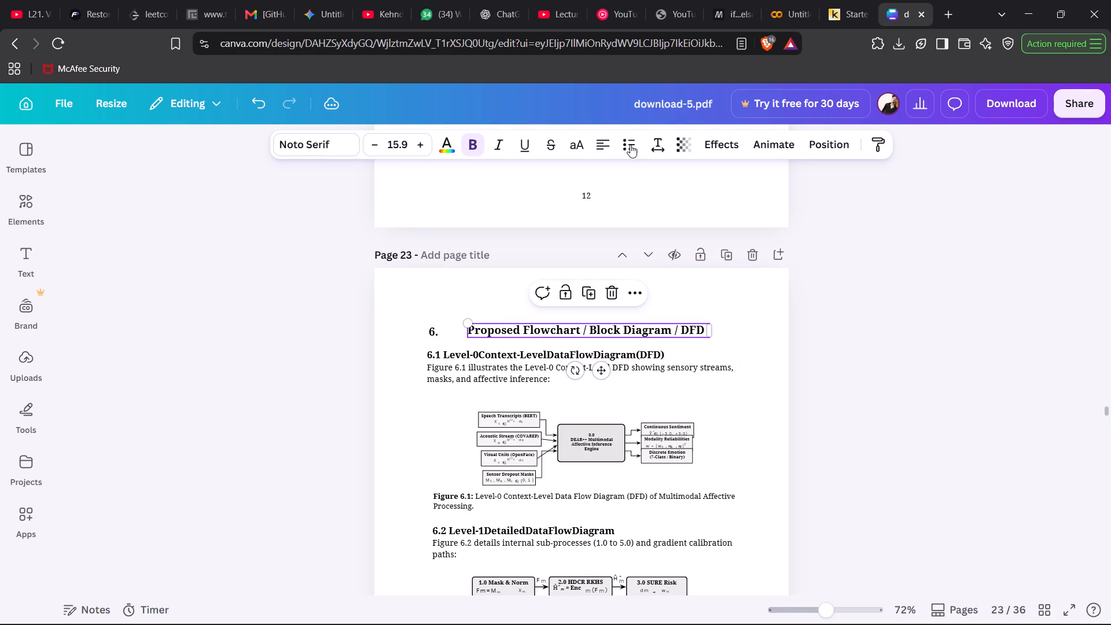
left_click(591, 140)
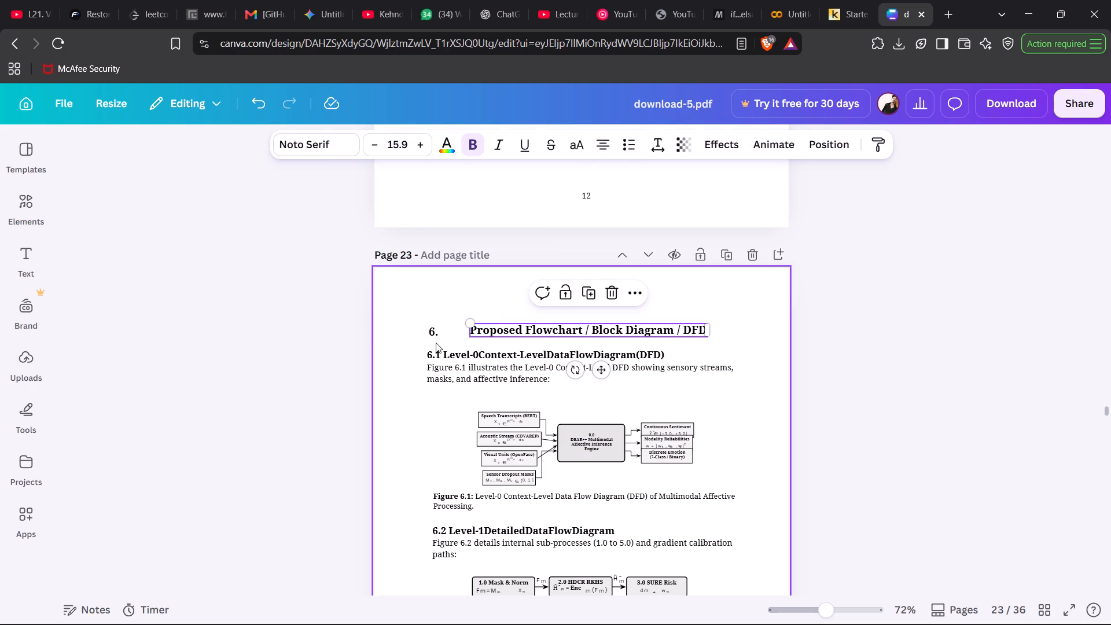
left_click_drag(432, 332, 453, 332)
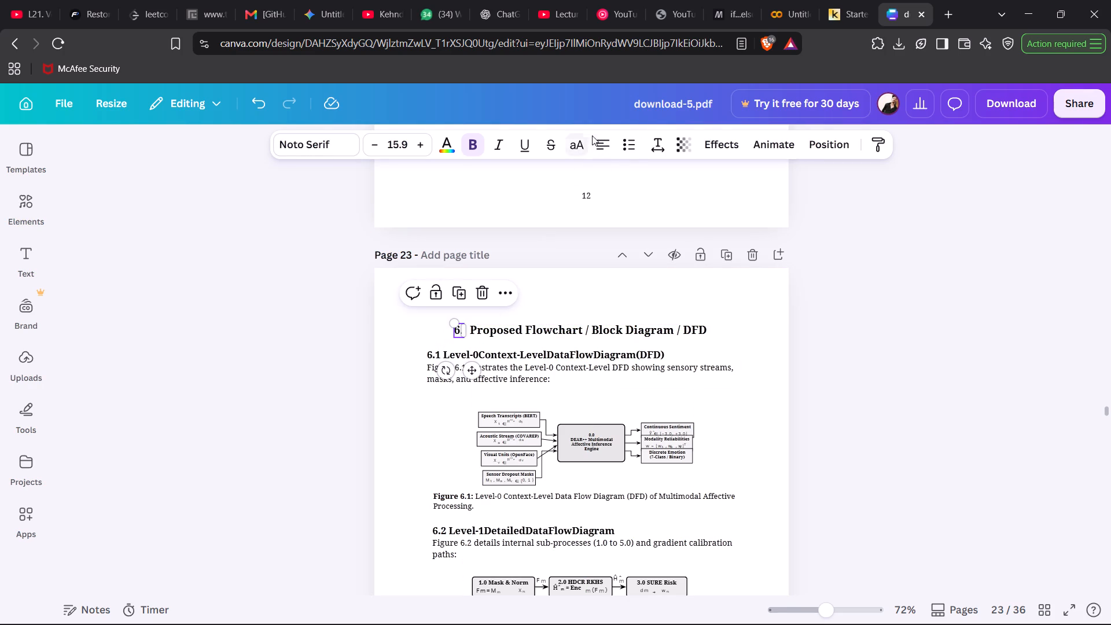
left_click(598, 144)
Nudge the section 6.1 heading and intro text block slightly right.
left_click_drag(905, 444, 588, 372)
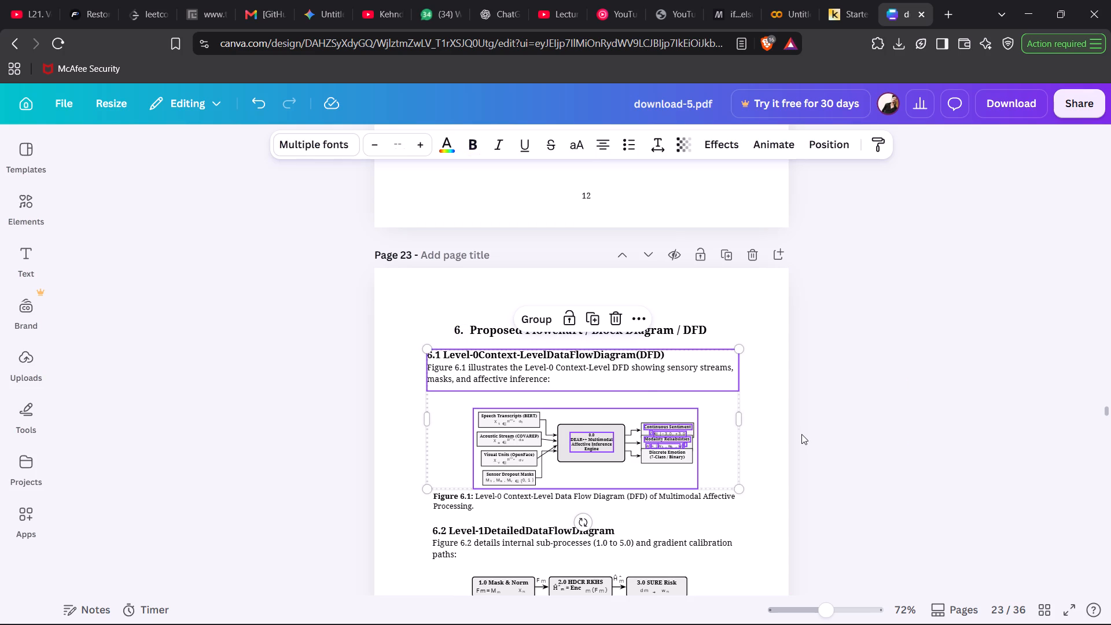
left_click(801, 434)
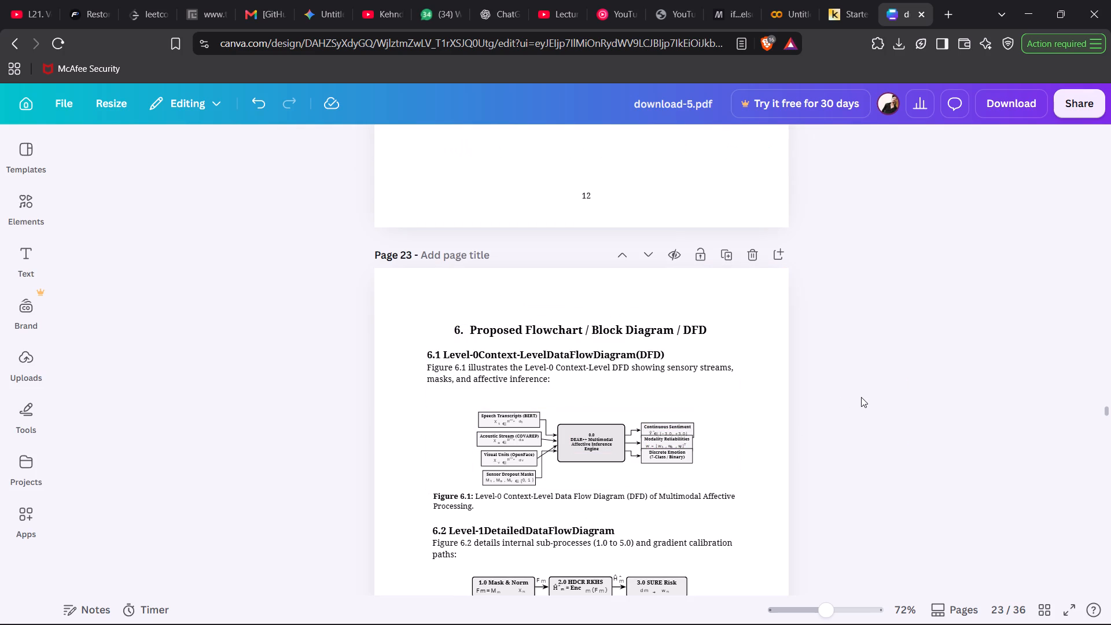
scroll(861, 397, "down", 1)
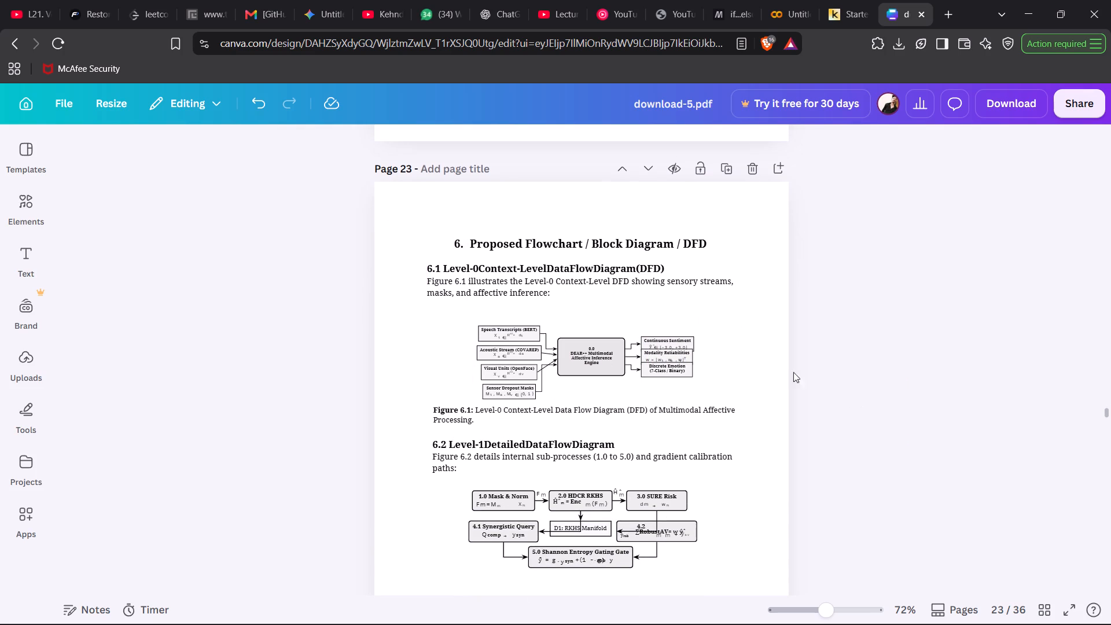
left_click(598, 292)
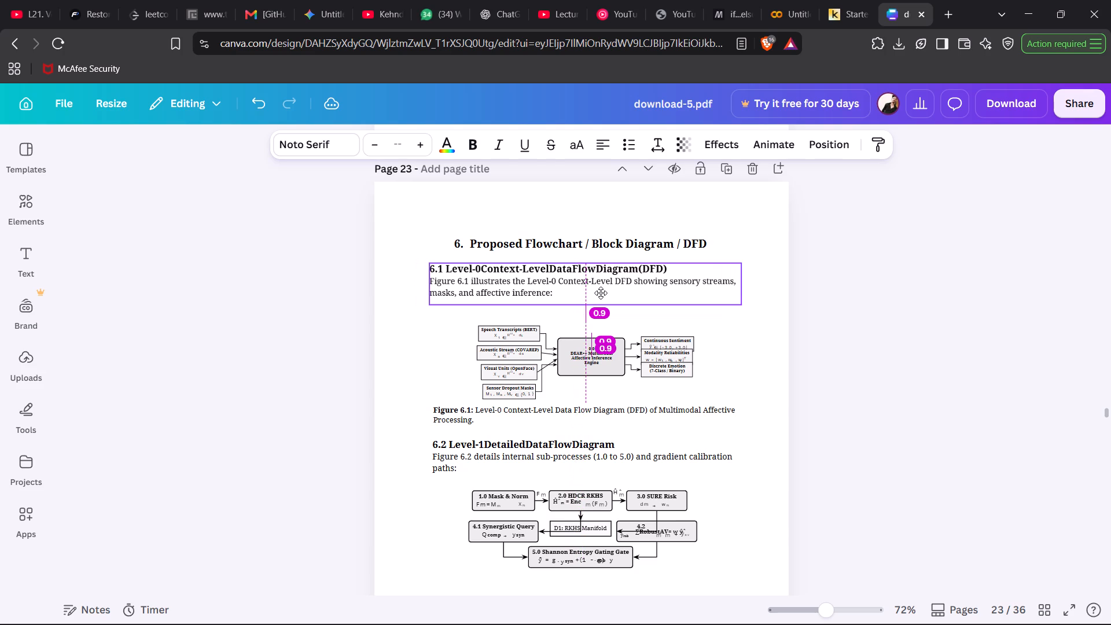
left_click(855, 347)
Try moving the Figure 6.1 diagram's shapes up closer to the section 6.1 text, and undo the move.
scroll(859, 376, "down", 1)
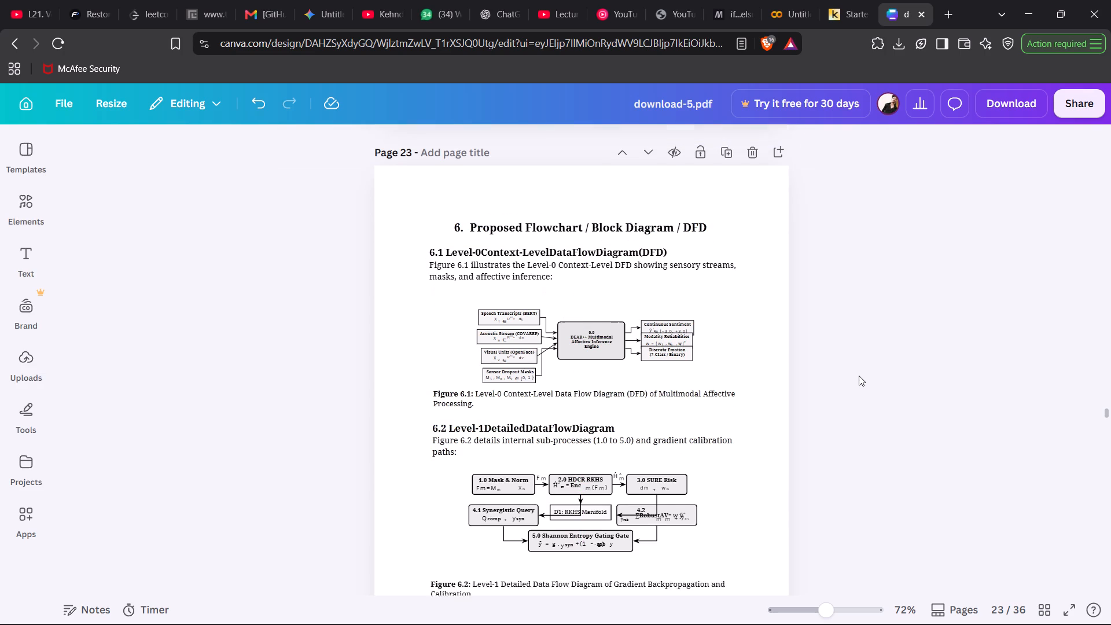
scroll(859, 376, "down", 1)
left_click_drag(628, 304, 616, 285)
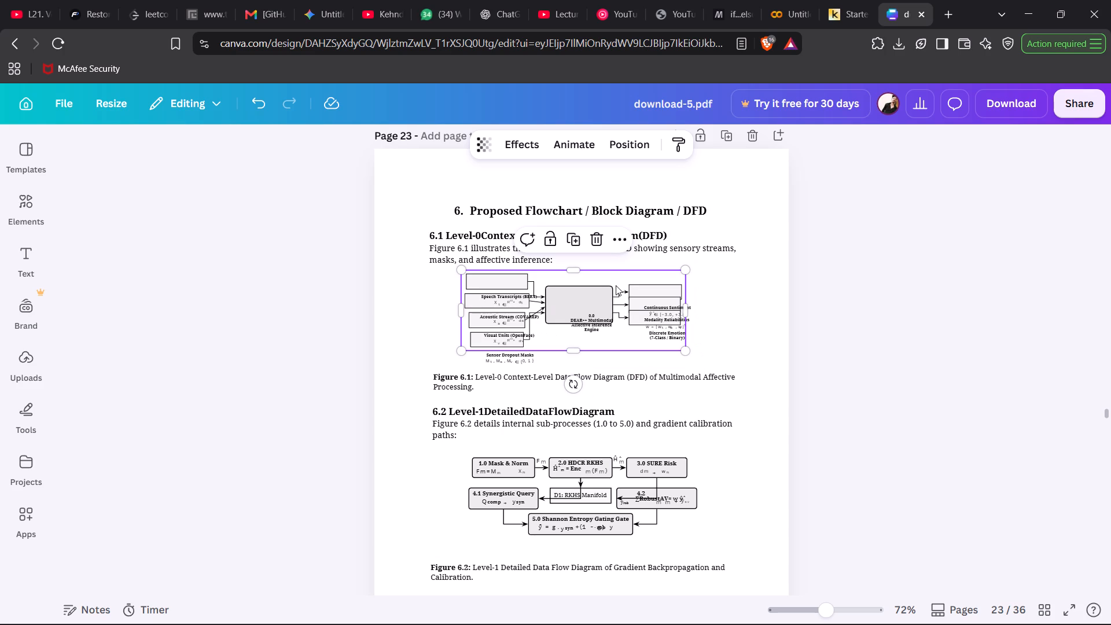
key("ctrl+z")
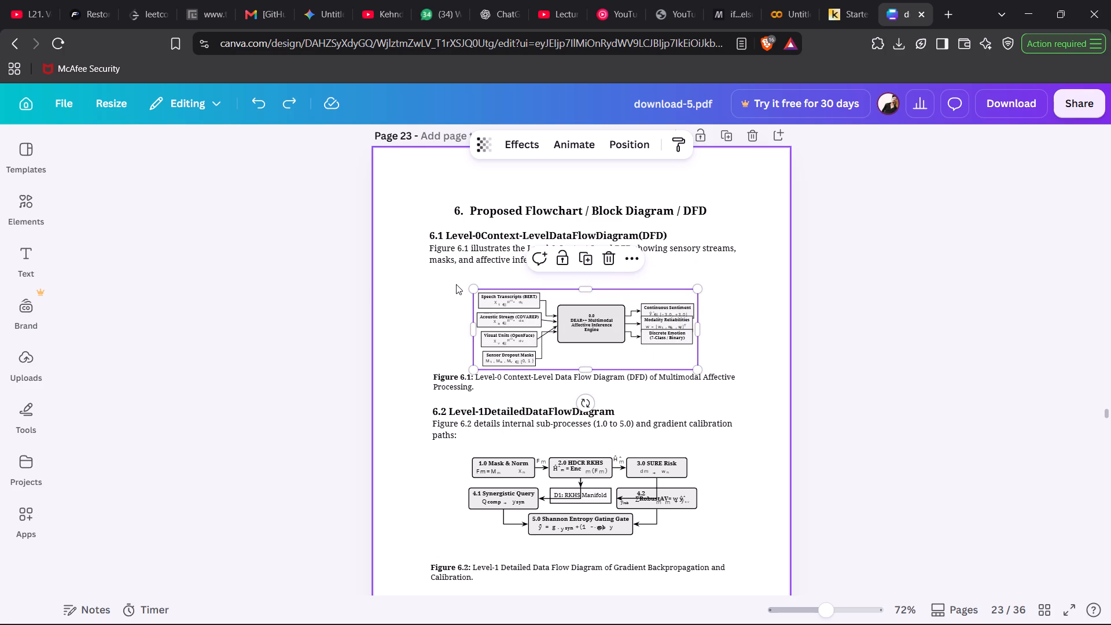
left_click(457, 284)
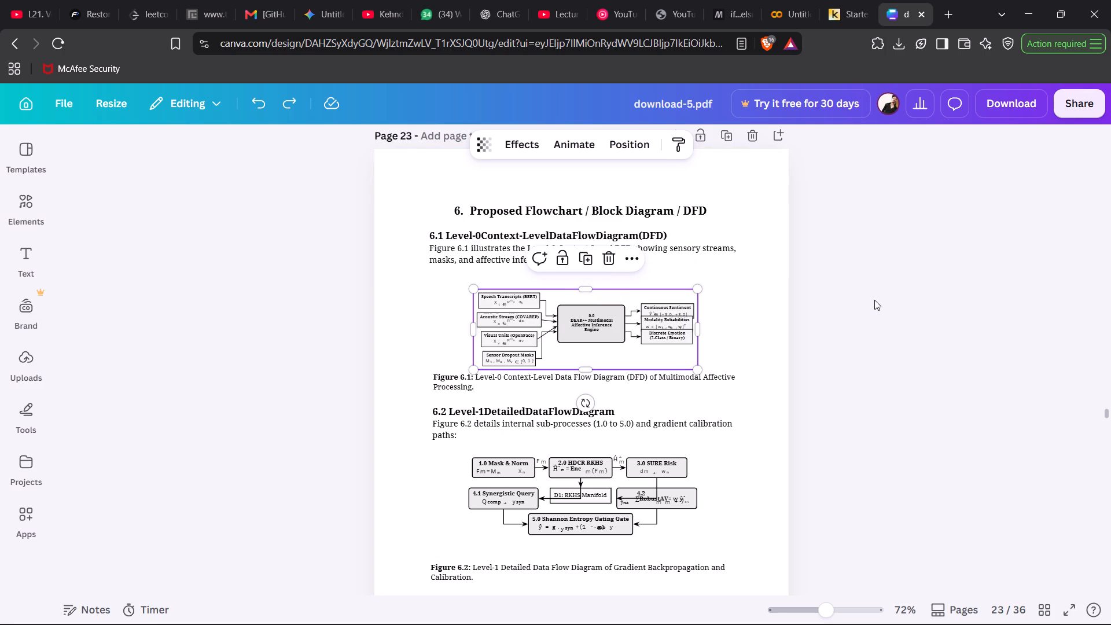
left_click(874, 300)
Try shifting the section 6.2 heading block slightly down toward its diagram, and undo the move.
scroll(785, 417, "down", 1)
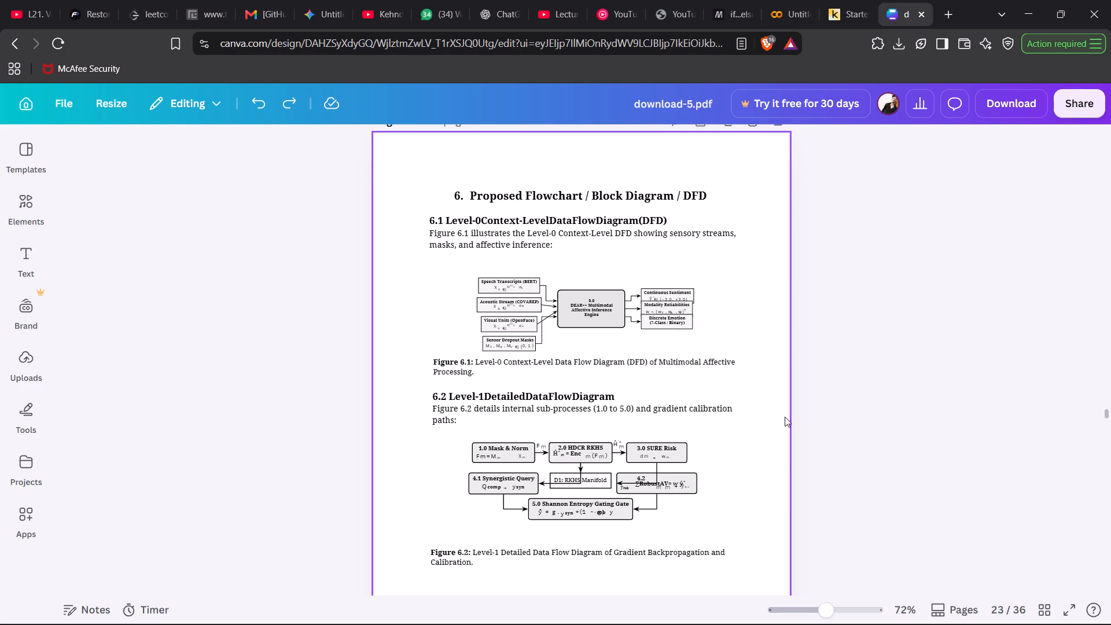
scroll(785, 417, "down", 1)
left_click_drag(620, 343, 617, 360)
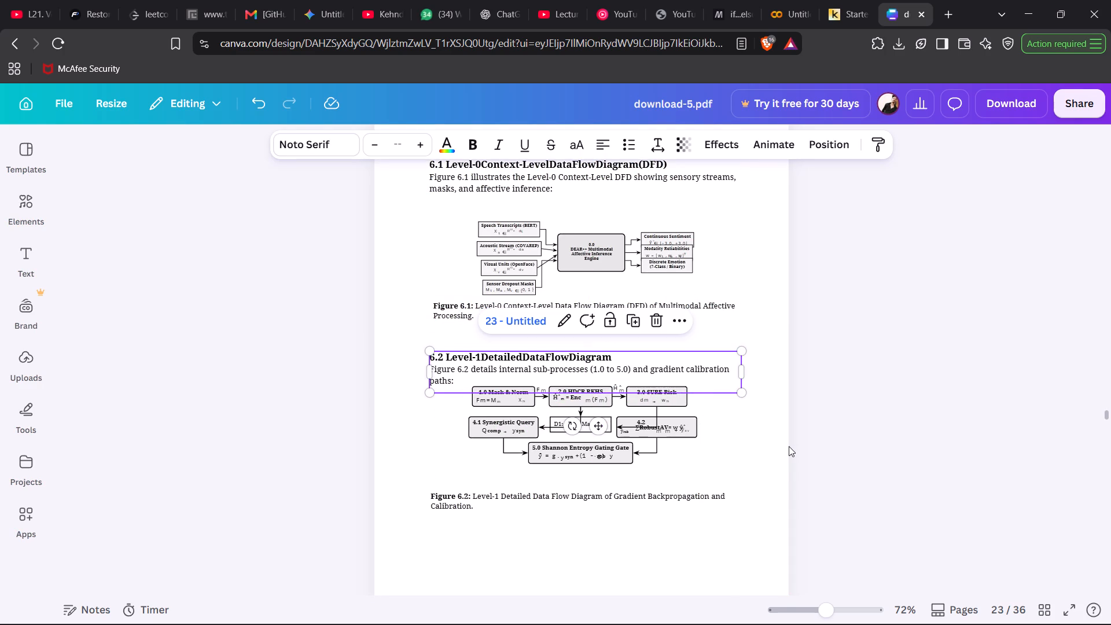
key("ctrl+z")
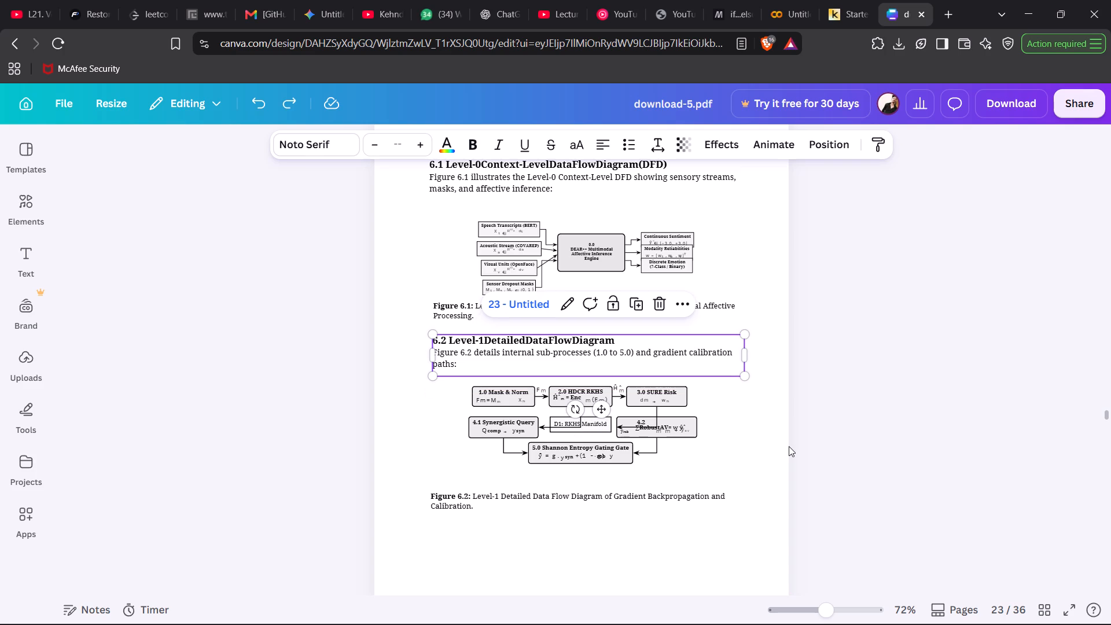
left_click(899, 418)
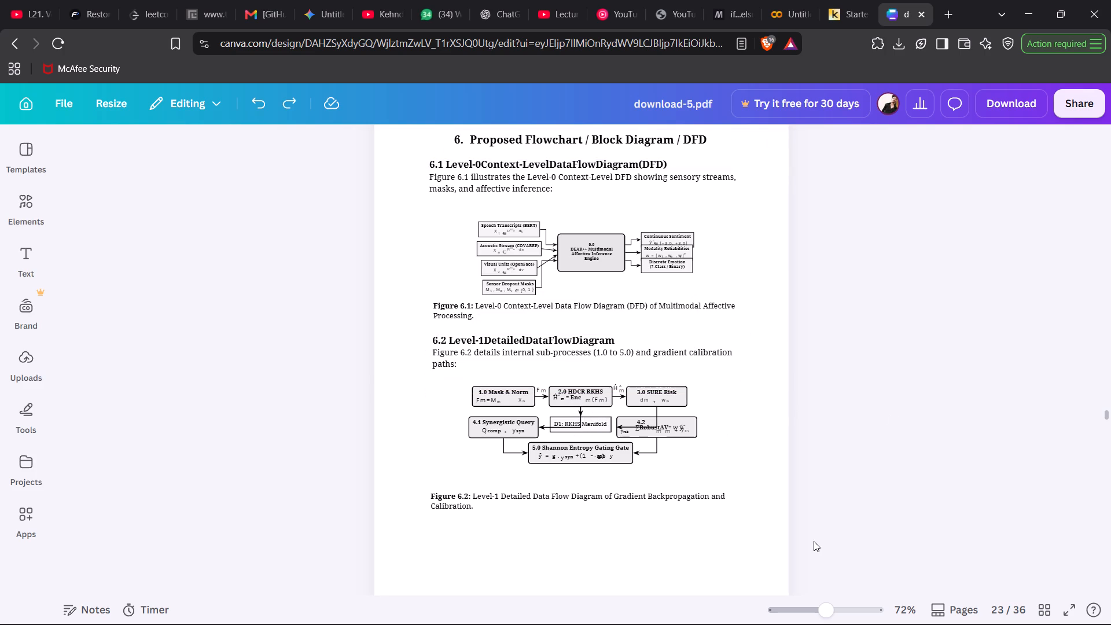
Move the Figure 6.2 caption down to just above the page number, leaving a wide gap below its diagram.
scroll(814, 494, "down", 1)
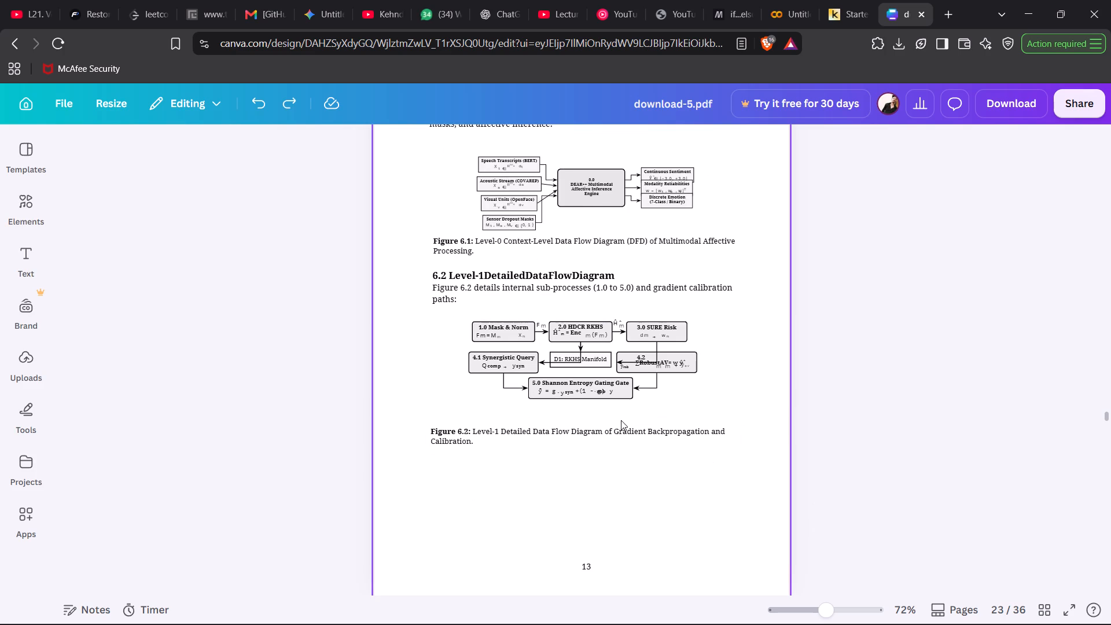
left_click_drag(619, 432, 623, 479)
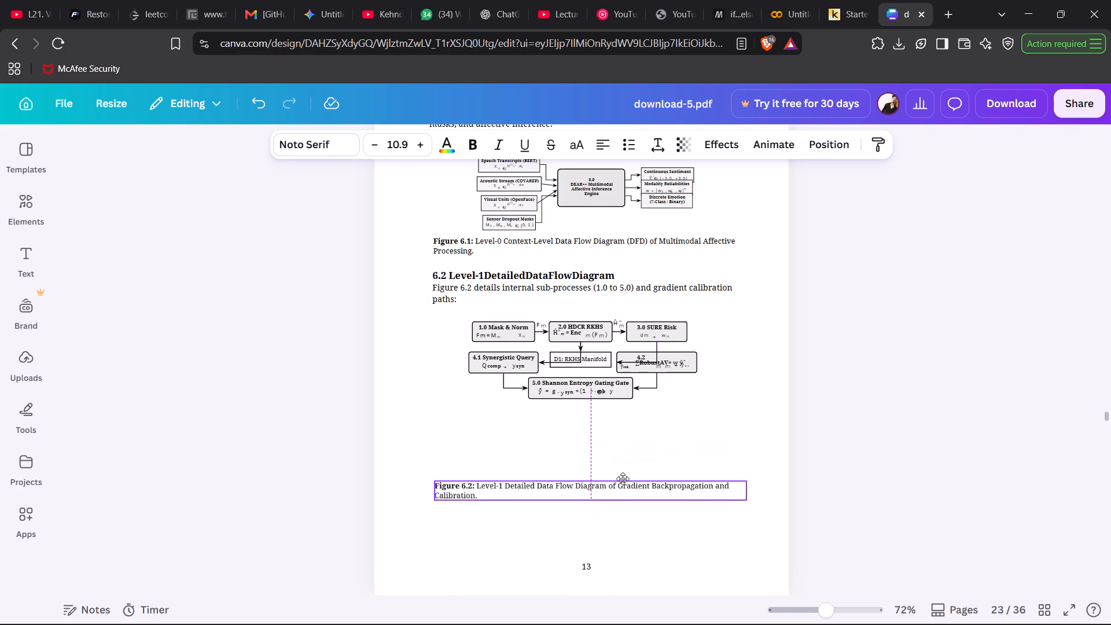
left_click_drag(623, 479, 618, 508)
scroll(819, 476, "down", 1)
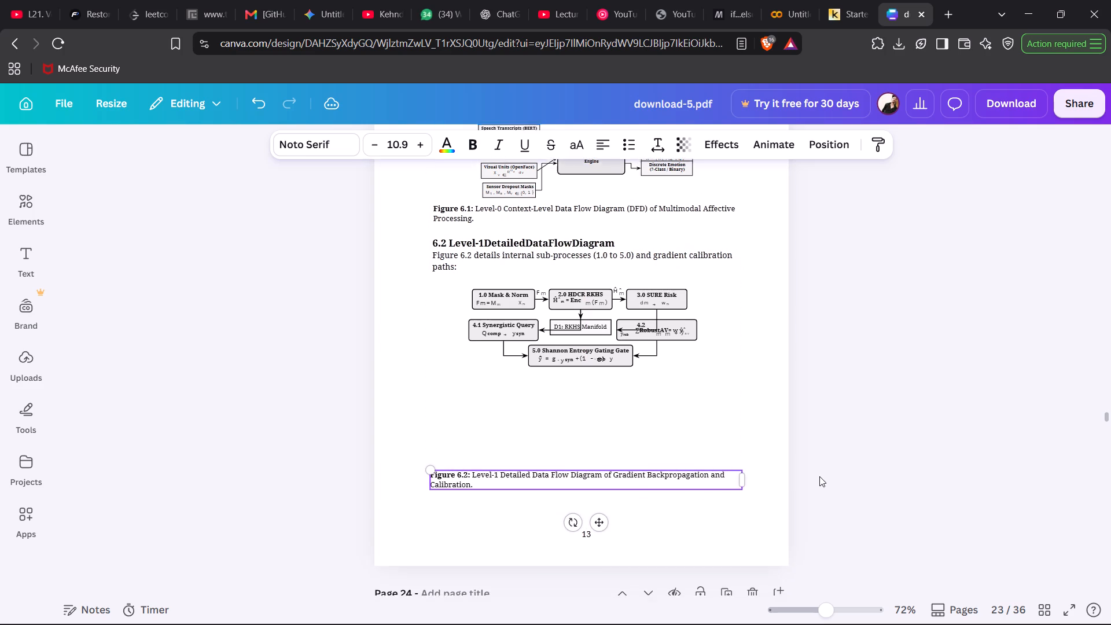
scroll(819, 476, "down", 1)
left_click_drag(645, 470, 644, 477)
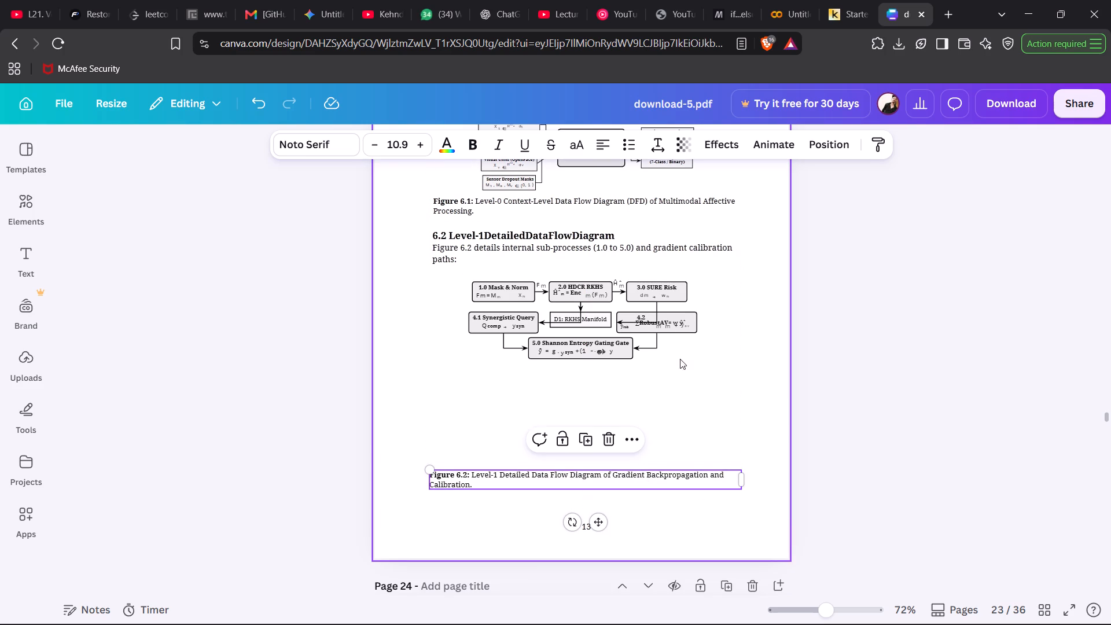
Select the whole Figure 6.2 diagram with its labels and enlarge it proportionally to nearly the full text width.
left_click(564, 315)
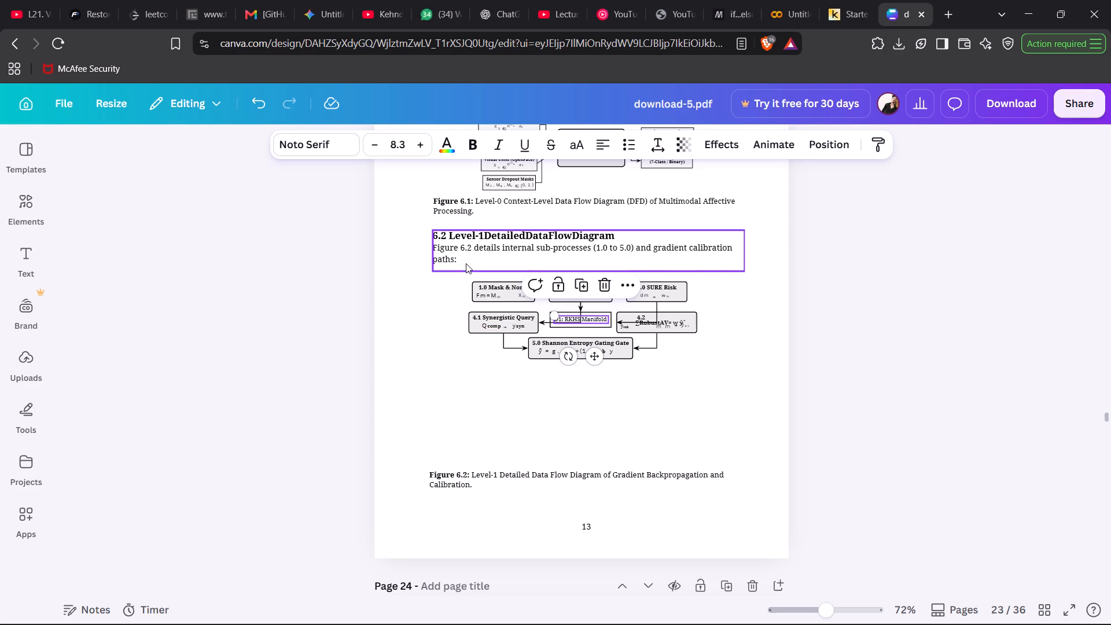
left_click(468, 291)
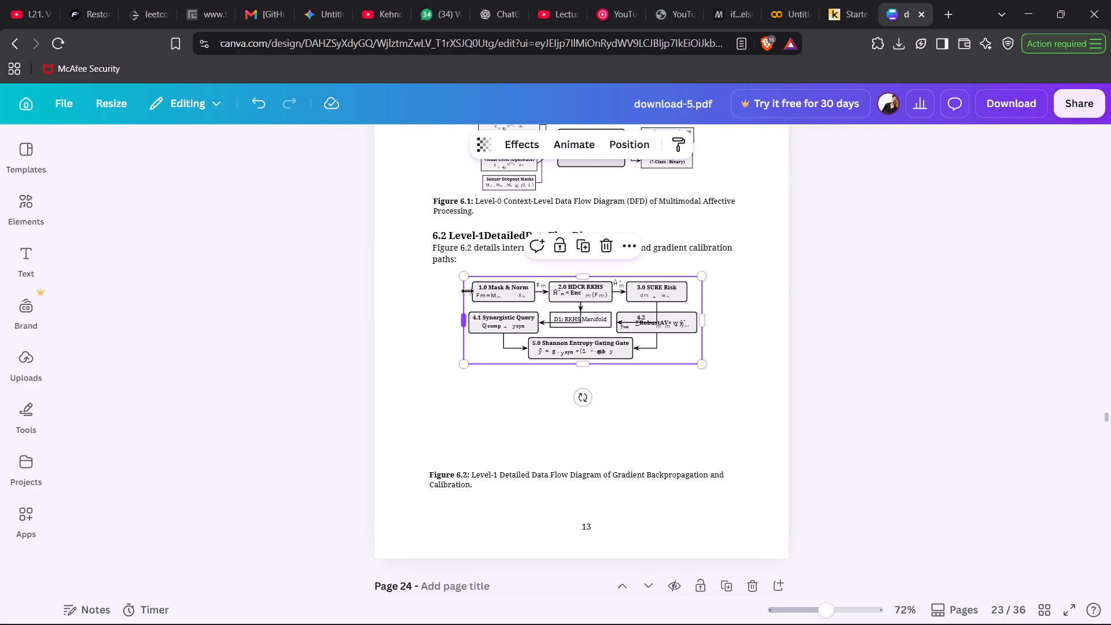
key("ctrl+a")
left_click(810, 353)
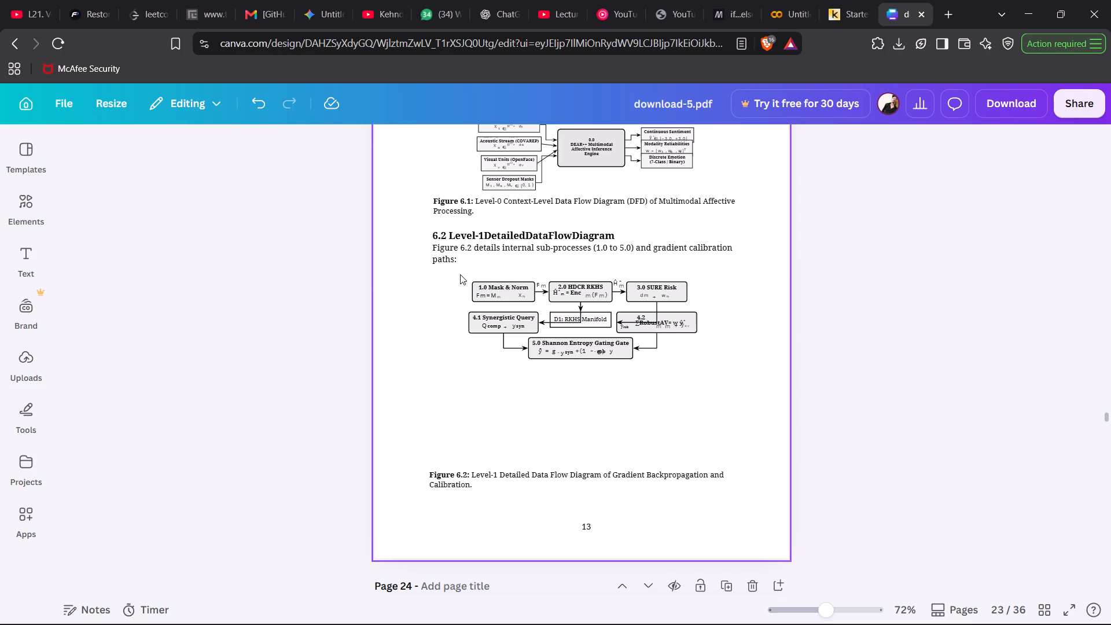
left_click_drag(458, 274, 726, 373)
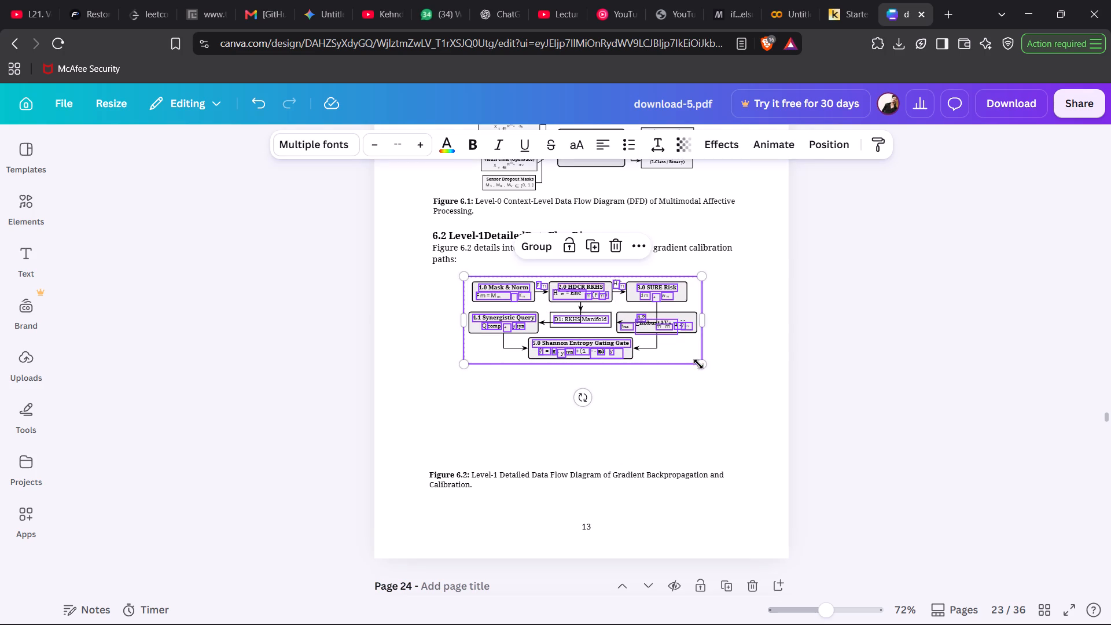
left_click_drag(699, 363, 712, 430)
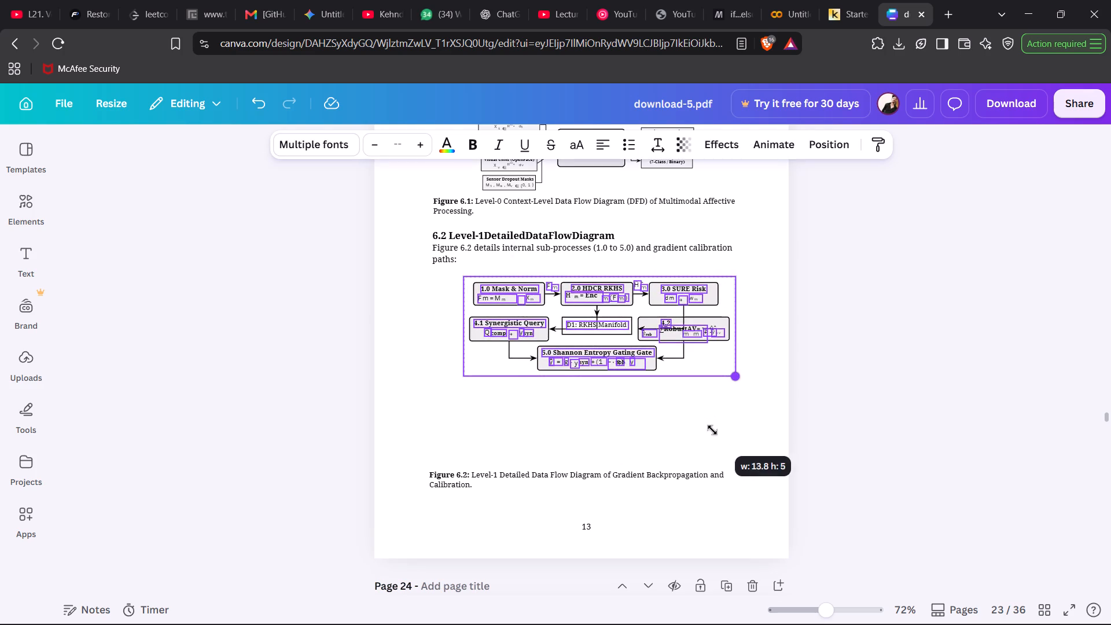
left_click_drag(712, 430, 727, 446)
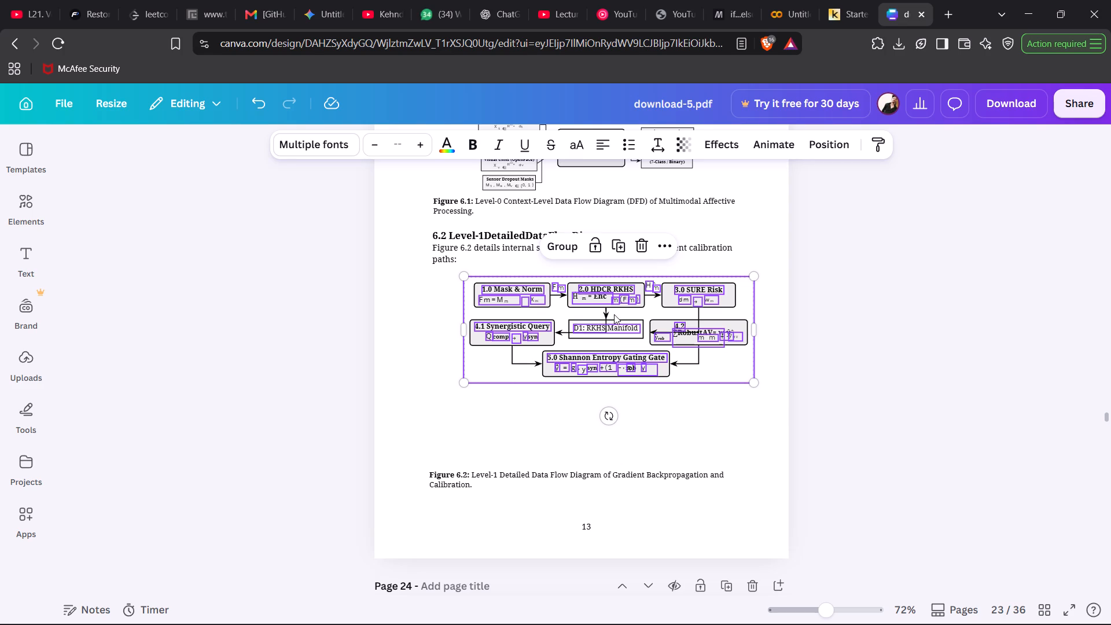
Select the whole Figure 6.2 diagram with its labels and shift it back toward the left text margin and slightly lower.
left_click(601, 320)
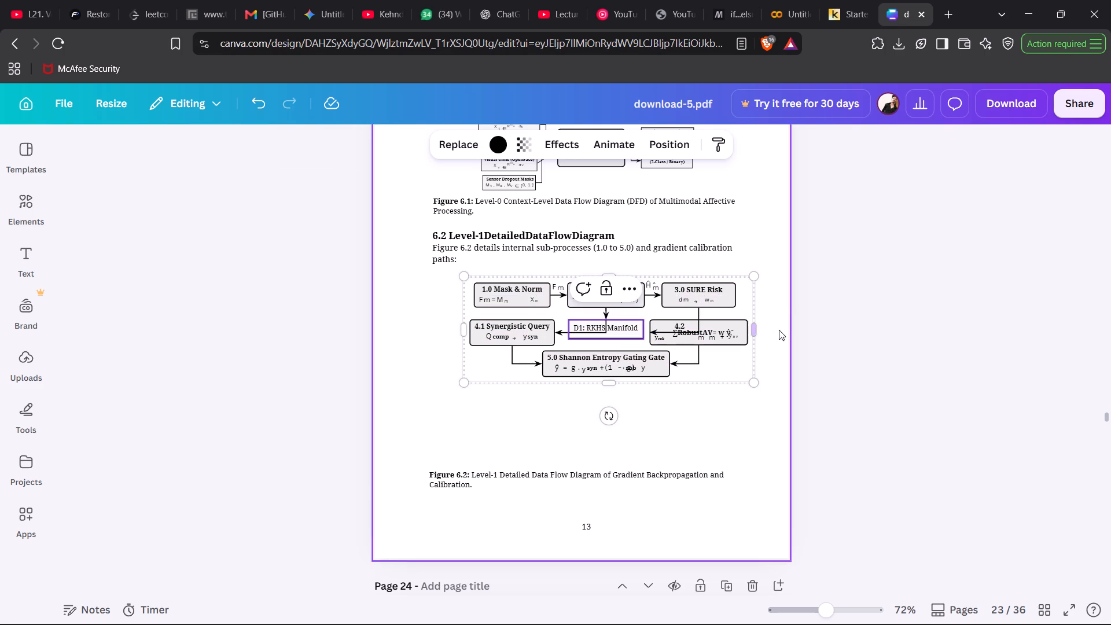
left_click(789, 334)
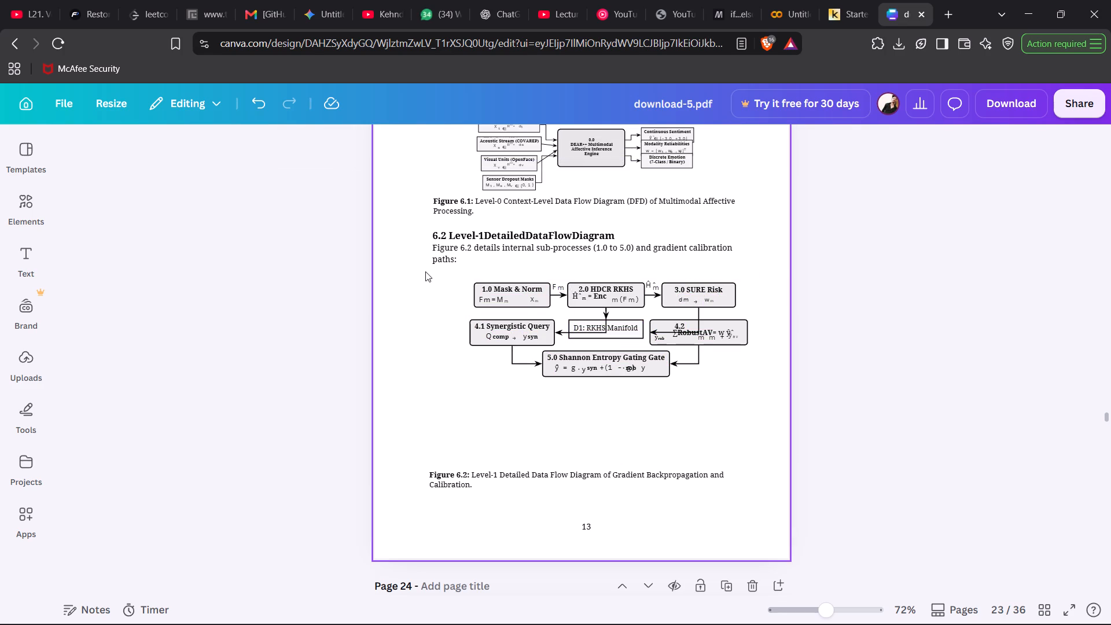
scroll(503, 295, "up", 1)
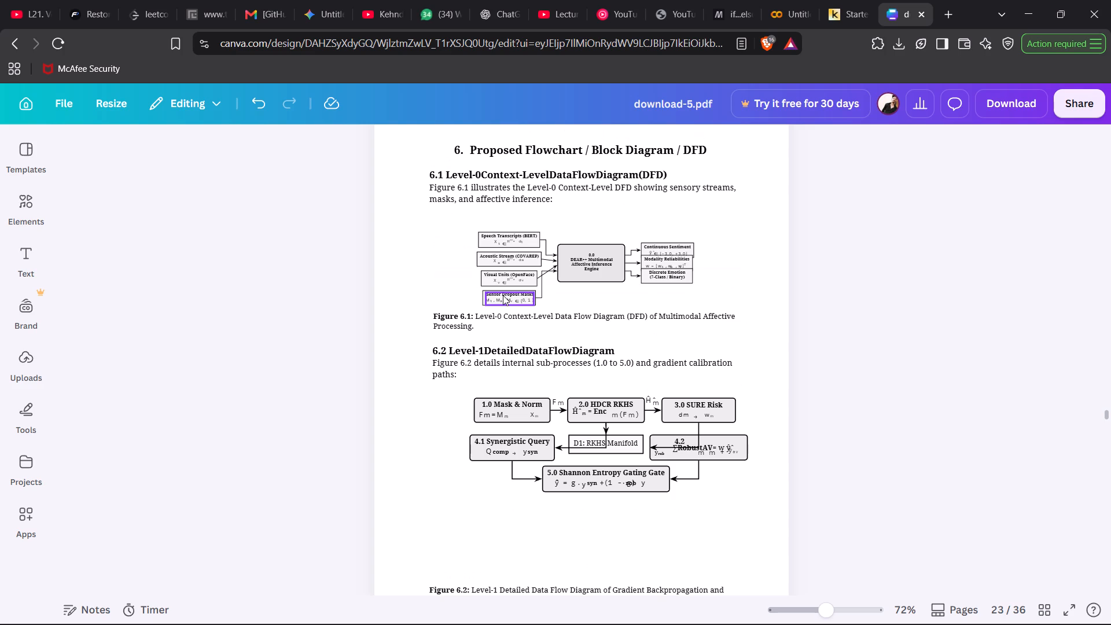
left_click_drag(440, 395, 826, 504)
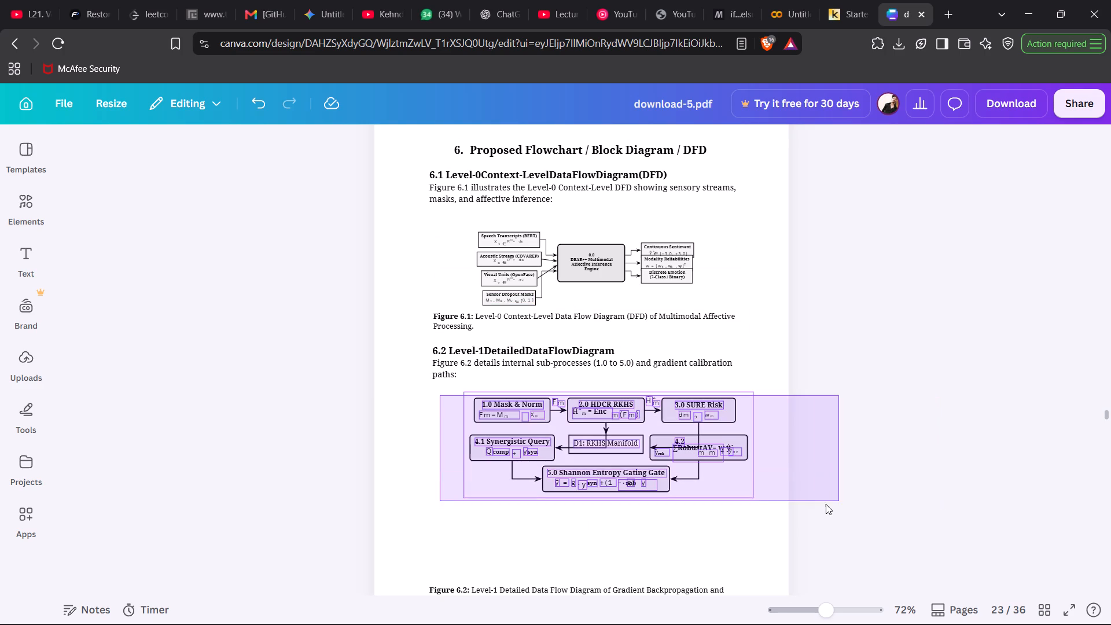
left_click_drag(826, 504, 761, 503)
left_click_drag(601, 459, 571, 466)
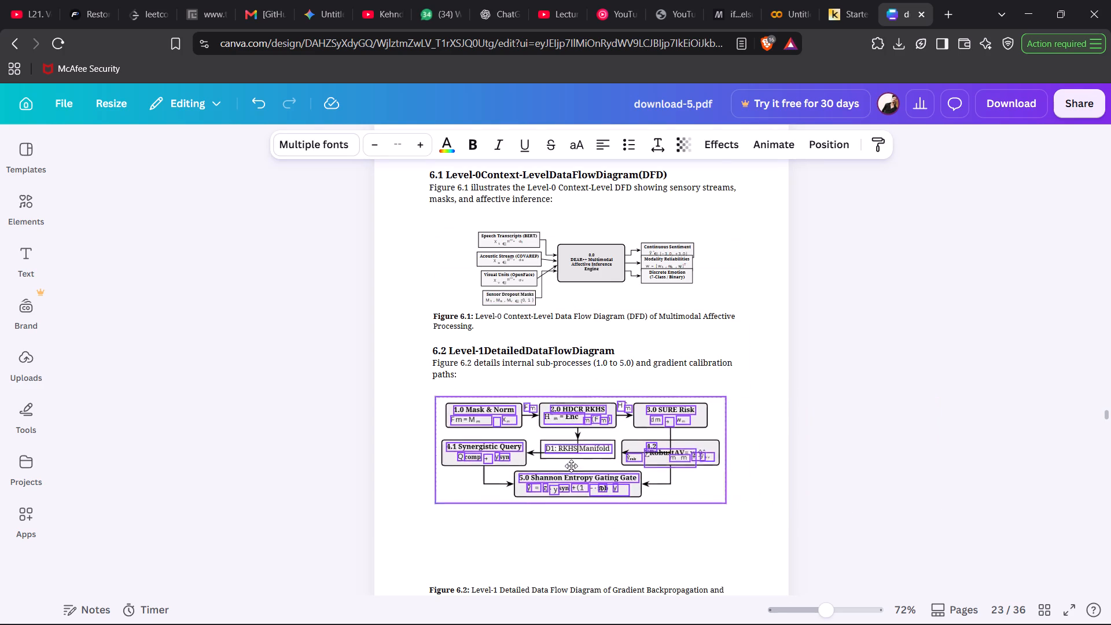
left_click_drag(571, 466, 573, 488)
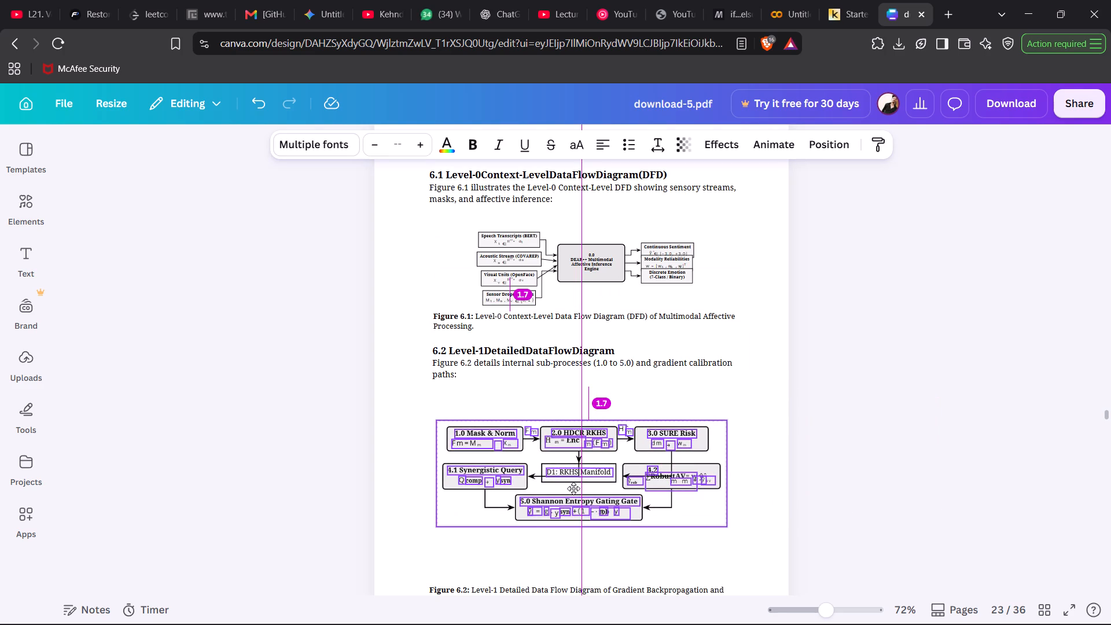
left_click_drag(573, 488, 573, 506)
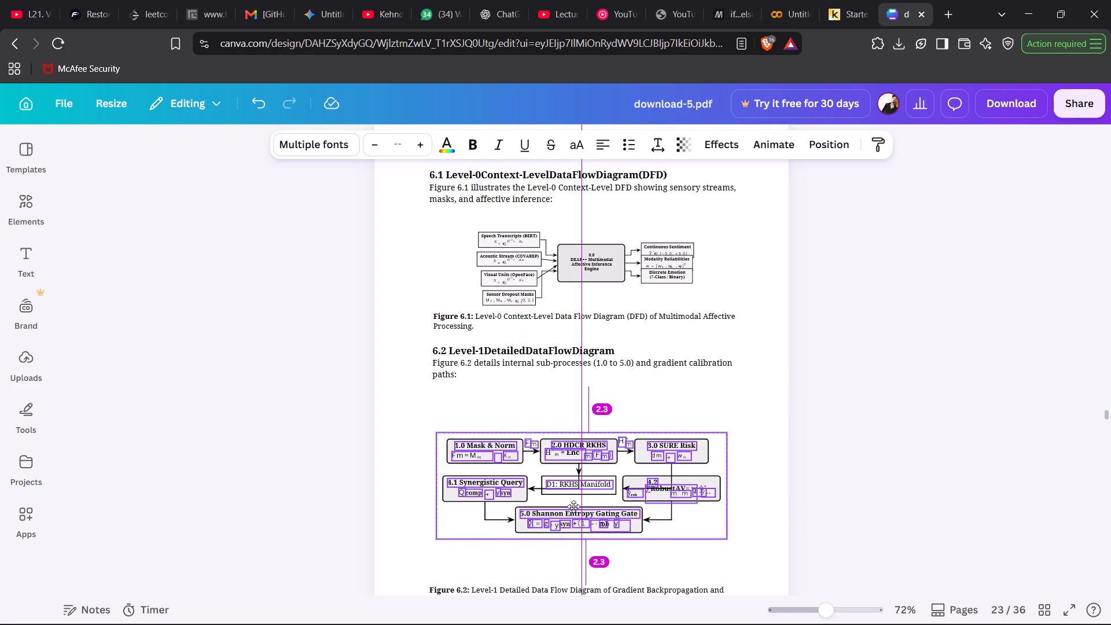
left_click_drag(573, 506, 562, 484)
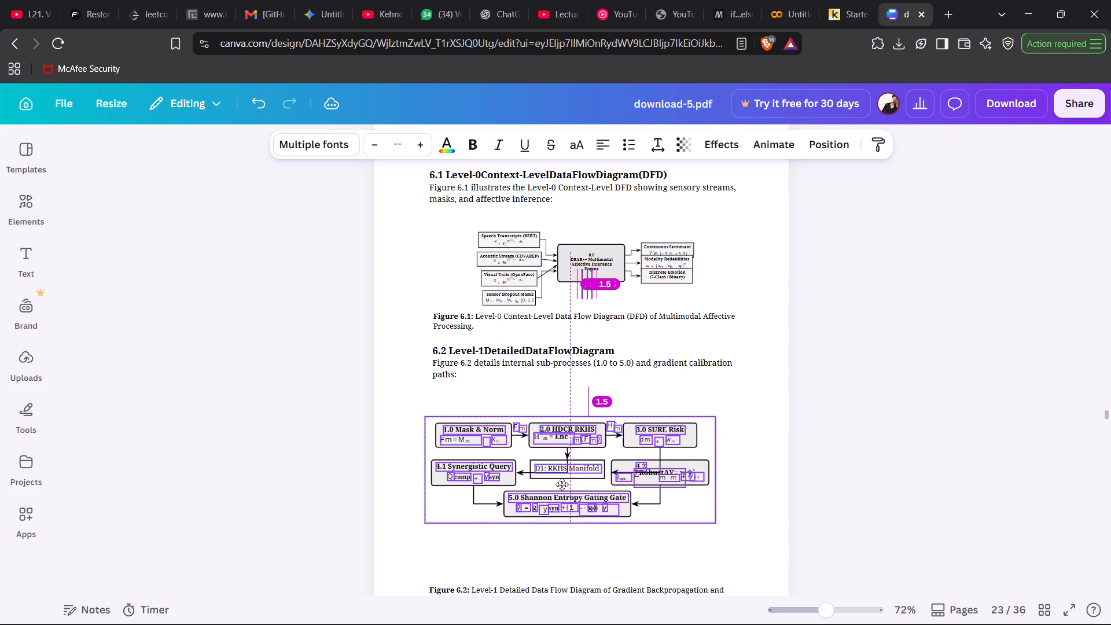
left_click_drag(562, 484, 564, 488)
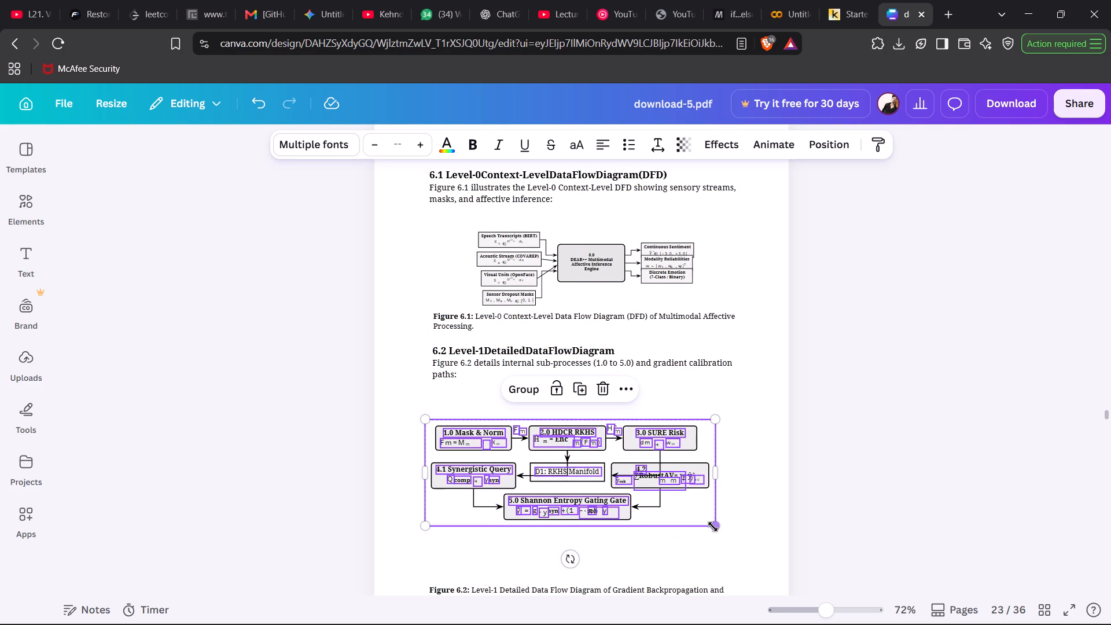
Enlarge the selected Figure 6.2 diagram proportionally until it spans the full text width.
left_click_drag(713, 527, 740, 549)
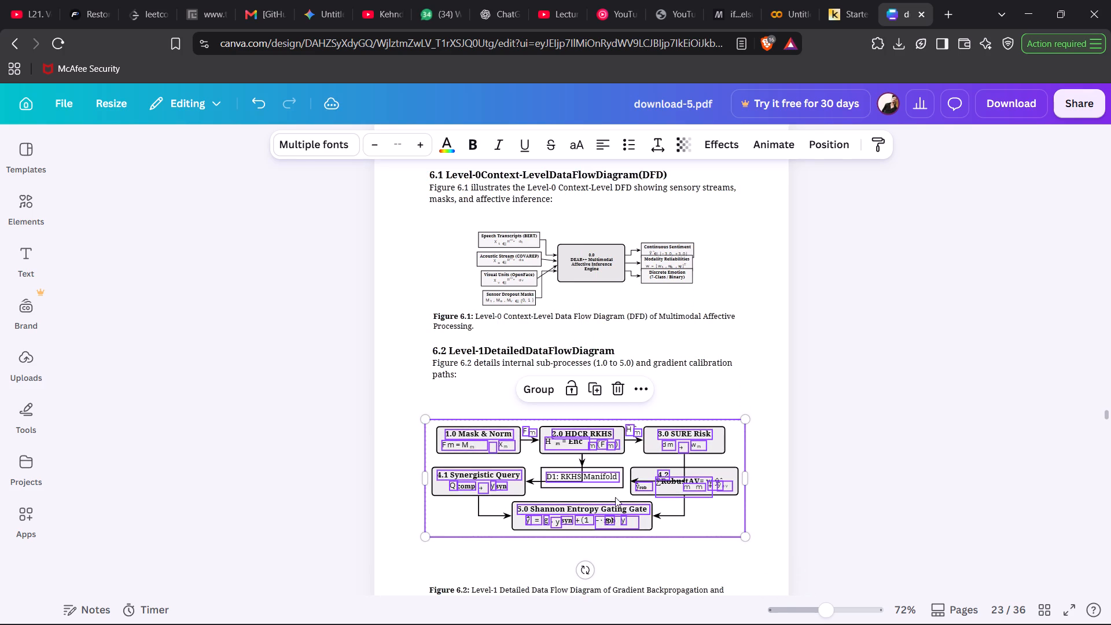
left_click(593, 488)
left_click(902, 370)
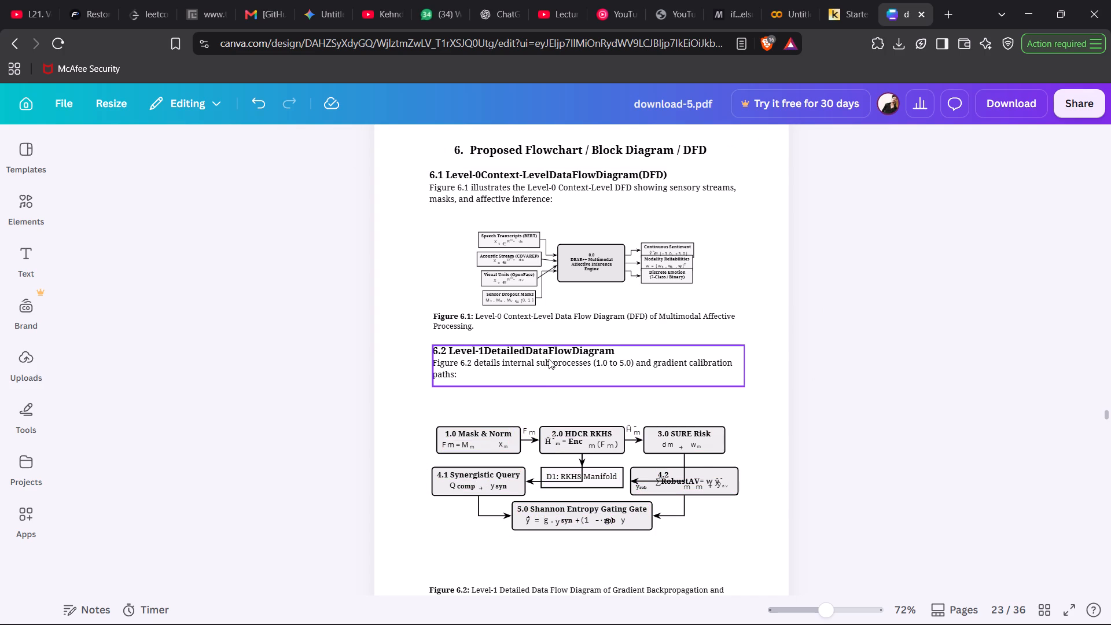
Move the section 6.2 heading block down to just above its enlarged diagram.
left_click_drag(549, 359, 543, 376)
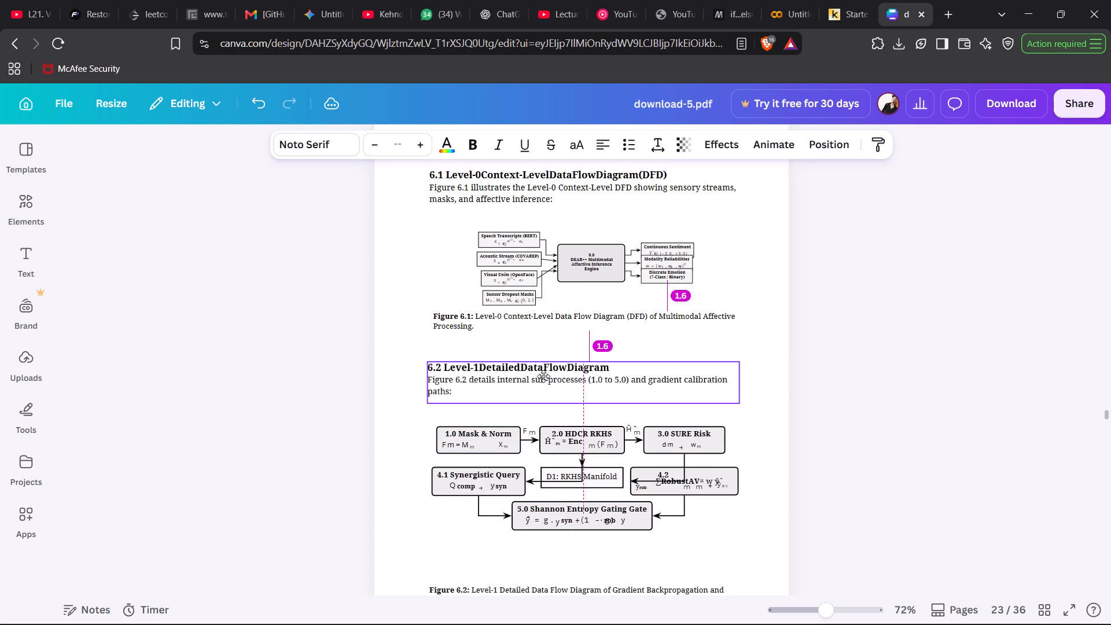
left_click_drag(543, 376, 546, 380)
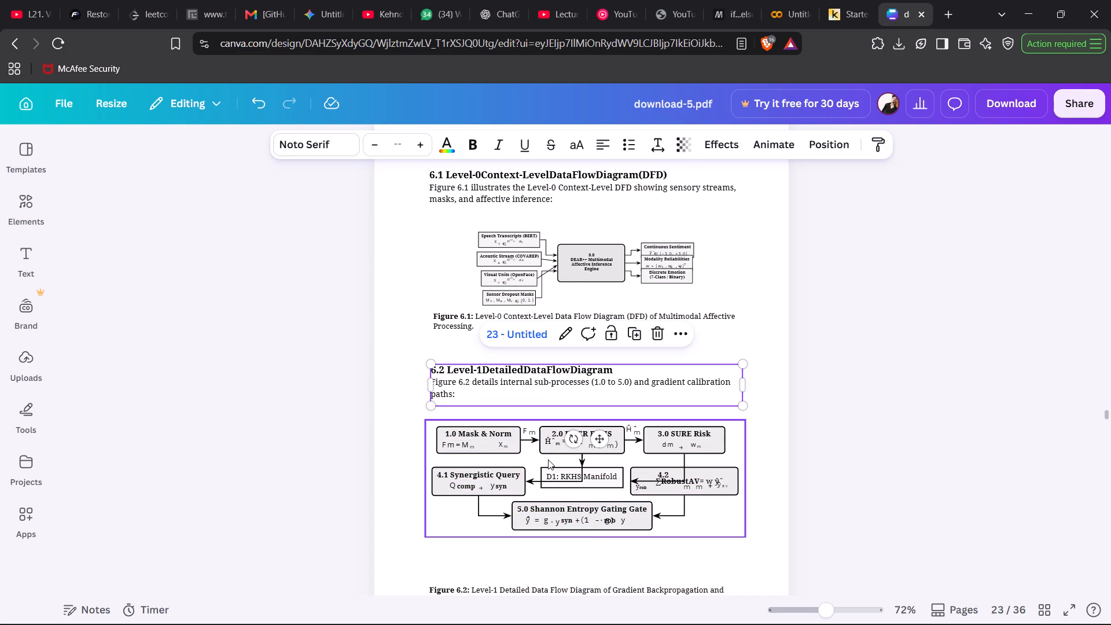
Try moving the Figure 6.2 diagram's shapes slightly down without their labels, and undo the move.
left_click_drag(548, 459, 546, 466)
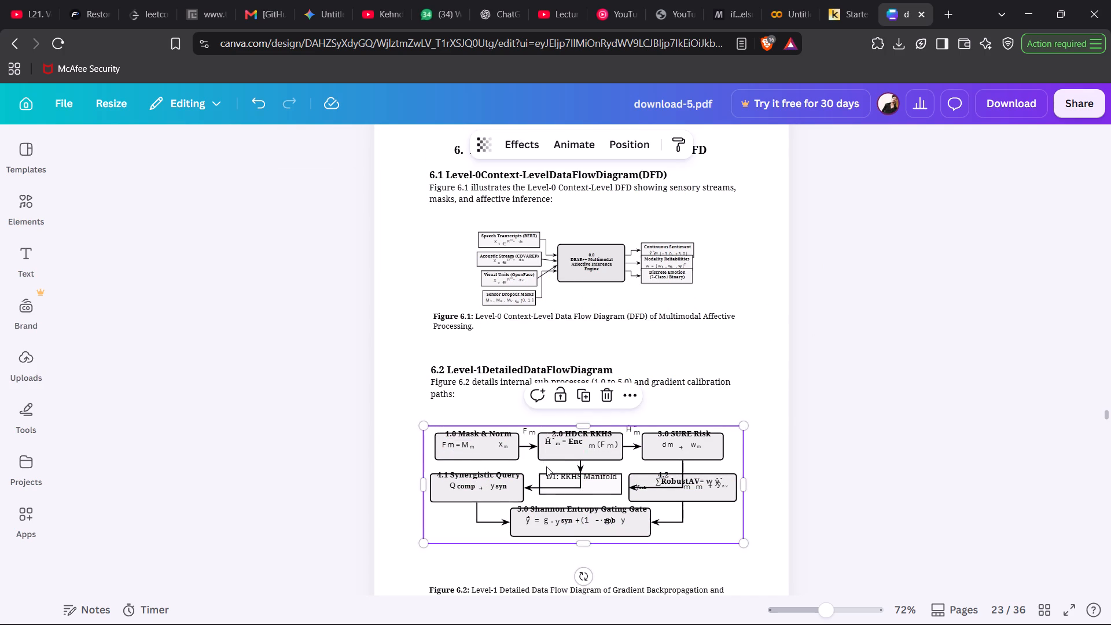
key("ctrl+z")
Select the section 6.2 heading block together with the whole Figure 6.2 diagram and move them down toward the caption.
left_click_drag(404, 406, 672, 505)
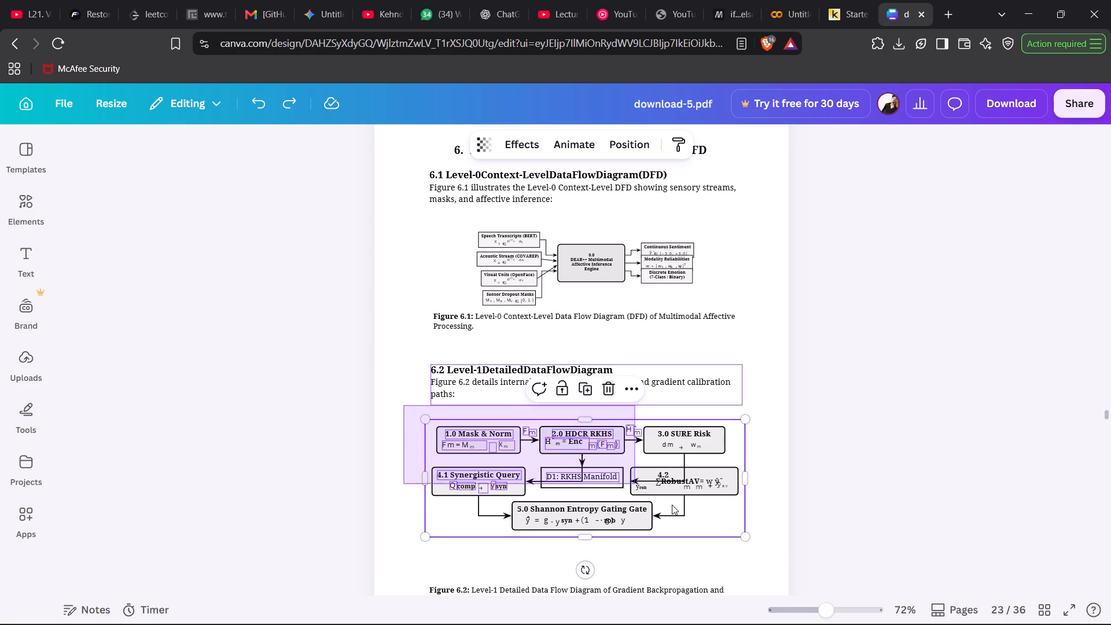
left_click_drag(672, 505, 772, 550)
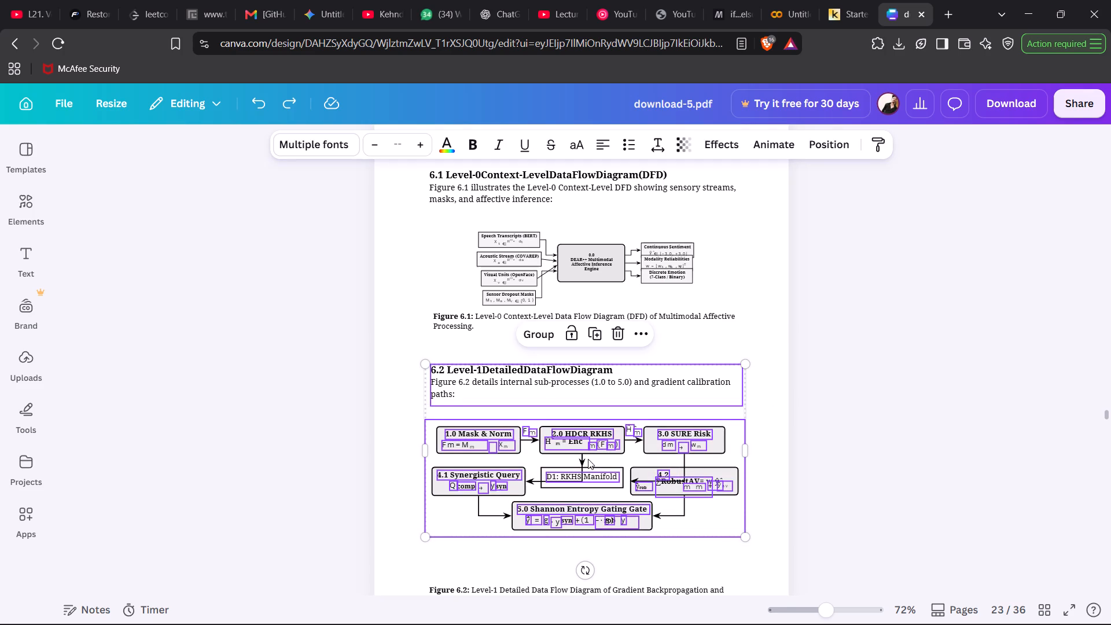
left_click_drag(588, 459, 584, 473)
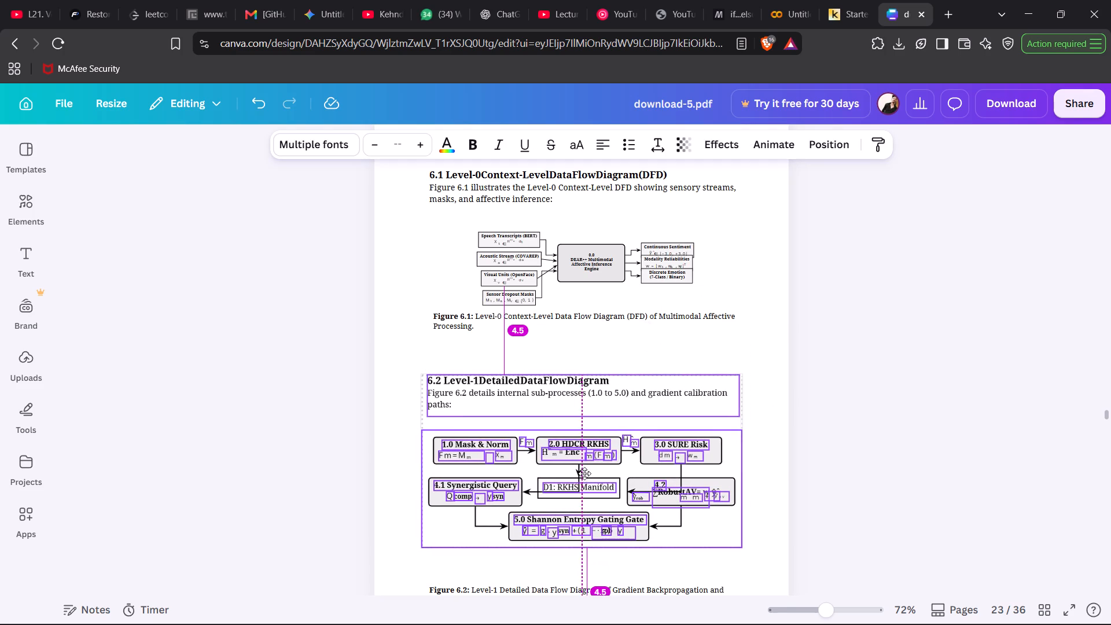
left_click_drag(584, 473, 586, 473)
left_click(973, 319)
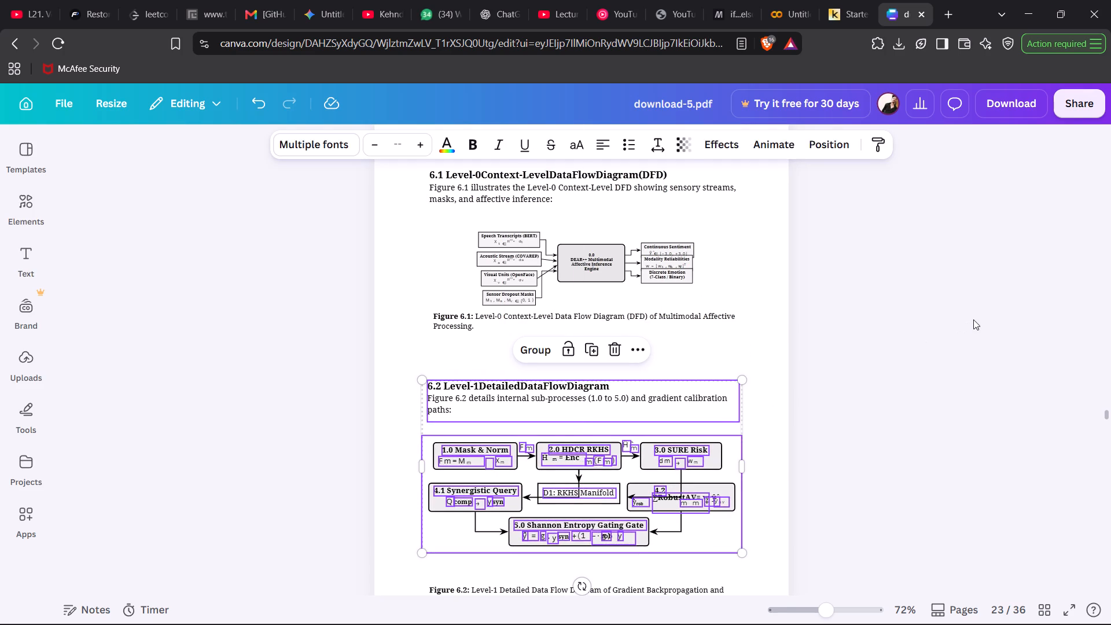
Move the Figure 6.2 caption up slightly closer to its diagram.
scroll(635, 480, "down", 1)
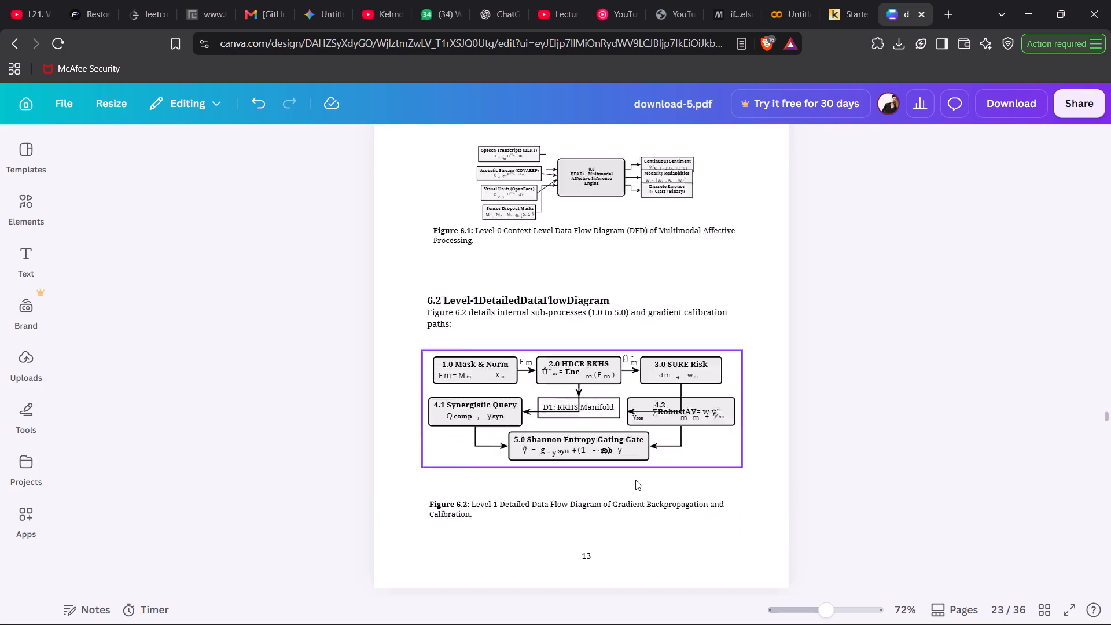
scroll(635, 480, "down", 1)
left_click_drag(549, 342, 549, 330)
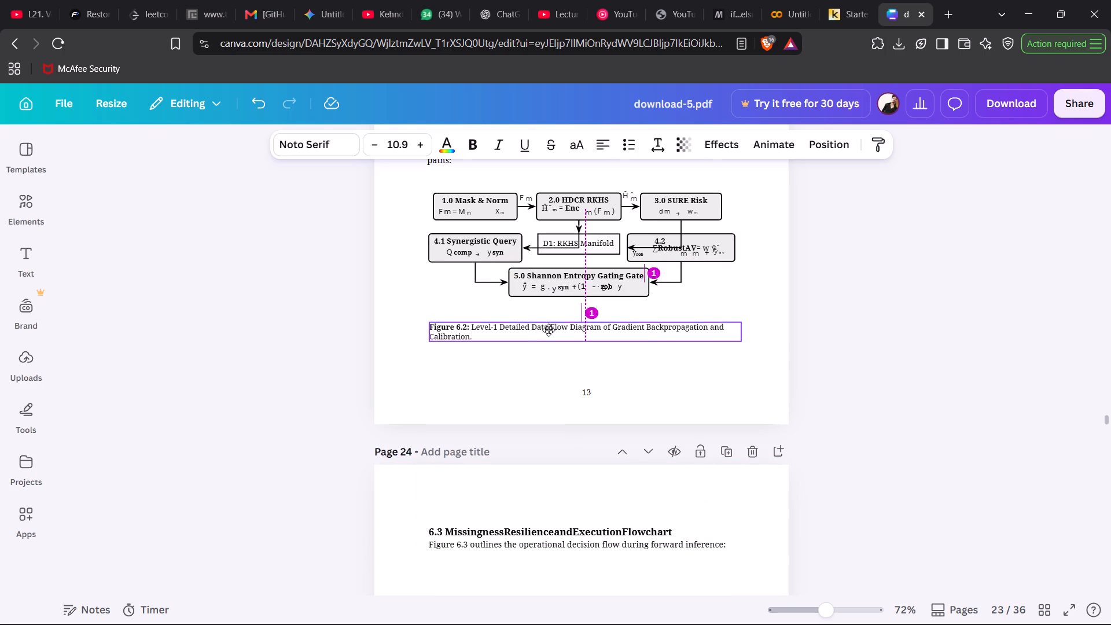
left_click_drag(549, 330, 549, 331)
left_click(933, 256)
Move the Figure 6.1 caption slightly down to leave more room below its diagram.
scroll(933, 256, "up", 2)
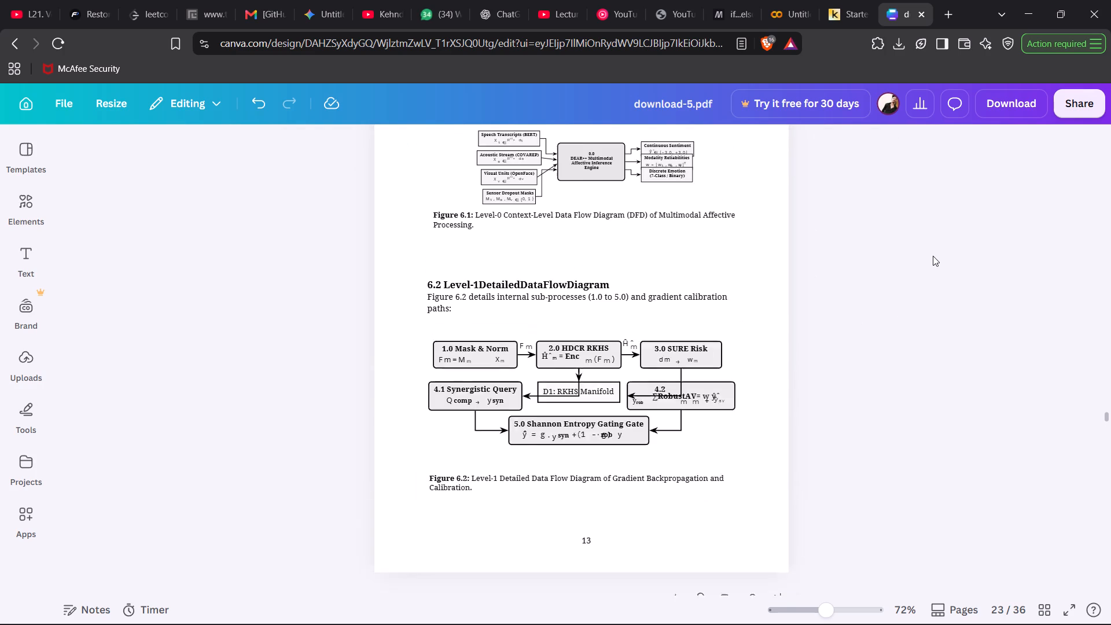
scroll(933, 256, "up", 3)
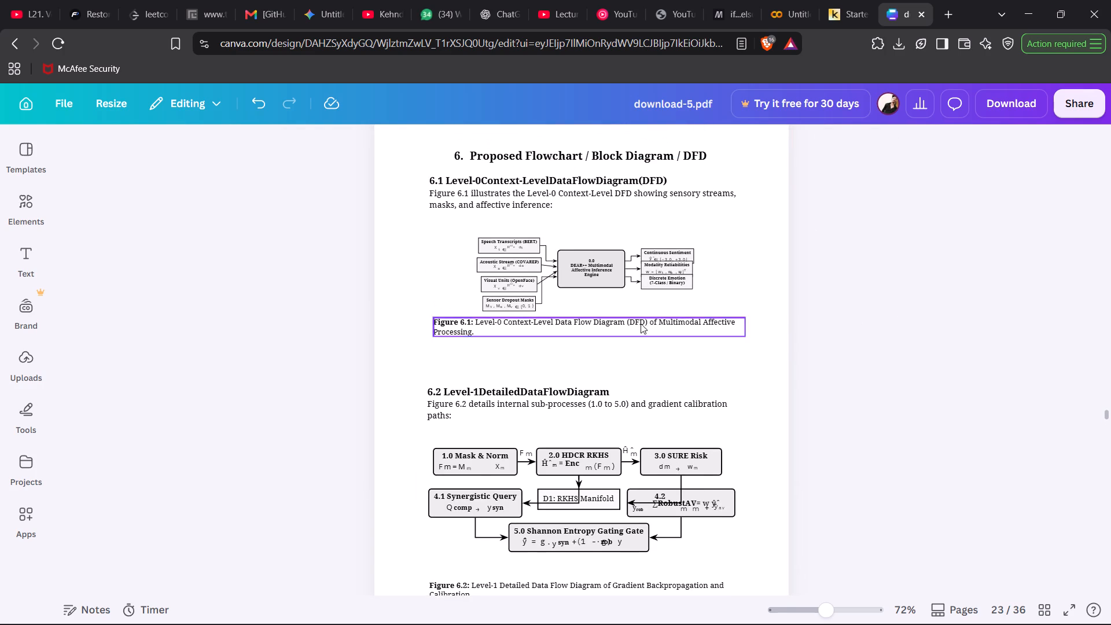
left_click_drag(508, 319, 507, 333)
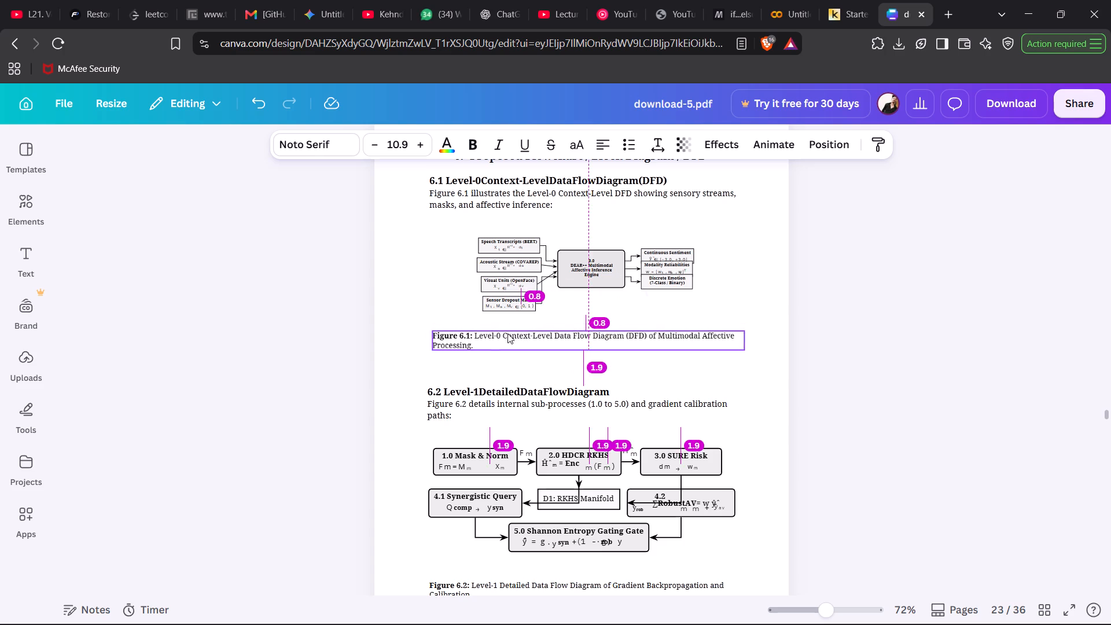
Select the whole Figure 6.1 diagram with its labels and enlarge it proportionally to nearly the full text width.
left_click_drag(474, 216, 697, 308)
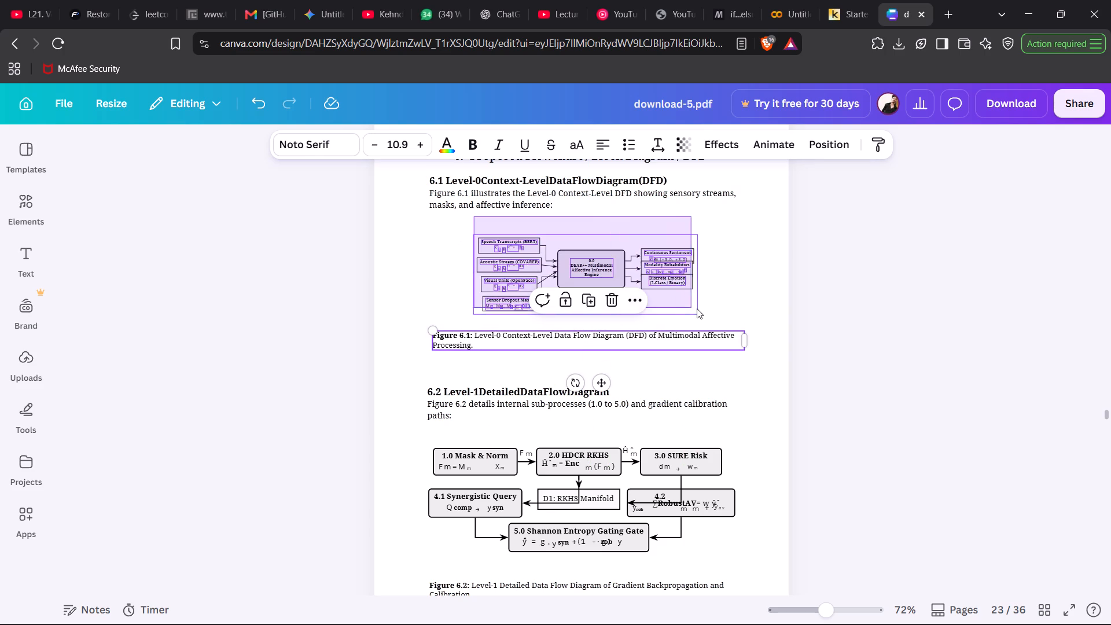
left_click_drag(697, 308, 715, 314)
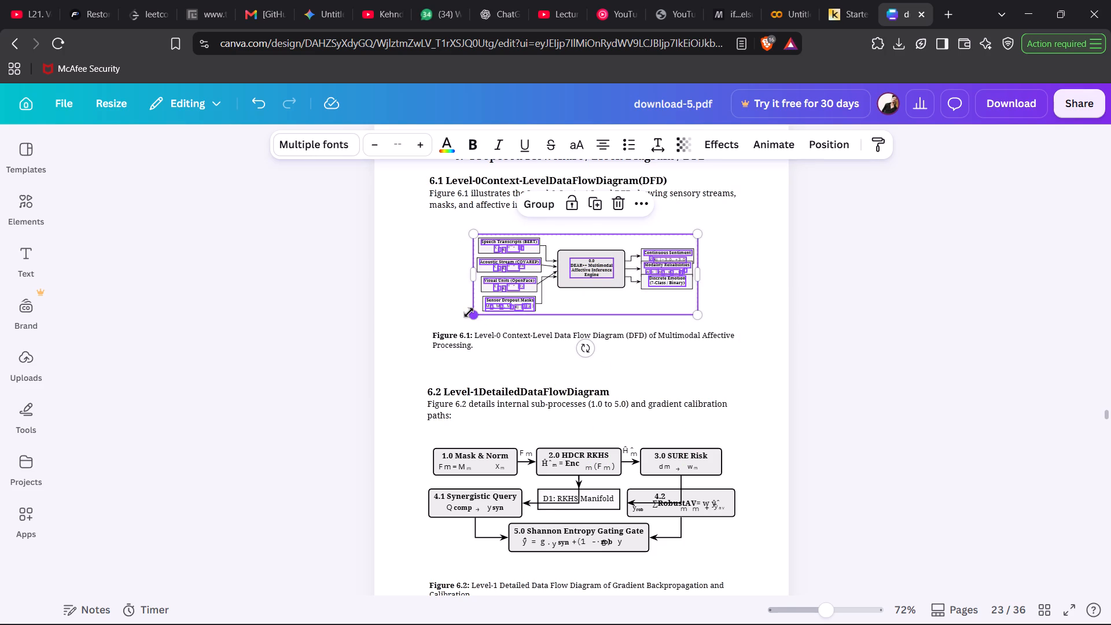
left_click_drag(469, 312, 452, 321)
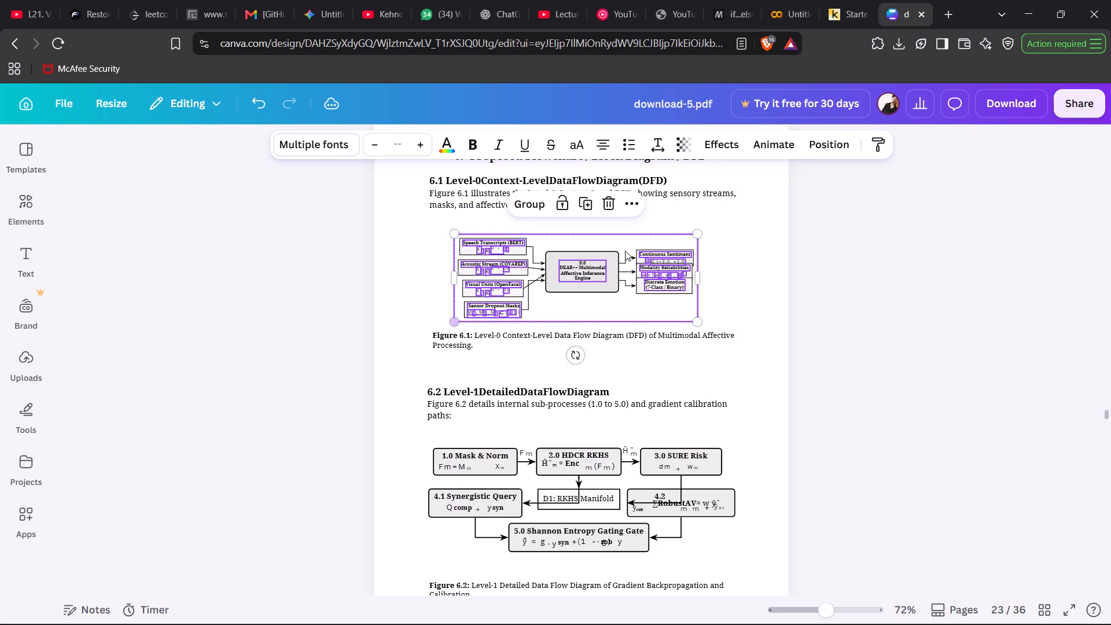
left_click_drag(694, 234, 717, 213)
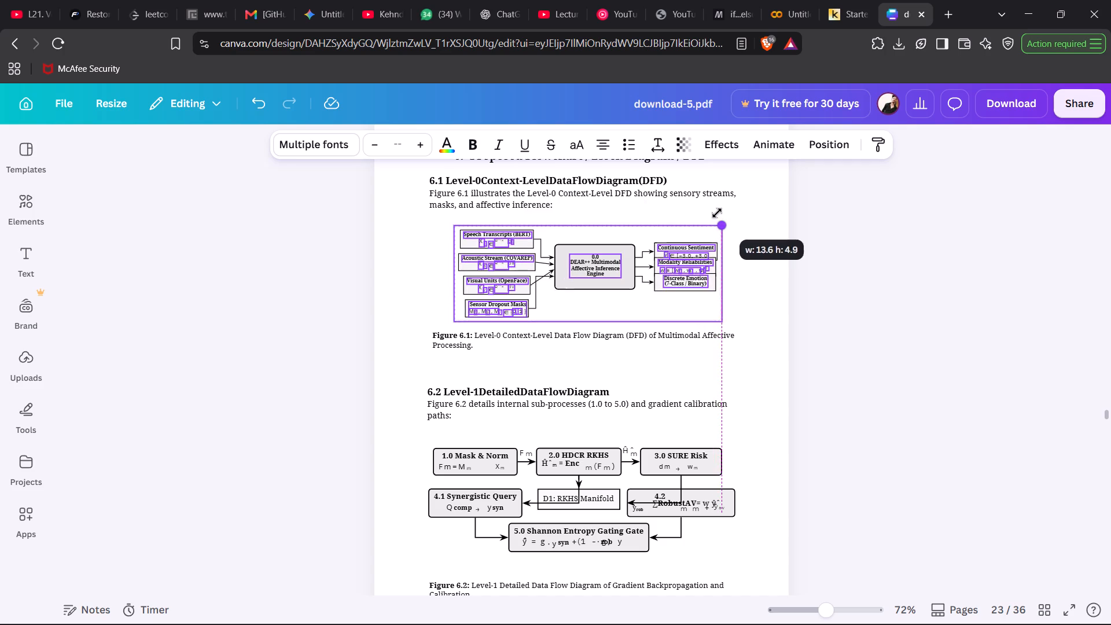
left_click_drag(717, 213, 728, 207)
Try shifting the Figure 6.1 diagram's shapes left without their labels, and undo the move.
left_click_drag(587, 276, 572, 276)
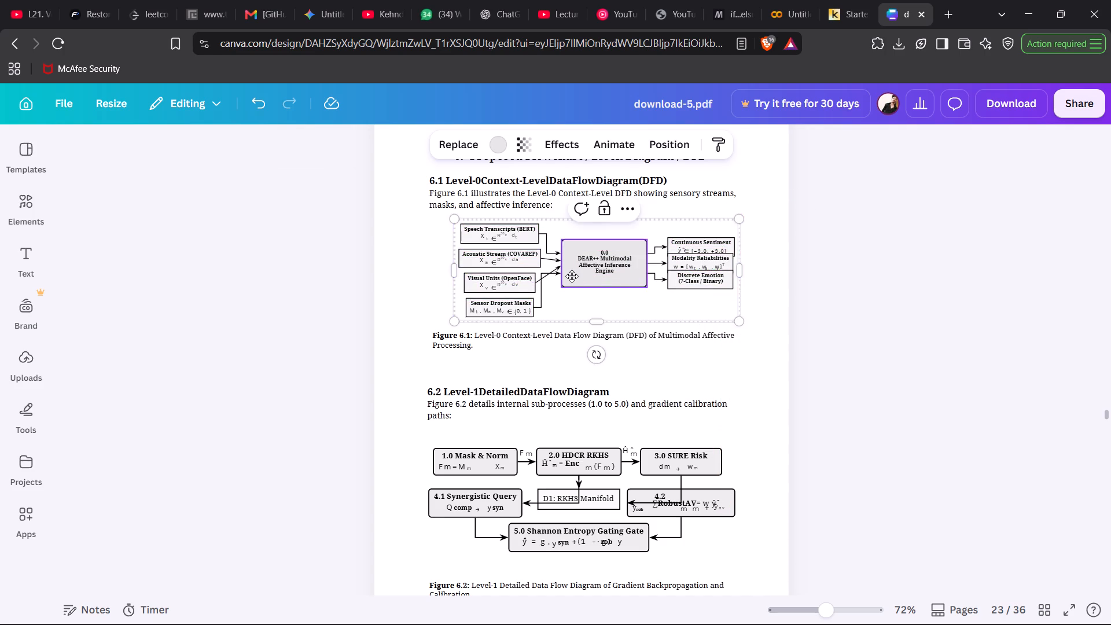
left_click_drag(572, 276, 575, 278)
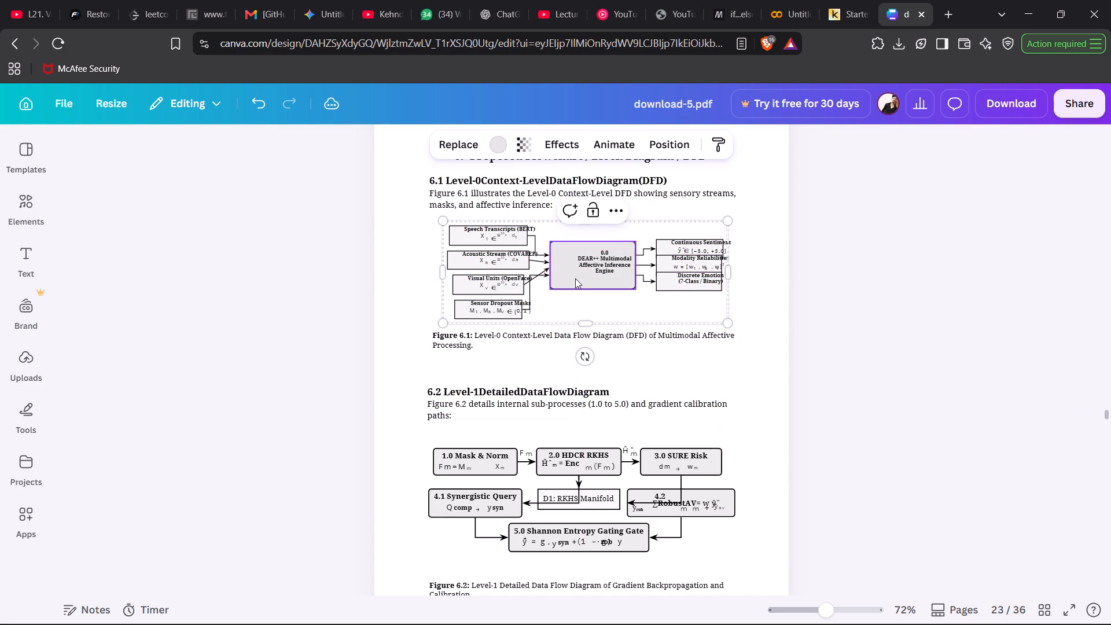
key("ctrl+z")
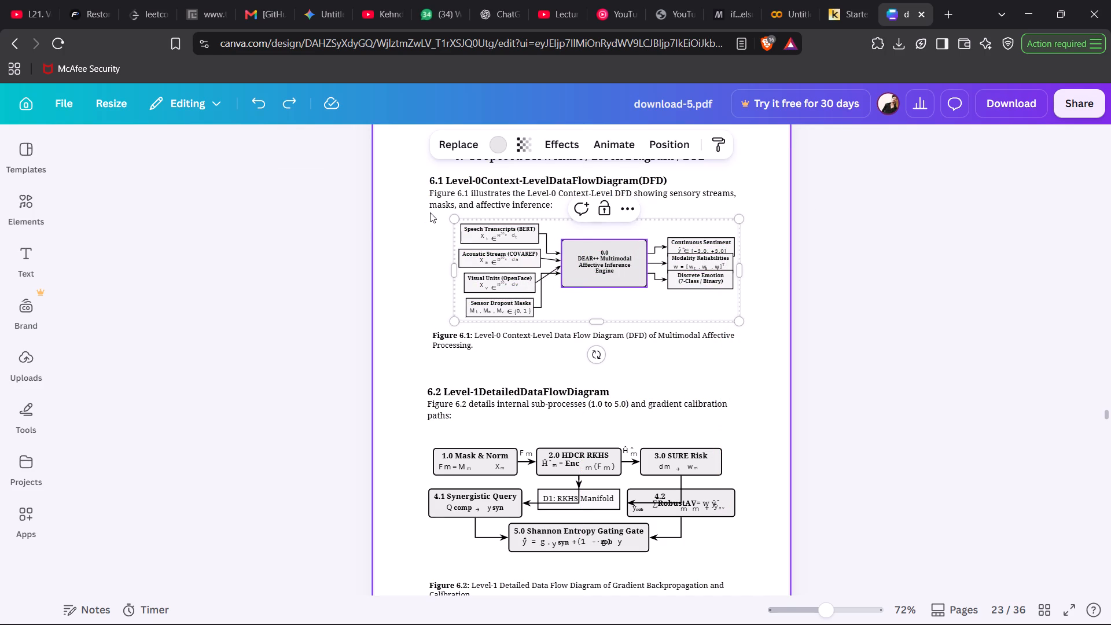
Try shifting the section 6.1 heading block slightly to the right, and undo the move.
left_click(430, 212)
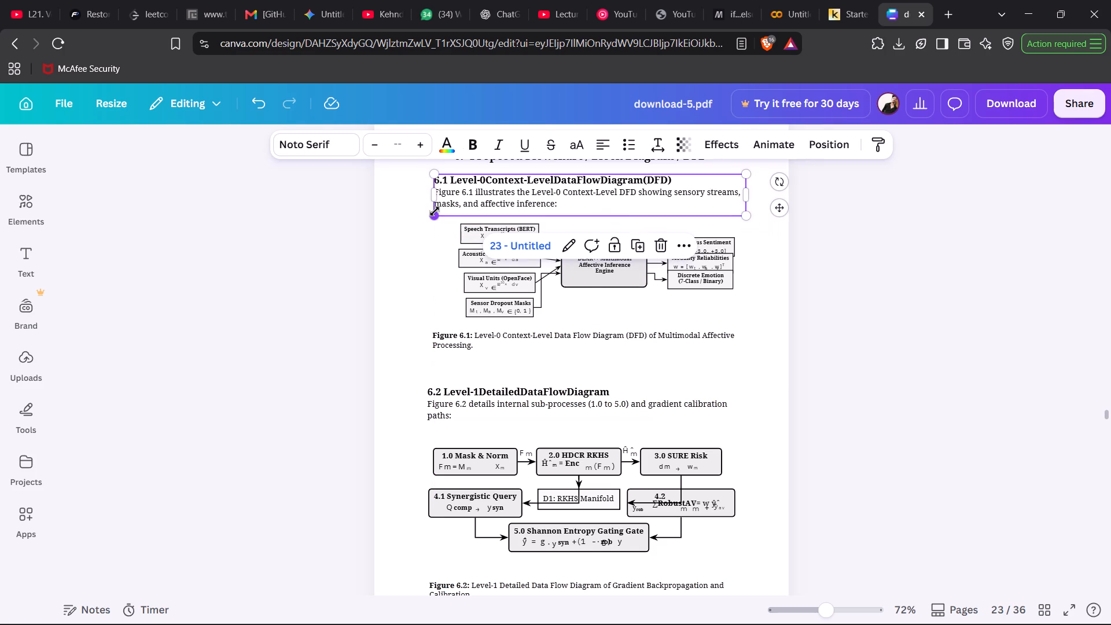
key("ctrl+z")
Select the whole Figure 6.1 diagram with its labels and move it slightly left and down, centring it above its caption.
left_click(435, 234)
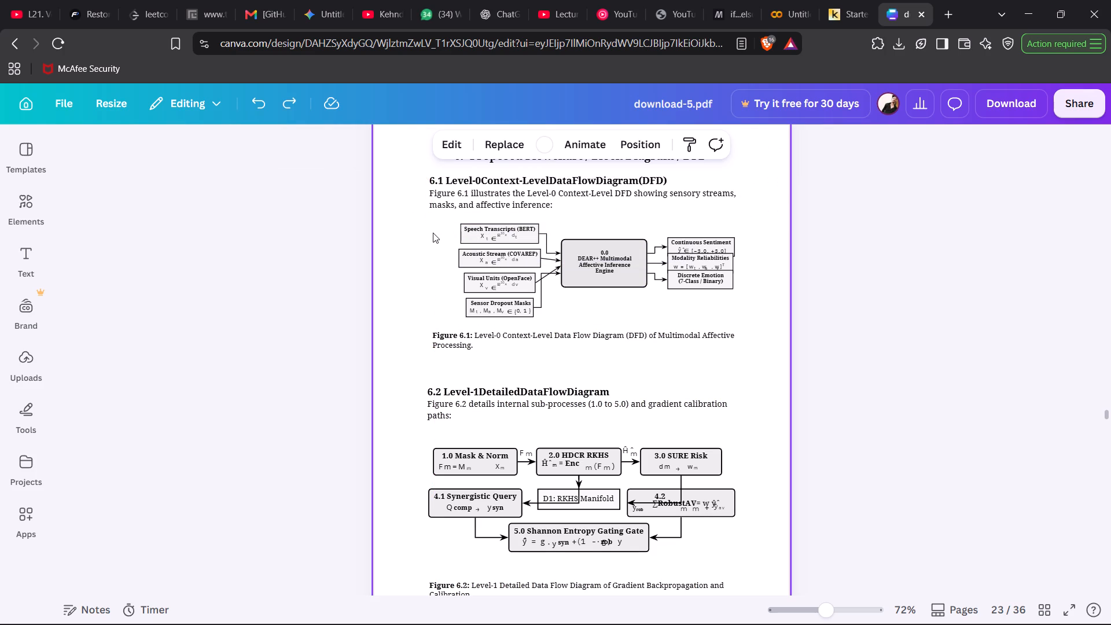
left_click_drag(420, 214, 536, 266)
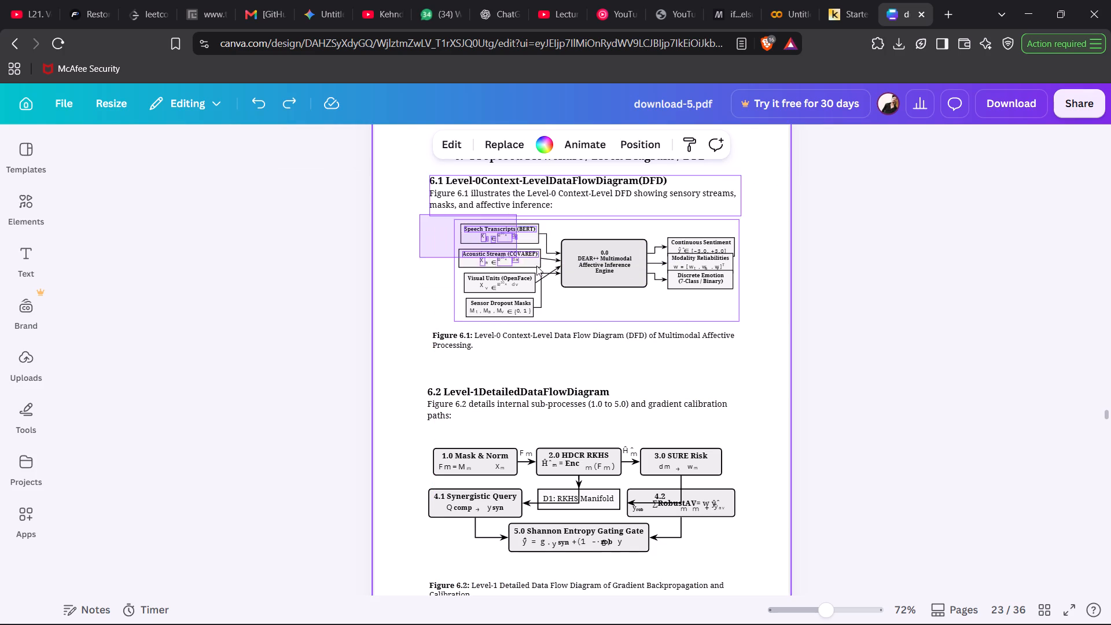
left_click_drag(536, 266, 395, 234)
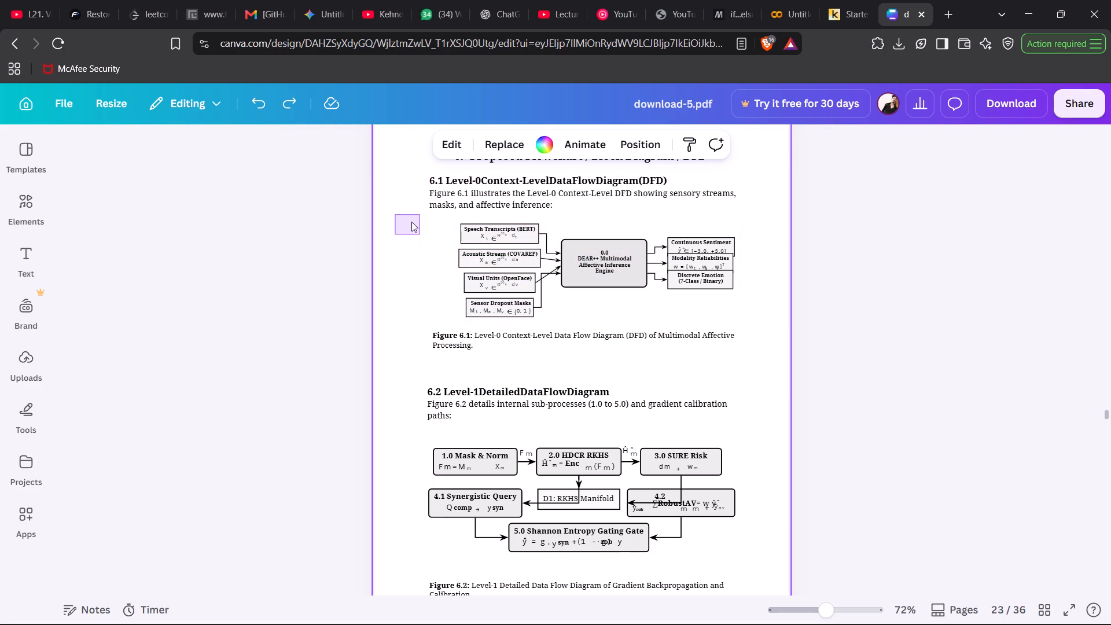
left_click_drag(411, 222, 759, 314)
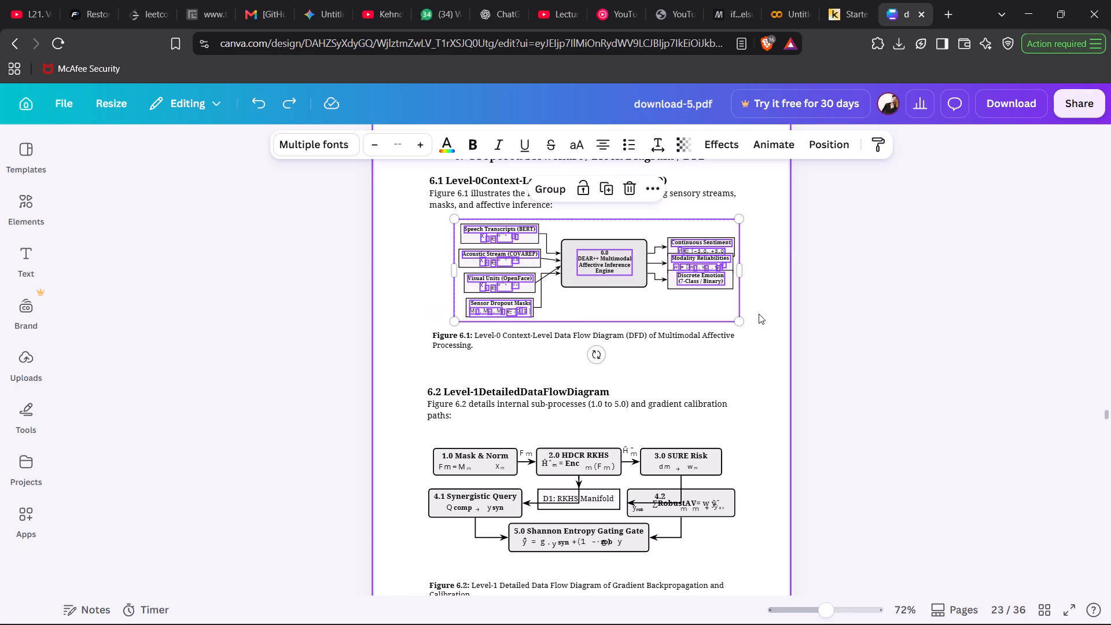
left_click_drag(614, 295, 602, 297)
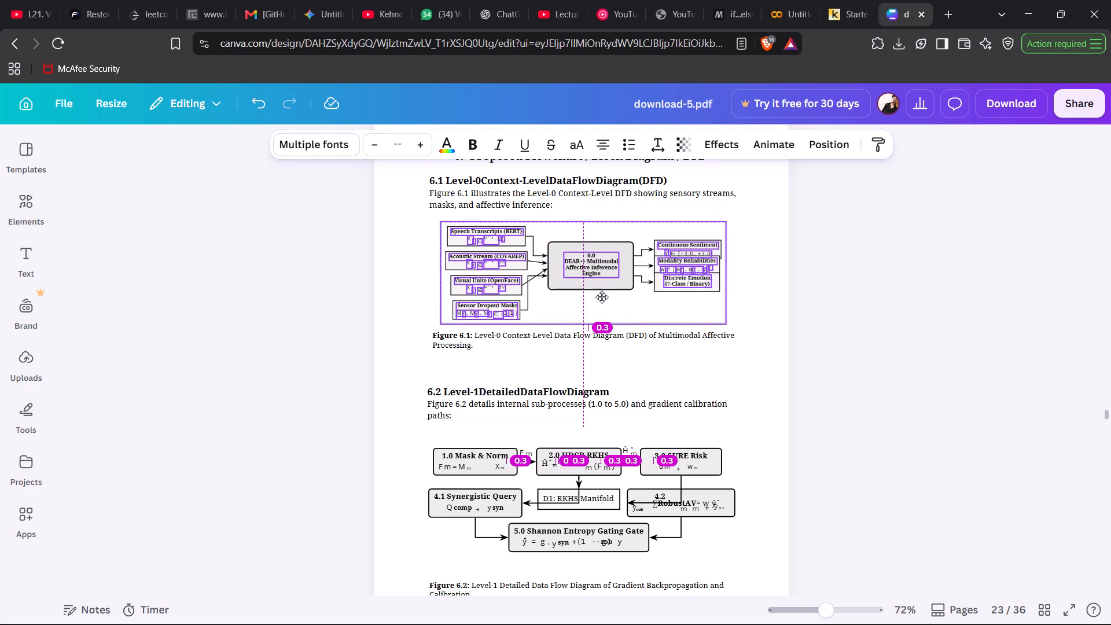
left_click_drag(602, 297, 602, 297)
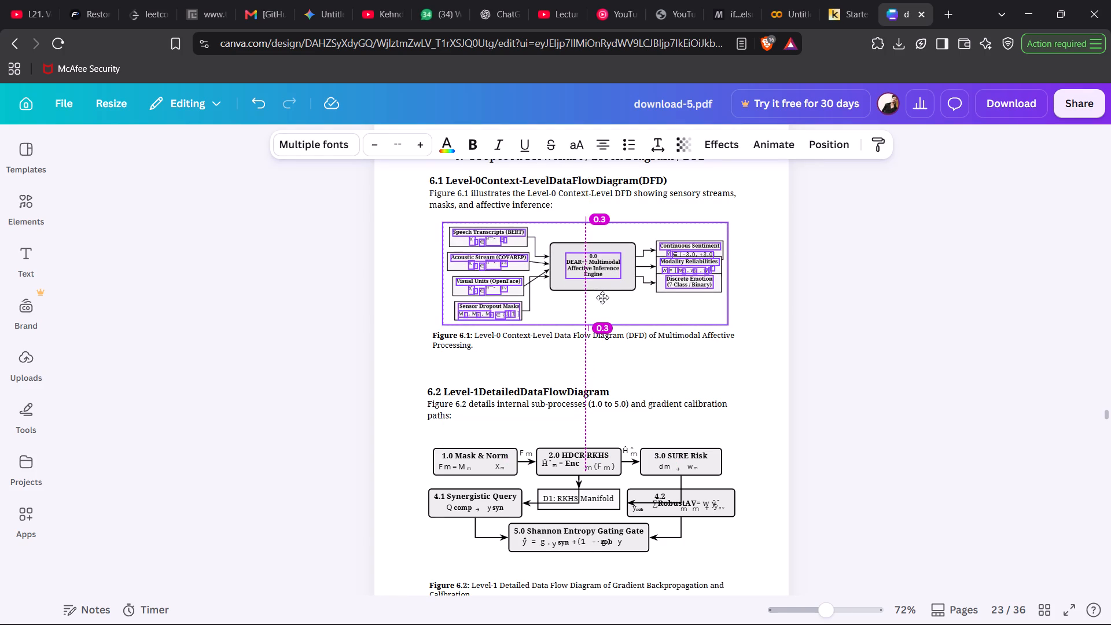
left_click_drag(602, 297, 604, 297)
left_click(904, 292)
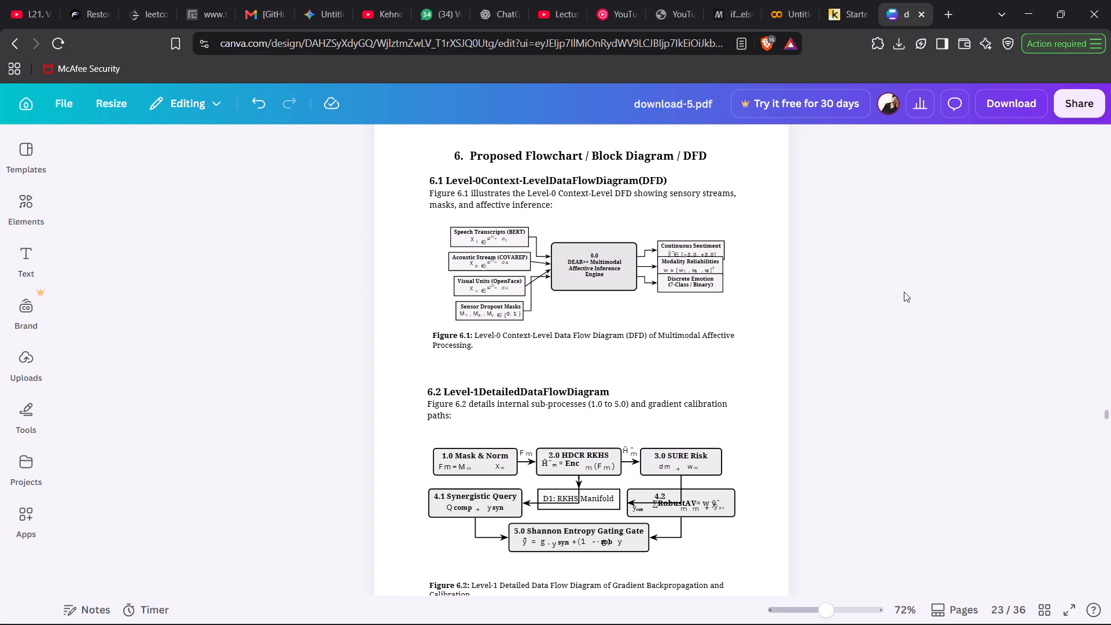
Move the section 6.3 heading block on page 24 slightly up and to the left.
scroll(904, 292, "up", 1)
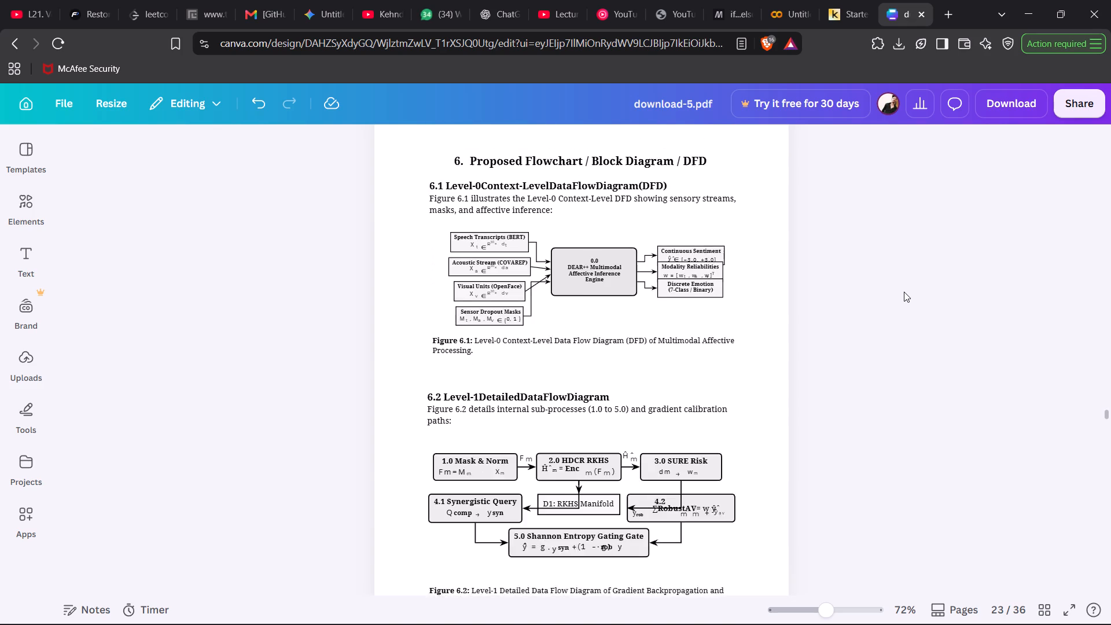
scroll(904, 292, "up", 1)
scroll(904, 292, "down", 6)
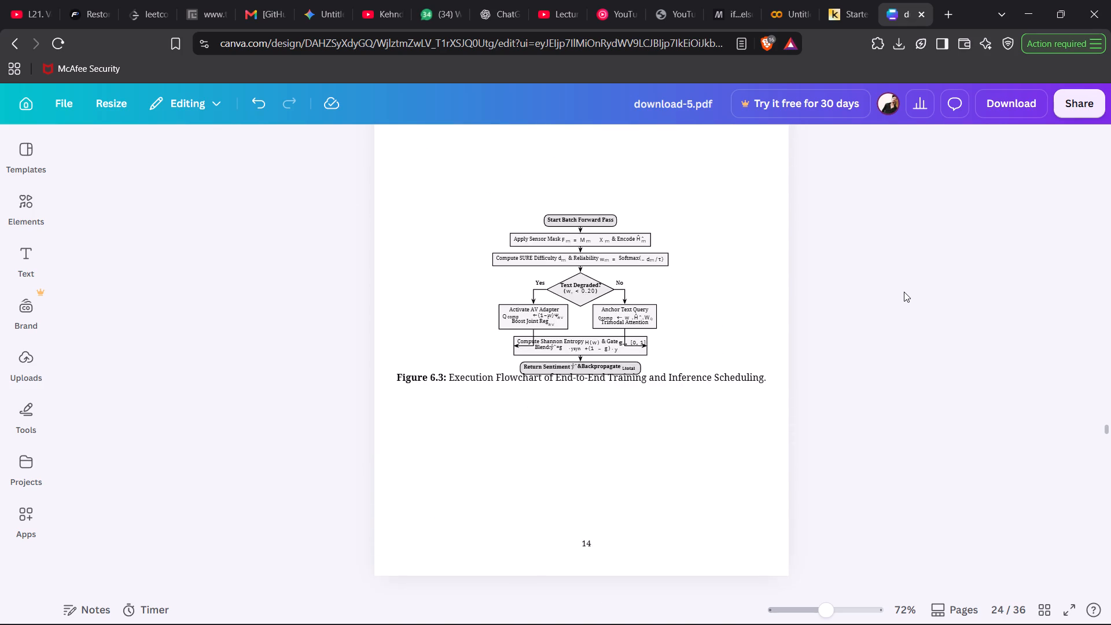
scroll(904, 292, "up", 2)
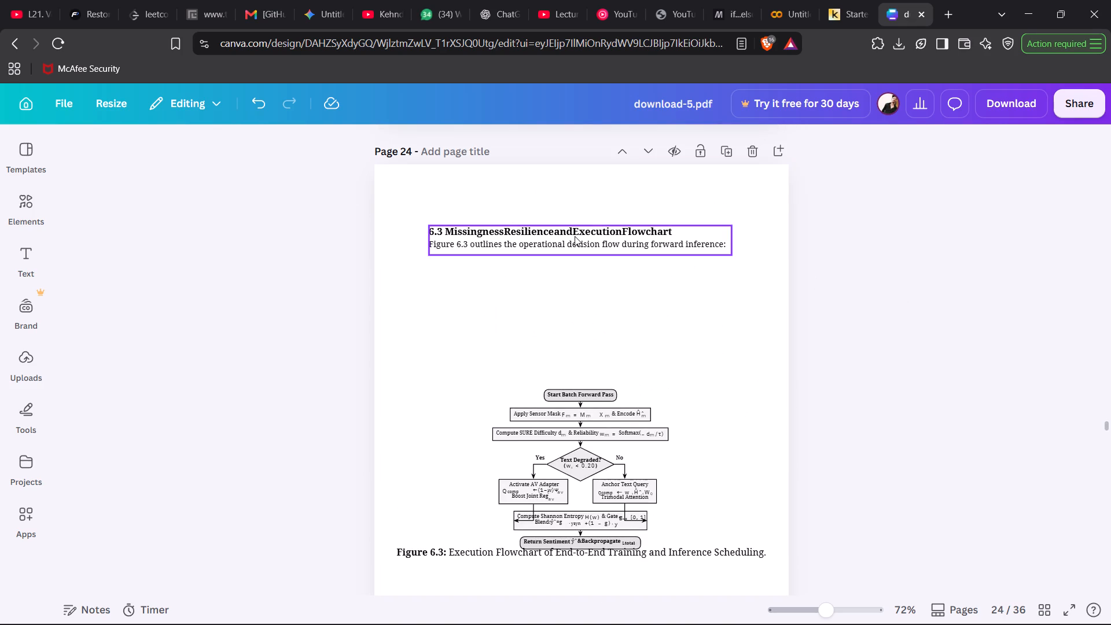
left_click(575, 236)
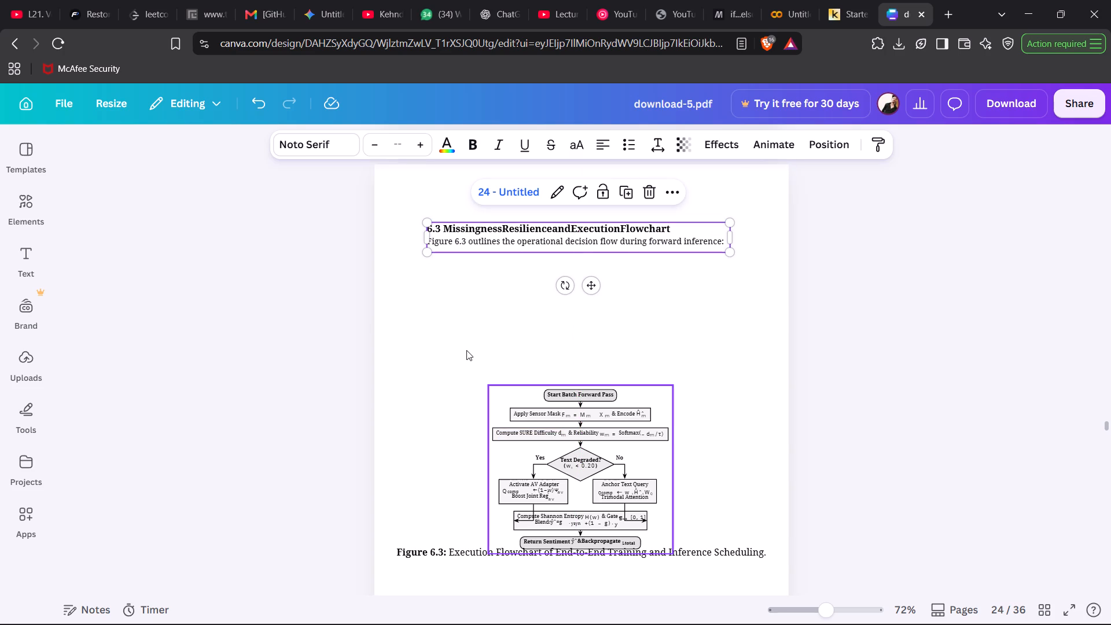
Enlarge the whole Figure 6.3 flowchart with its labels to nearly the full text width and fit it between the section 6.3 text and the caption.
left_click_drag(466, 350, 692, 543)
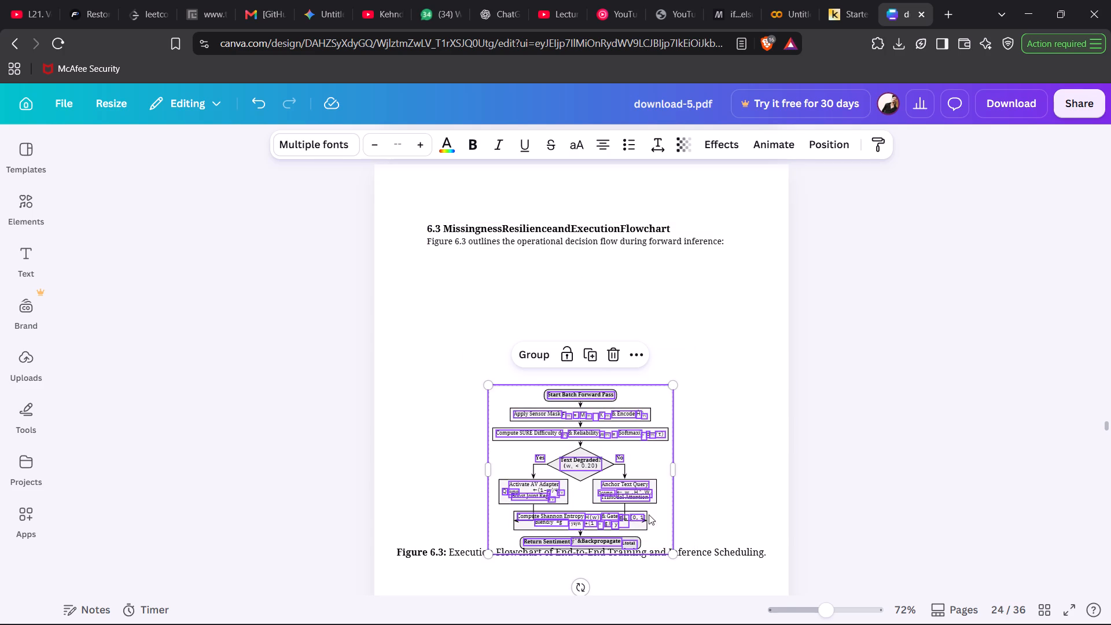
left_click_drag(490, 386, 430, 301)
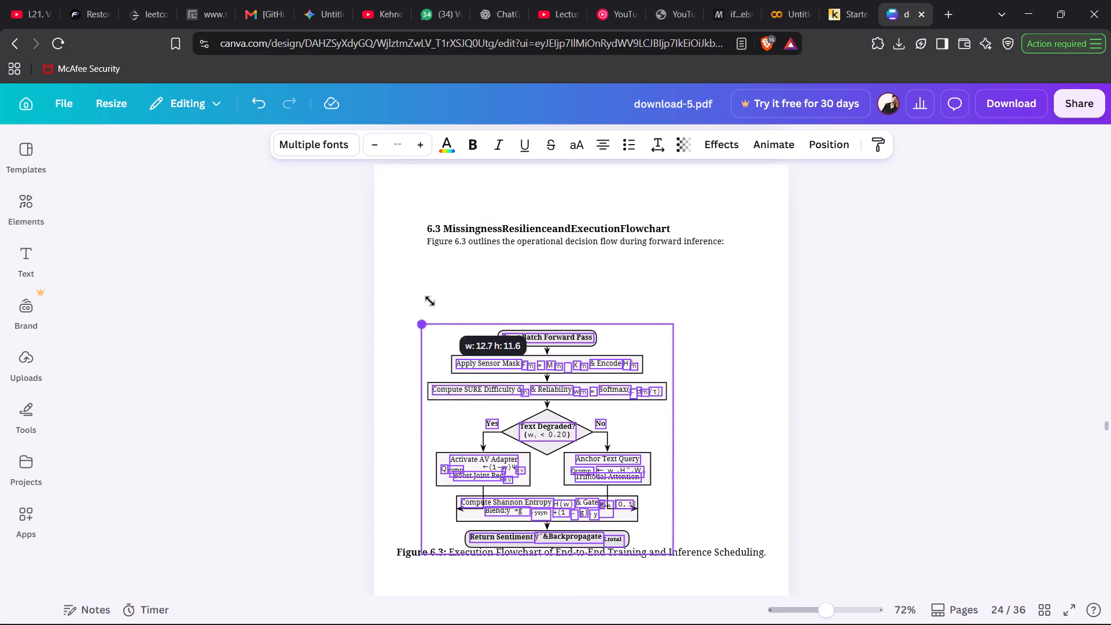
left_click_drag(430, 301, 427, 296)
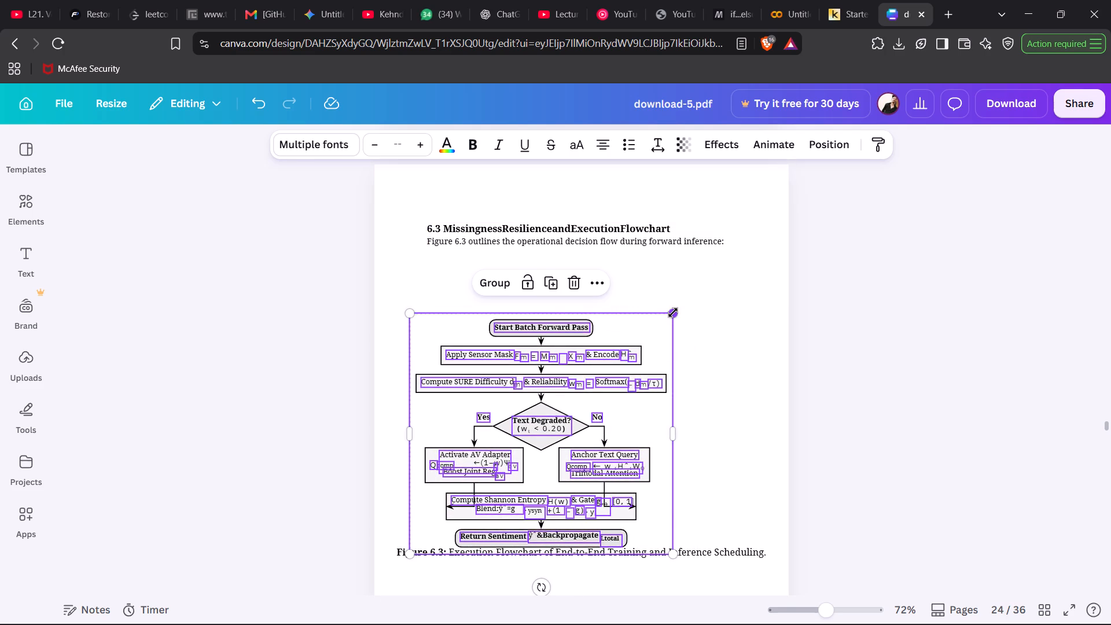
left_click_drag(673, 312, 731, 263)
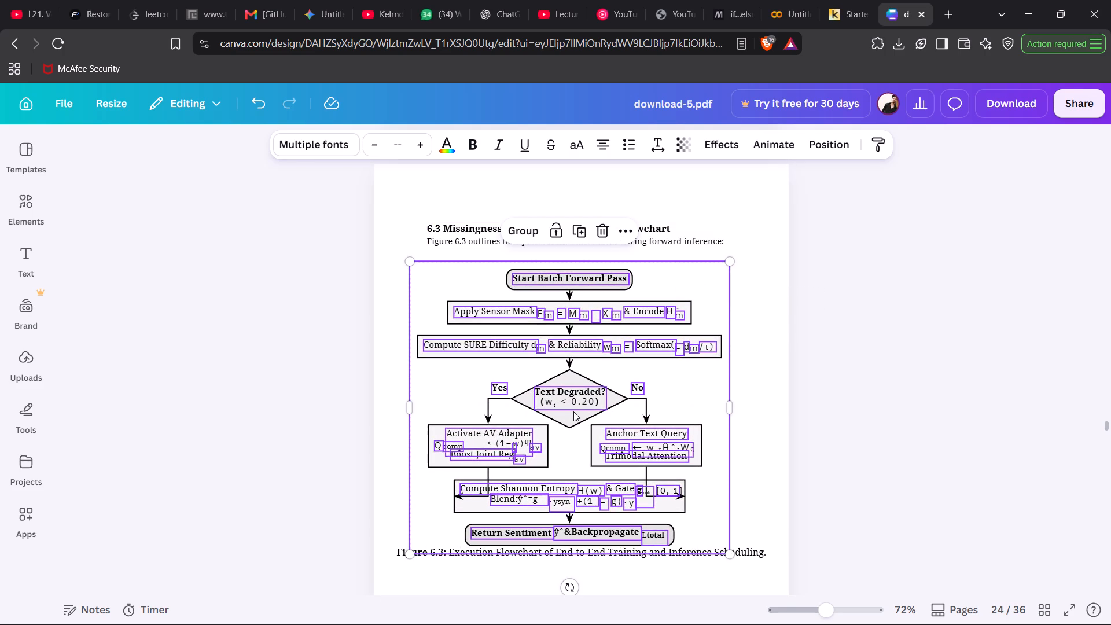
left_click_drag(566, 437, 575, 429)
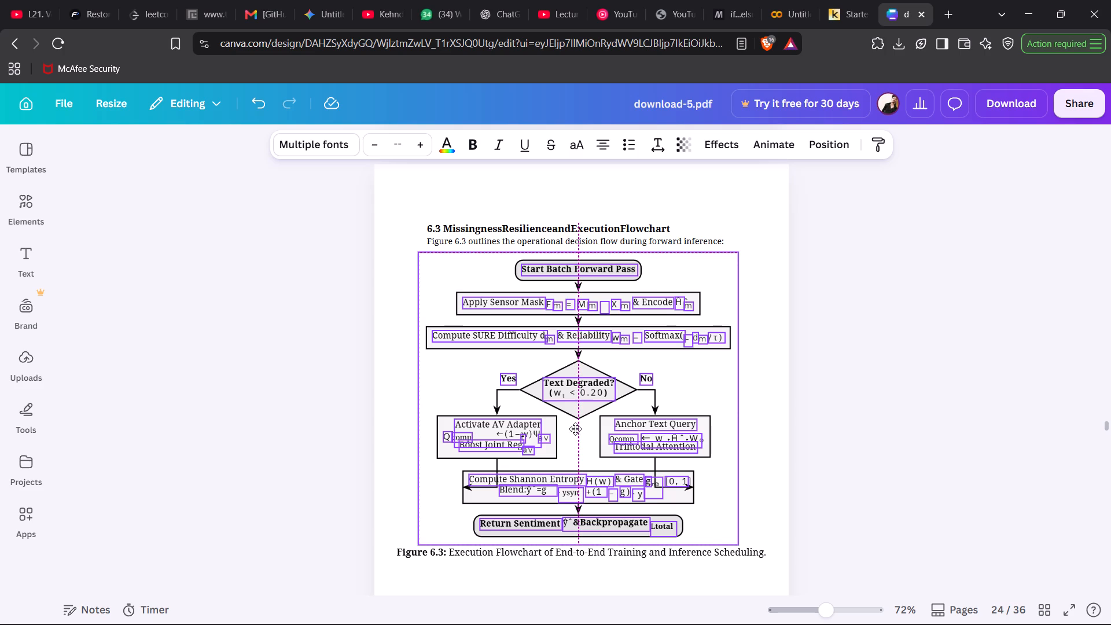
left_click_drag(575, 429, 575, 430)
left_click(819, 442)
Move the Figure 6.3 caption slightly down to leave more room below the flowchart.
scroll(819, 442, "down", 1)
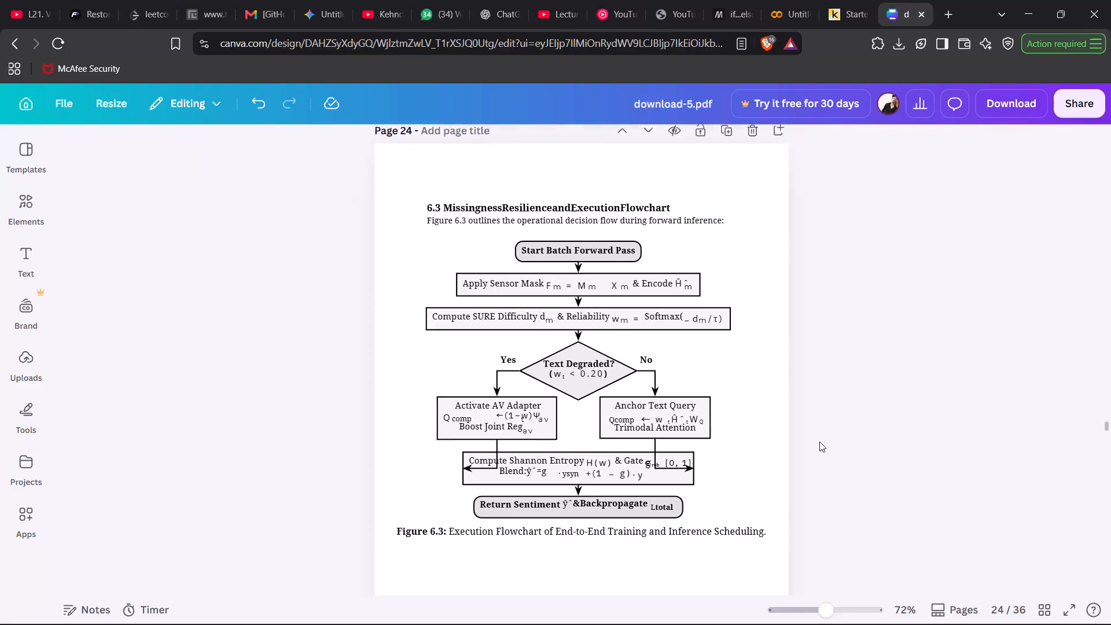
scroll(819, 442, "down", 2)
left_click_drag(608, 418, 604, 437)
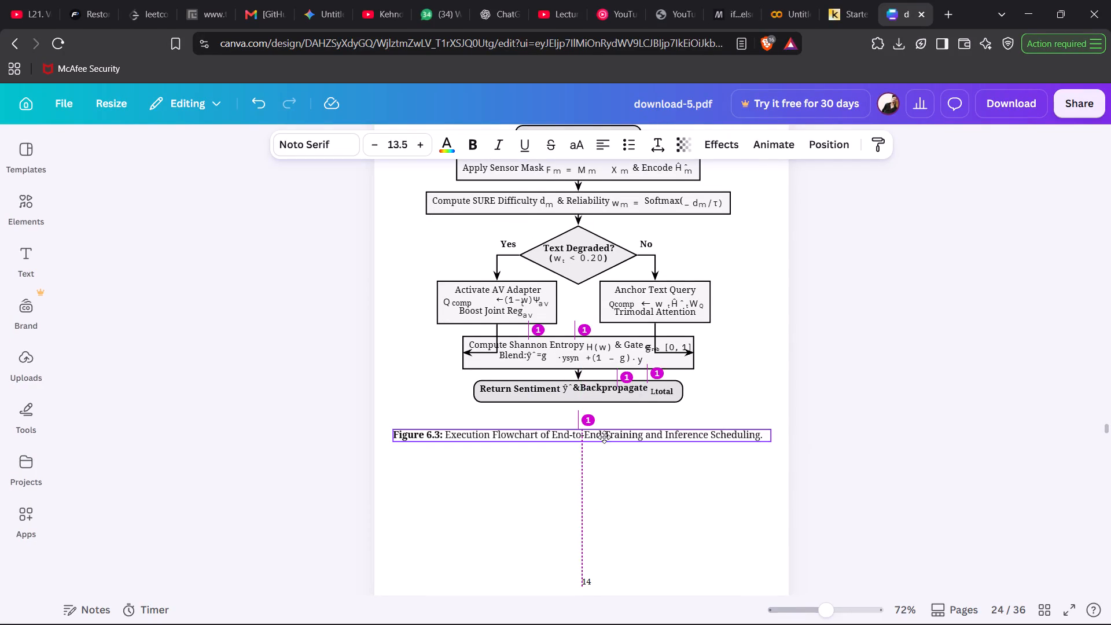
left_click_drag(604, 437, 608, 437)
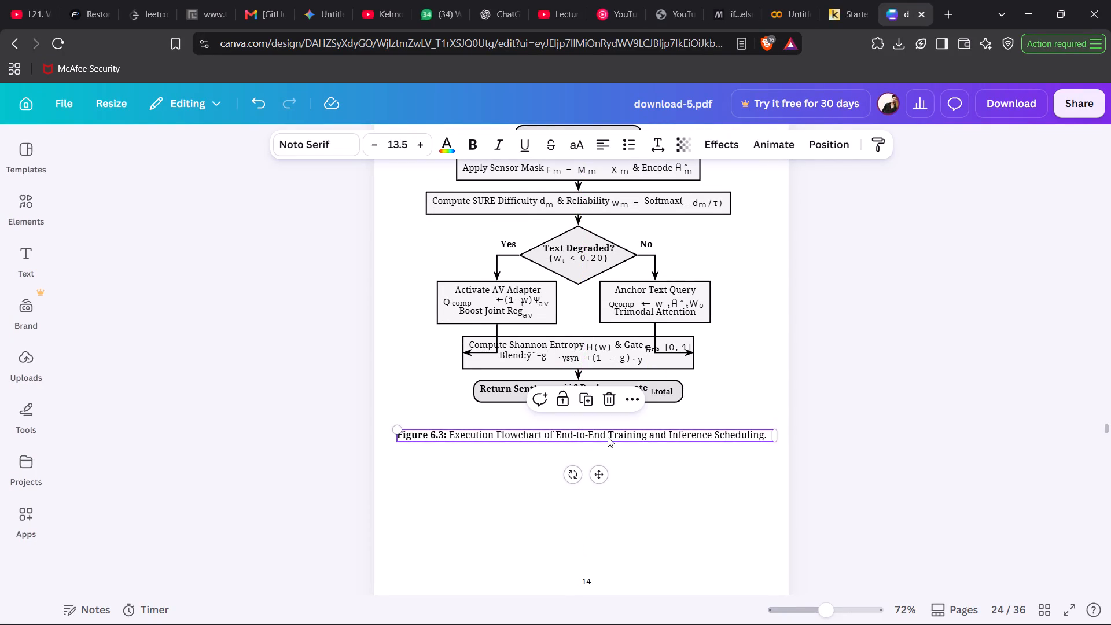
left_click(950, 399)
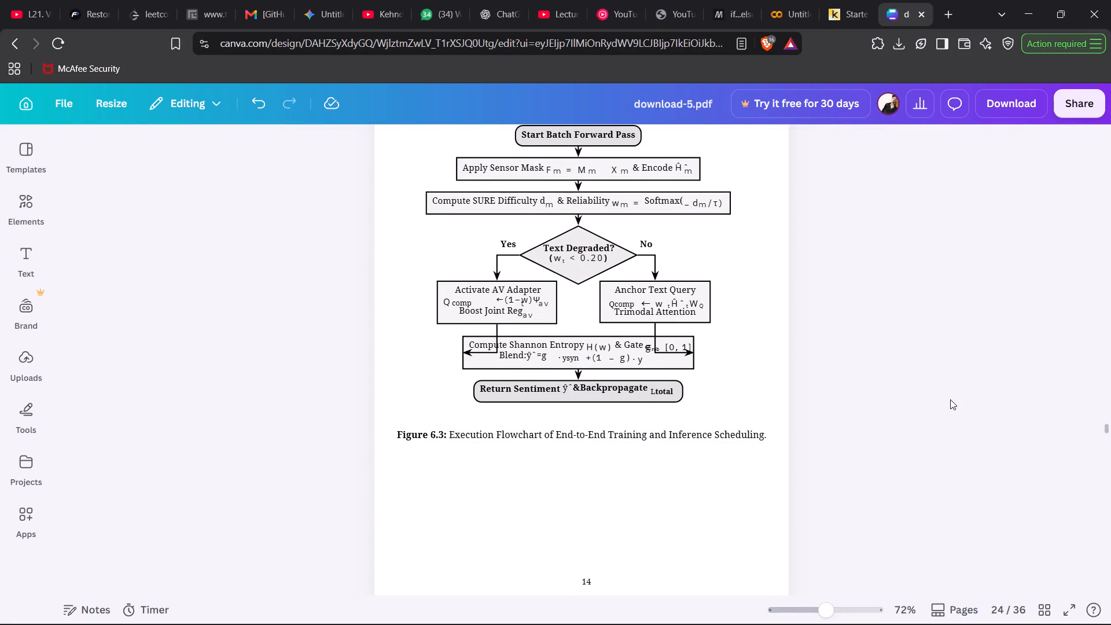
Review the report's layout from the Figure 6.3 page back to the List of Figures and the chapter 1 introduction.
scroll(950, 399, "down", 2)
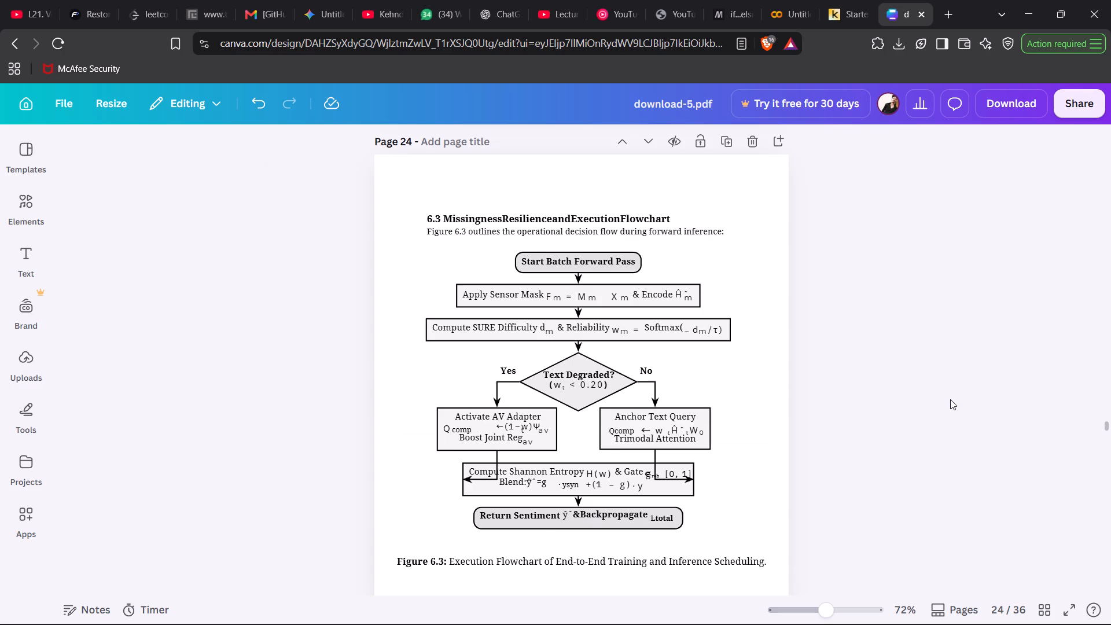
scroll(950, 399, "down", 1)
scroll(950, 399, "up", 3)
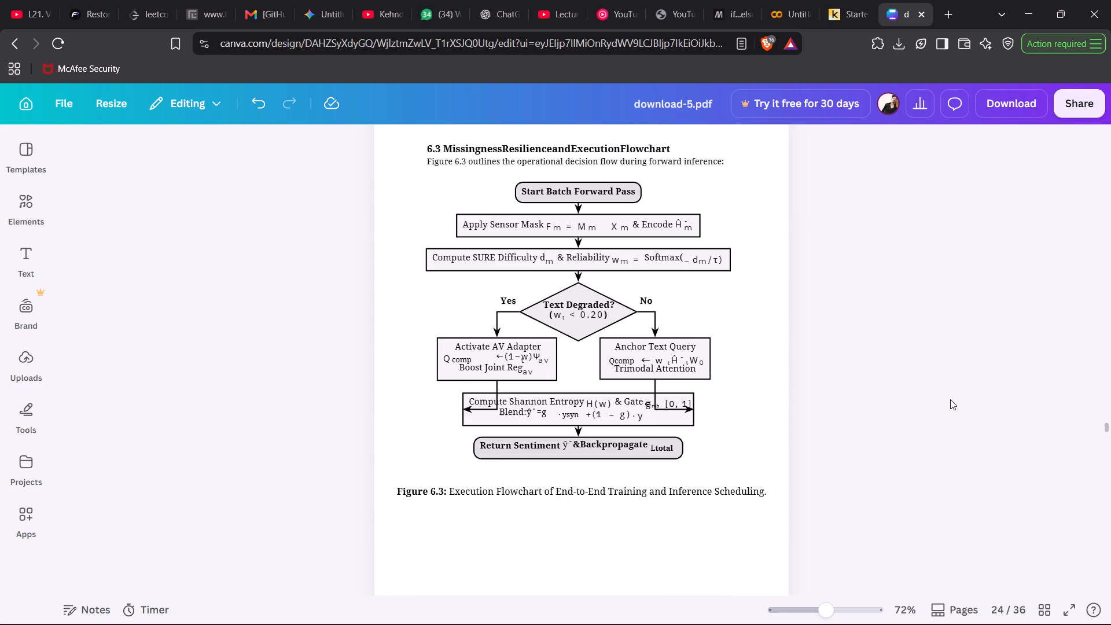
scroll(950, 399, "up", 3)
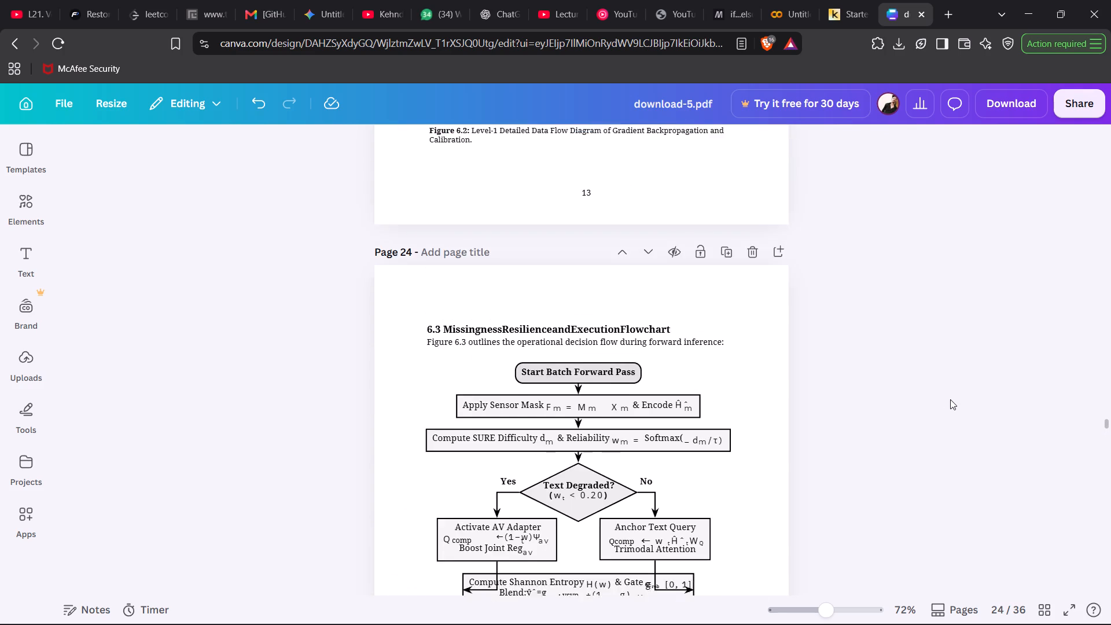
scroll(950, 399, "up", 12)
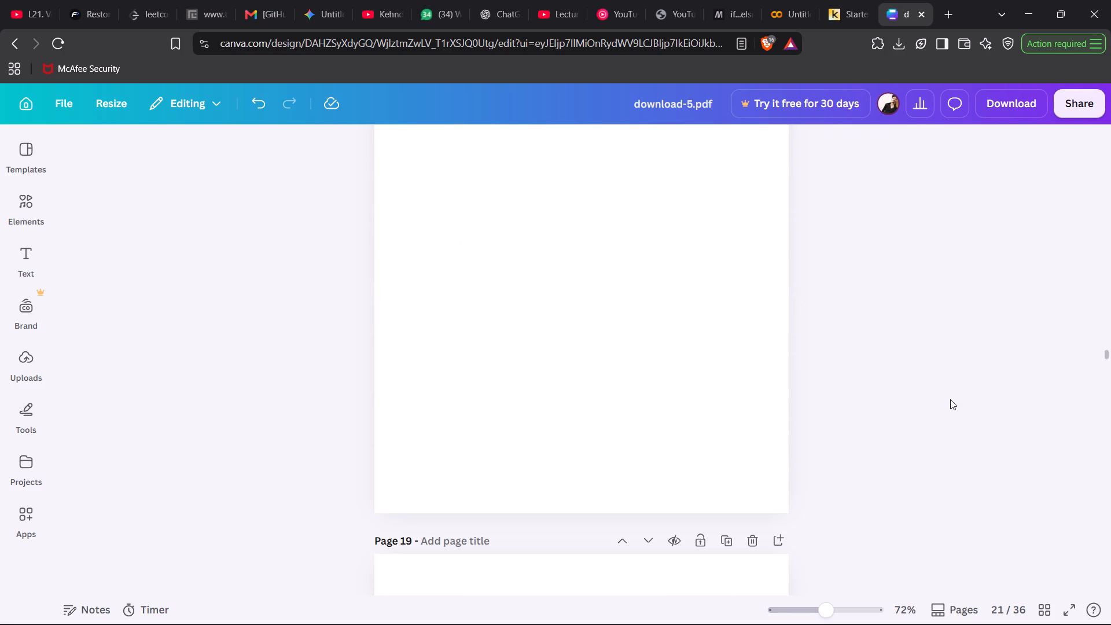
scroll(950, 399, "down", 7)
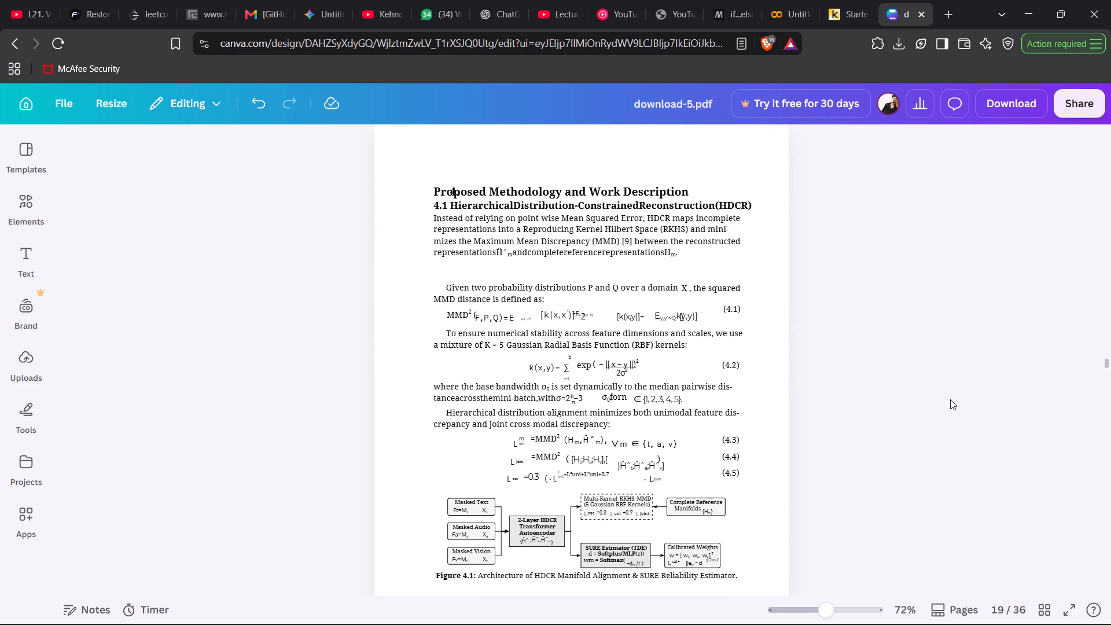
scroll(950, 399, "up", 5)
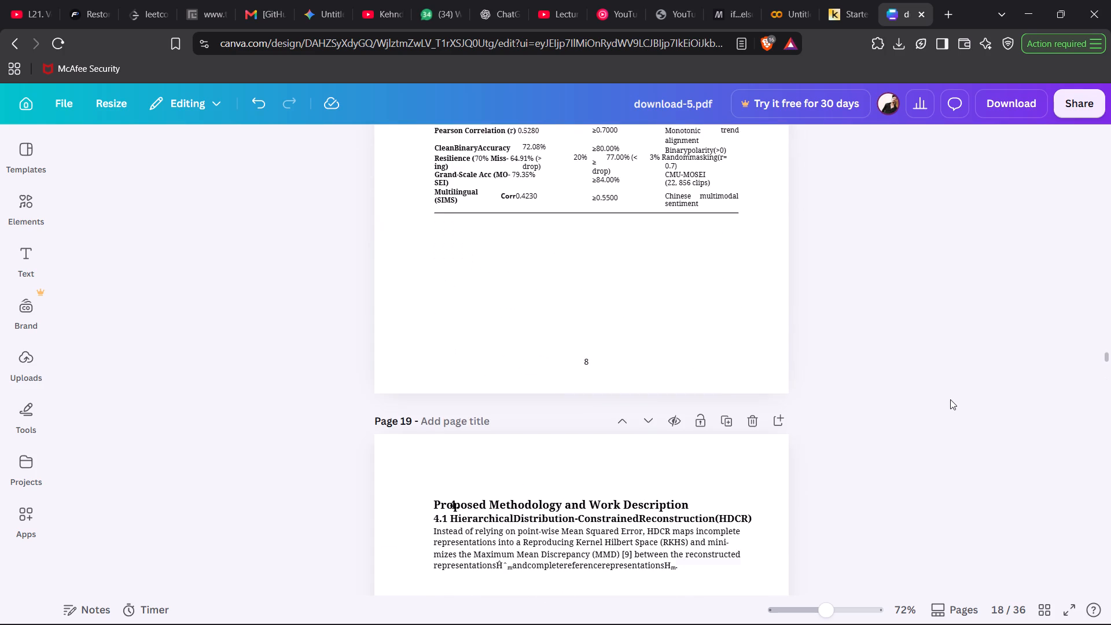
scroll(950, 399, "up", 10)
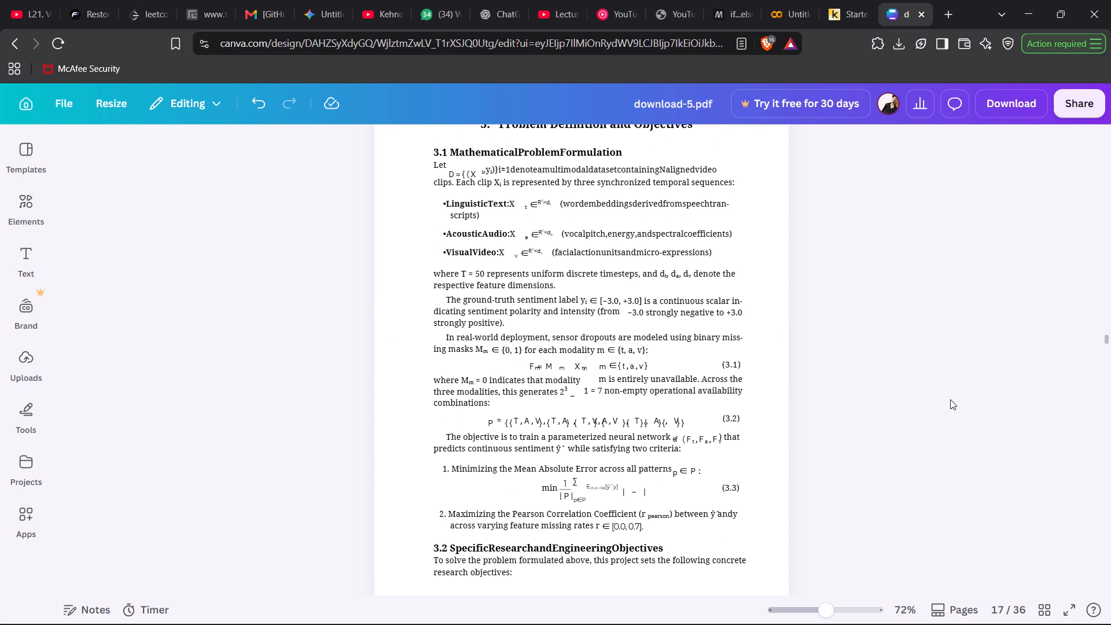
scroll(950, 399, "up", 13)
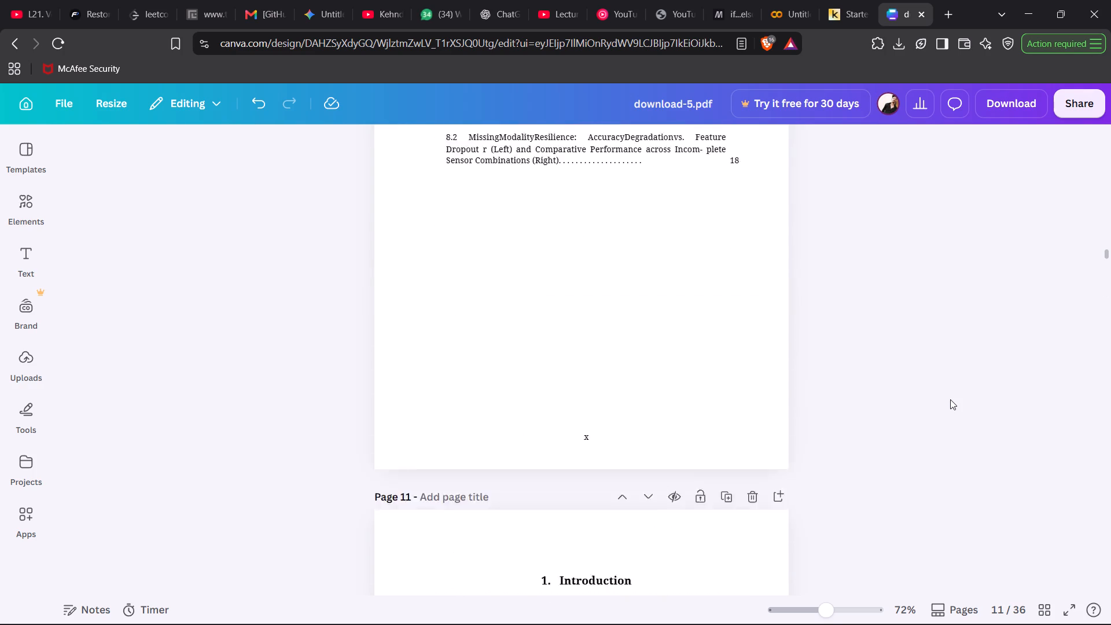
scroll(950, 399, "up", 4)
scroll(950, 399, "down", 3)
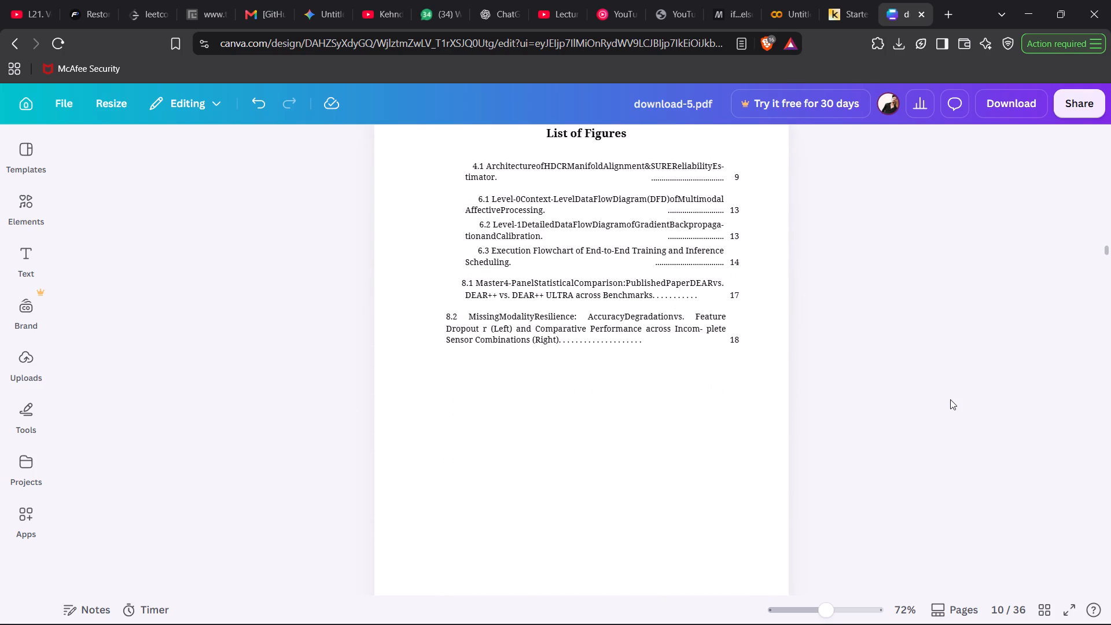
scroll(950, 399, "down", 5)
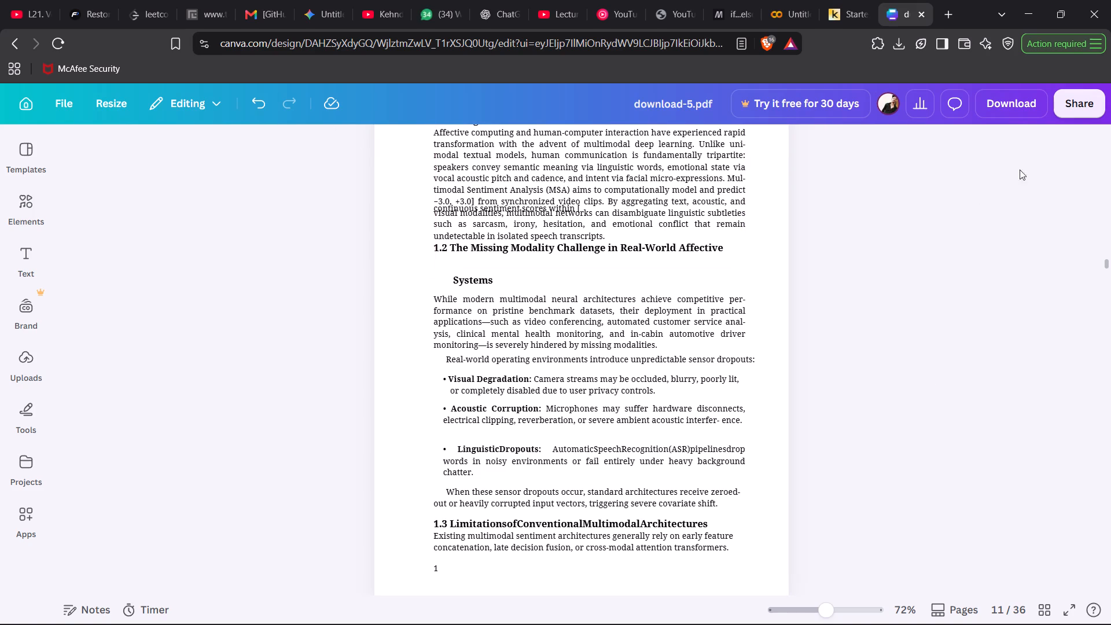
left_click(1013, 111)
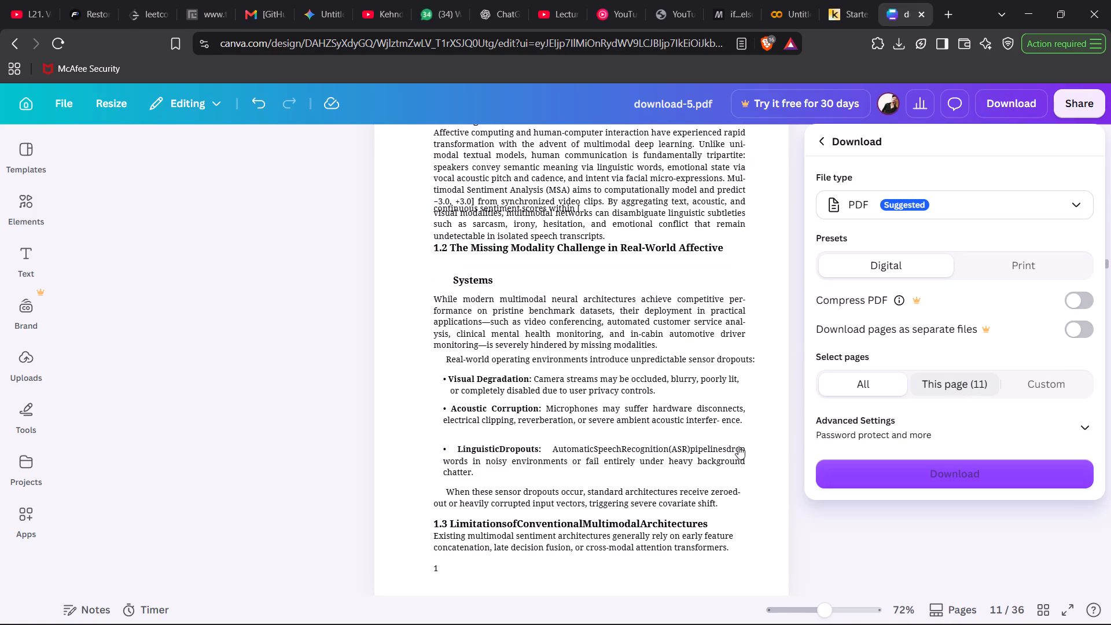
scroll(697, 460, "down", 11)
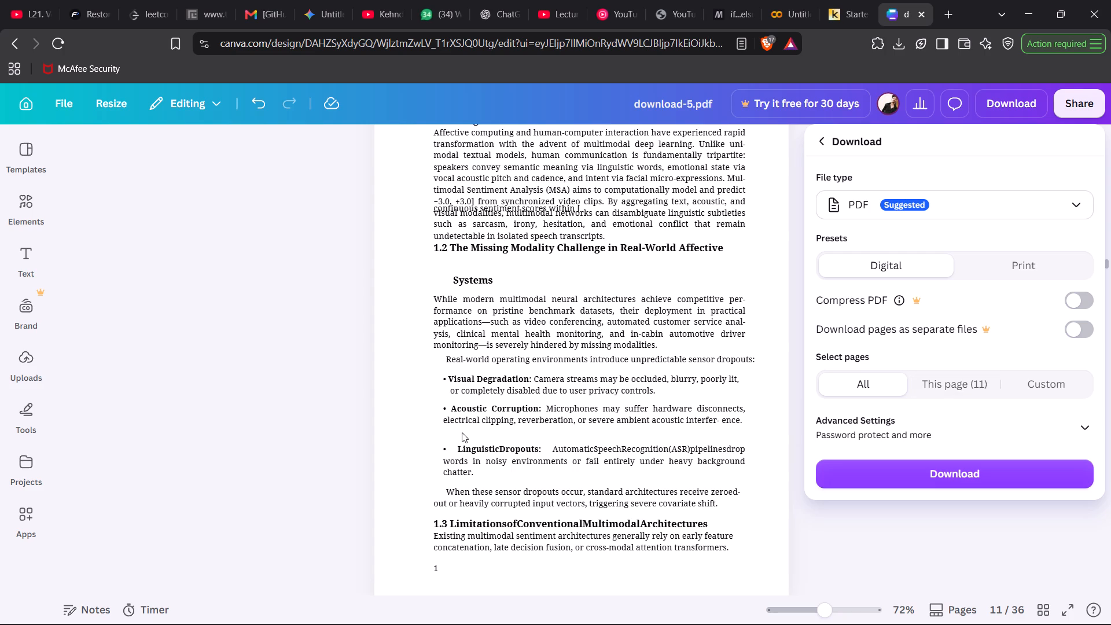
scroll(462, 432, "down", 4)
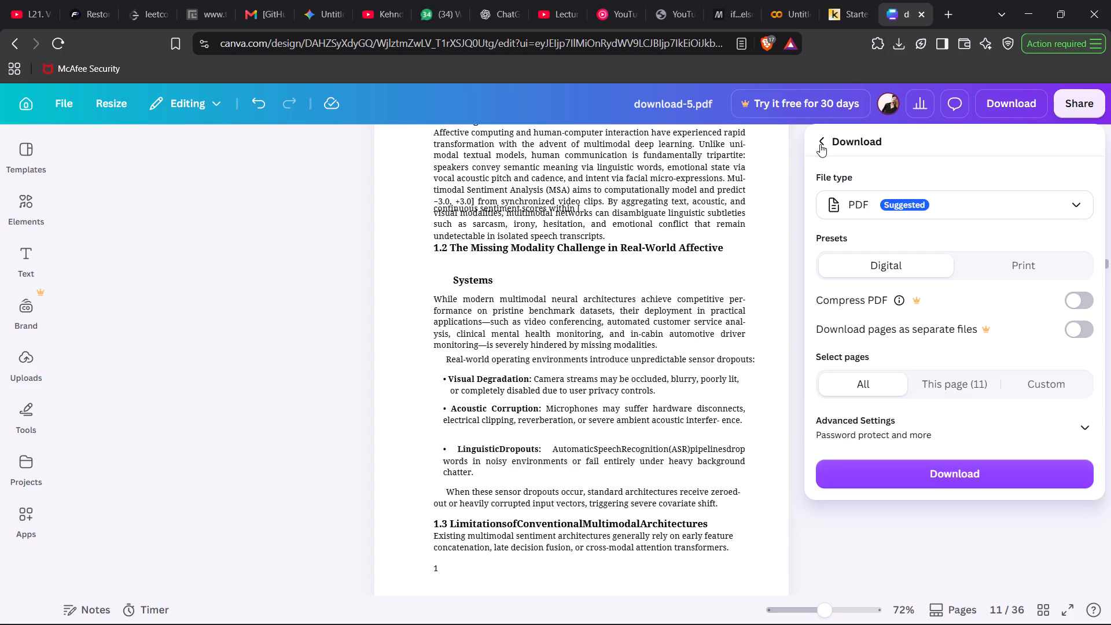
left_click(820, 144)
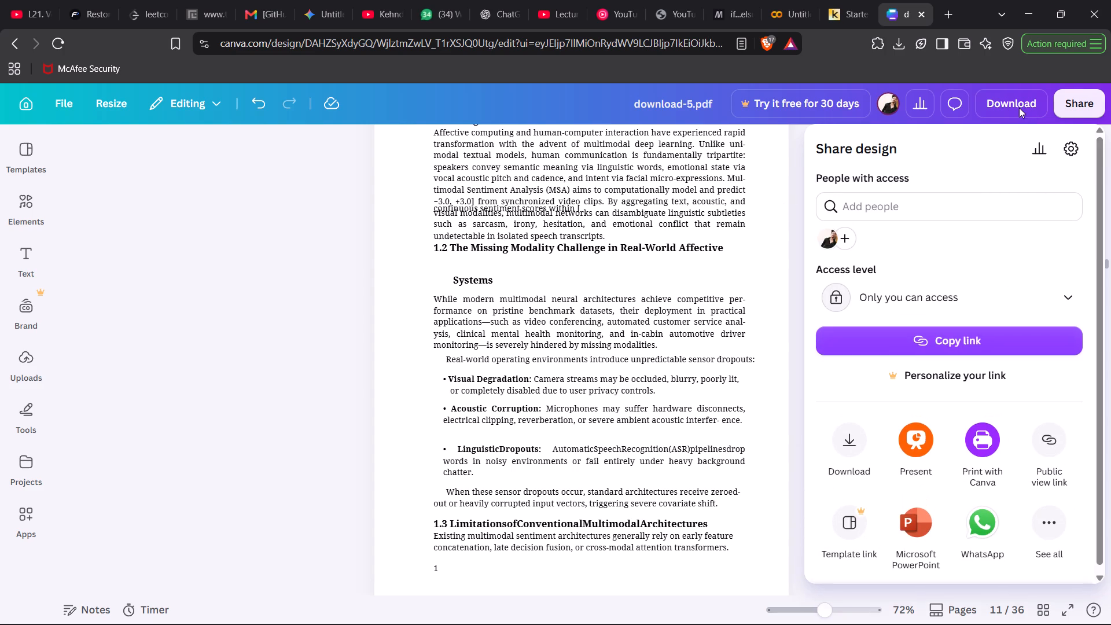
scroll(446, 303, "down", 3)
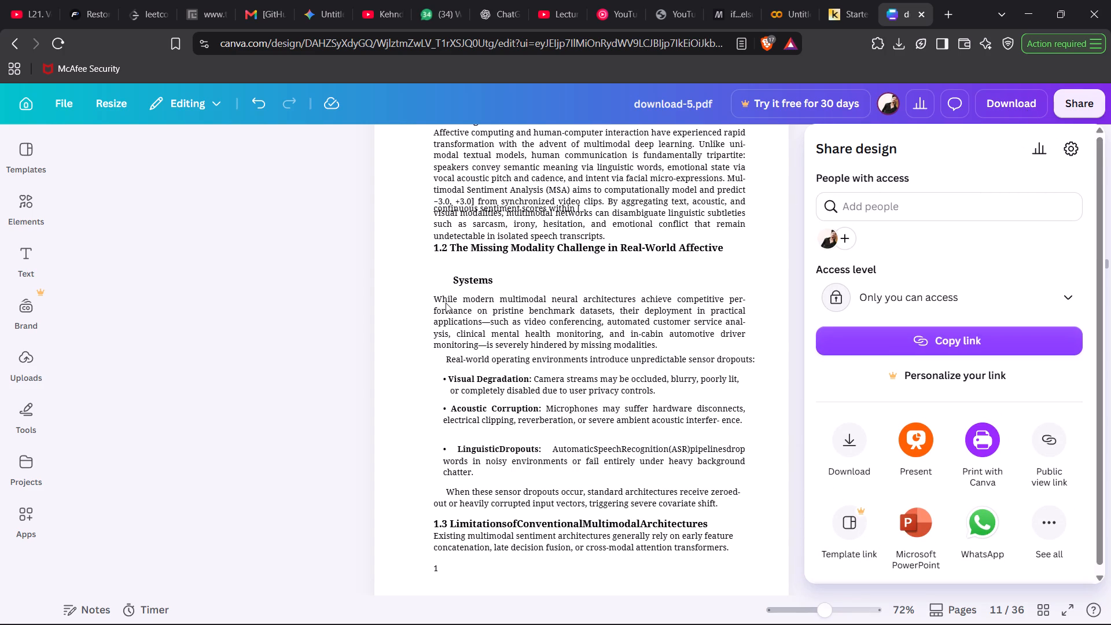
Review the report's pages from the chapter 1 introduction through to the chapter 6 diagrams and the Figure 6.3 flowchart.
left_click(446, 303)
scroll(502, 372, "down", 13)
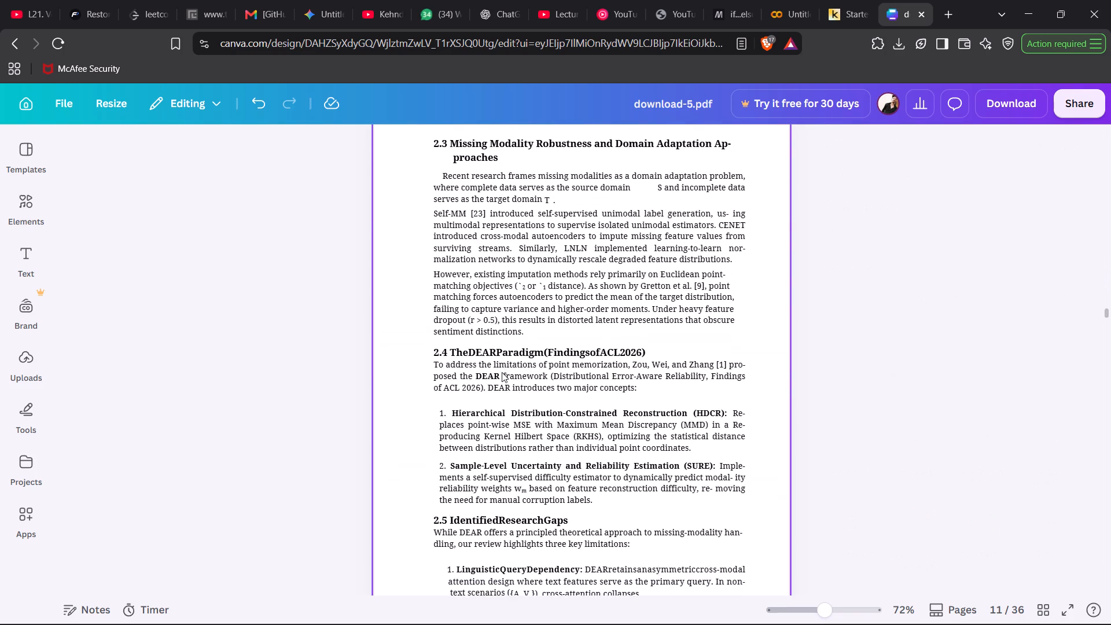
scroll(502, 372, "down", 4)
scroll(502, 372, "up", 4)
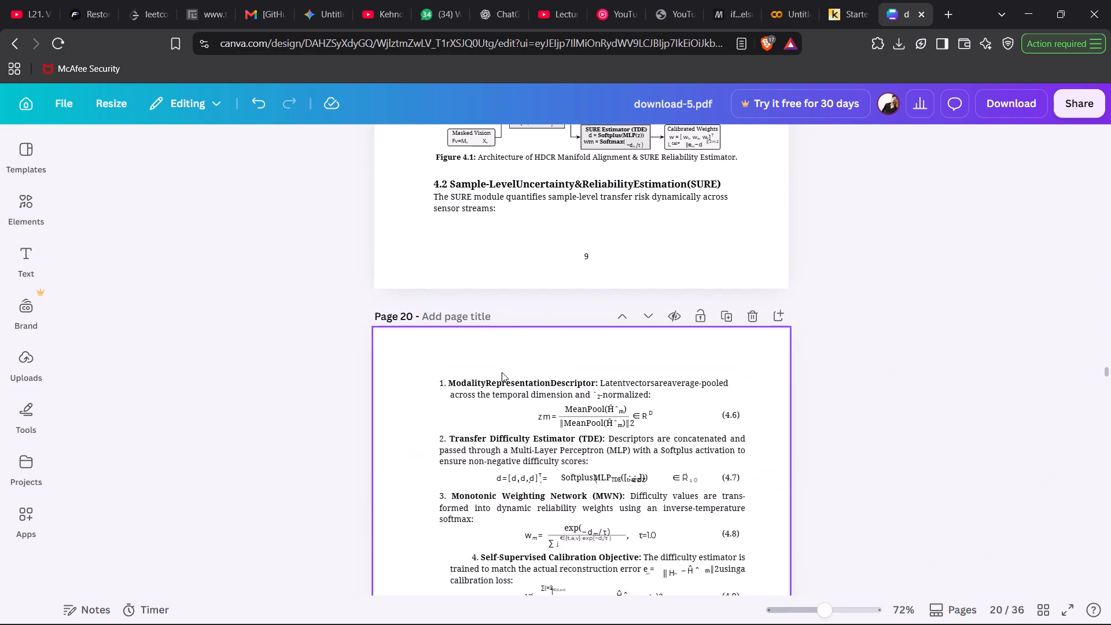
scroll(502, 372, "down", 6)
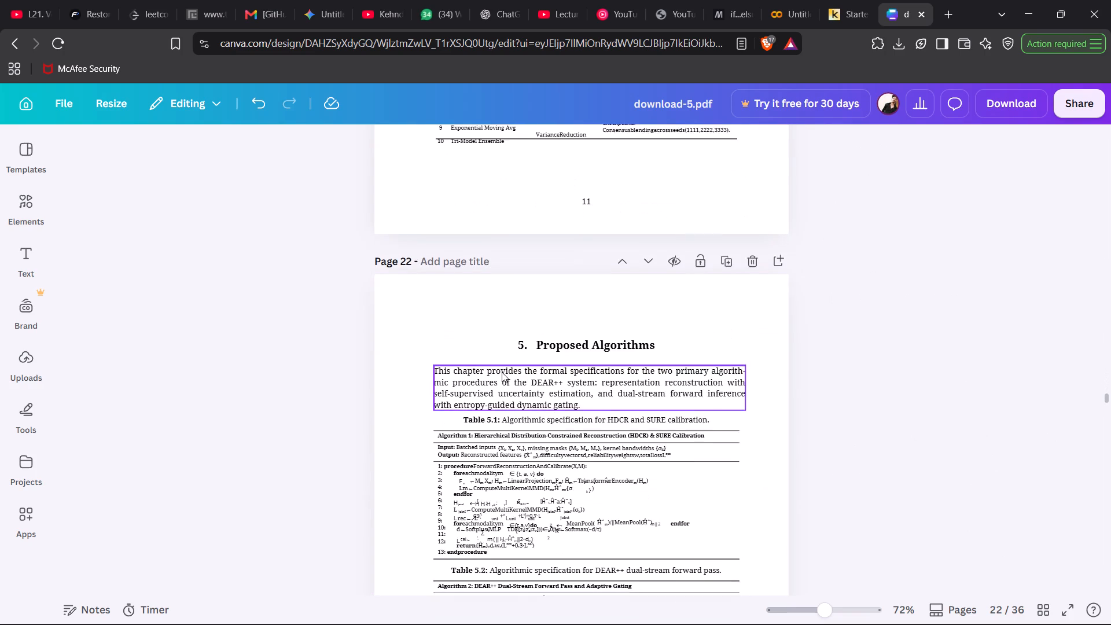
scroll(502, 372, "down", 7)
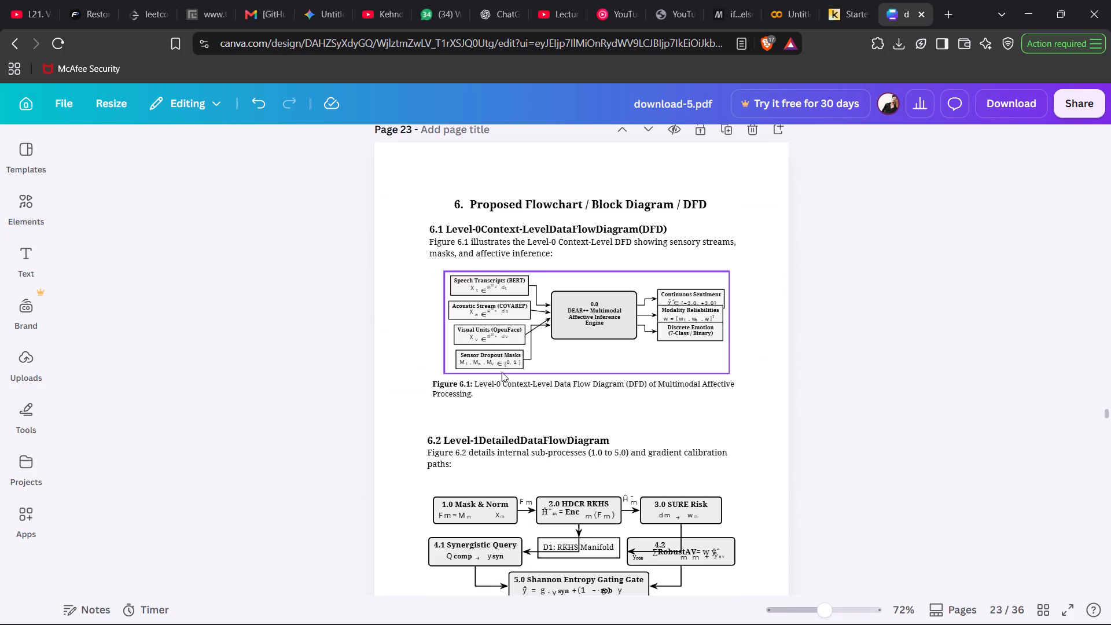
scroll(502, 372, "down", 5)
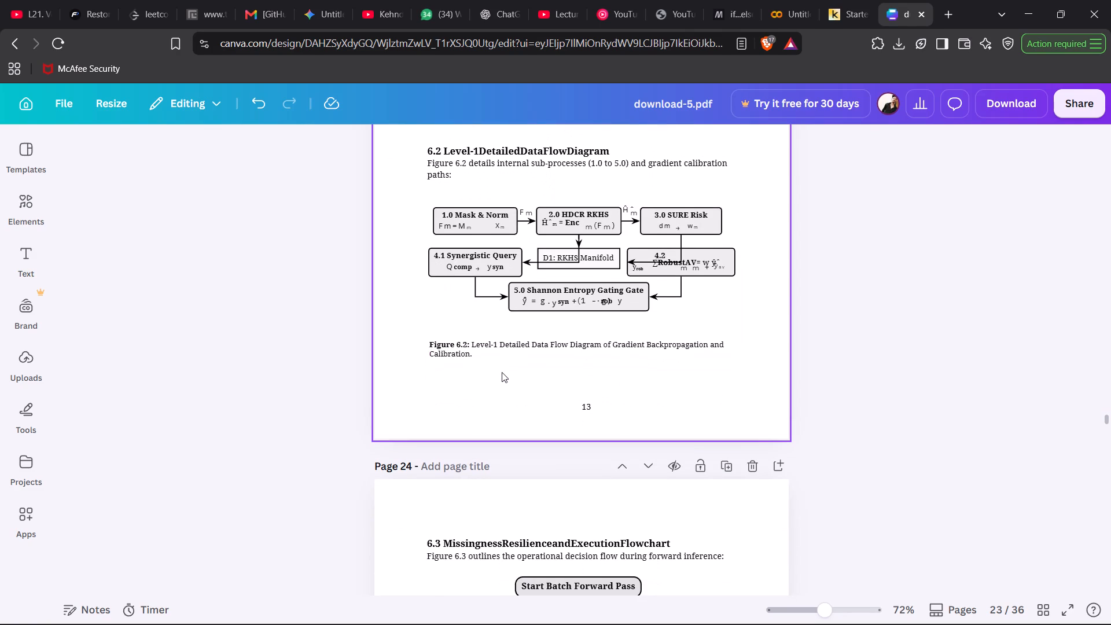
scroll(502, 372, "down", 1)
scroll(559, 388, "up", 8)
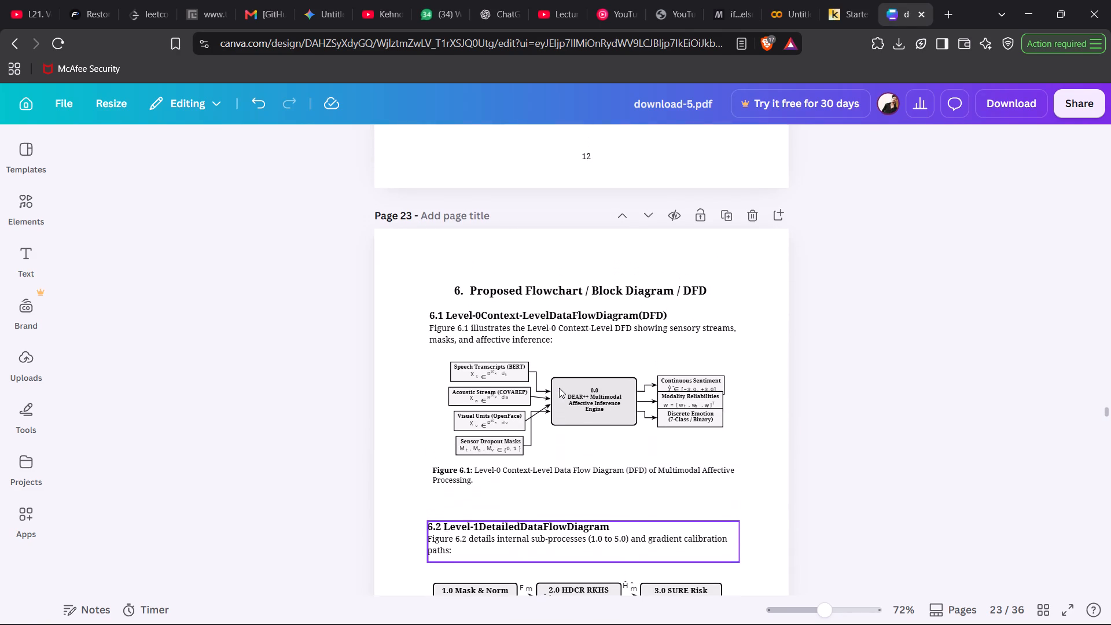
scroll(559, 388, "up", 1)
scroll(418, 262, "down", 4)
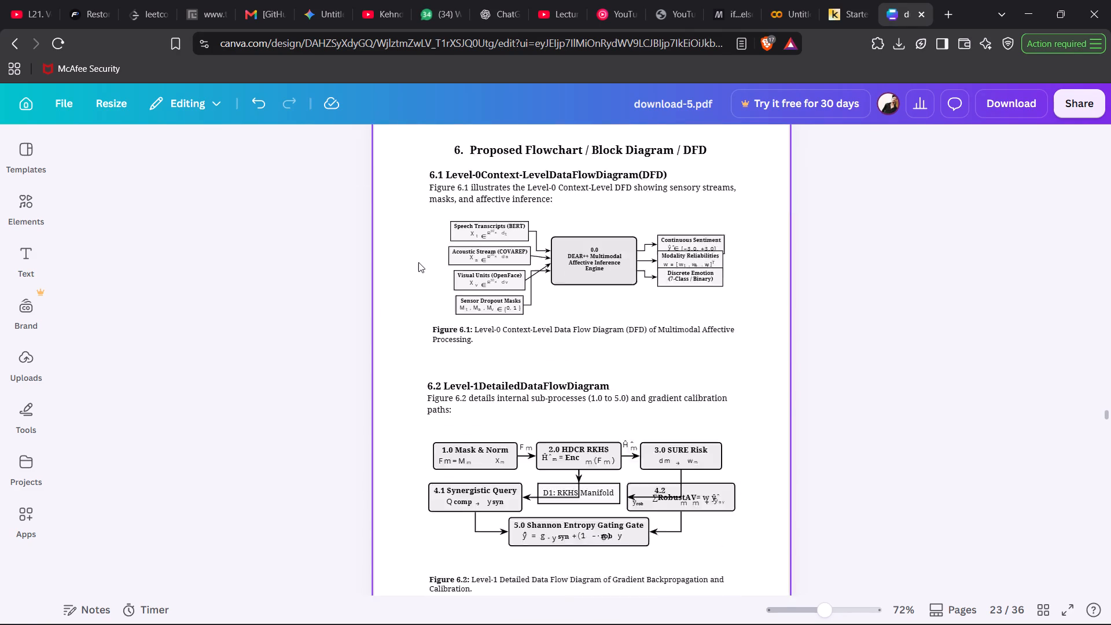
scroll(418, 262, "down", 6)
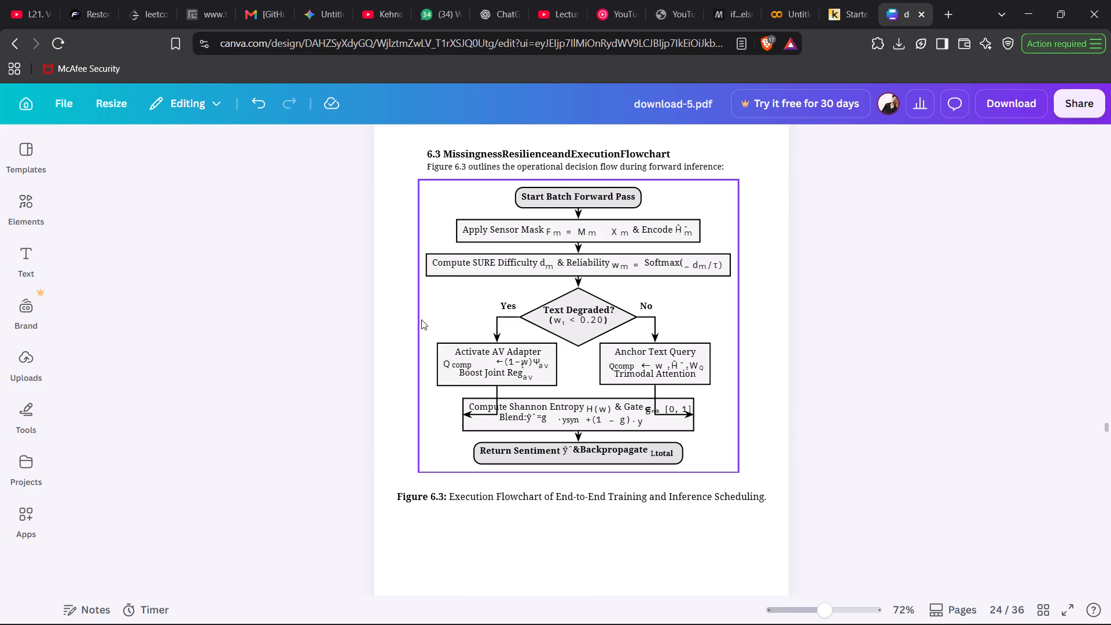
Set up a PDF download with a custom page selection of 23-24.
left_click(1003, 102)
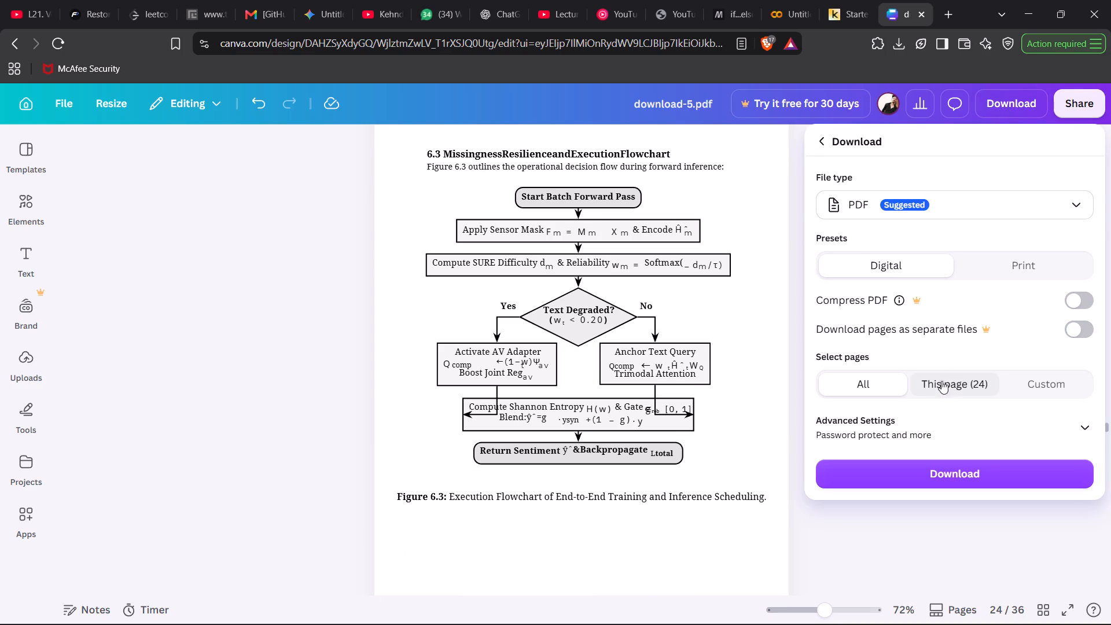
left_click(1033, 381)
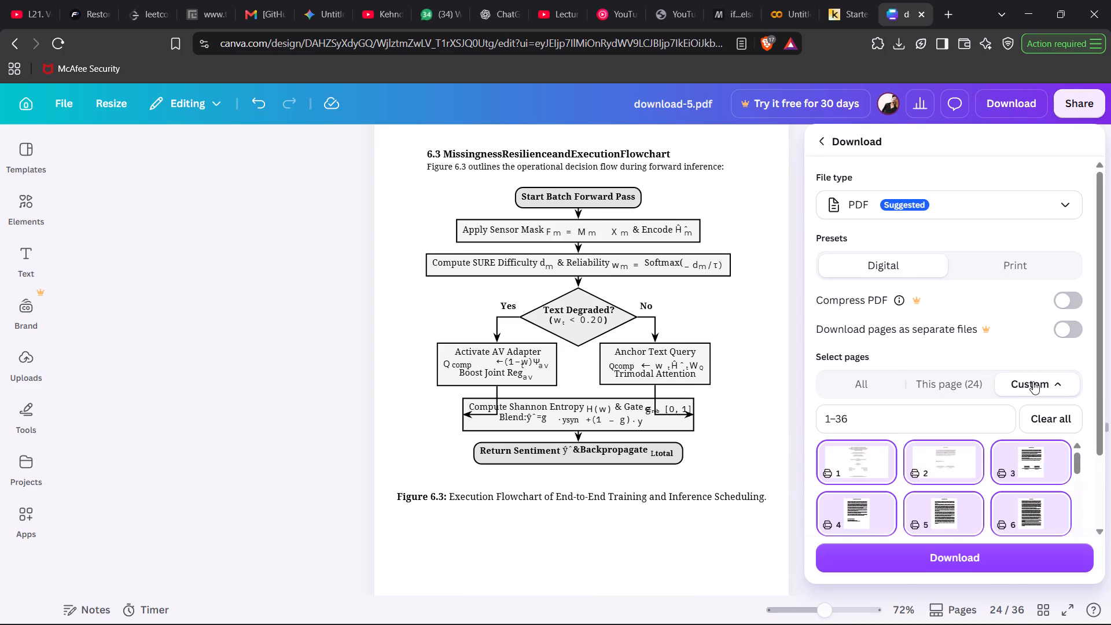
scroll(967, 442, "right", 2)
left_click(954, 418)
key("BackSpace")
key("BackSpace")
key("BackSpace")
key("BackSpace")
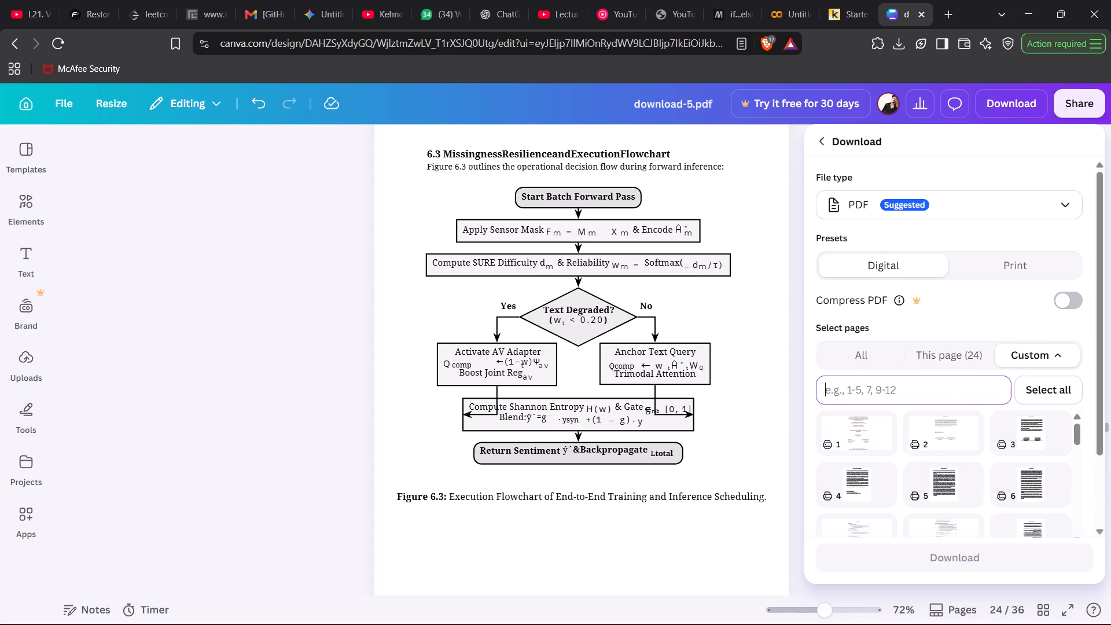
type("23")
type("-24")
scroll(992, 474, "down", 1)
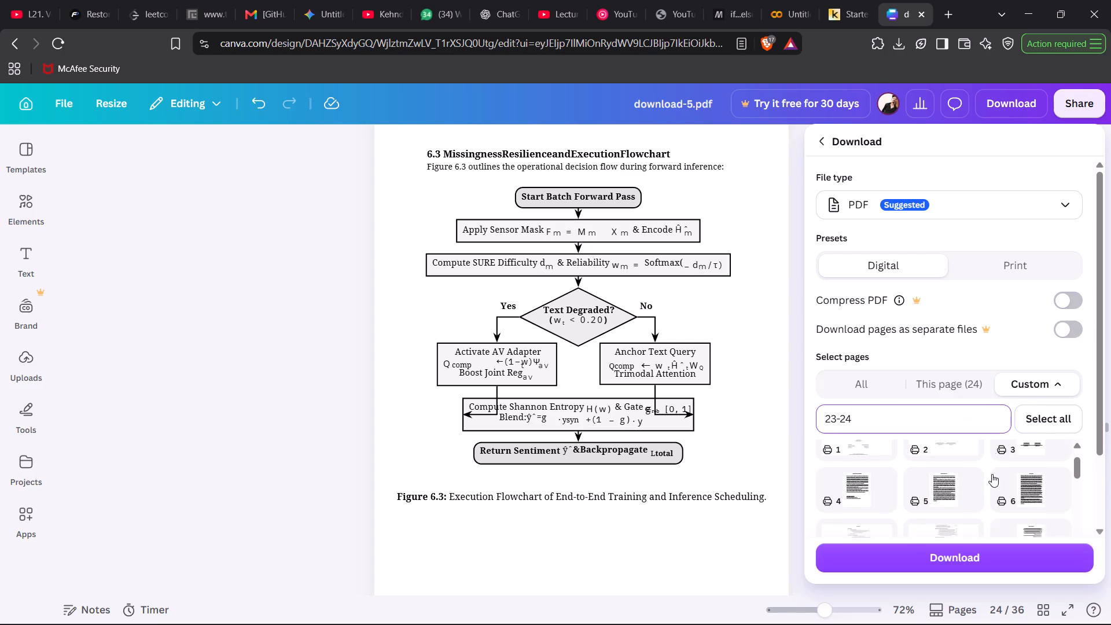
scroll(992, 474, "down", 8)
scroll(992, 474, "up", 1)
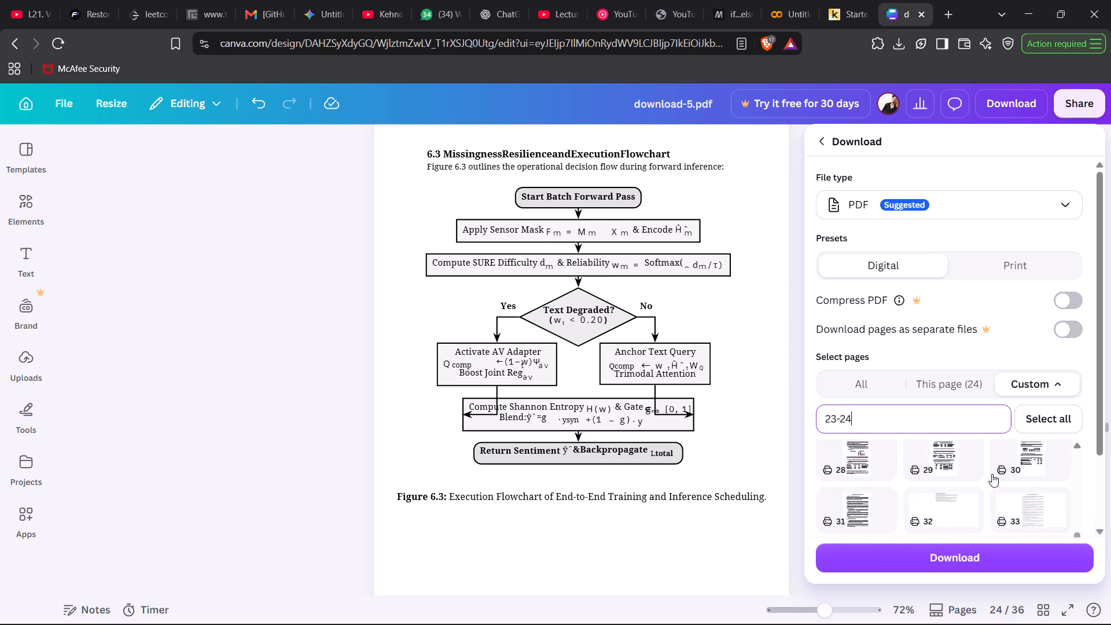
scroll(992, 474, "up", 2)
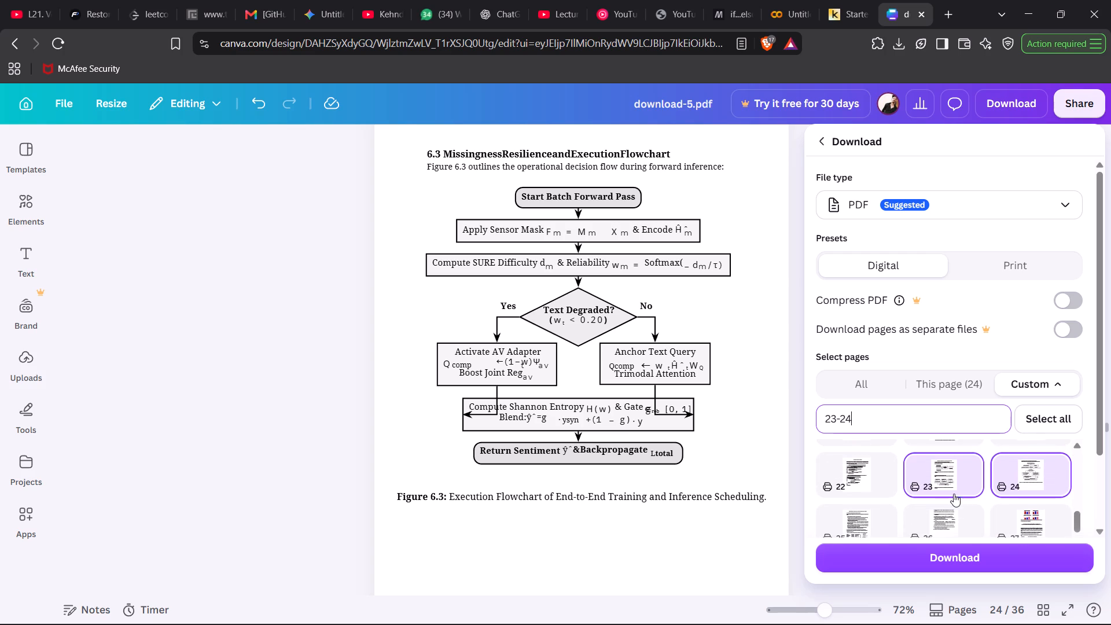
Download the selected pages and save the PDF to the Desktop as download-5.pdf.
left_click(972, 560)
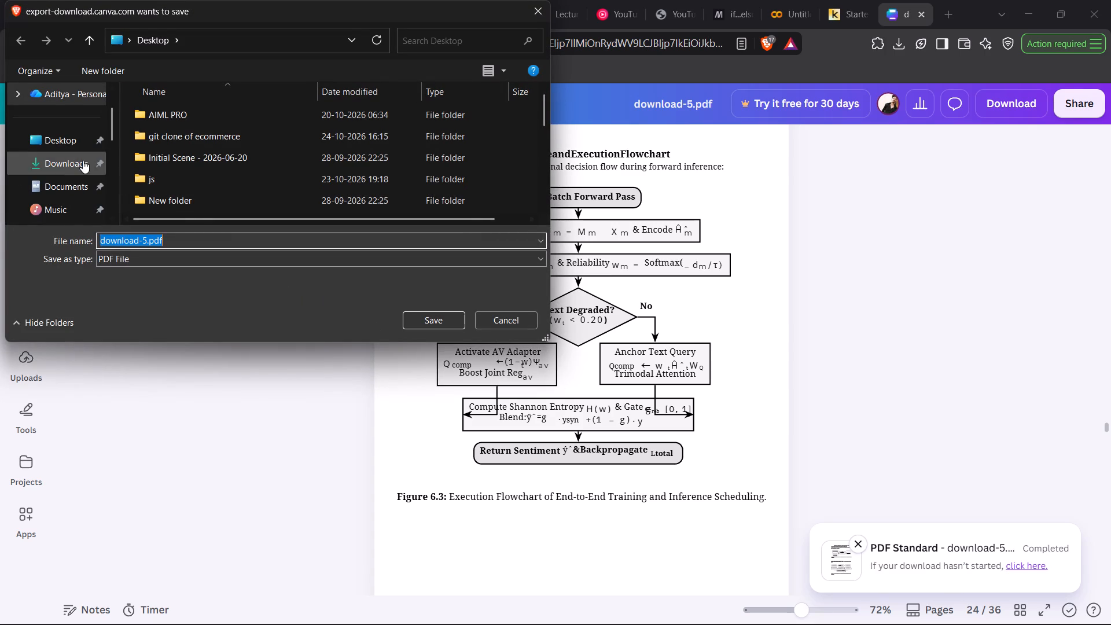
left_click(68, 148)
left_click(424, 316)
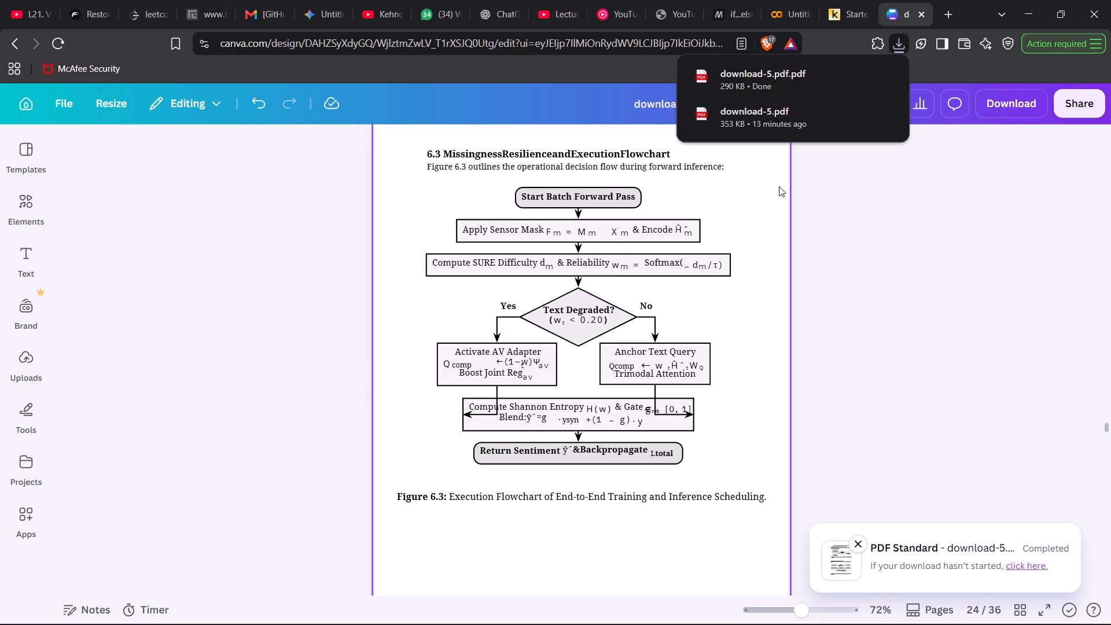
Open the downloaded PDF and examine the section 6.3 page, checking the Figure 6.3 flowchart's connectors, labels and caption.
left_click(859, 73)
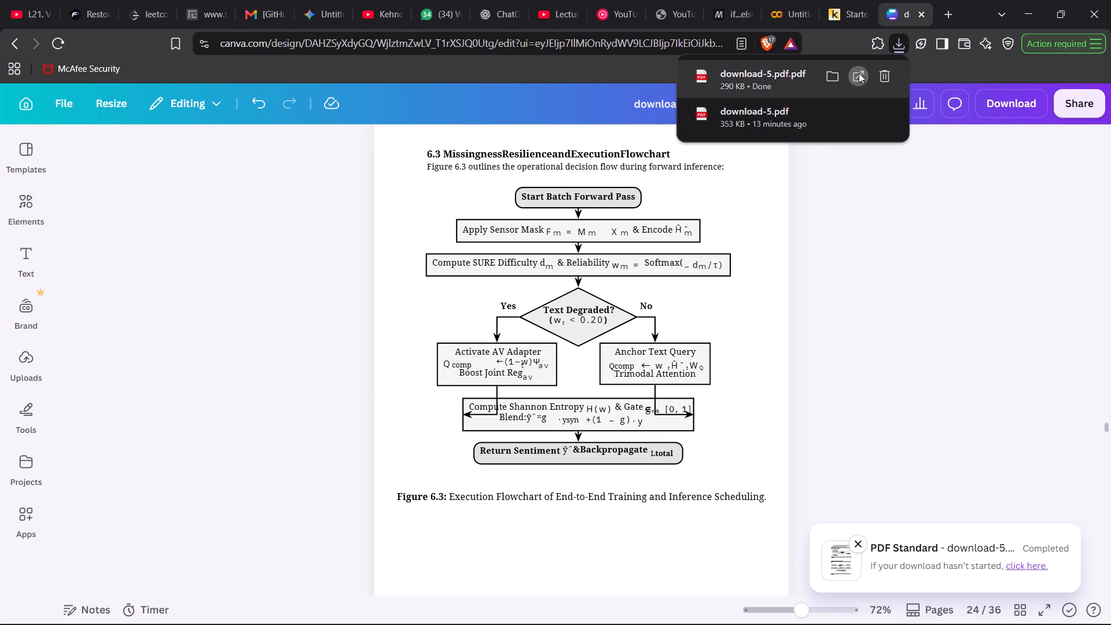
scroll(748, 293, "down", 11)
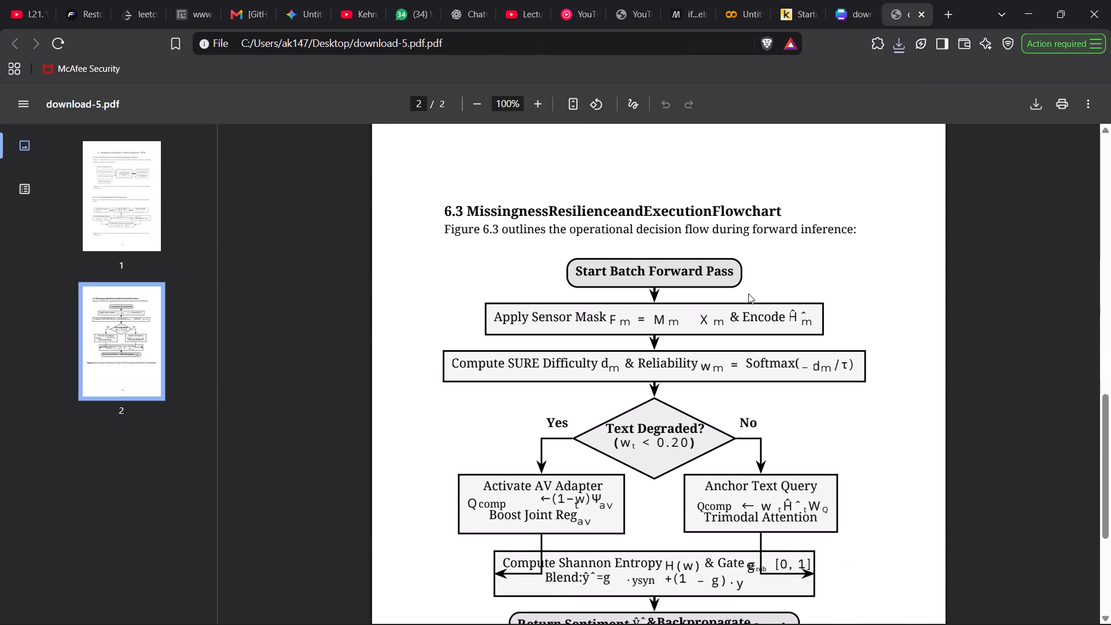
scroll(748, 293, "down", 6)
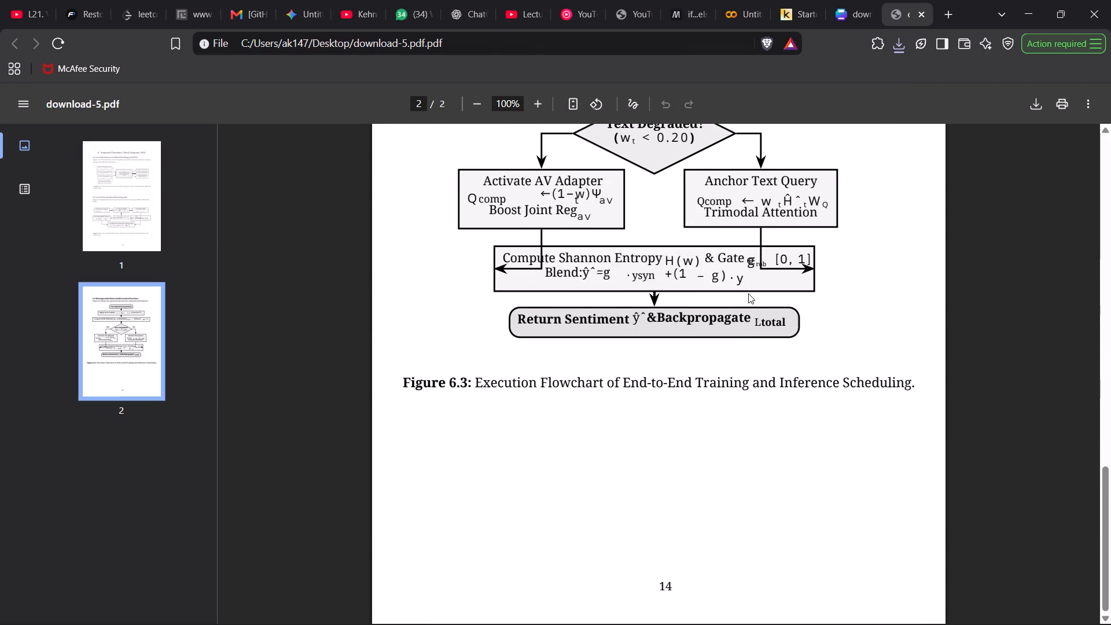
scroll(748, 293, "up", 8)
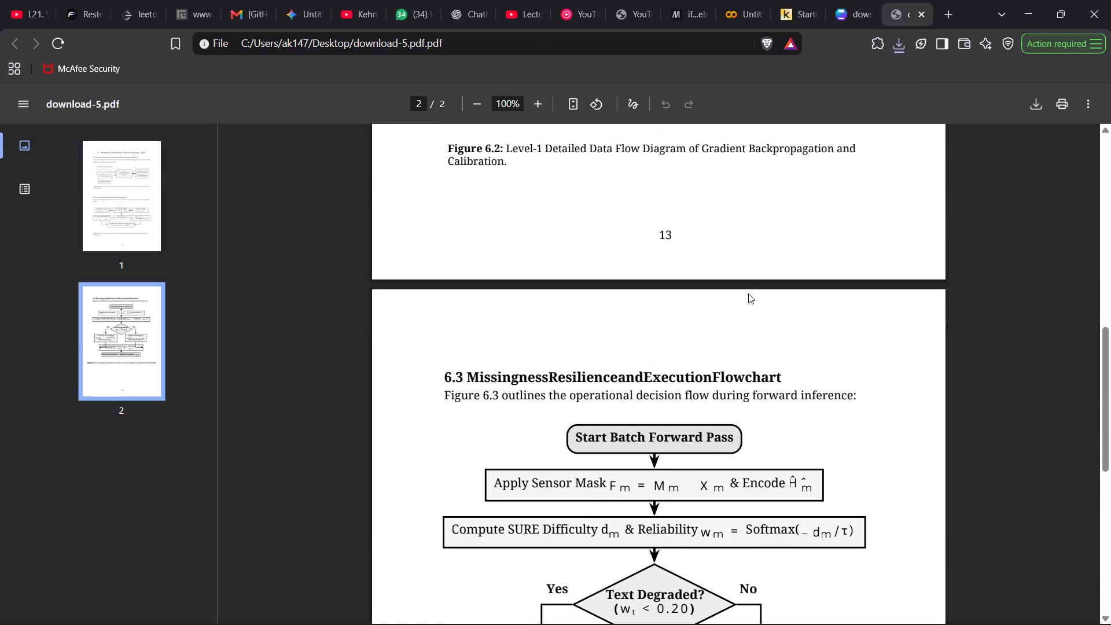
scroll(748, 293, "down", 2)
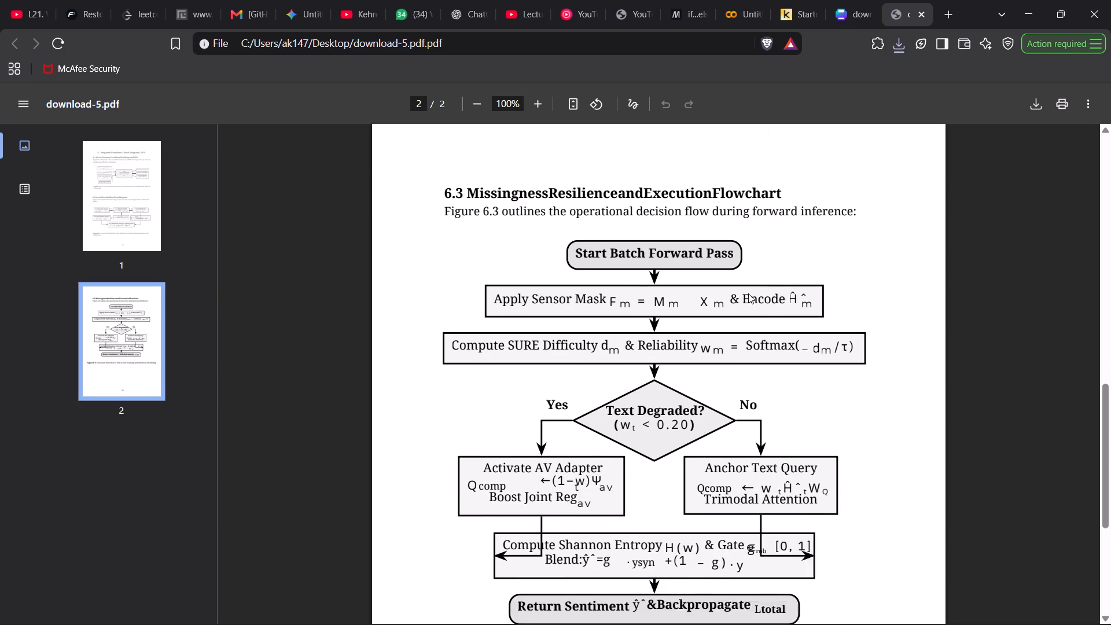
scroll(748, 293, "down", 3)
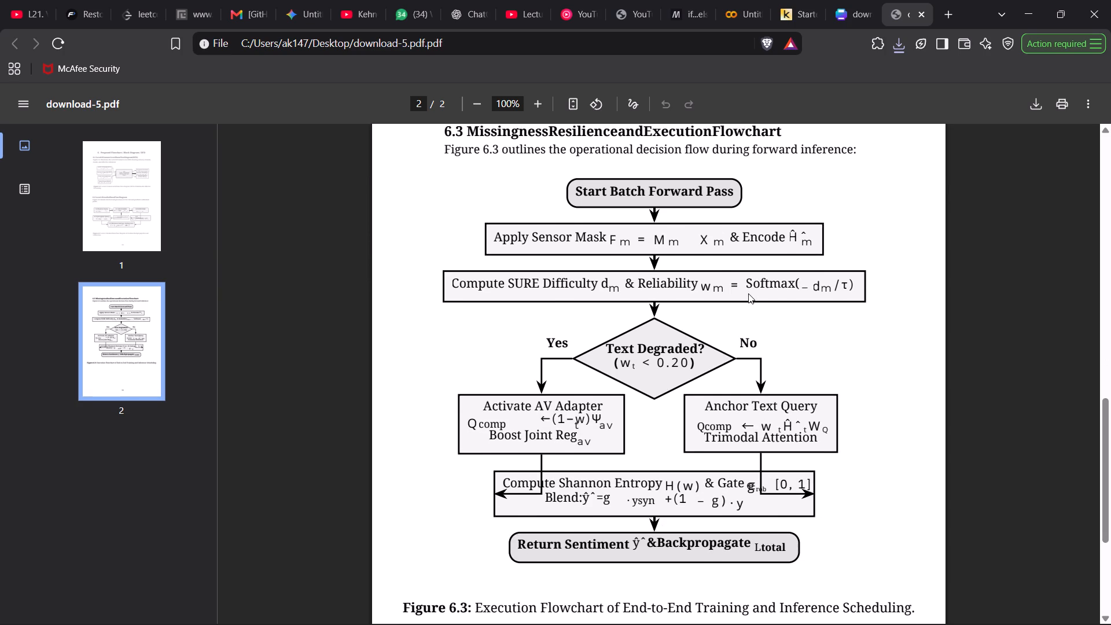
scroll(748, 293, "down", 1)
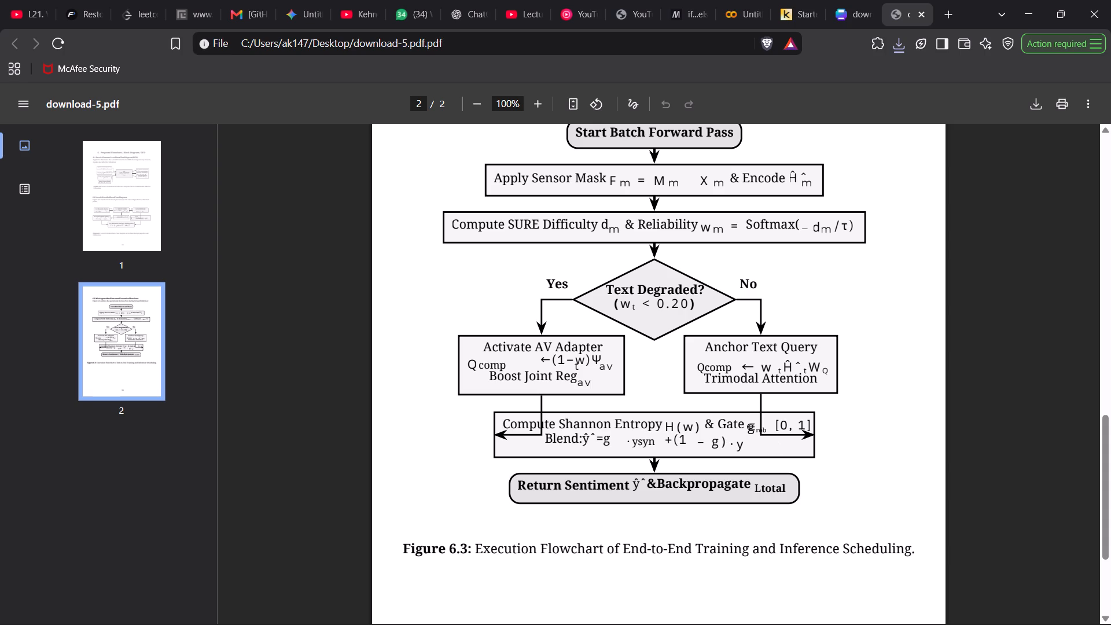
scroll(791, 436, "up", 2)
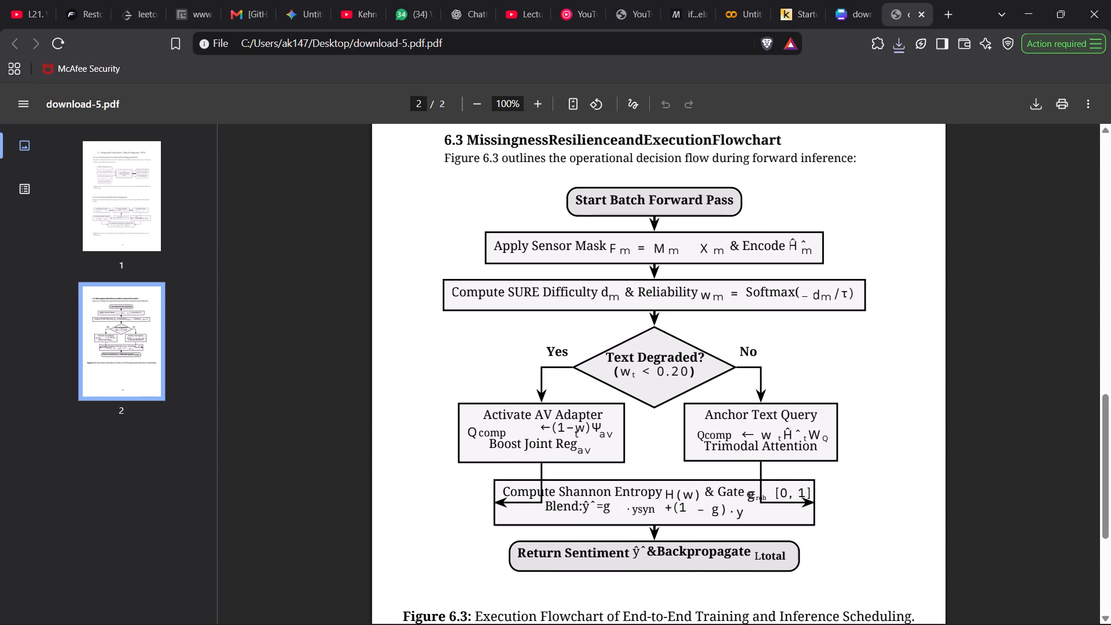
scroll(791, 436, "up", 3)
scroll(791, 436, "down", 3)
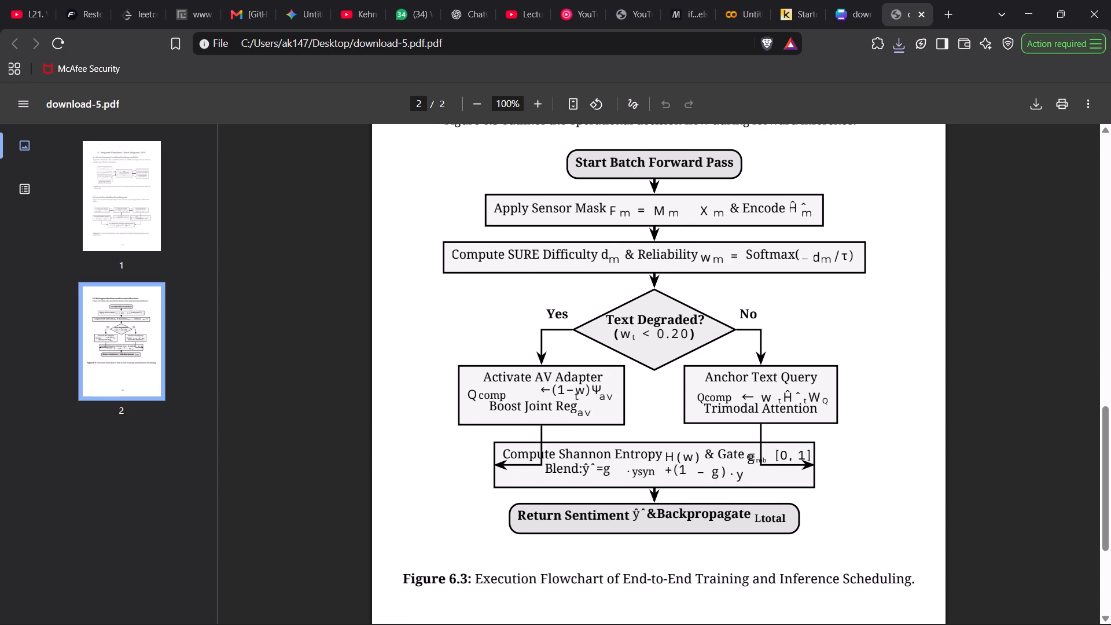
scroll(791, 436, "down", 1)
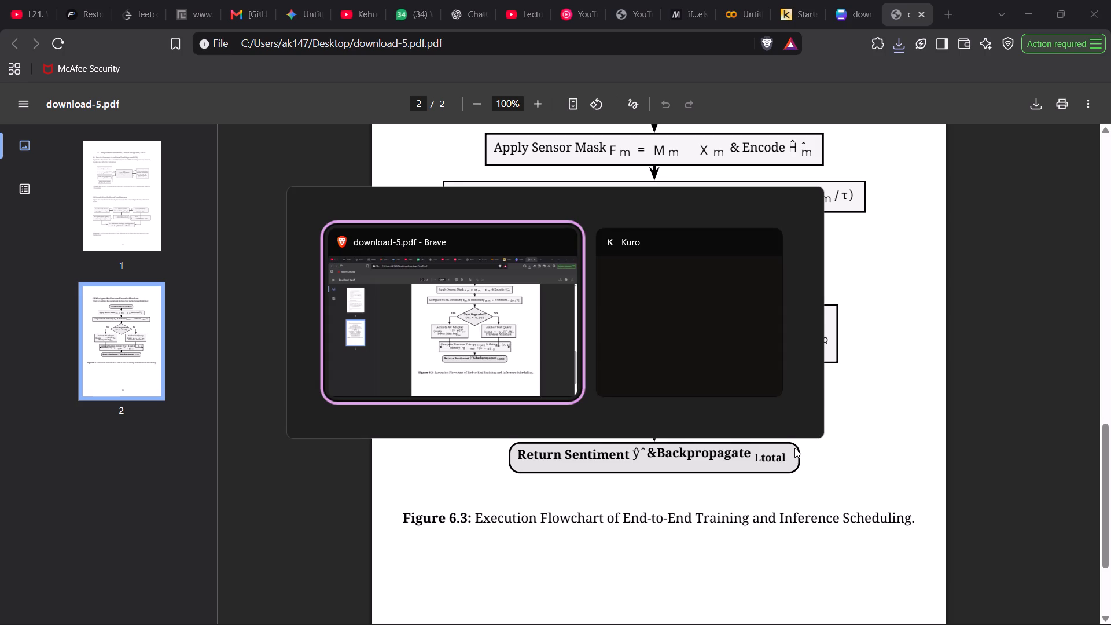
Back in the Canva design, delete the connector line from the Anchor Text Query box into the Compute Shannon Entropy box.
left_click(848, 17)
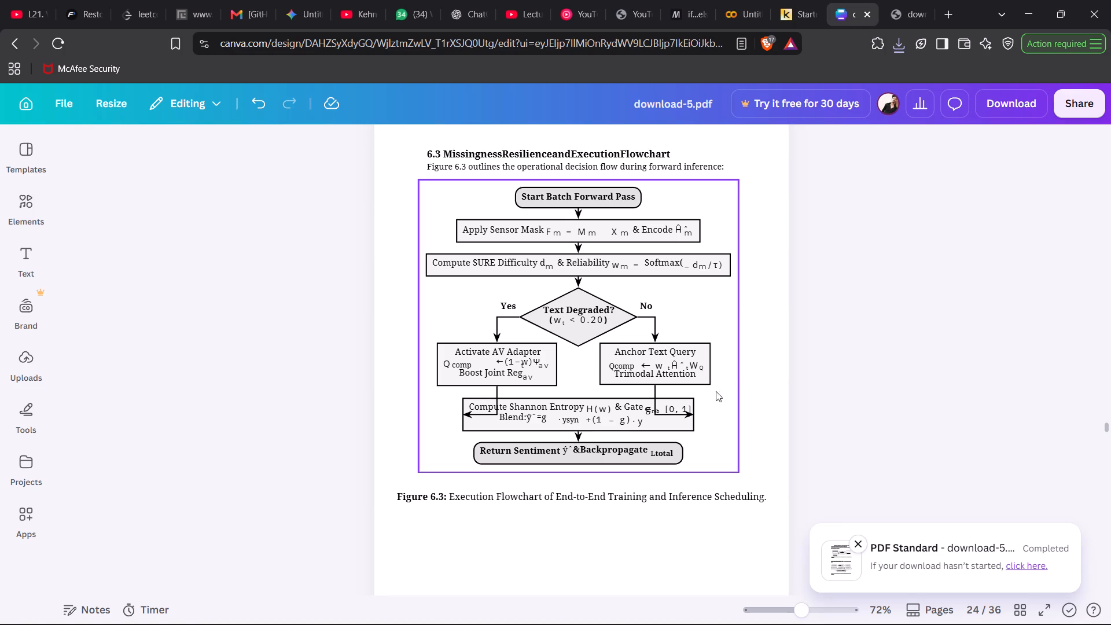
left_click(655, 392)
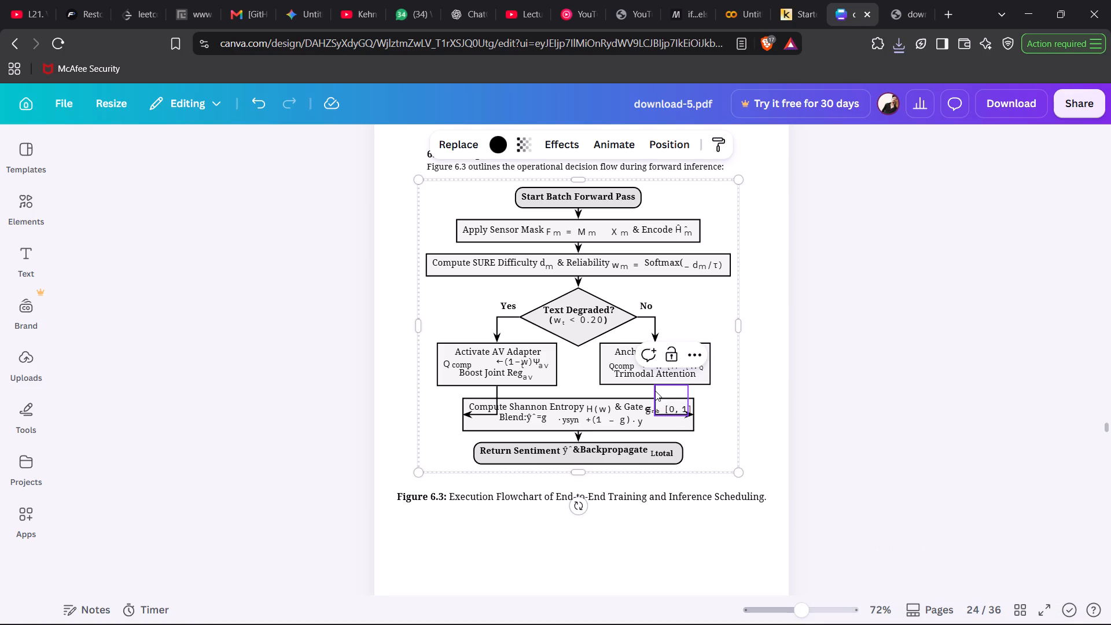
key("Delete")
left_click(1000, 398)
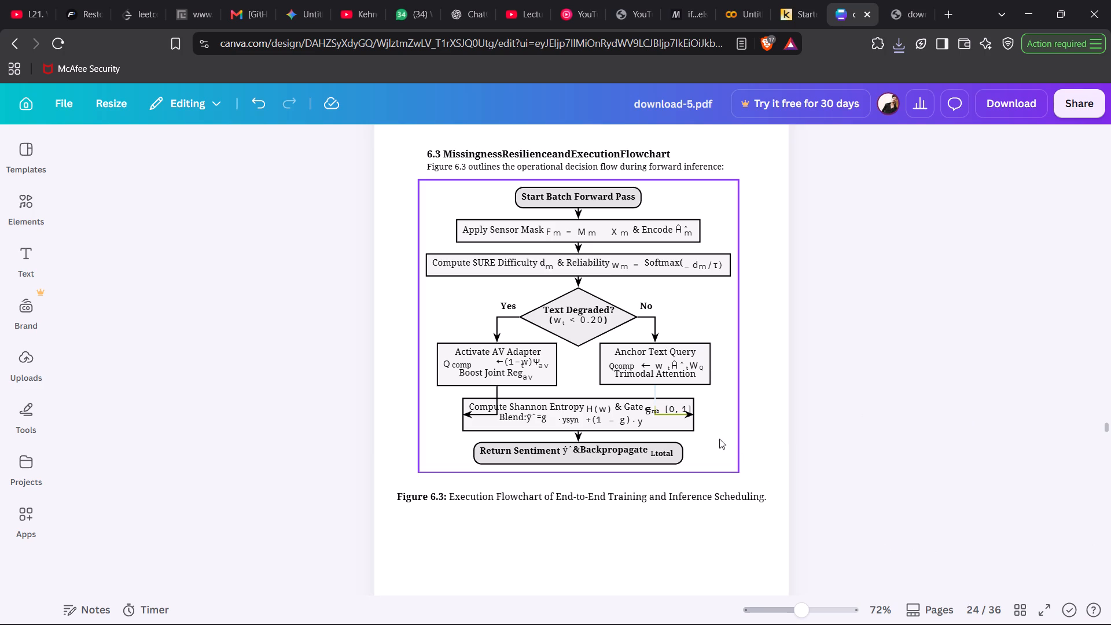
Delete the arrowhead beside [0, 1] in the Compute Shannon Entropy box of the Figure 6.3 flowchart.
left_click(689, 416)
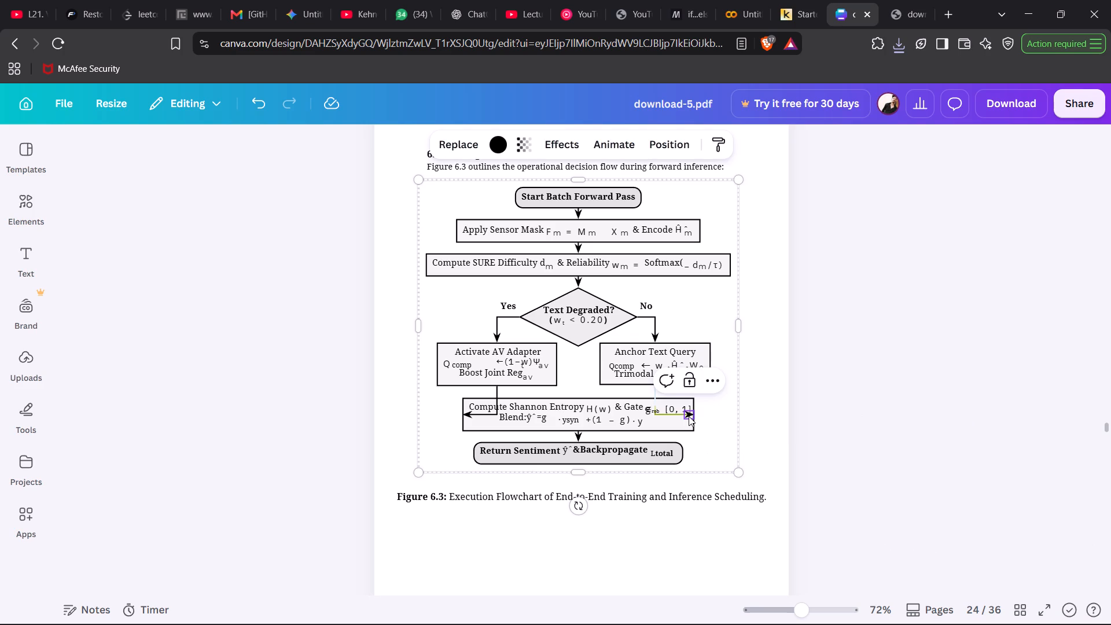
key("Delete")
left_click(827, 437)
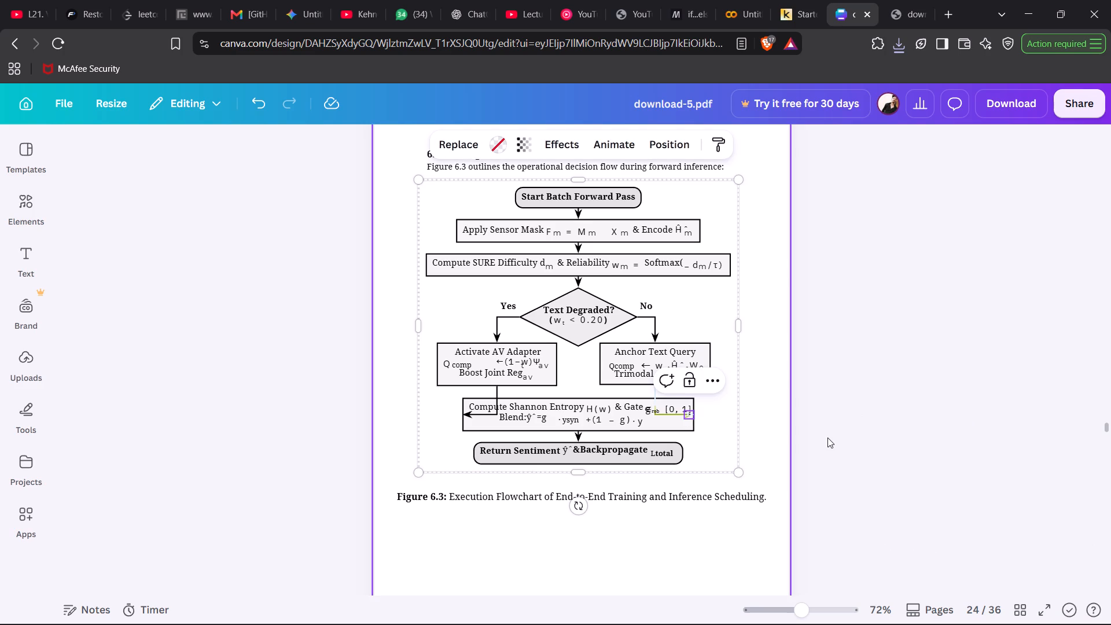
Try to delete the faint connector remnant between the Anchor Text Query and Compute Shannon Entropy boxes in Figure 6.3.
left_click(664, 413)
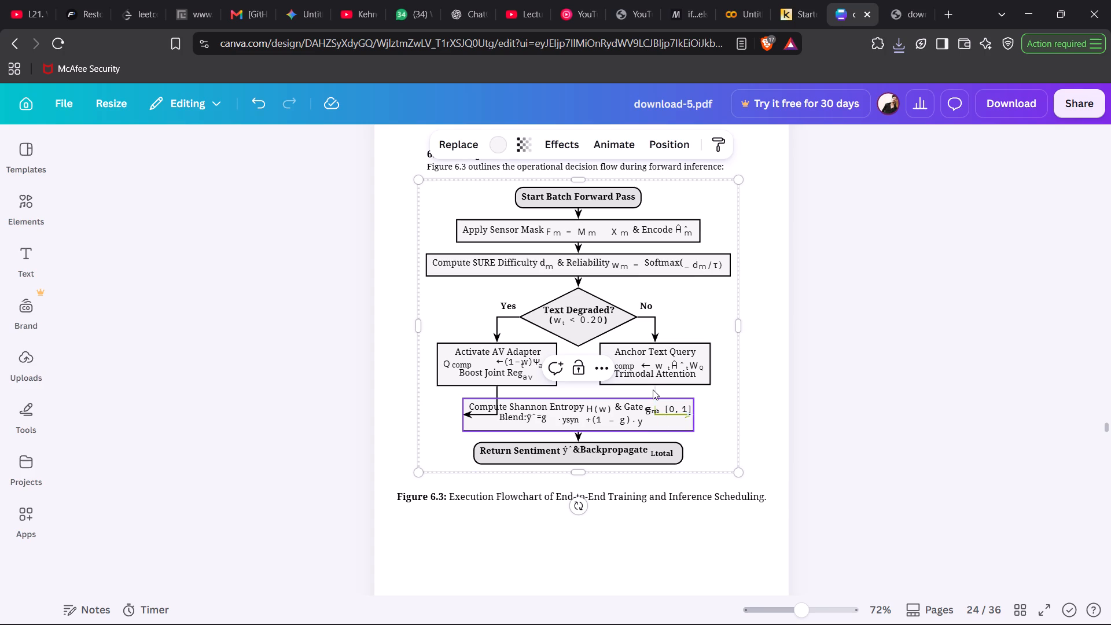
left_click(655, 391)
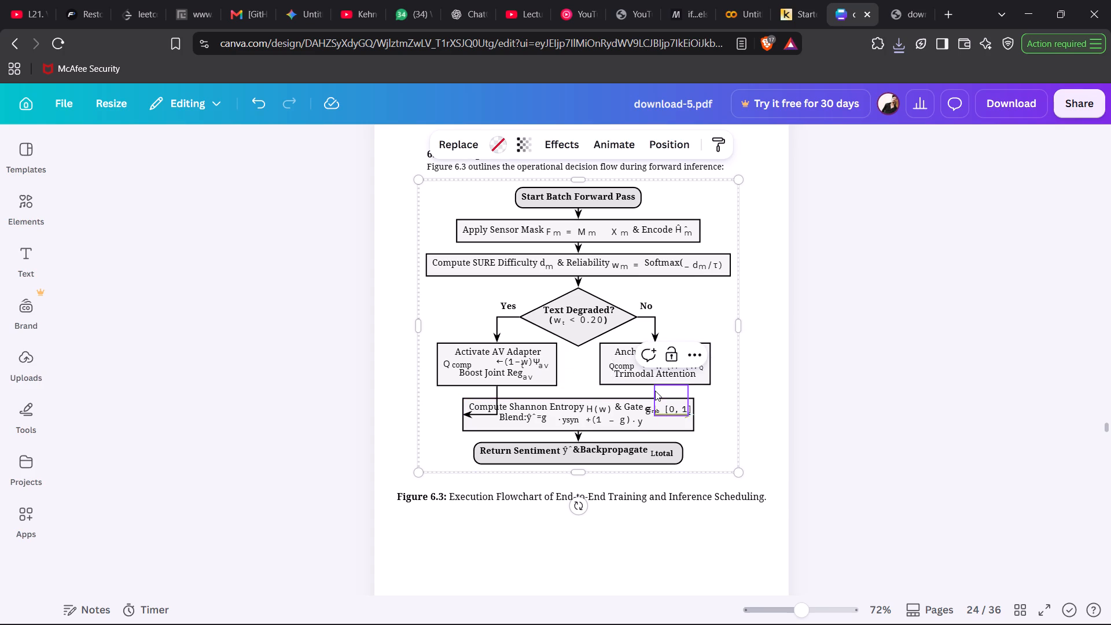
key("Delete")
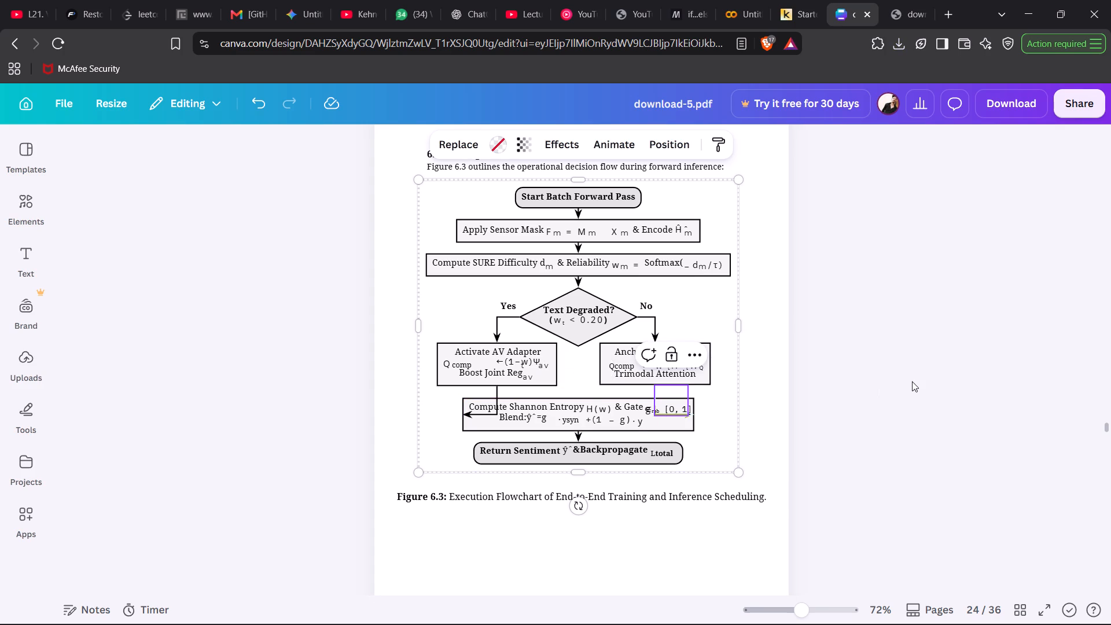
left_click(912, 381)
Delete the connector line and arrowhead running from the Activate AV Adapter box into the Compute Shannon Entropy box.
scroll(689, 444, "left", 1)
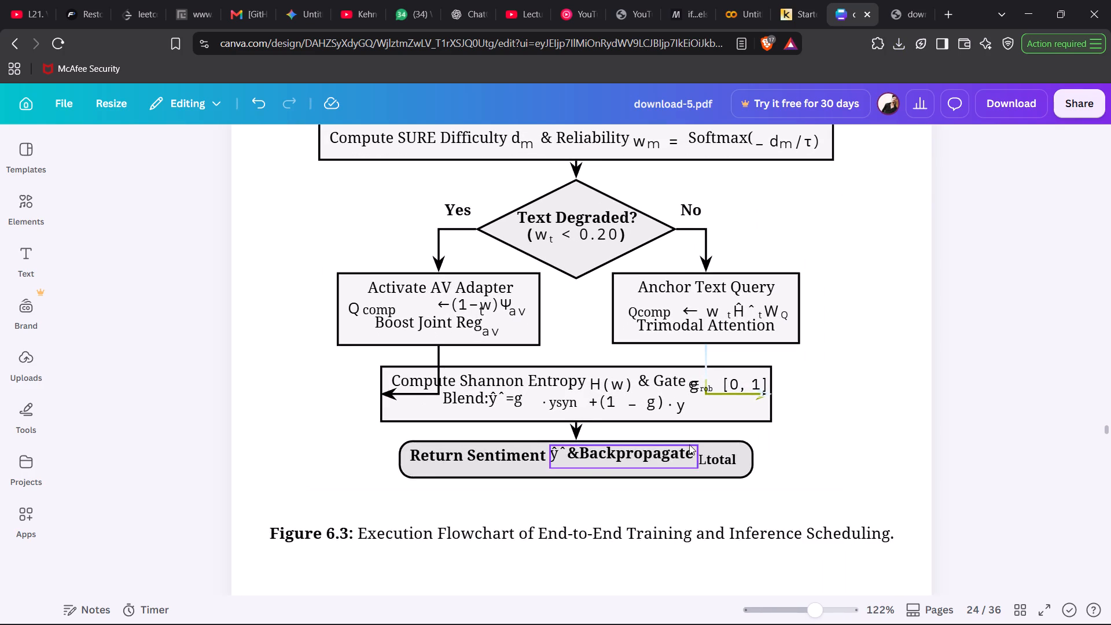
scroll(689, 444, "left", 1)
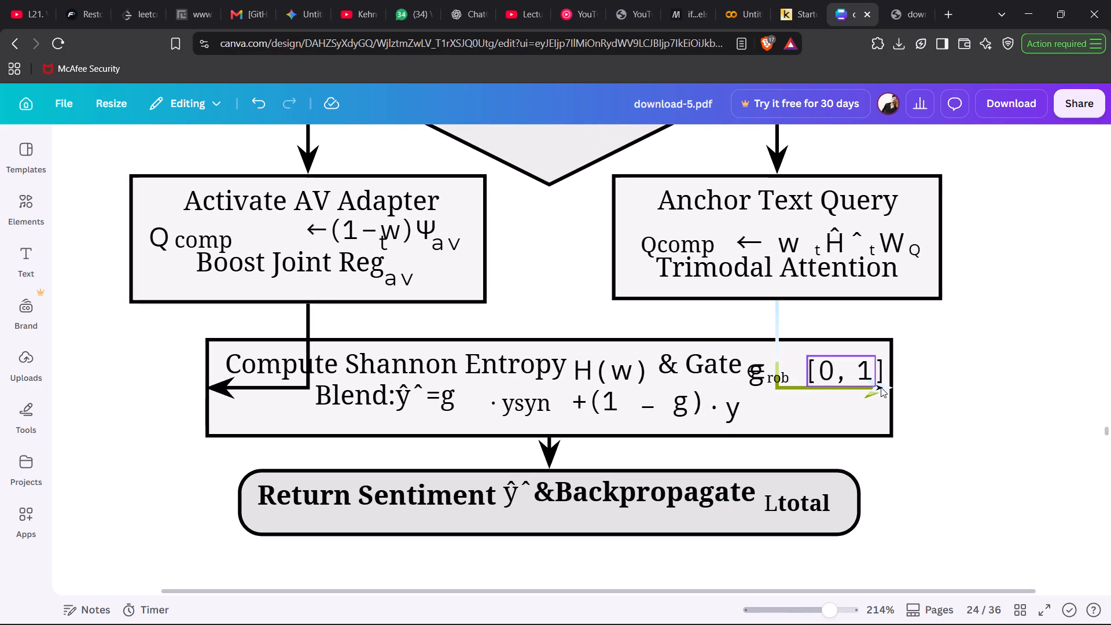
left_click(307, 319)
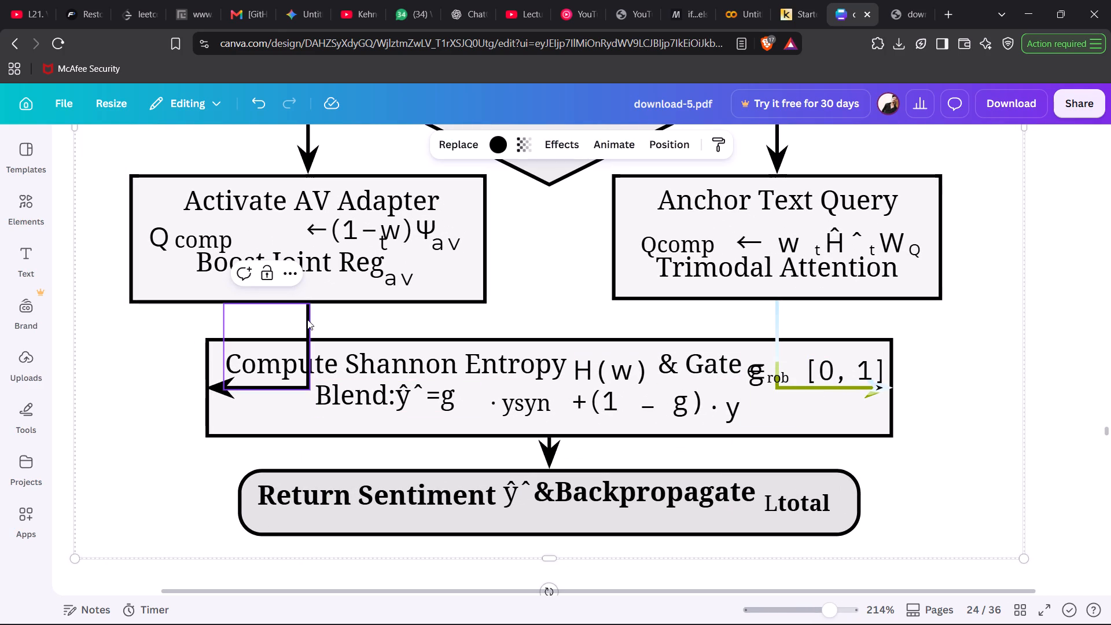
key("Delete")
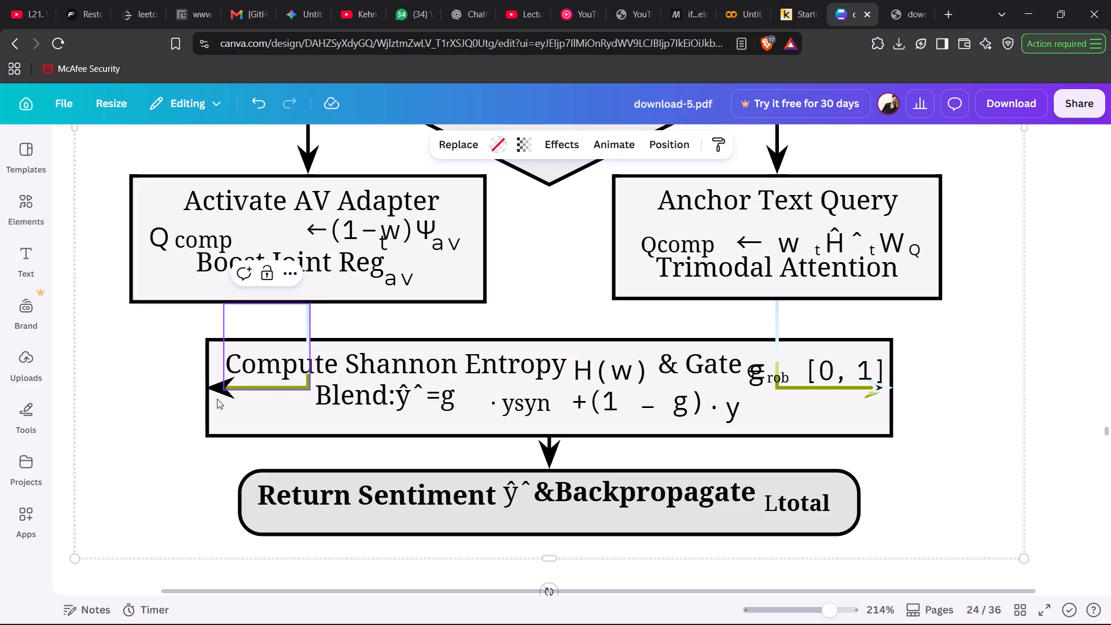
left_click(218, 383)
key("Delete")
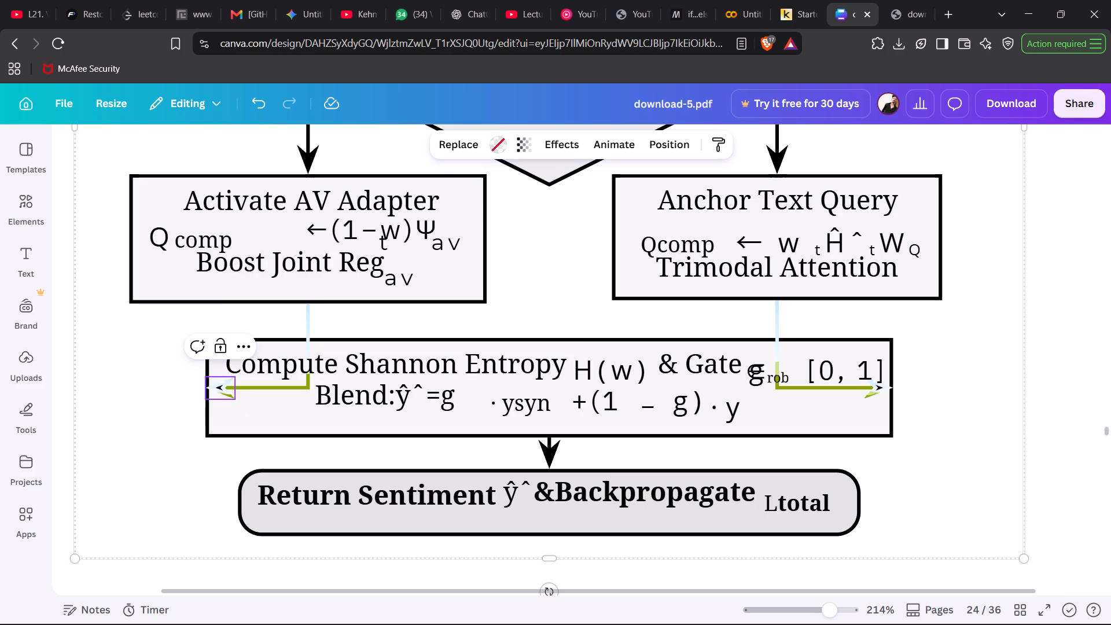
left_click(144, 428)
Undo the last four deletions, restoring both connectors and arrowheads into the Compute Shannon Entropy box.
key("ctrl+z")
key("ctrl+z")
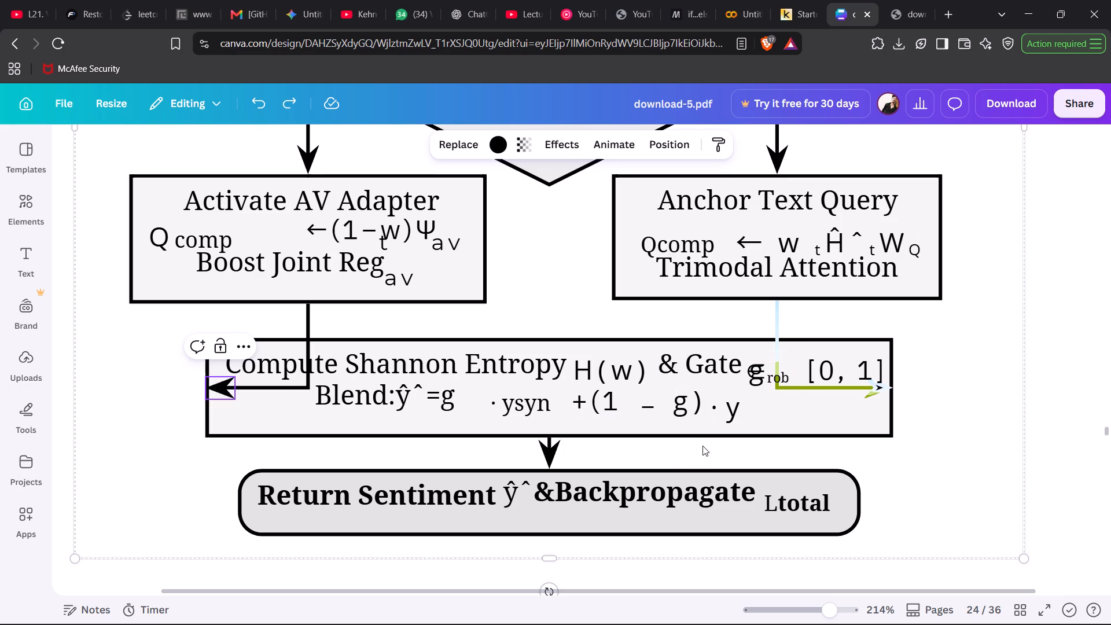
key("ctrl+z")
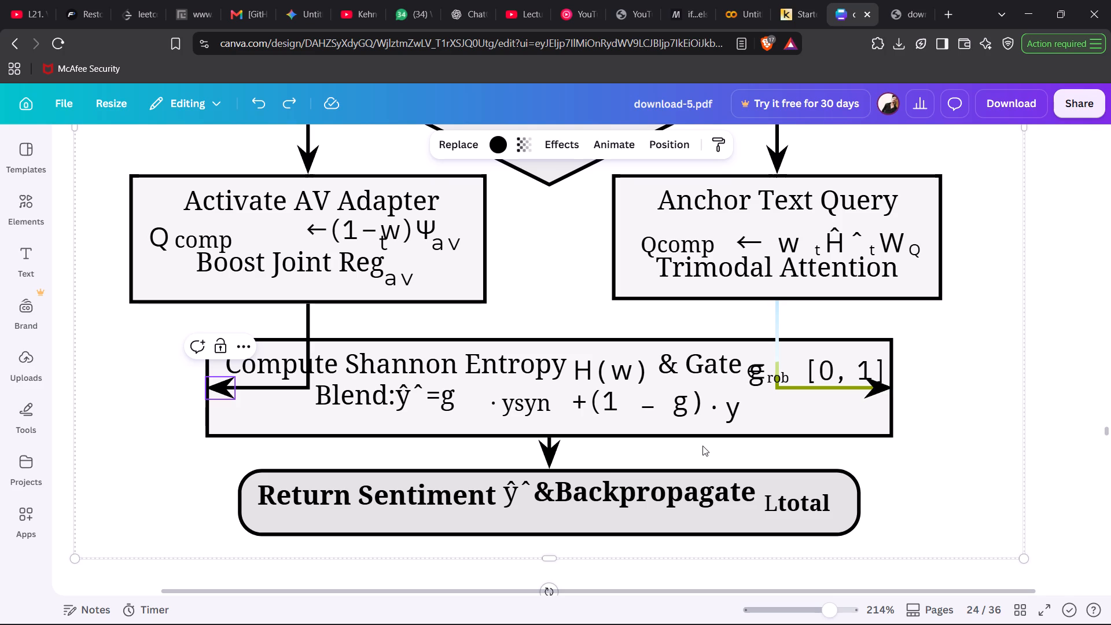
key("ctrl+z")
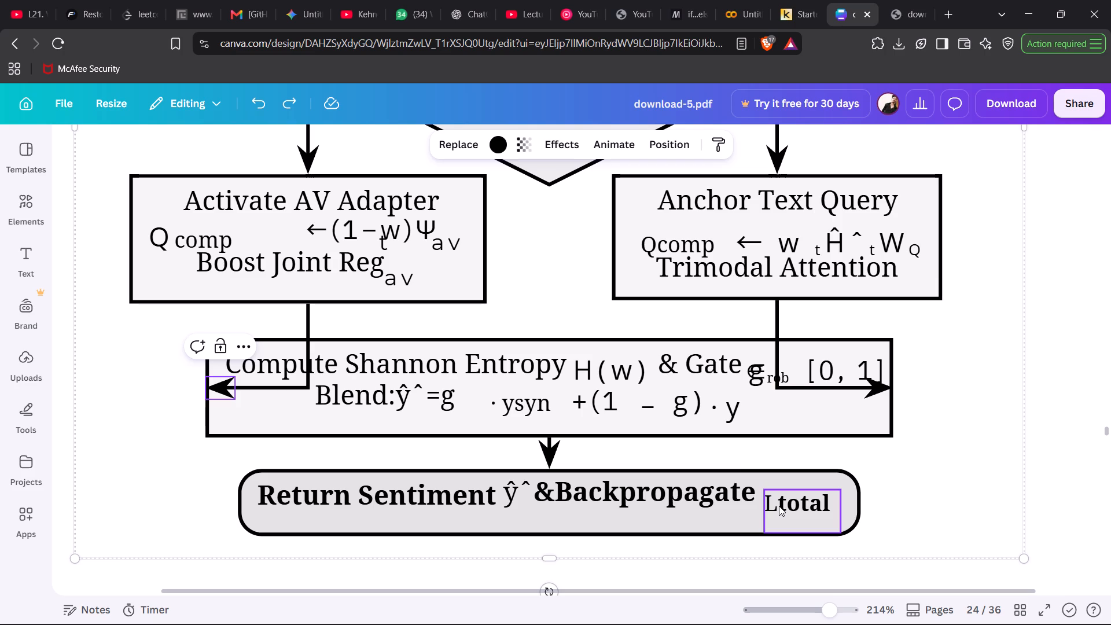
Review the chapter 6 diagrams on pages 23 and 24, plus the page that follows, checking their layout and connectors.
scroll(779, 506, "up", 3)
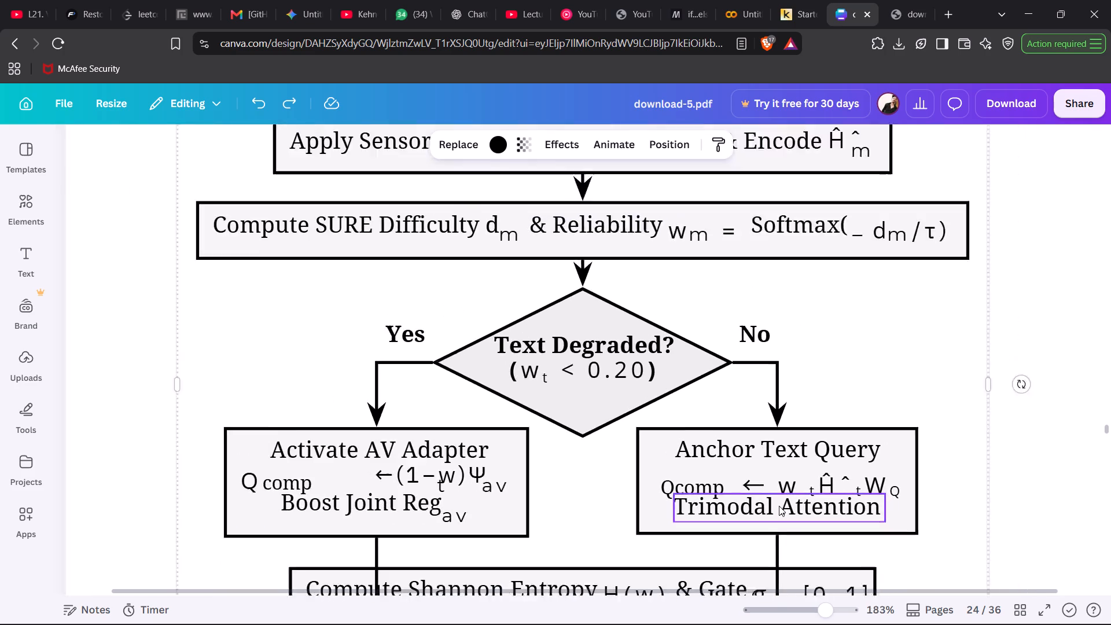
scroll(779, 506, "up", 1)
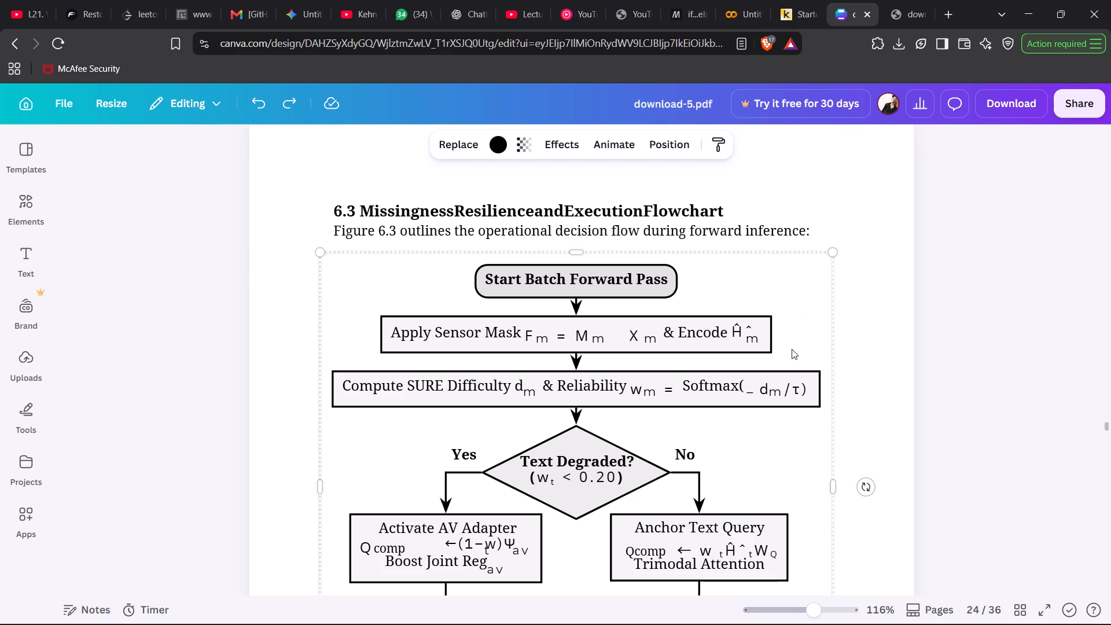
scroll(792, 349, "up", 1)
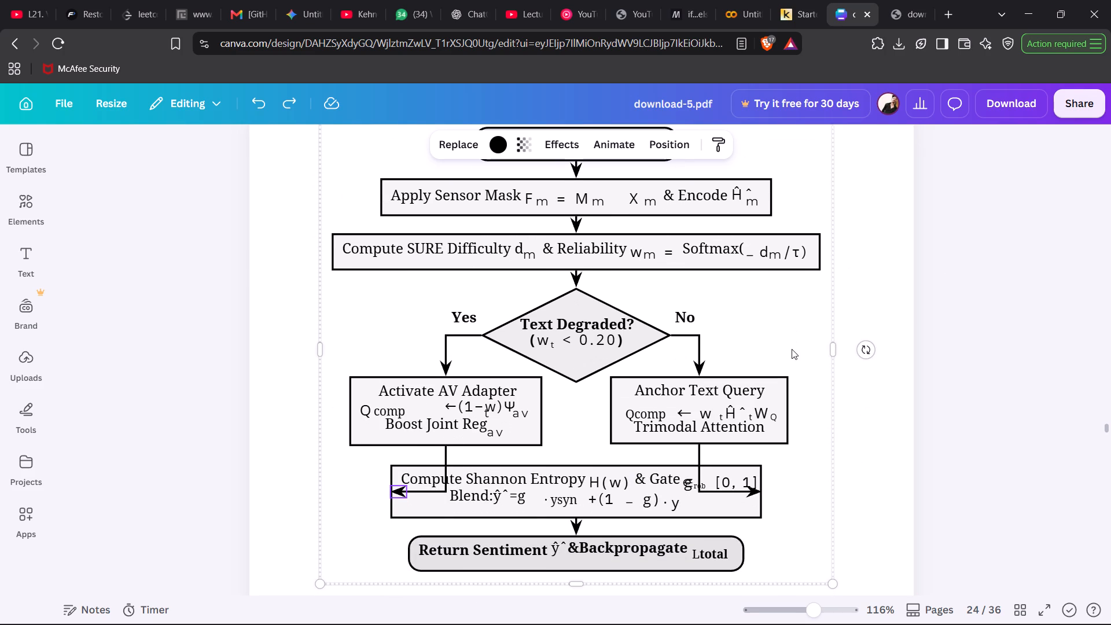
scroll(792, 349, "up", 3)
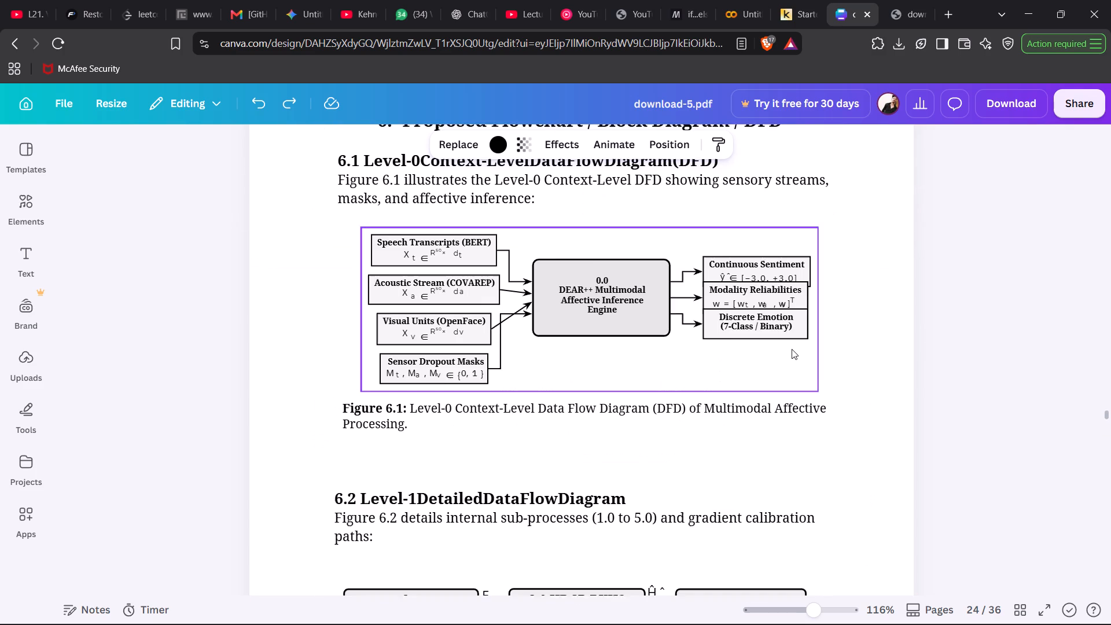
scroll(792, 349, "up", 1)
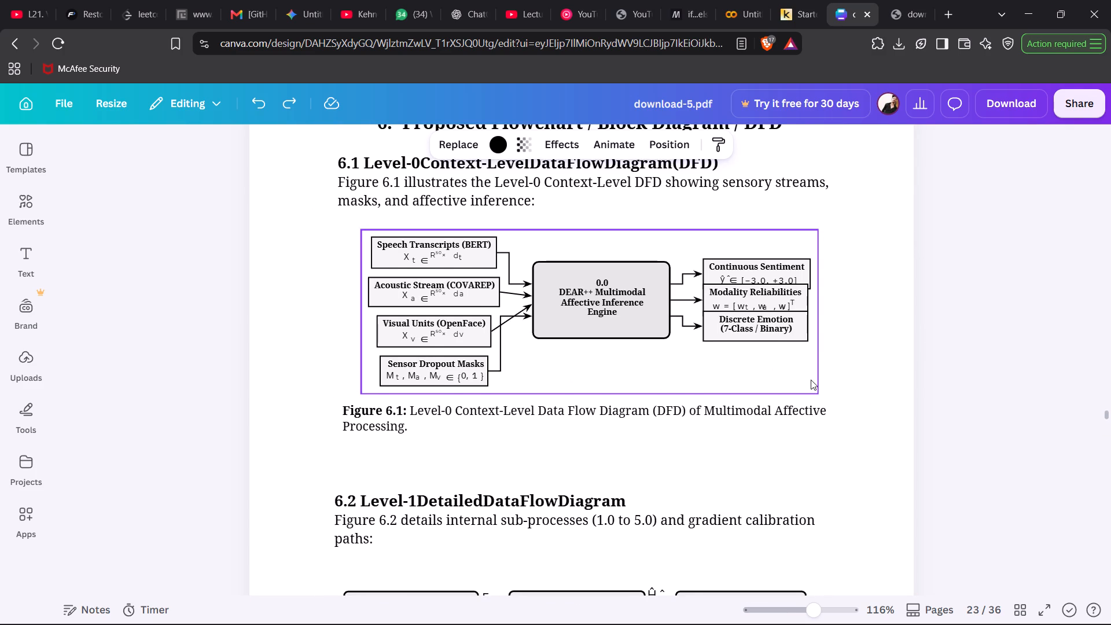
left_click(867, 388)
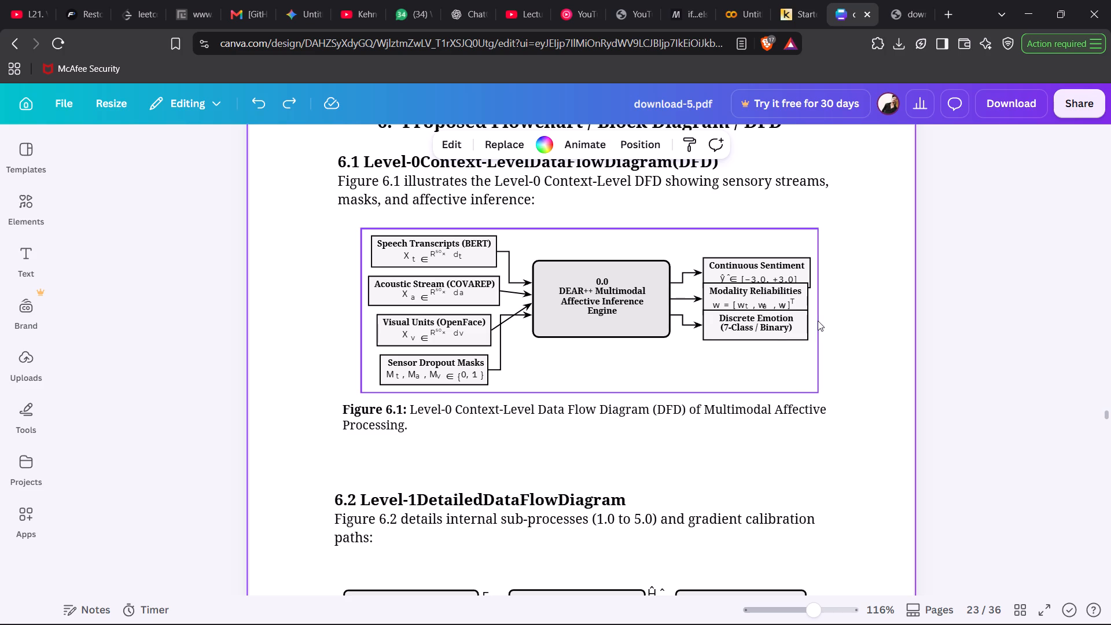
scroll(818, 321, "down", 12)
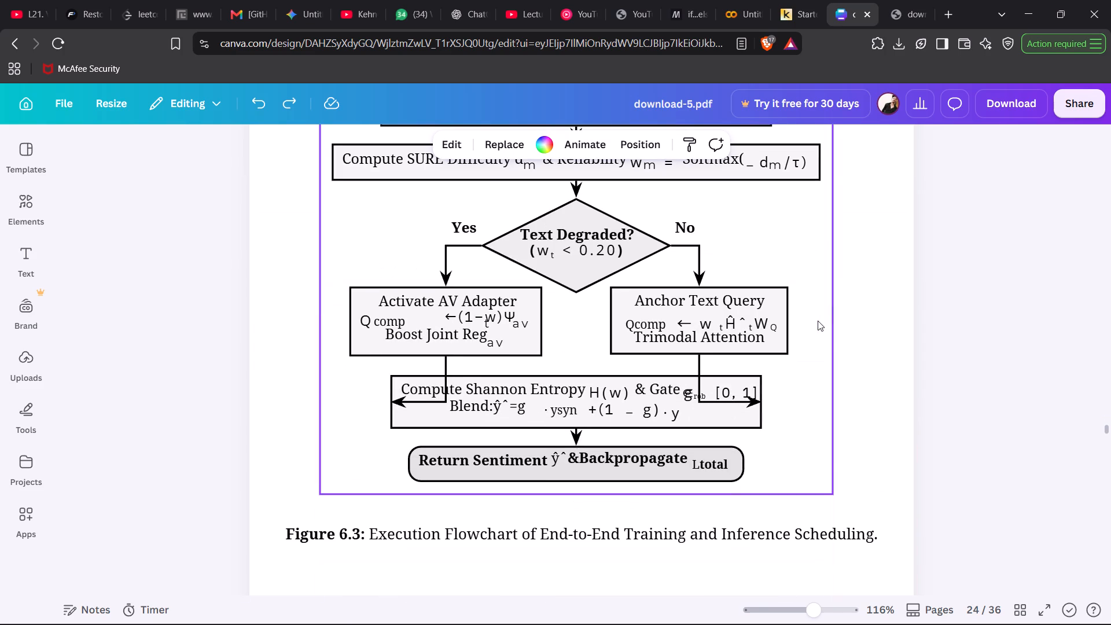
scroll(818, 321, "down", 9)
scroll(818, 321, "up", 1)
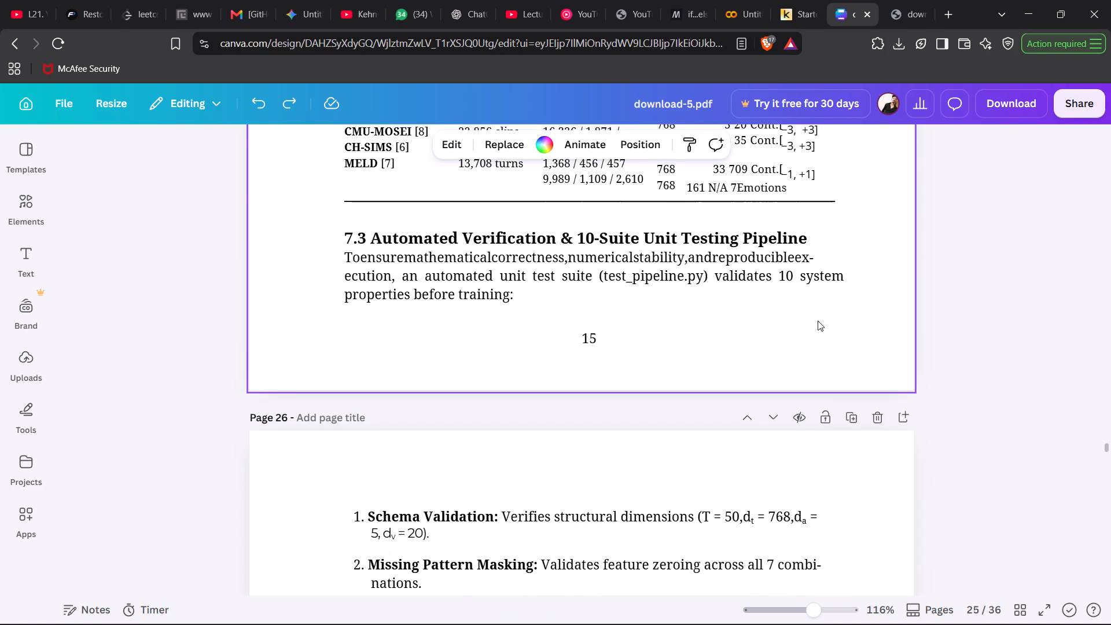
scroll(818, 321, "up", 8)
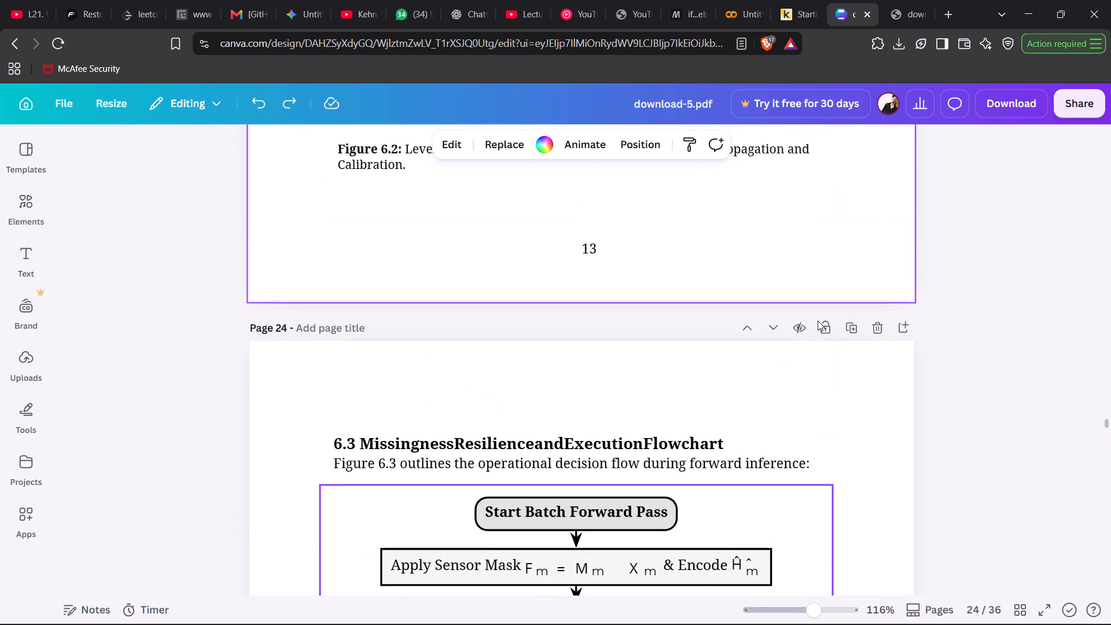
In Figure 6.2, move the overlapping "− · rob" text out of the 5.0 Shannon Entropy Gating Gate equation to just below the box.
scroll(818, 321, "up", 5)
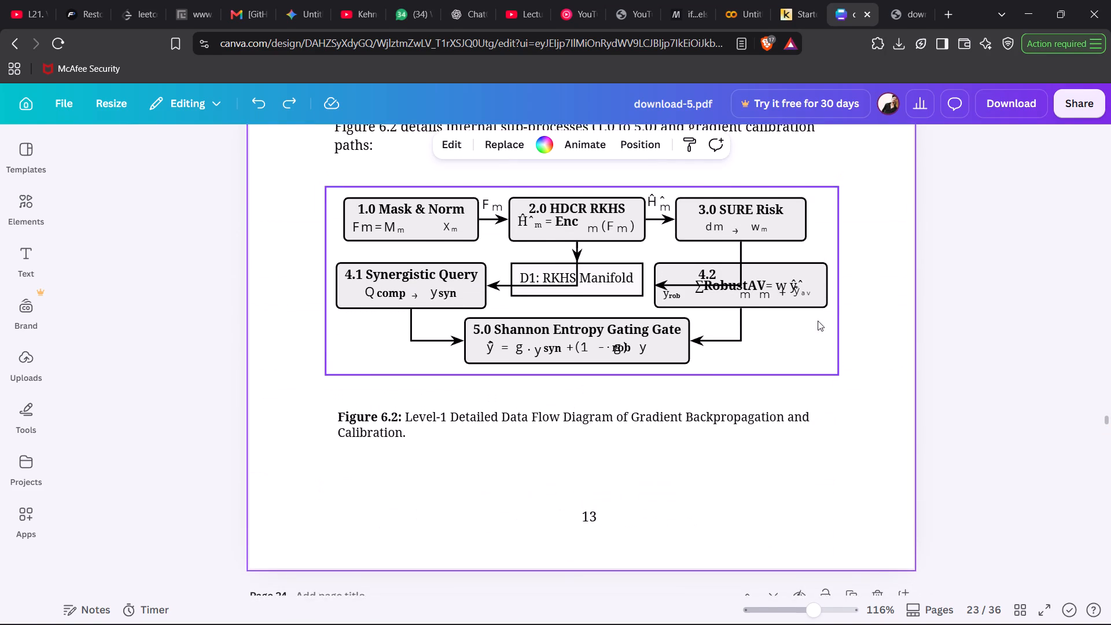
scroll(818, 321, "up", 1)
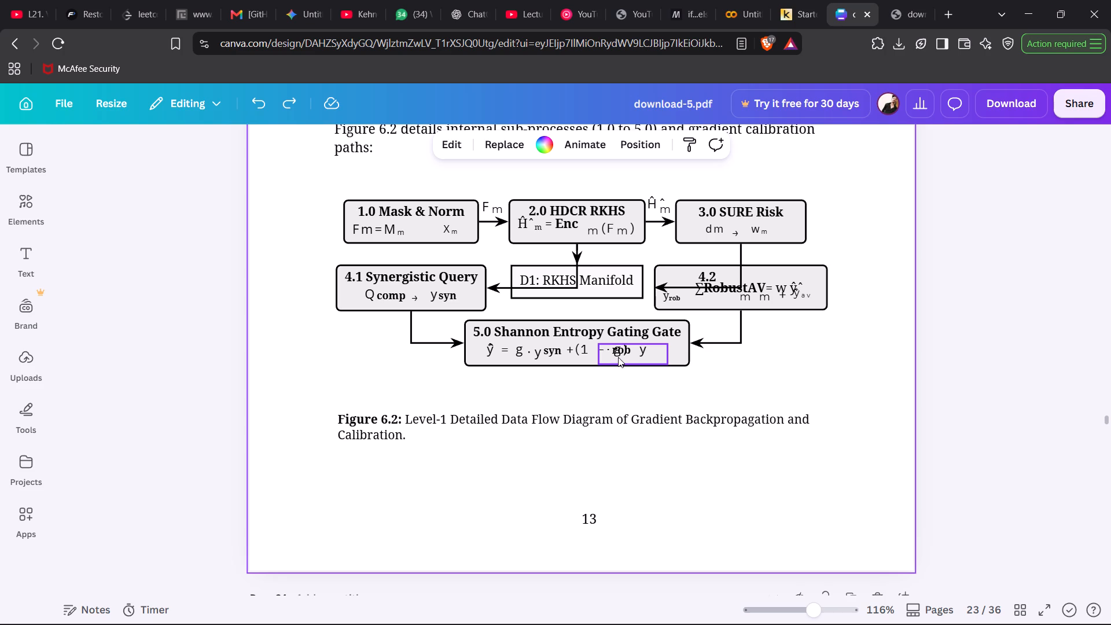
left_click_drag(608, 349, 621, 354)
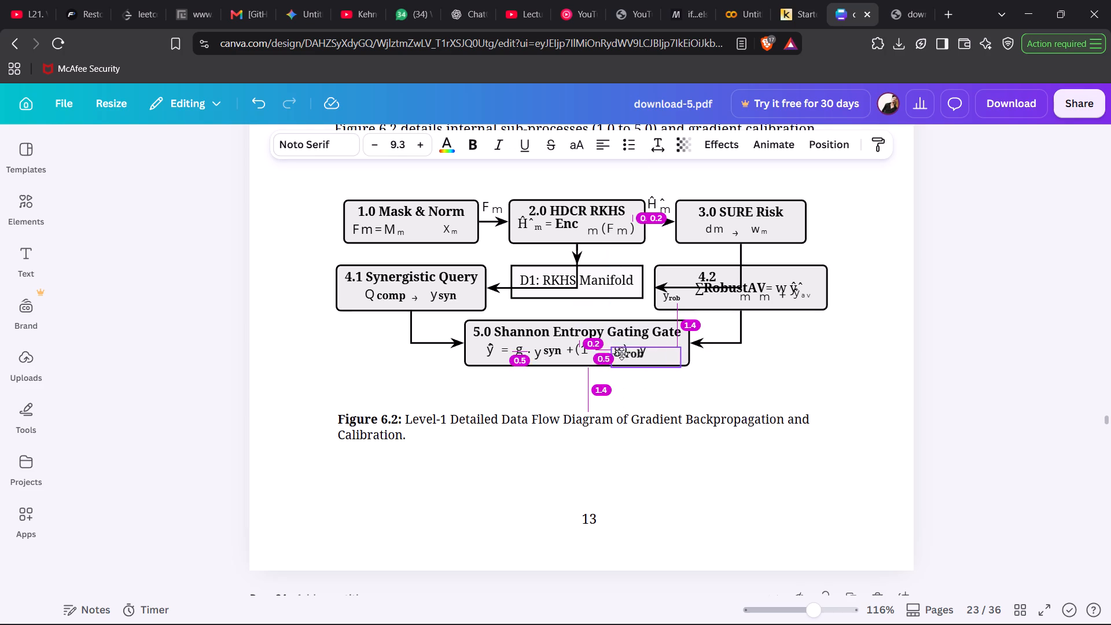
left_click_drag(621, 354, 615, 387)
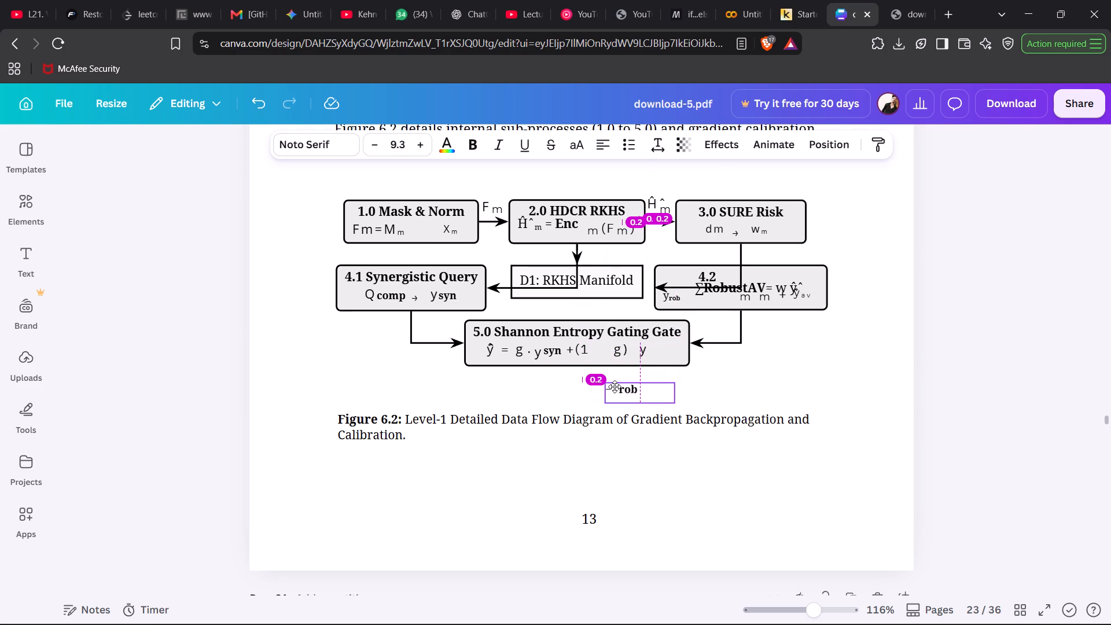
left_click_drag(615, 387, 598, 354)
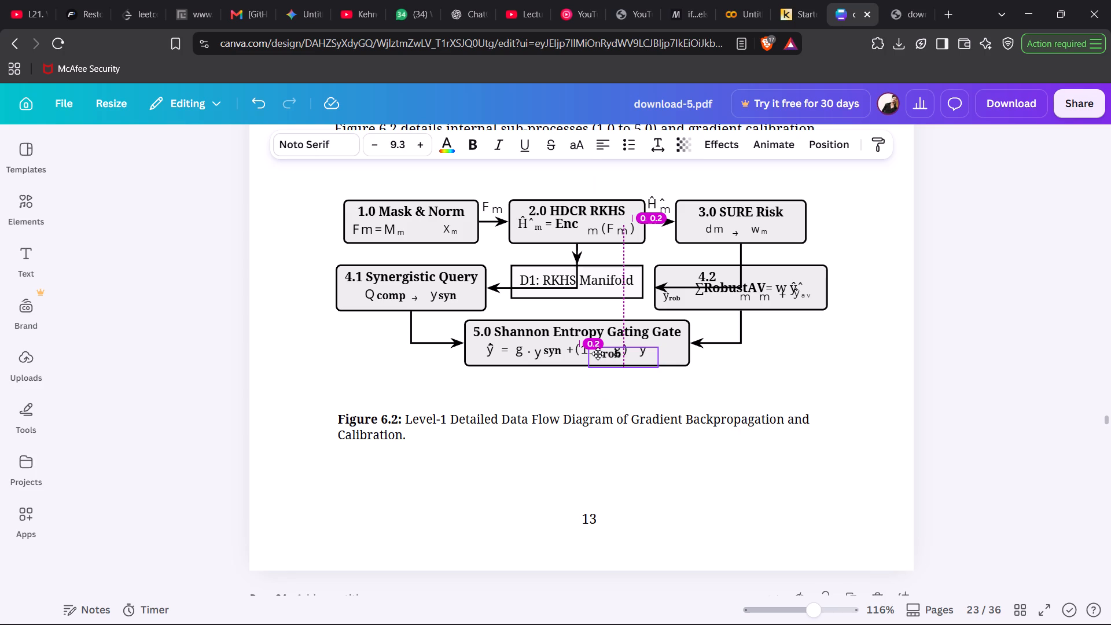
left_click_drag(598, 354, 593, 350)
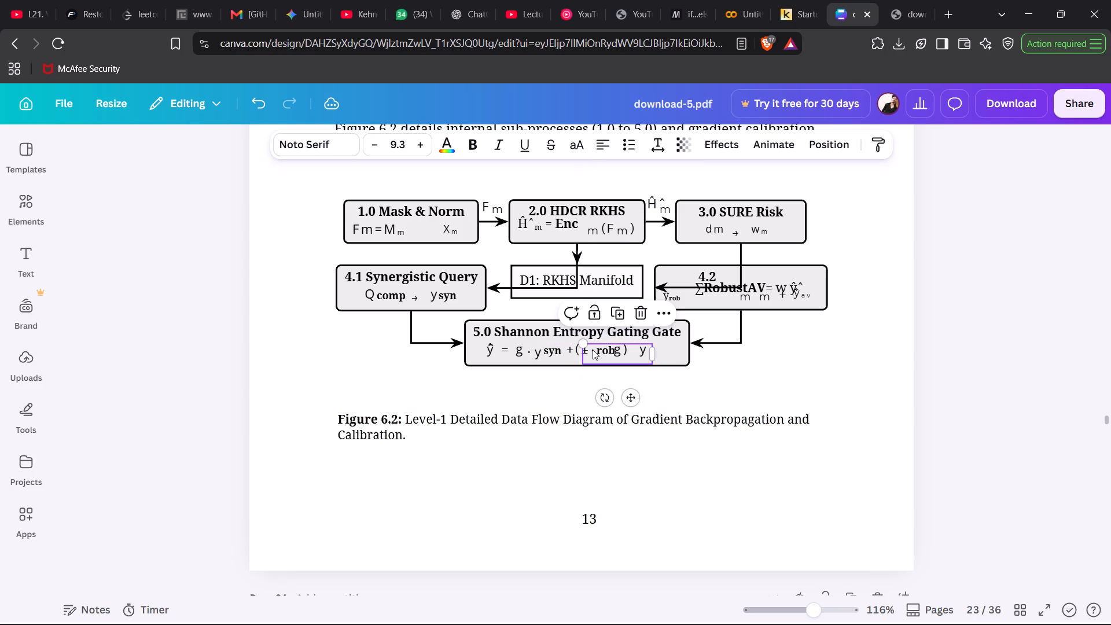
left_click(601, 350)
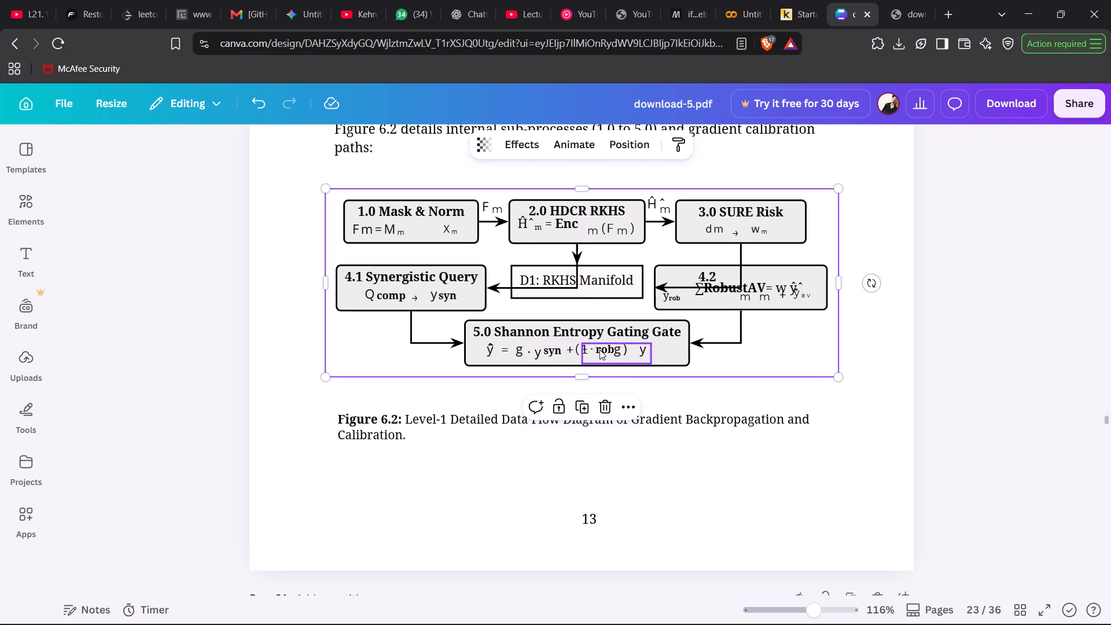
left_click_drag(599, 350, 599, 391)
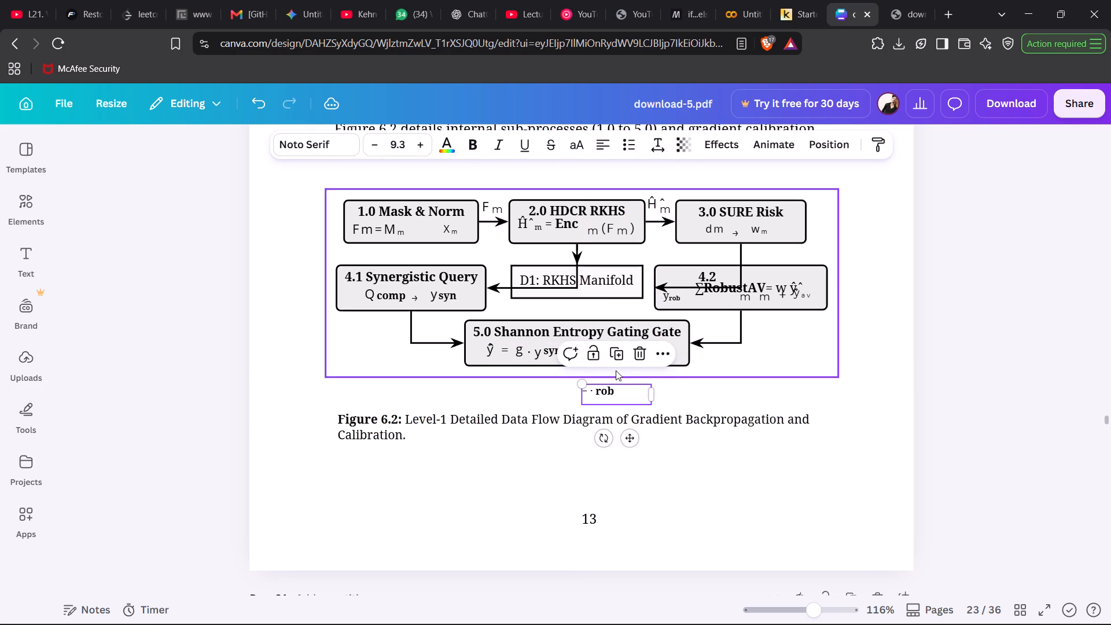
left_click(685, 386)
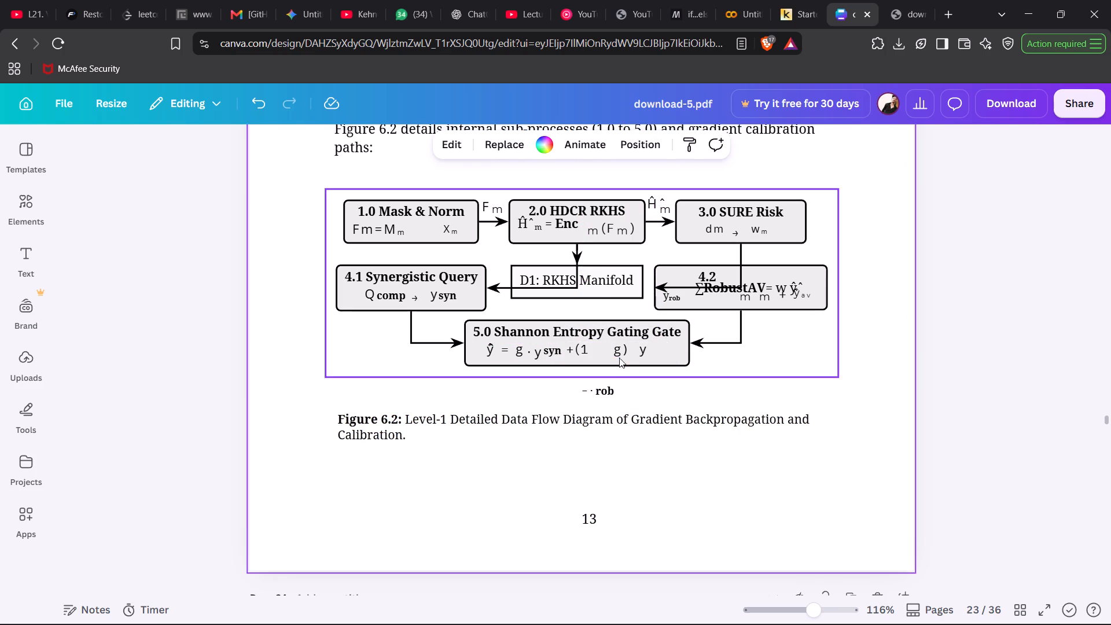
Move the "g)" text out of the Shannon Entropy Gating Gate equation to the blank space below the box.
left_click_drag(616, 350, 623, 355)
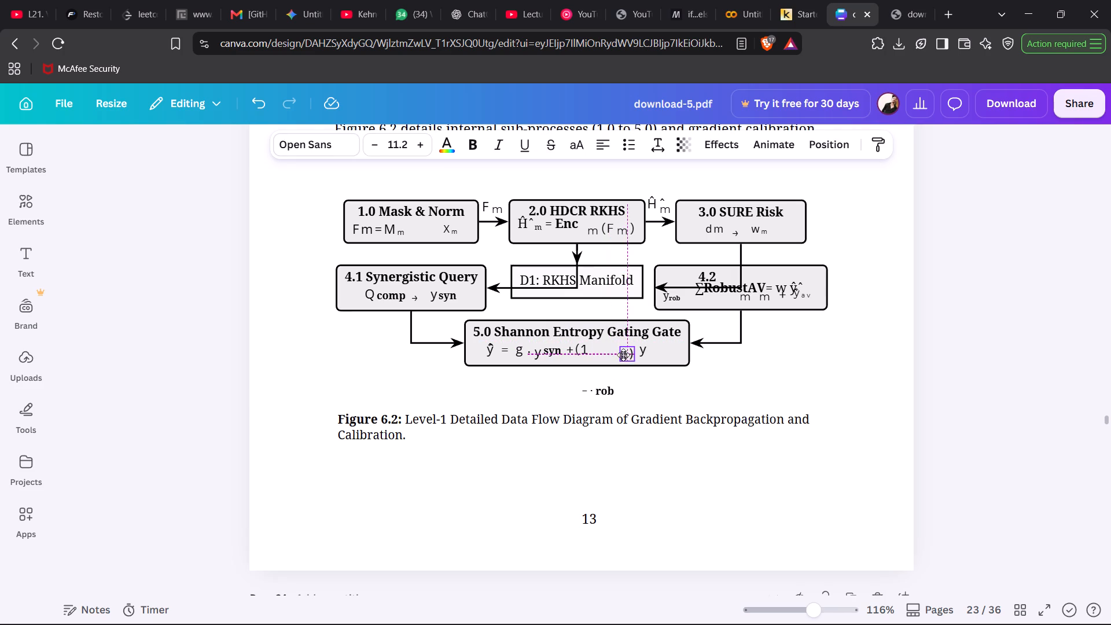
left_click_drag(623, 355, 628, 352)
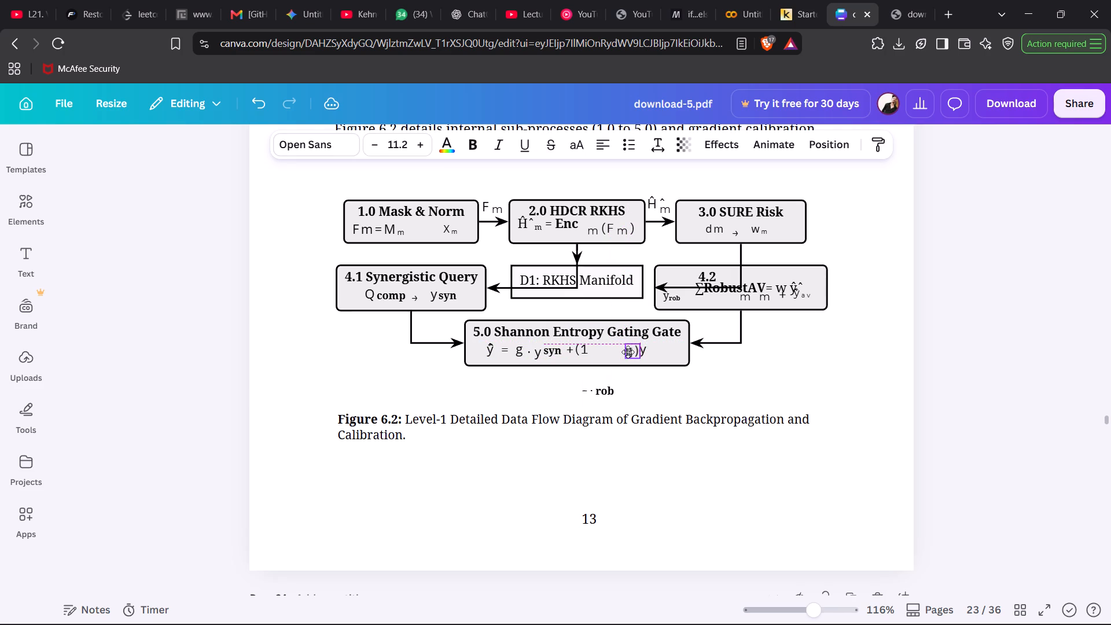
left_click_drag(628, 352, 628, 352)
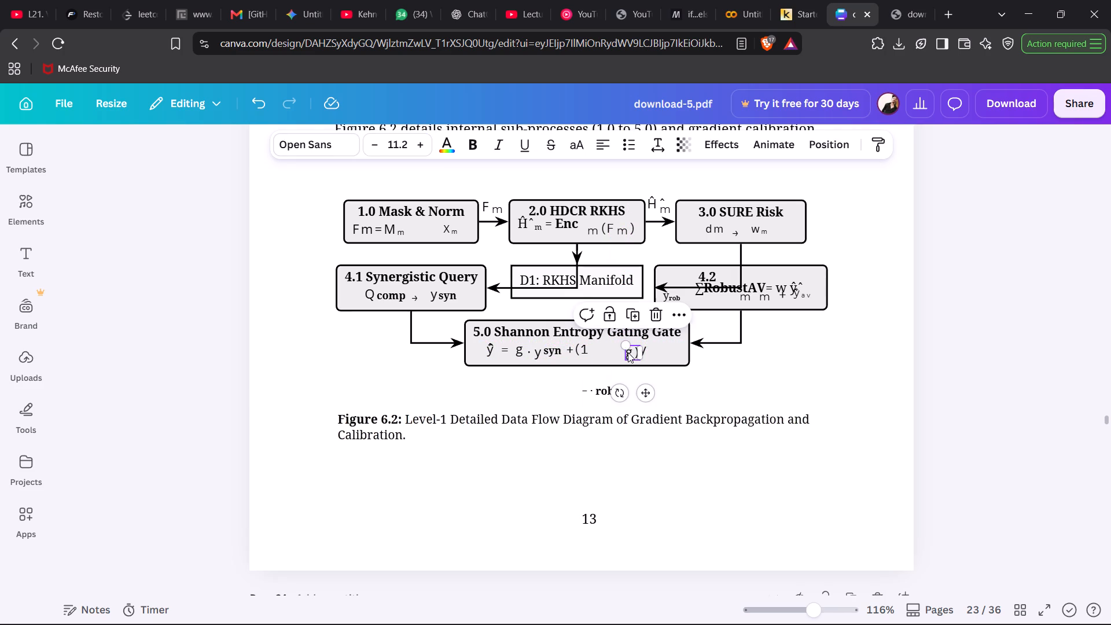
left_click_drag(628, 352, 711, 392)
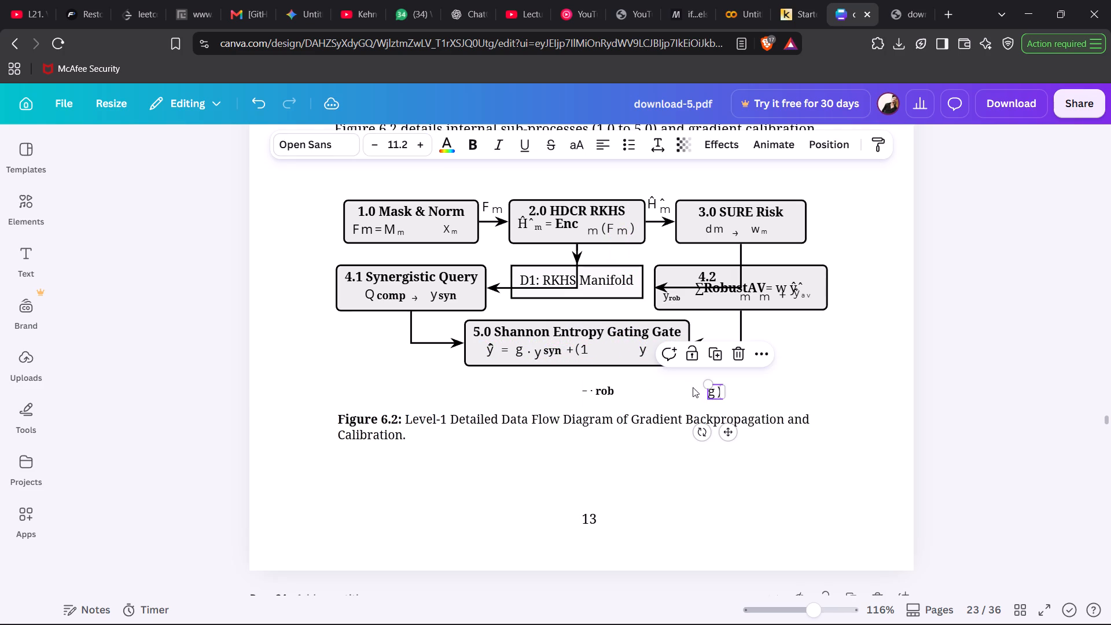
Move the "− · rob" text back into the 5.0 Shannon Entropy Gating Gate equation in Figure 6.2, directly after "(1".
left_click_drag(586, 396, 604, 358)
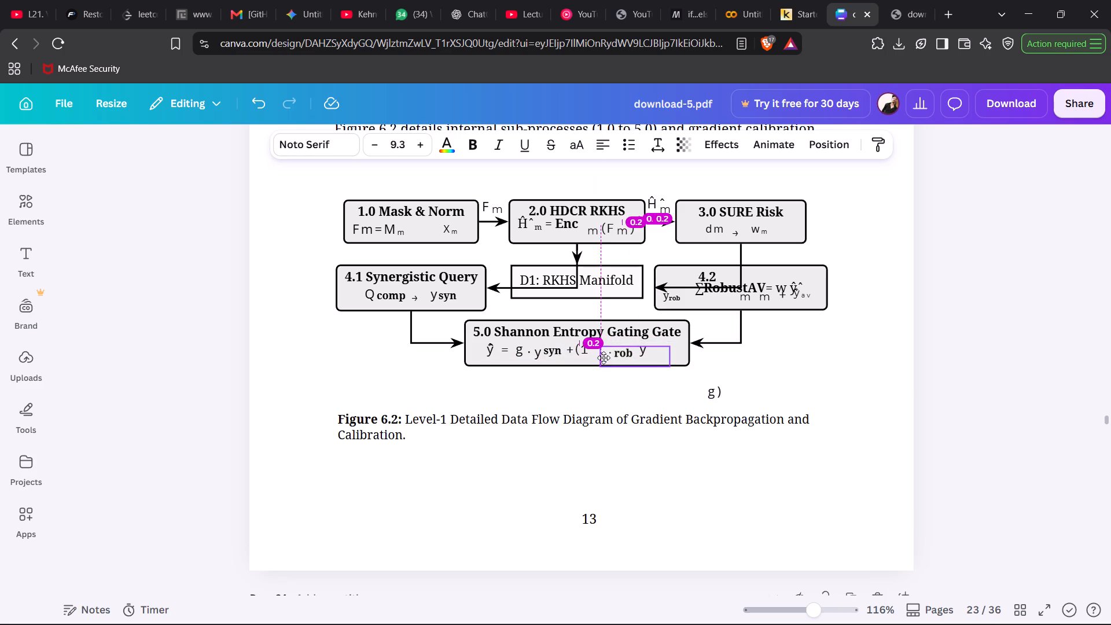
left_click_drag(604, 358, 598, 356)
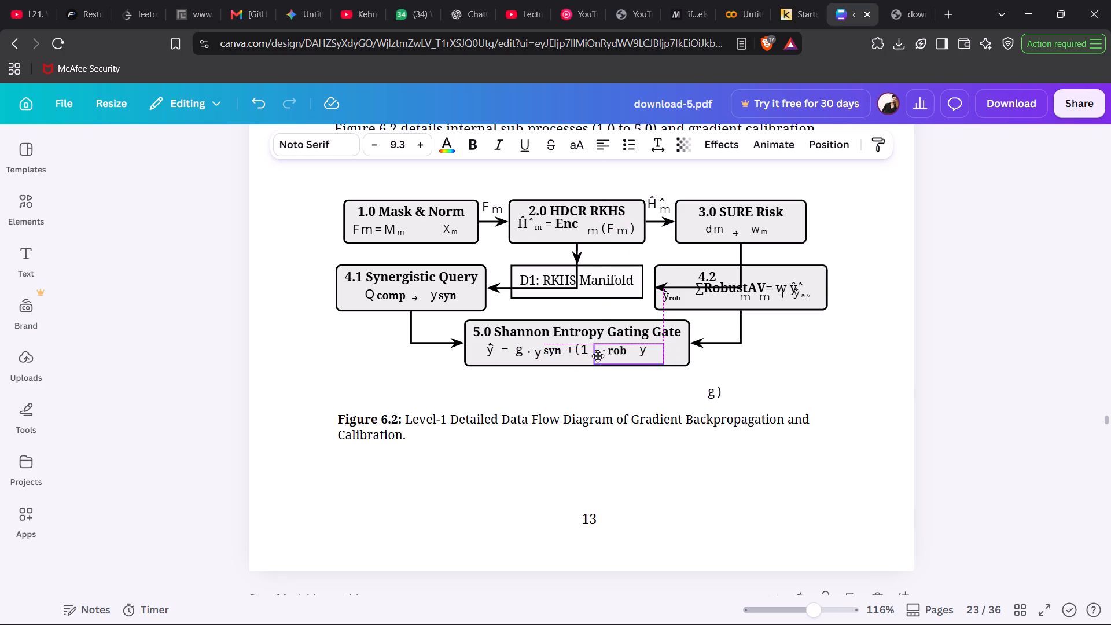
left_click_drag(598, 356, 593, 354)
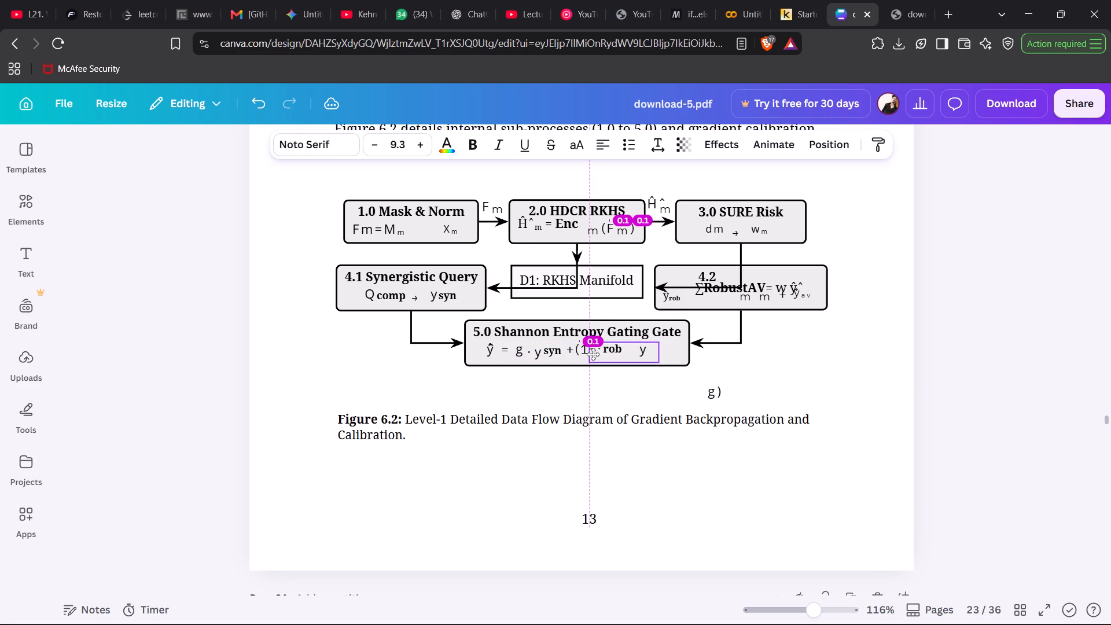
left_click_drag(593, 354, 594, 355)
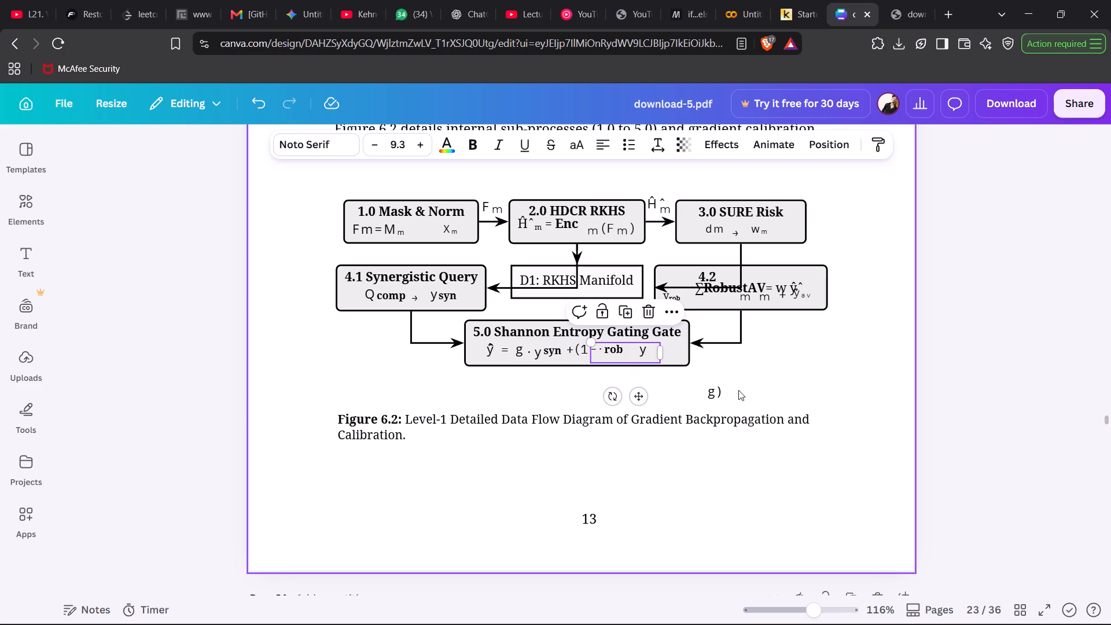
Move the "g)" text back into the Shannon Entropy Gating Gate equation, between "rob" and the final "y".
left_click(723, 389)
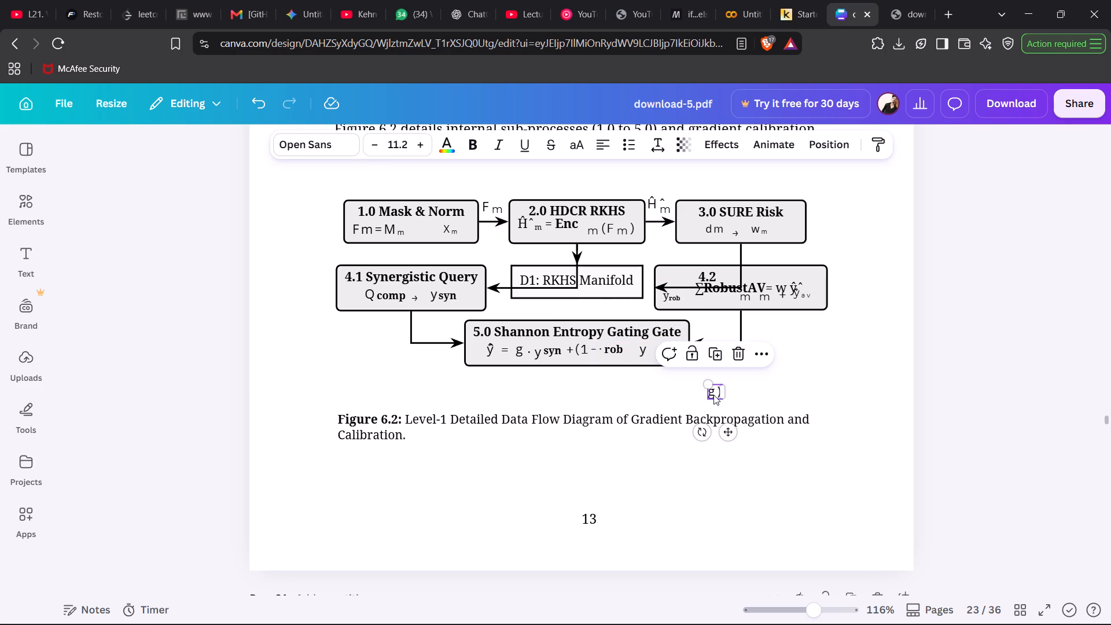
left_click_drag(713, 395, 624, 352)
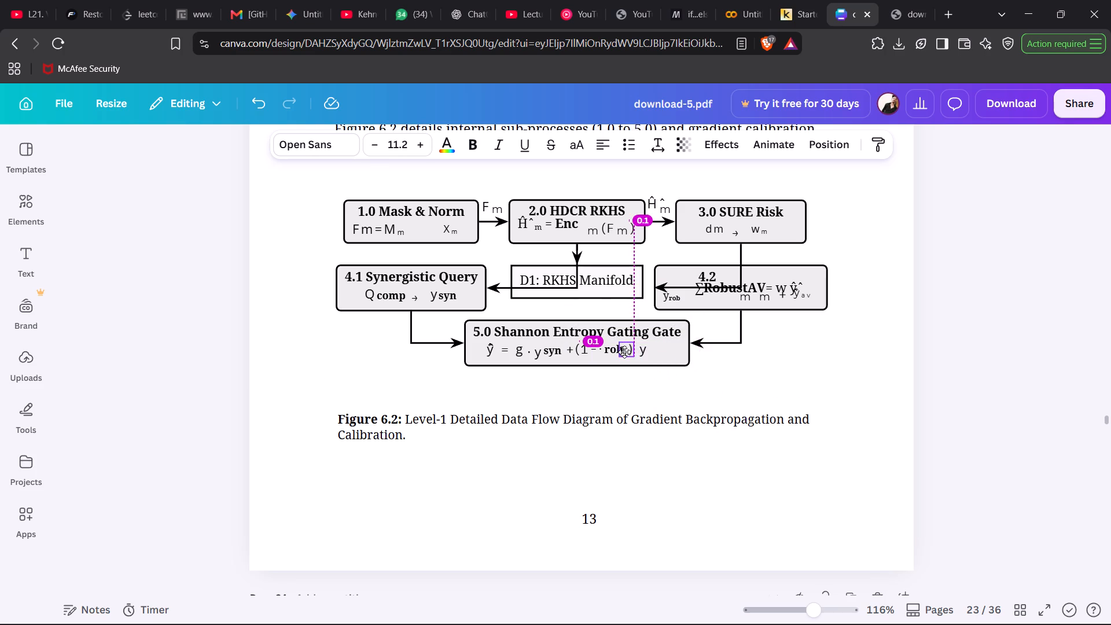
left_click_drag(624, 352, 629, 351)
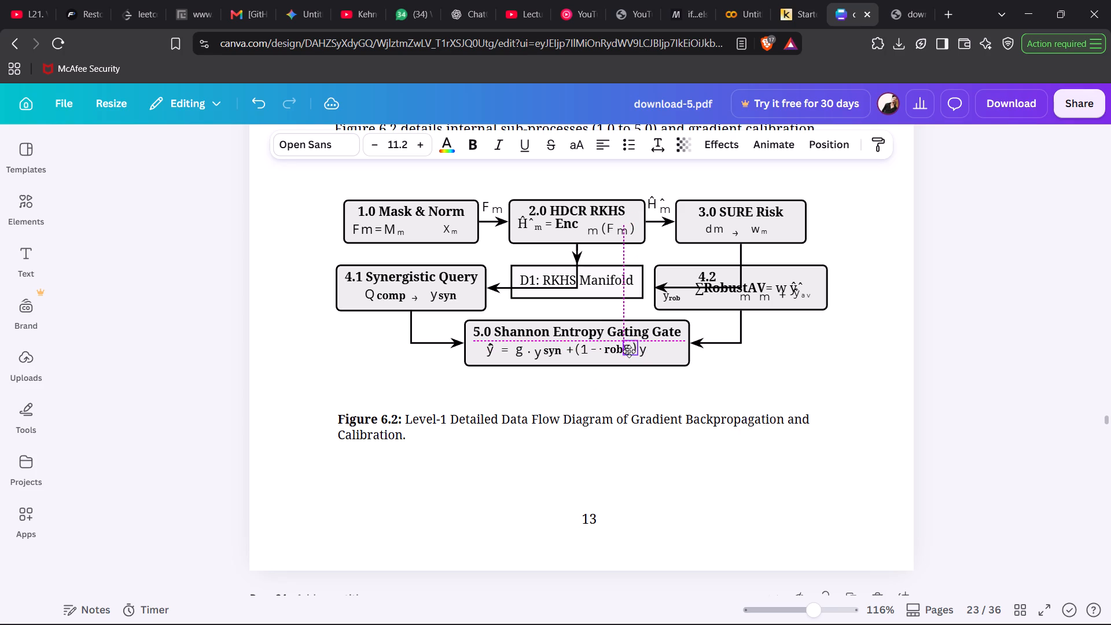
left_click_drag(629, 351, 627, 353)
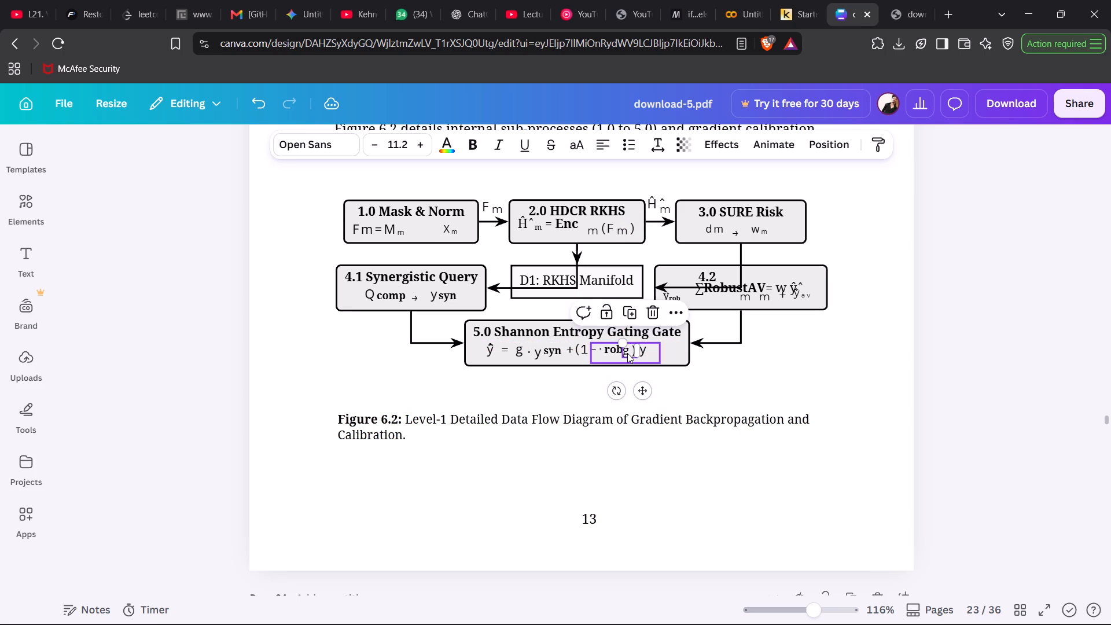
left_click(759, 389)
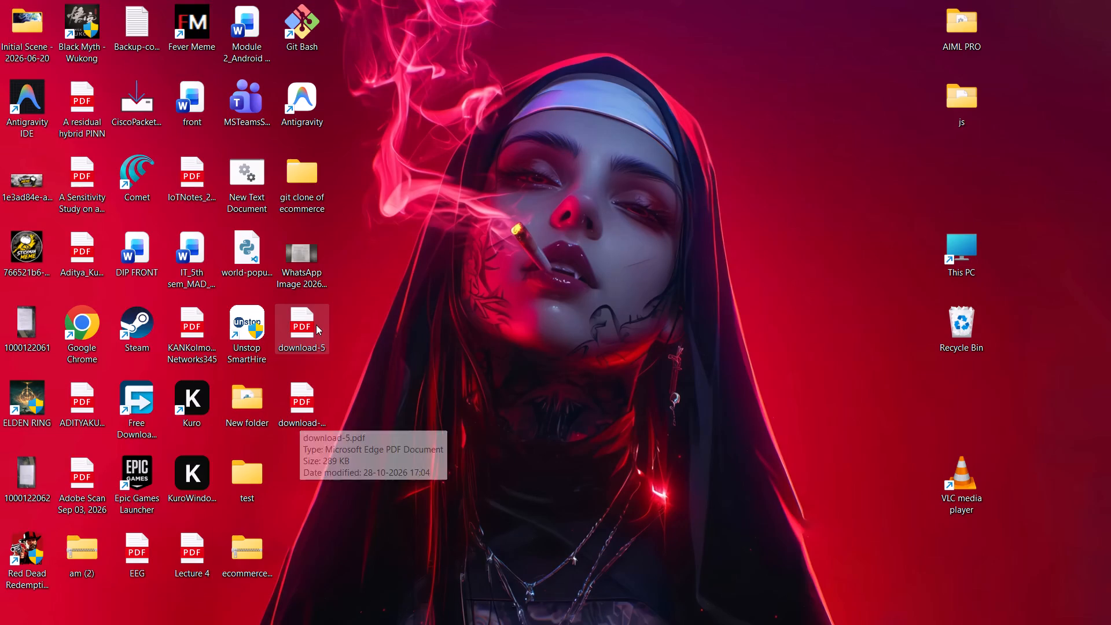
Open the original download-5 PDF from the desktop and examine Figure 6.2 on page 23, checking its equations and connectors.
double_click(310, 329)
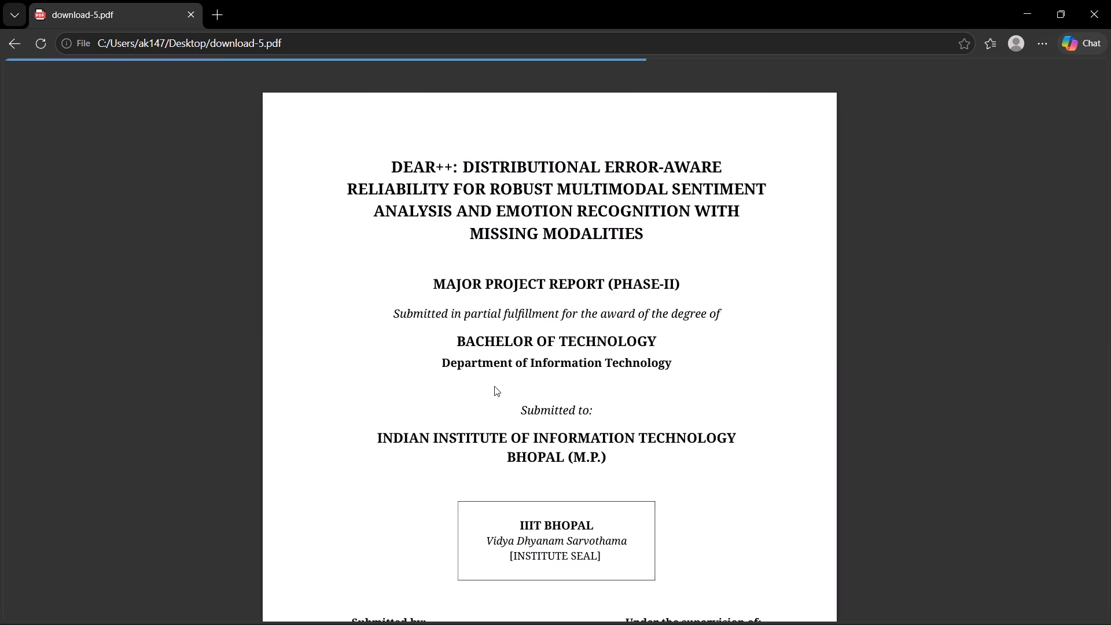
scroll(494, 386, "down", 19)
scroll(494, 386, "down", 17)
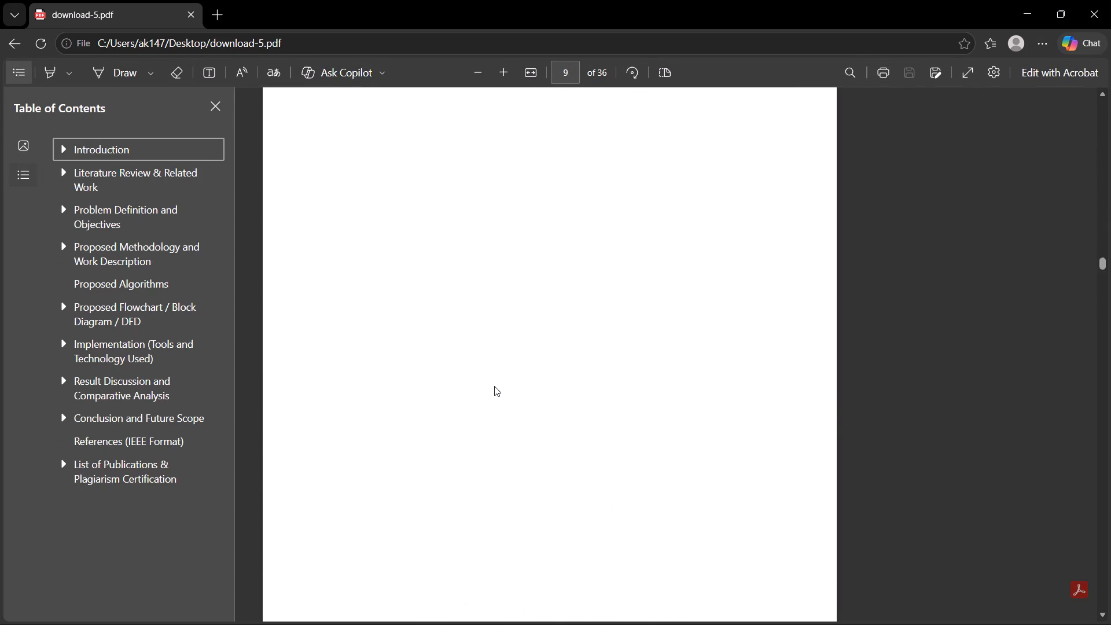
scroll(494, 386, "down", 15)
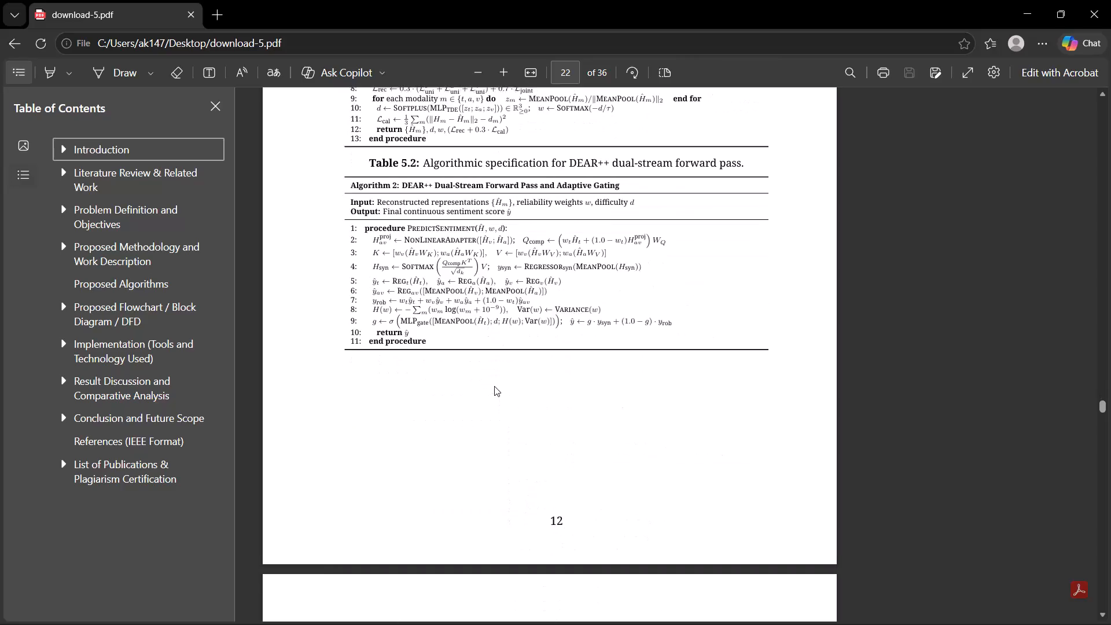
scroll(494, 386, "down", 9)
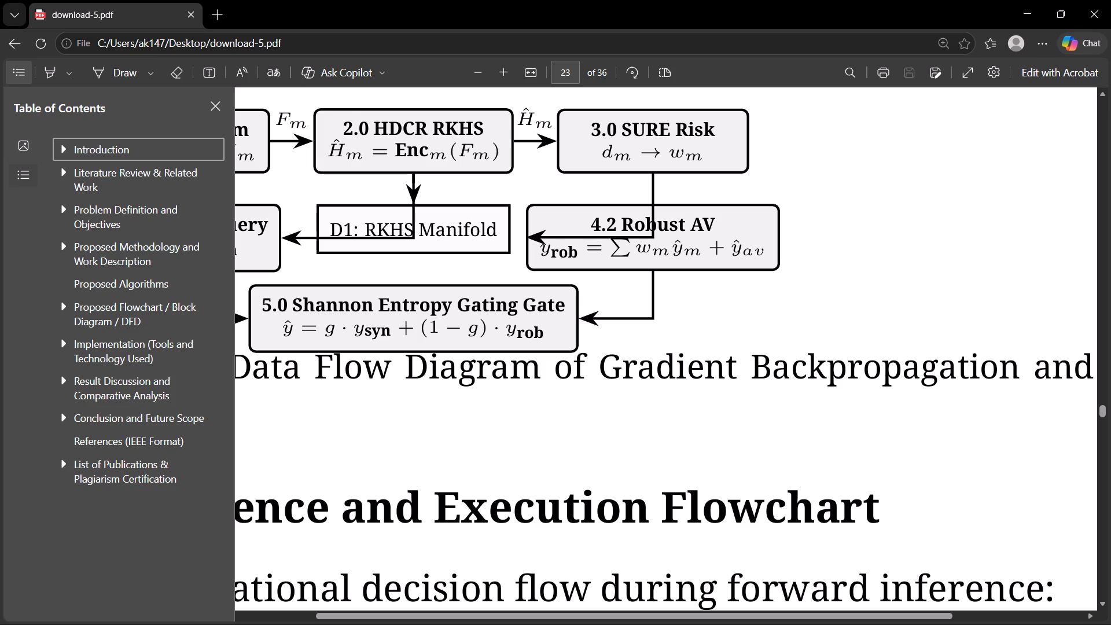
scroll(642, 350, "right", 4)
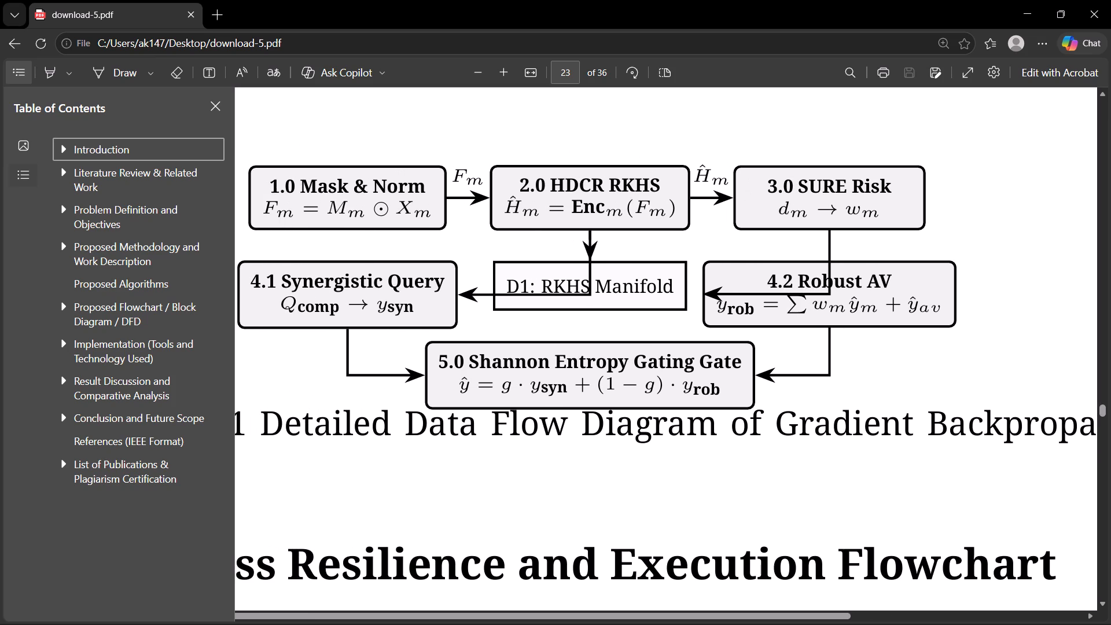
scroll(642, 350, "up", 19)
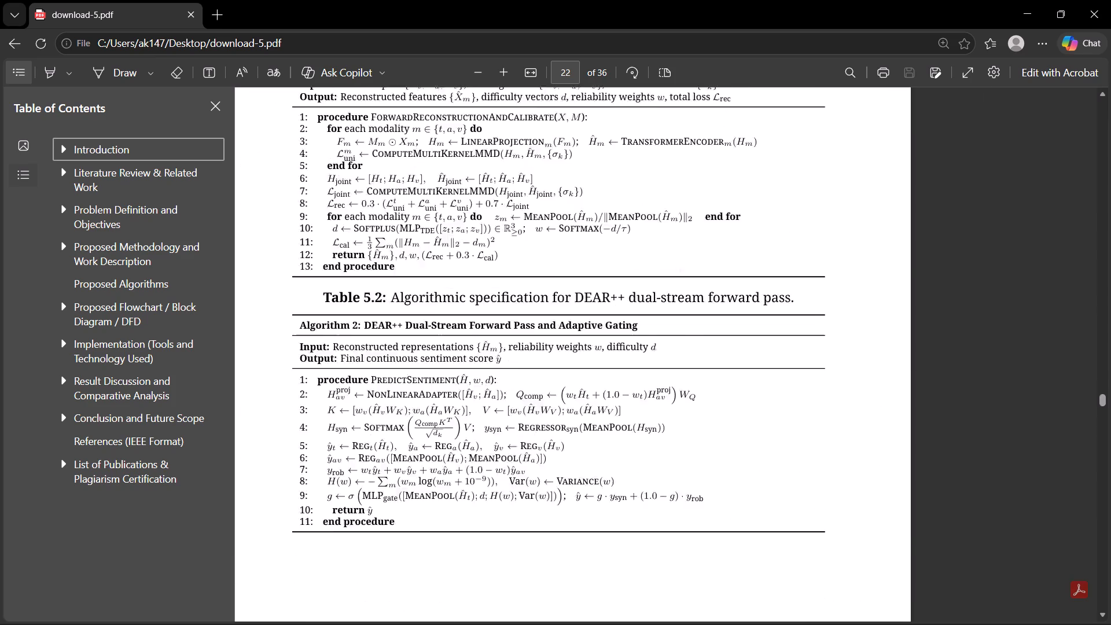
scroll(642, 350, "up", 8)
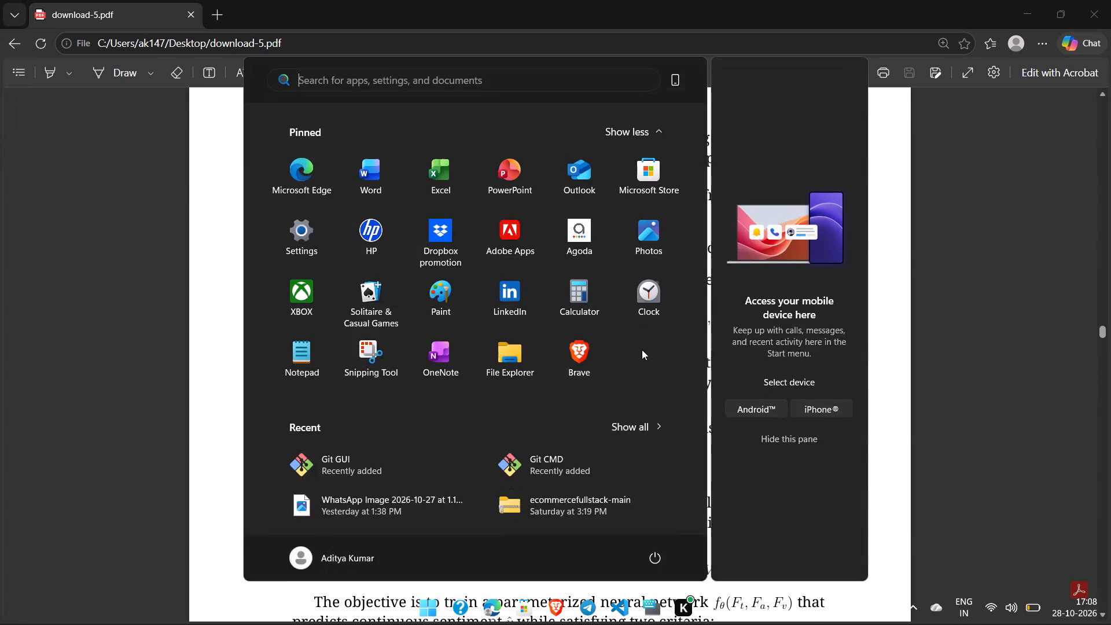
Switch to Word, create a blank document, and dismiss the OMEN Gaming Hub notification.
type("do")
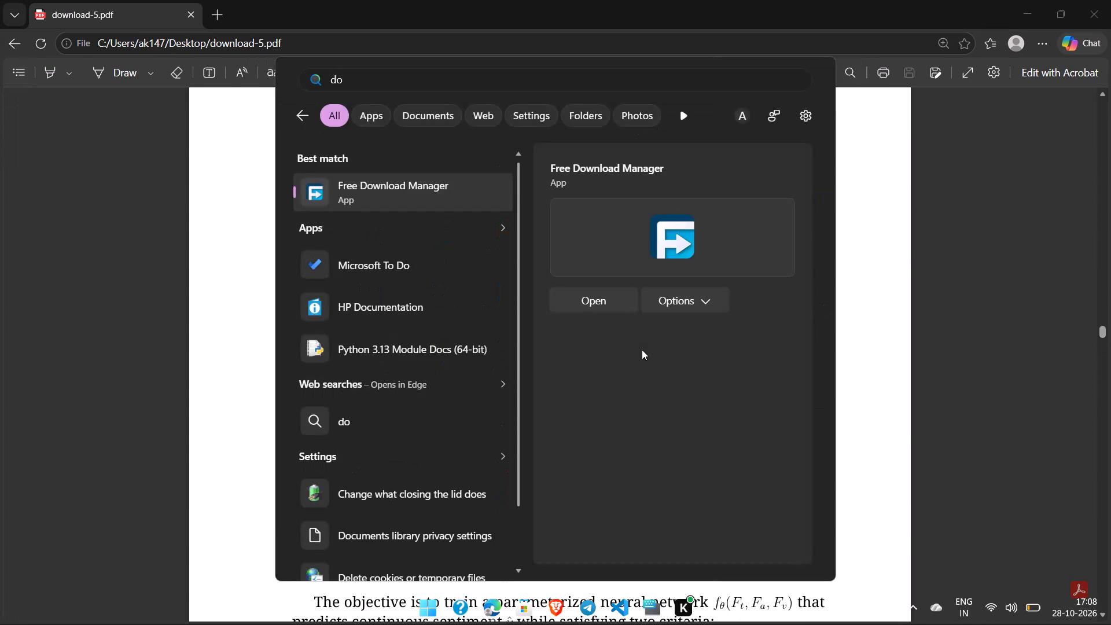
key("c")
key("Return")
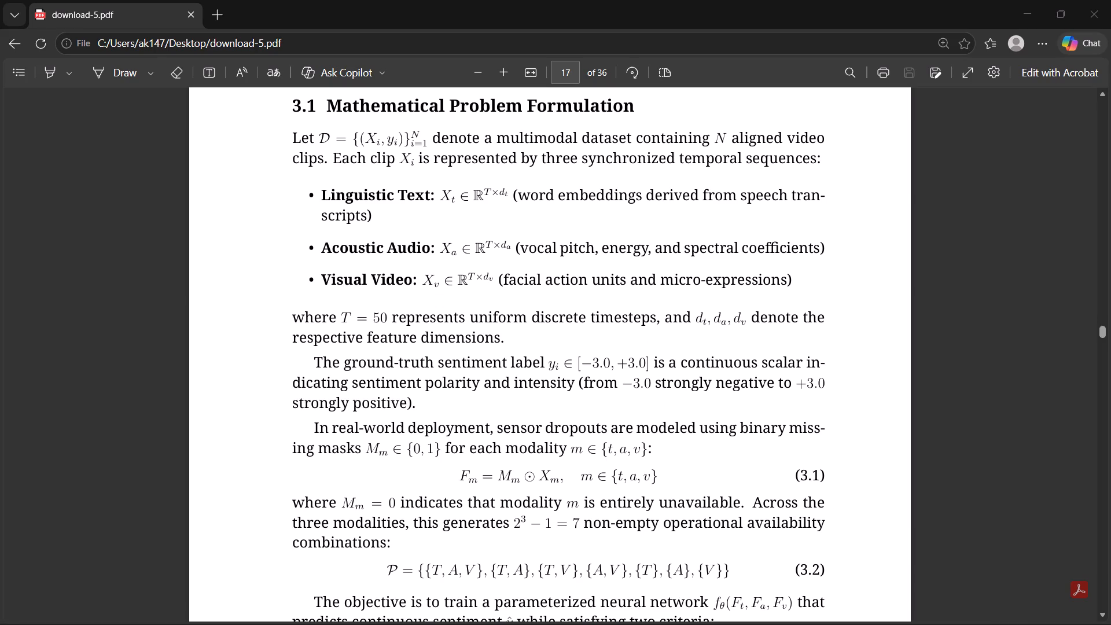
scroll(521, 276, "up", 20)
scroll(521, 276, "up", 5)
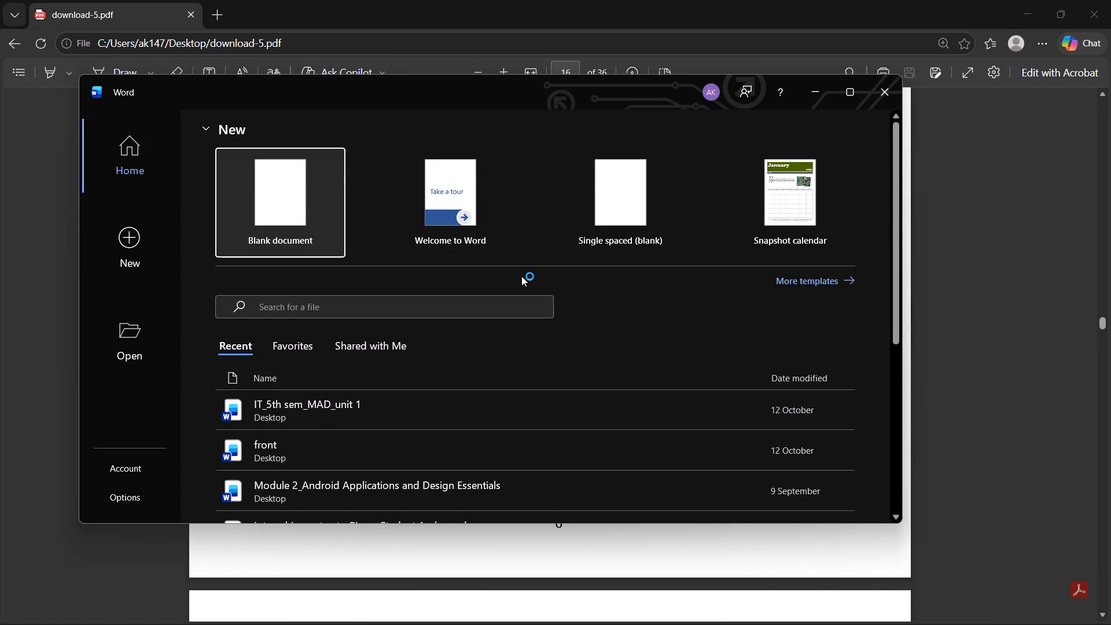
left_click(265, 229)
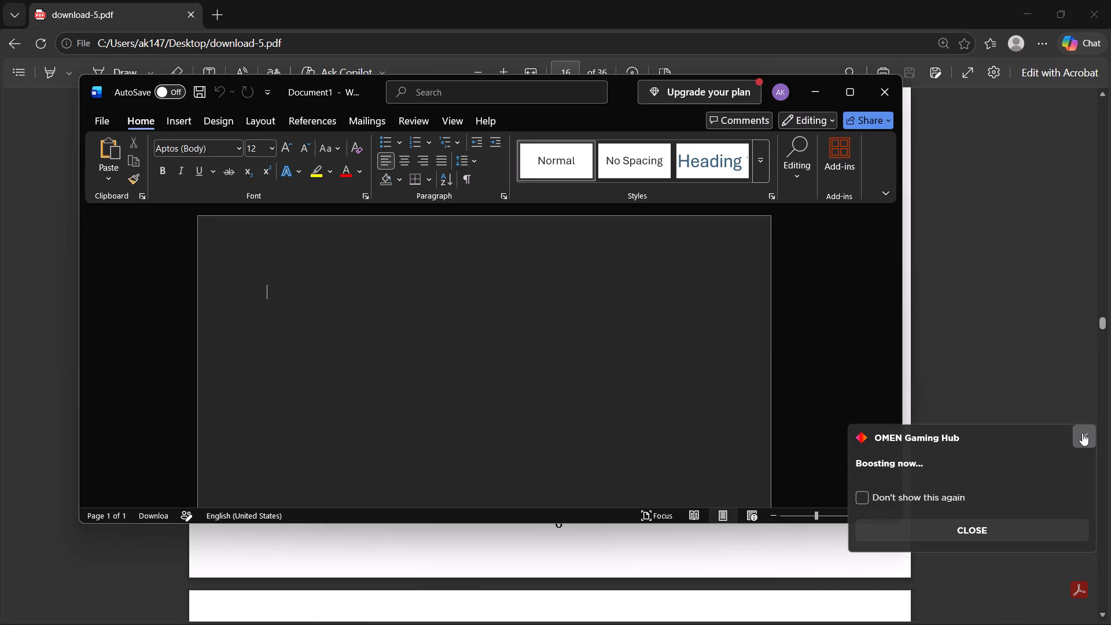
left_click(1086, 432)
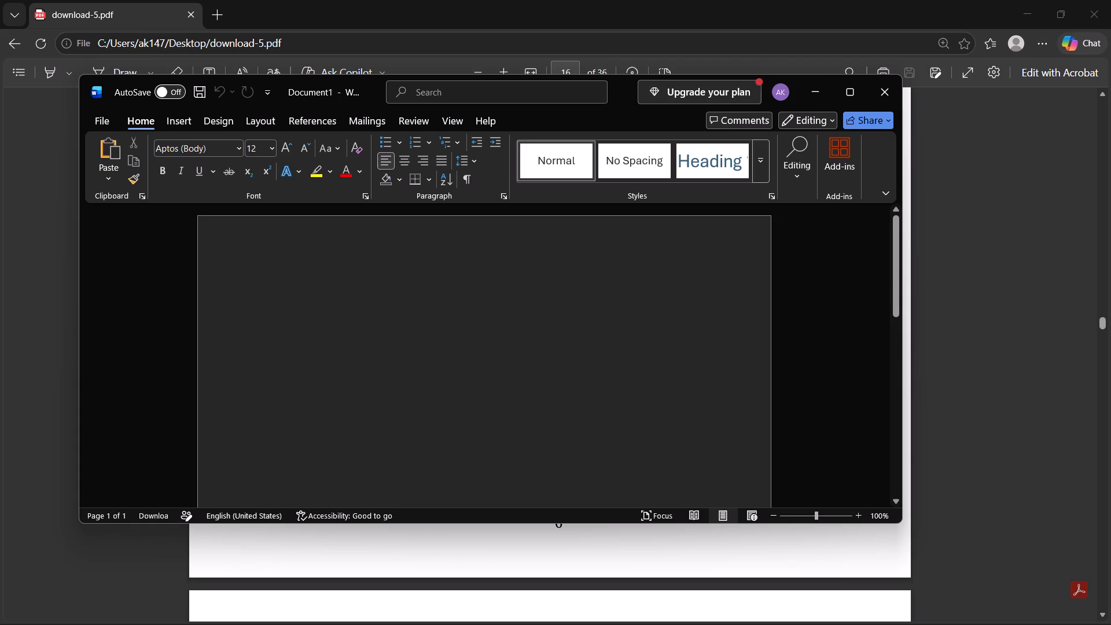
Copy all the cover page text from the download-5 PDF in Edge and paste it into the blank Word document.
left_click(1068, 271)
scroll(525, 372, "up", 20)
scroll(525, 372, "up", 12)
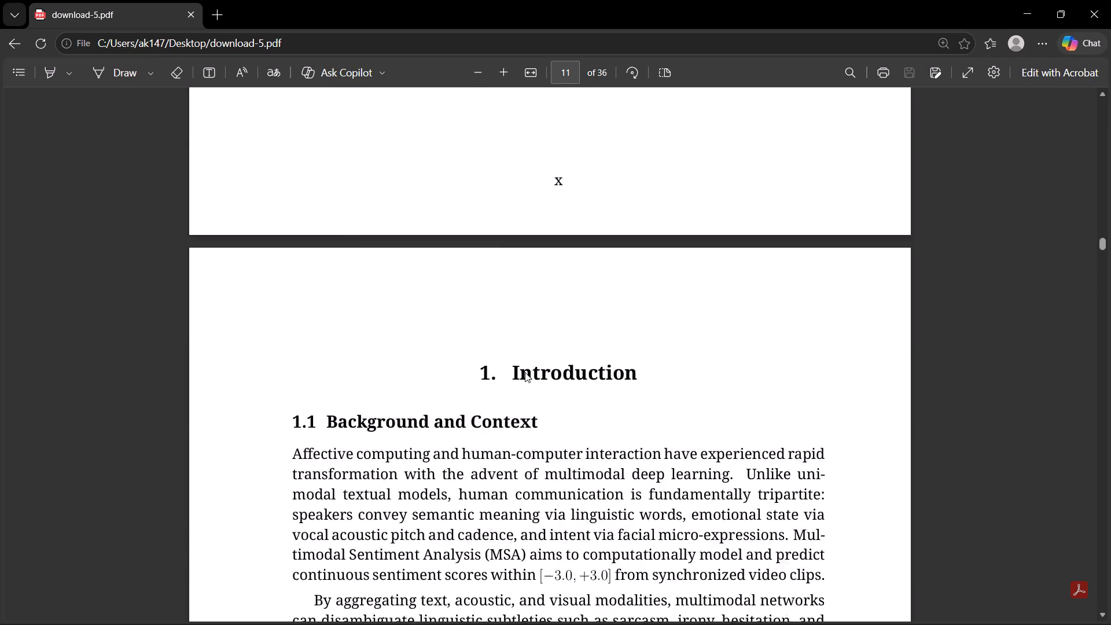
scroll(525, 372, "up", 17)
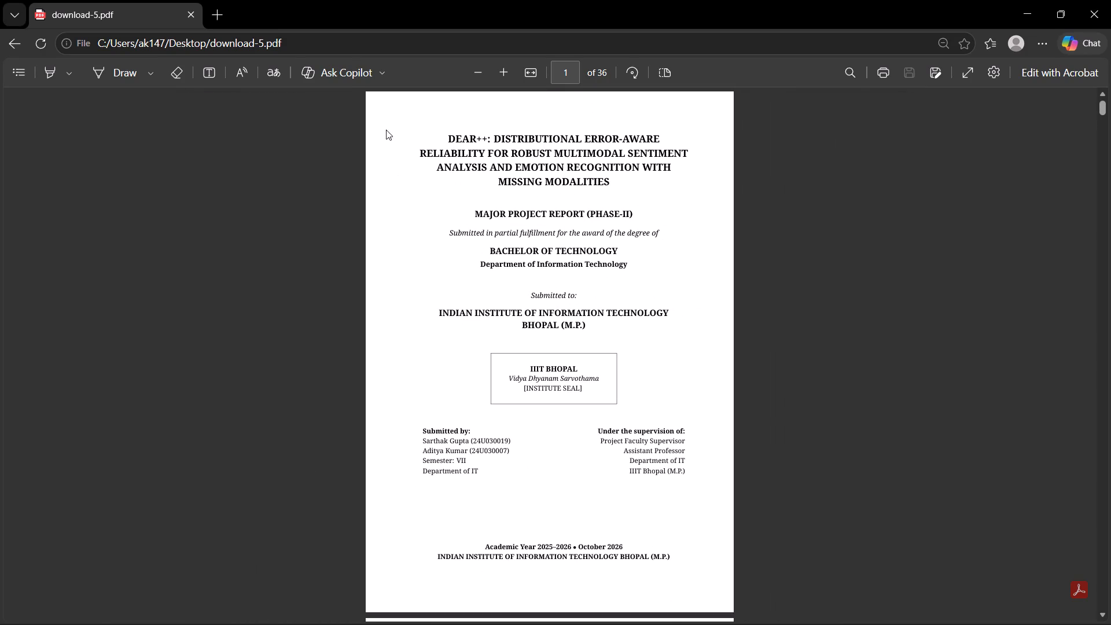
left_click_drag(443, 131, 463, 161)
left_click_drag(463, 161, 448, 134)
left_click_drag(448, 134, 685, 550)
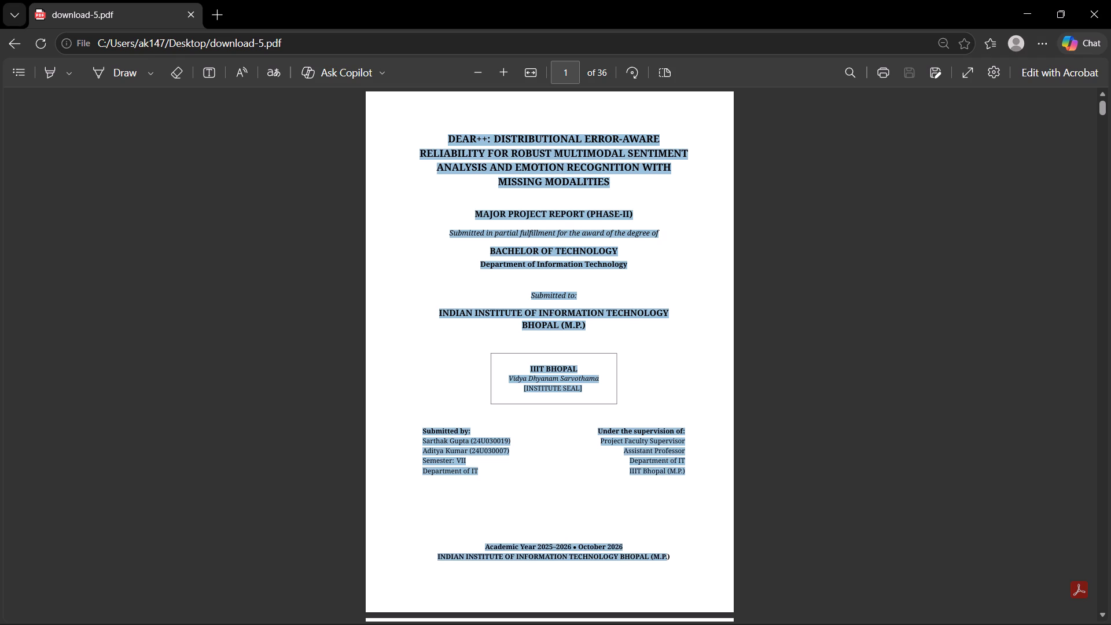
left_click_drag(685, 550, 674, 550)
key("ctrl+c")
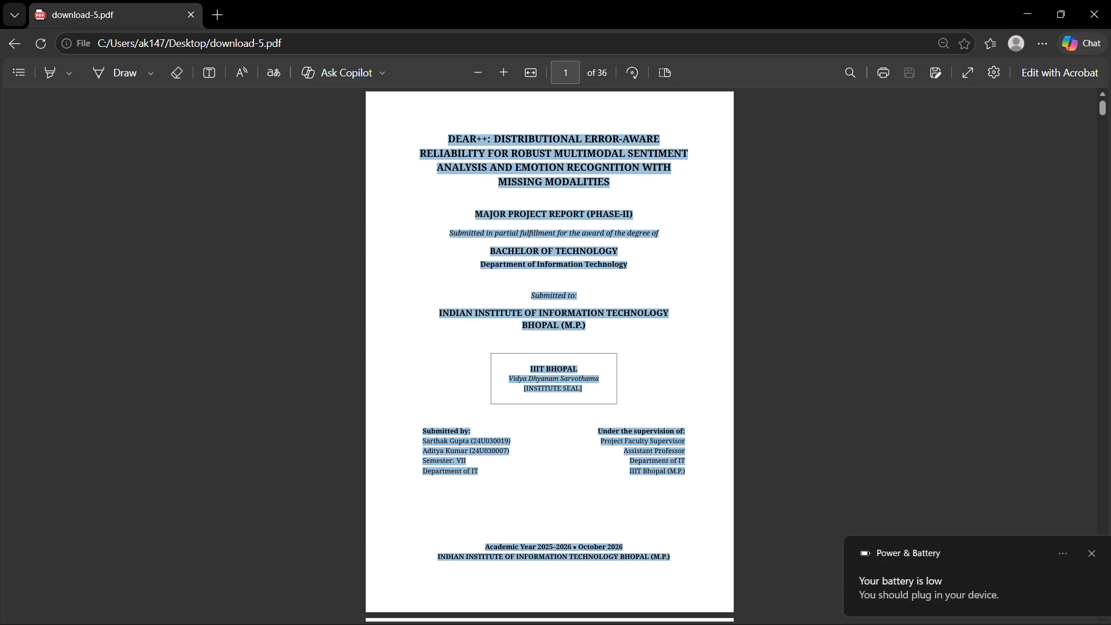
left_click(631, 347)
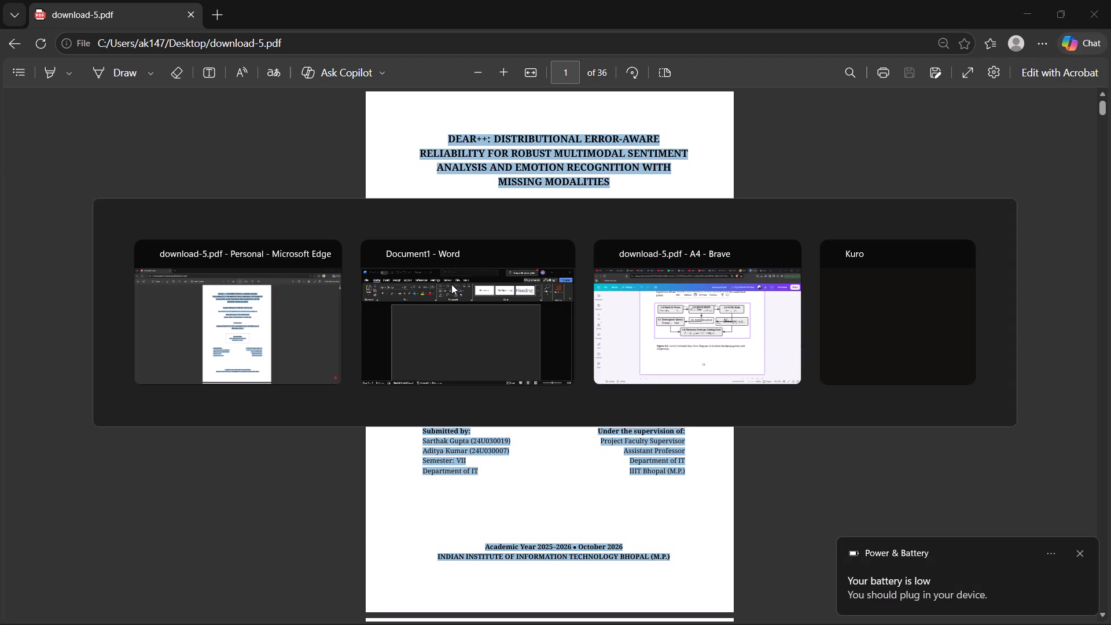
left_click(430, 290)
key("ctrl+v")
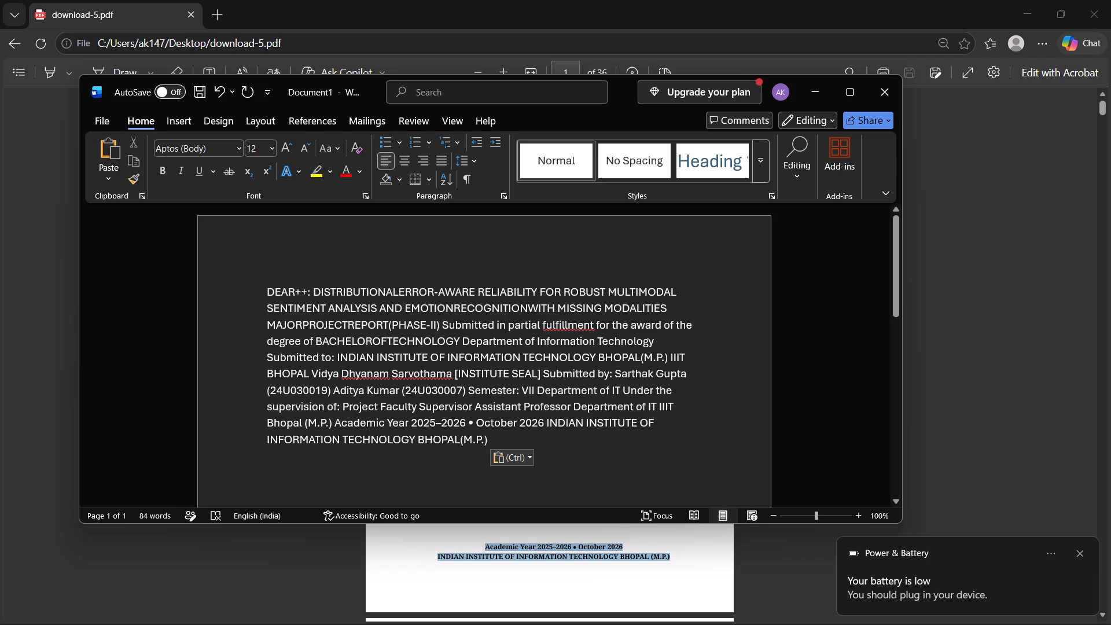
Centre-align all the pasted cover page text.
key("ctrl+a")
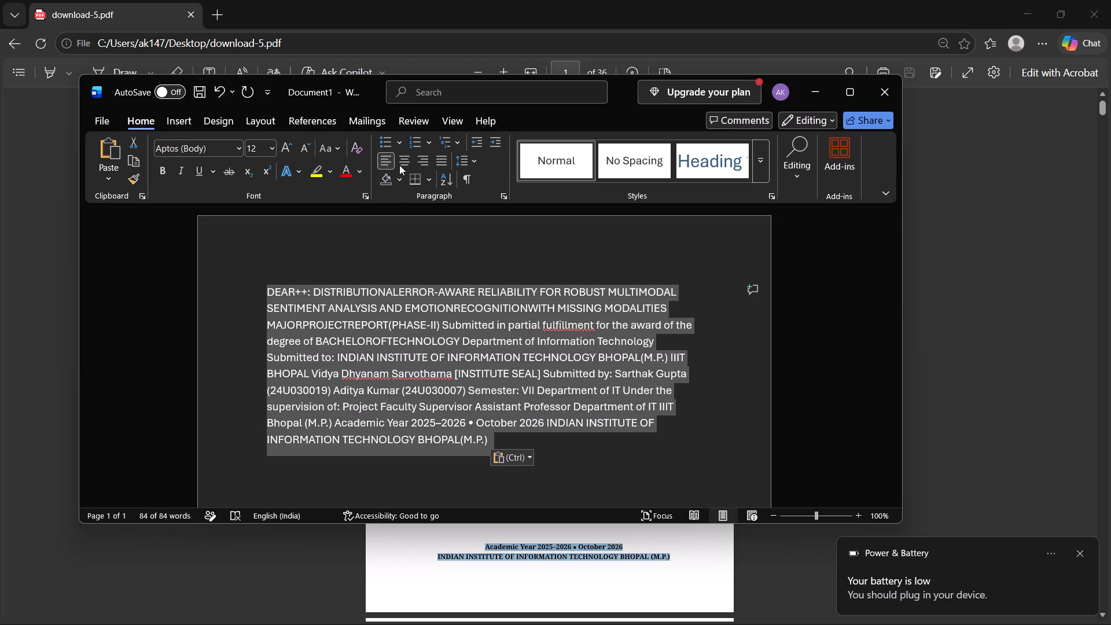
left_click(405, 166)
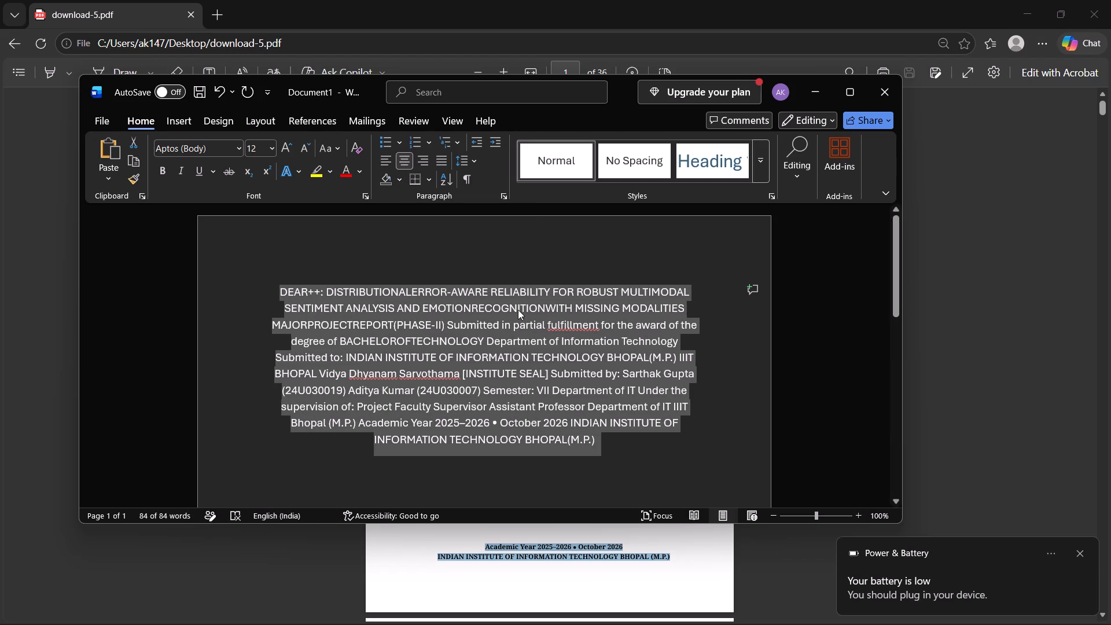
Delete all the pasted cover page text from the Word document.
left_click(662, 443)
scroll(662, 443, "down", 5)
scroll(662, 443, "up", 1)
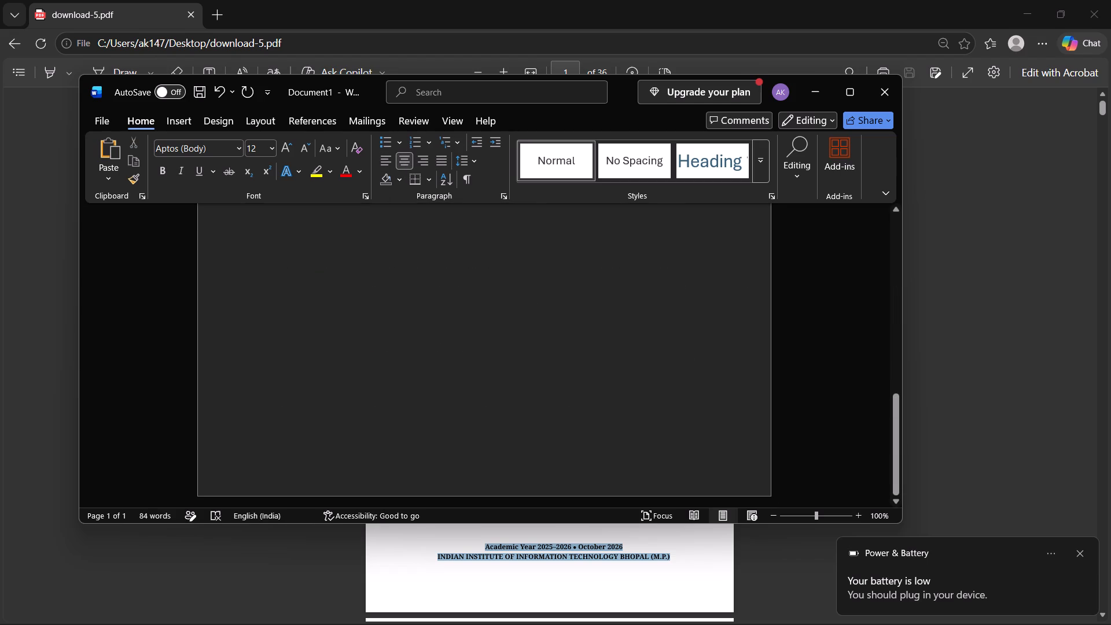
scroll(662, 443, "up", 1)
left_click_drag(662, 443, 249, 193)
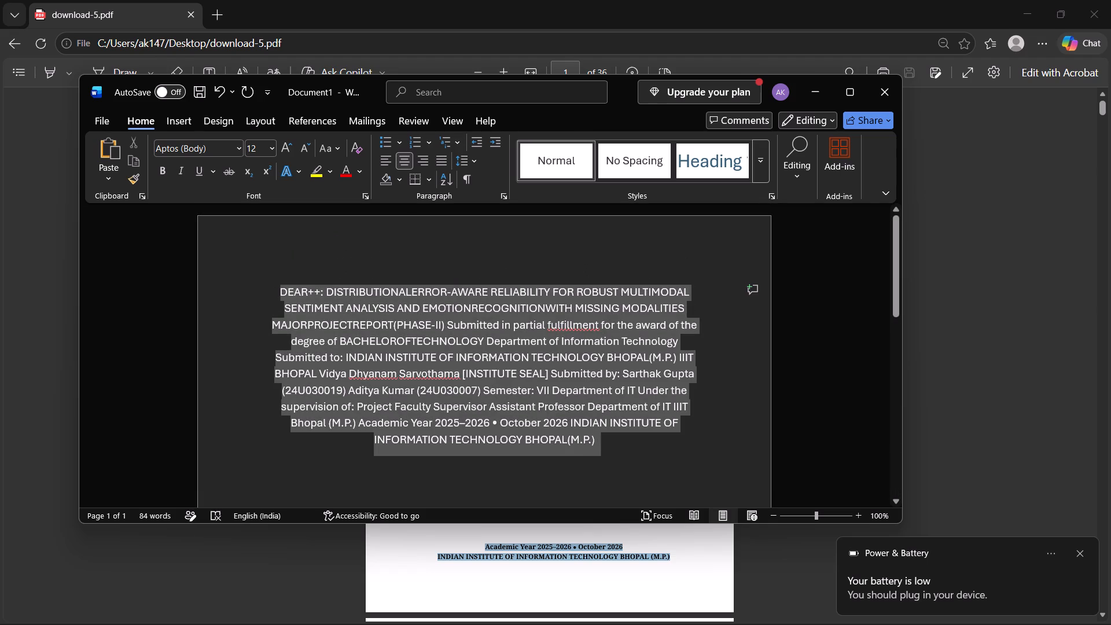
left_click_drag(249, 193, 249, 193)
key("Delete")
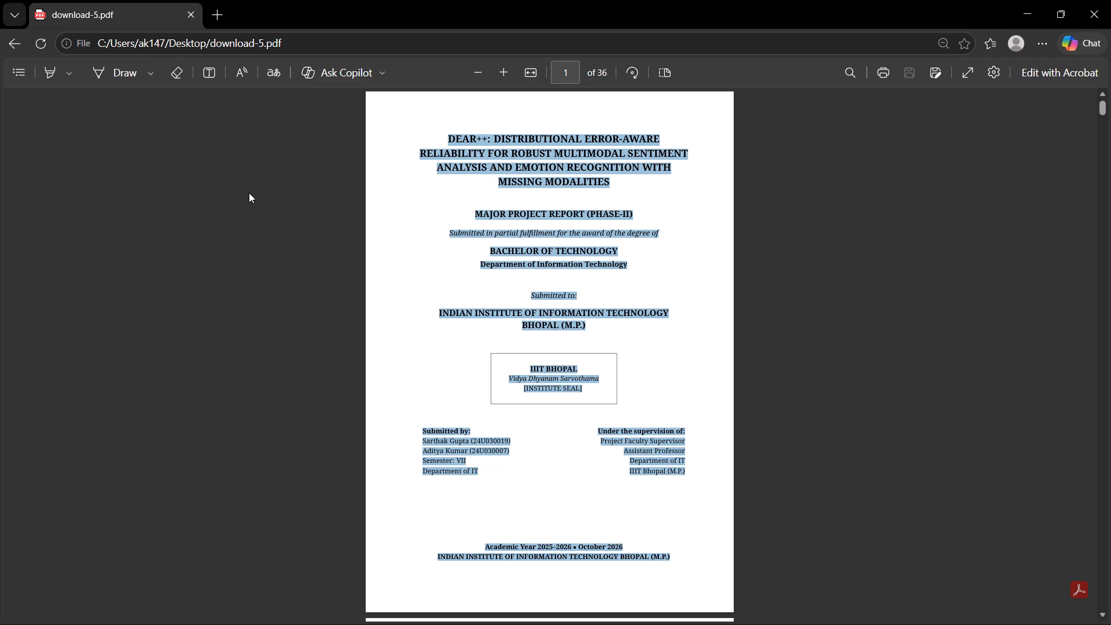
Switch back to the download-5 PDF in Edge, clear the cover page text selection, and close the PDF window.
scroll(471, 393, "down", 5)
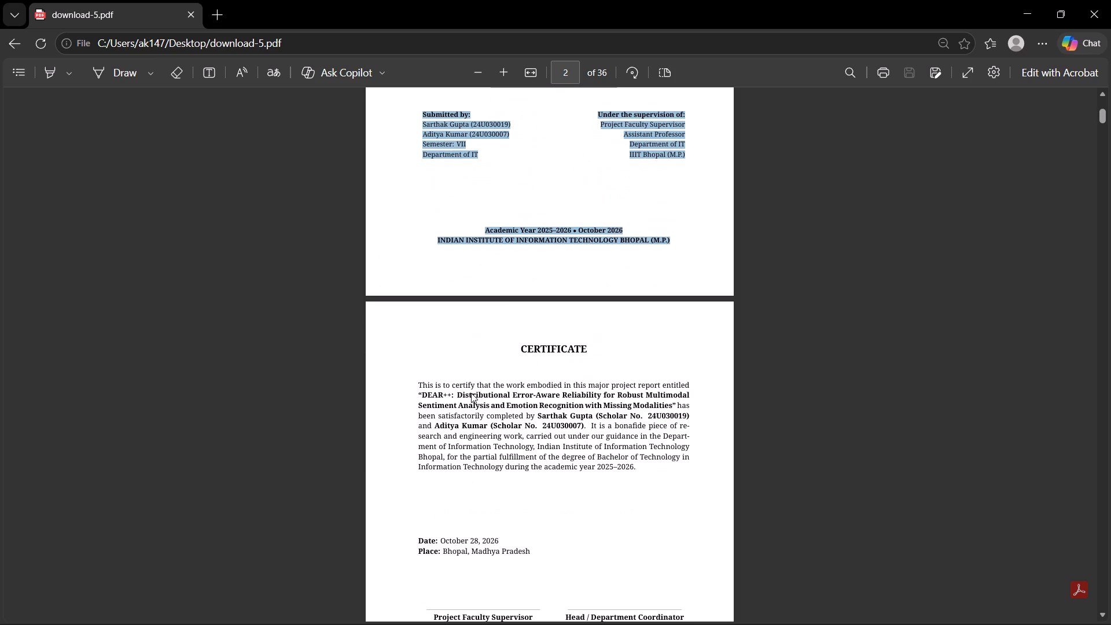
scroll(471, 393, "up", 4)
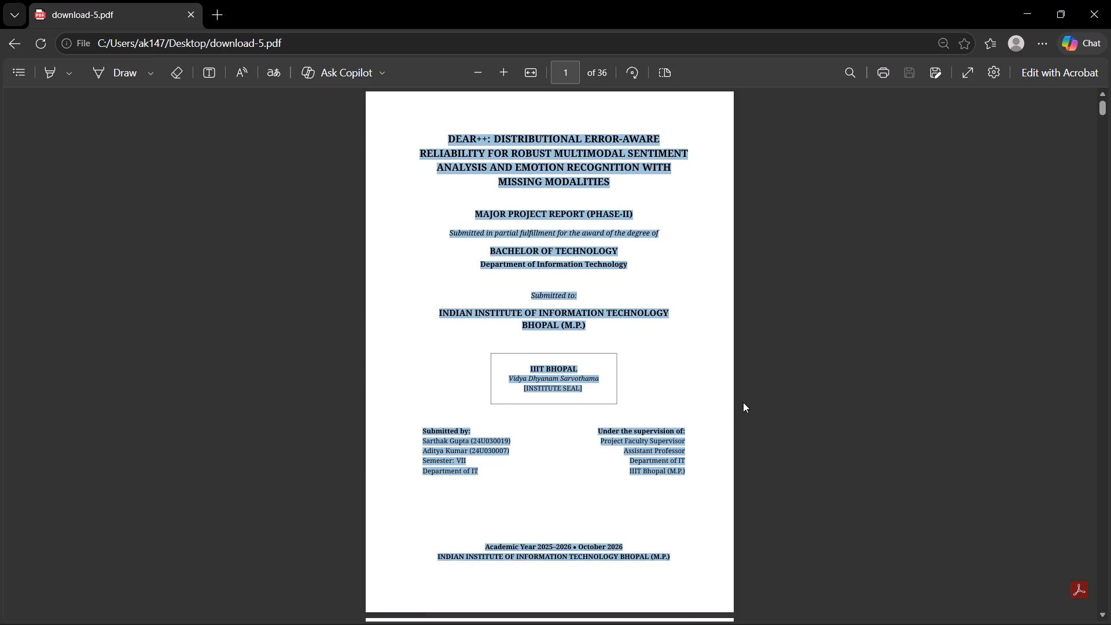
left_click(813, 405)
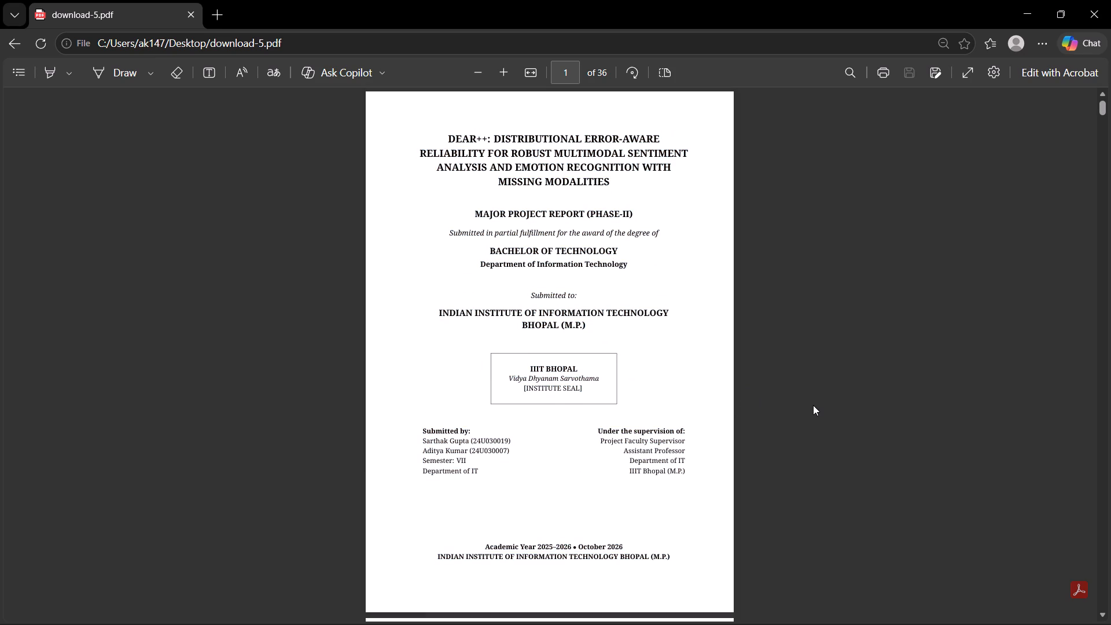
left_click(1110, 0)
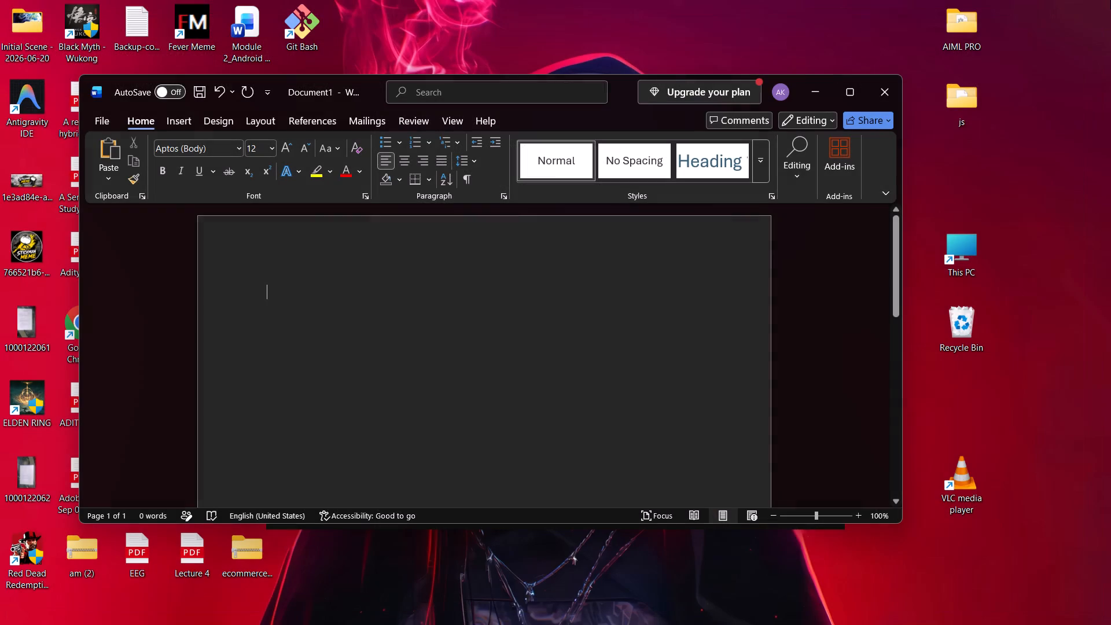
Close the empty Word document.
left_click(888, 100)
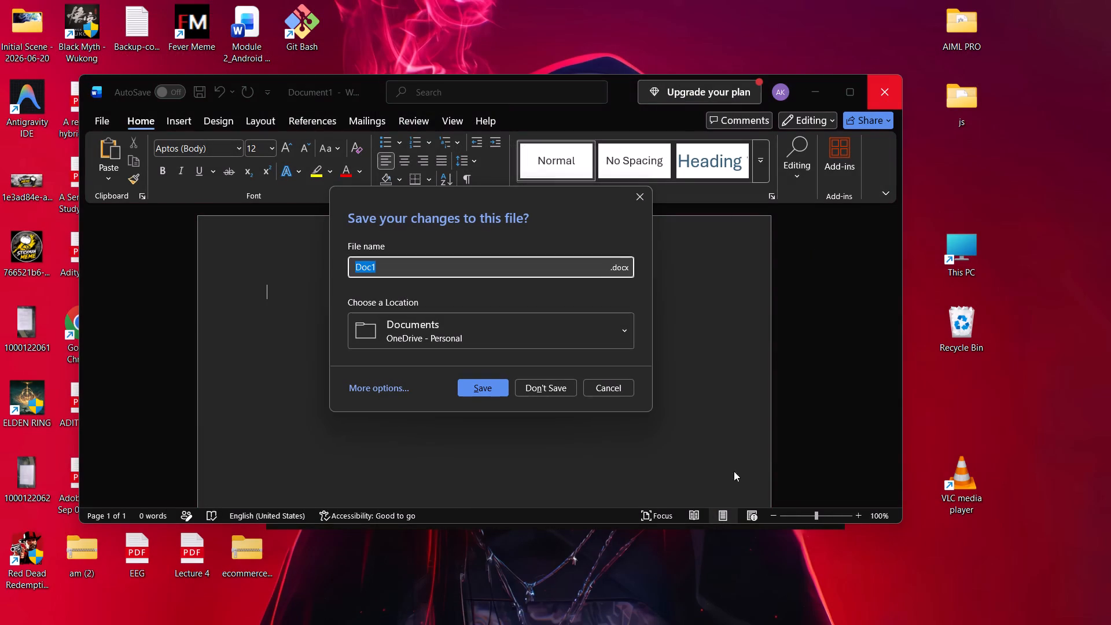
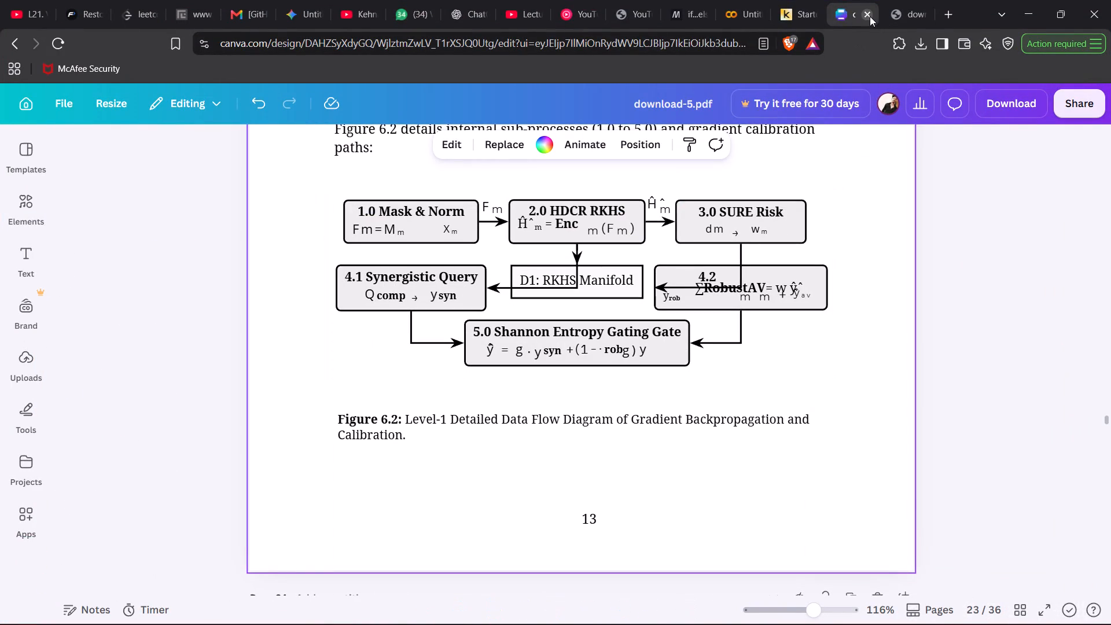
Close the Canva design tab and the browser tab showing the local download-5.pdf.
left_click(870, 16)
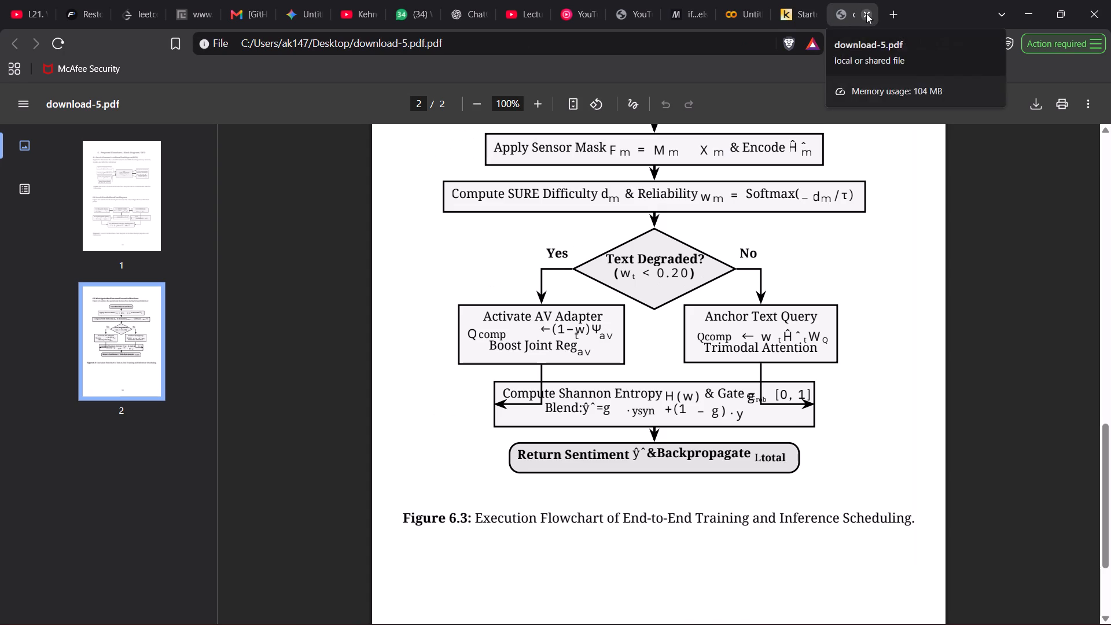
left_click(867, 13)
Search the web for "pdf to word" in a new tab and open iLovePDF's PDF to WORD converter.
left_click(889, 13)
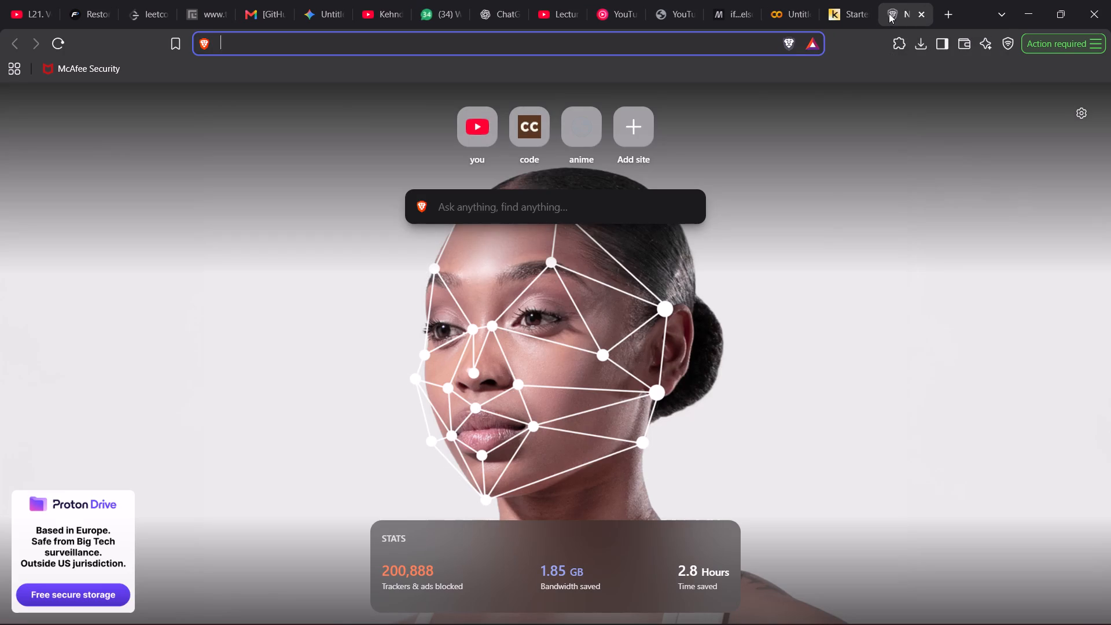
type("pdf to wor")
key("BackSpace")
type("ede")
key("space")
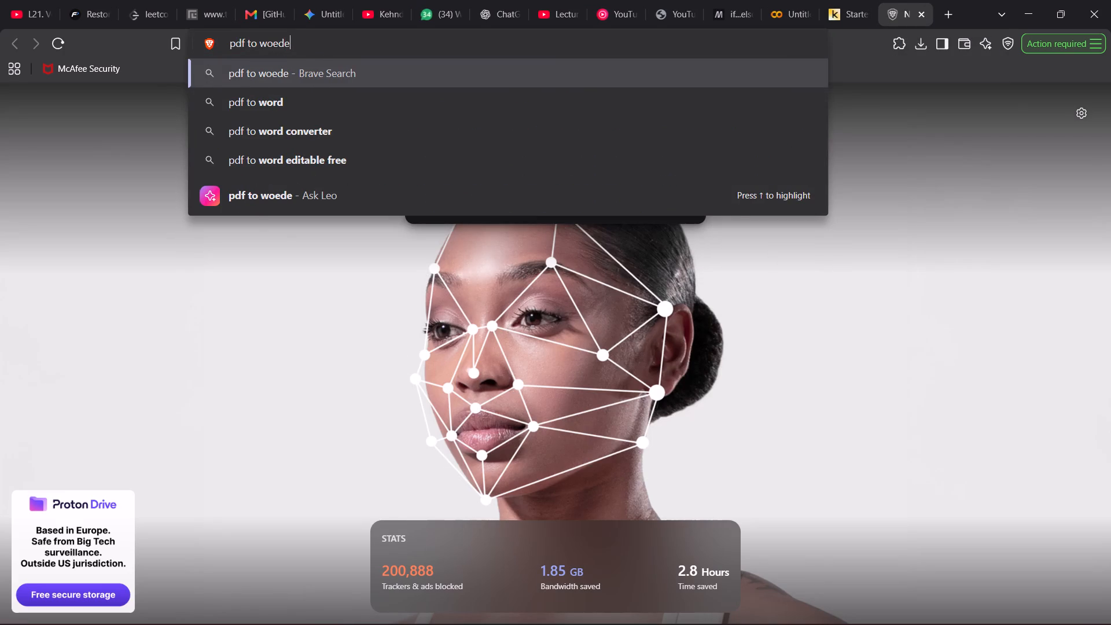
key("BackSpace")
key("BackSpace")
key("BackSpace")
key("BackSpace")
type("rd")
key("Return")
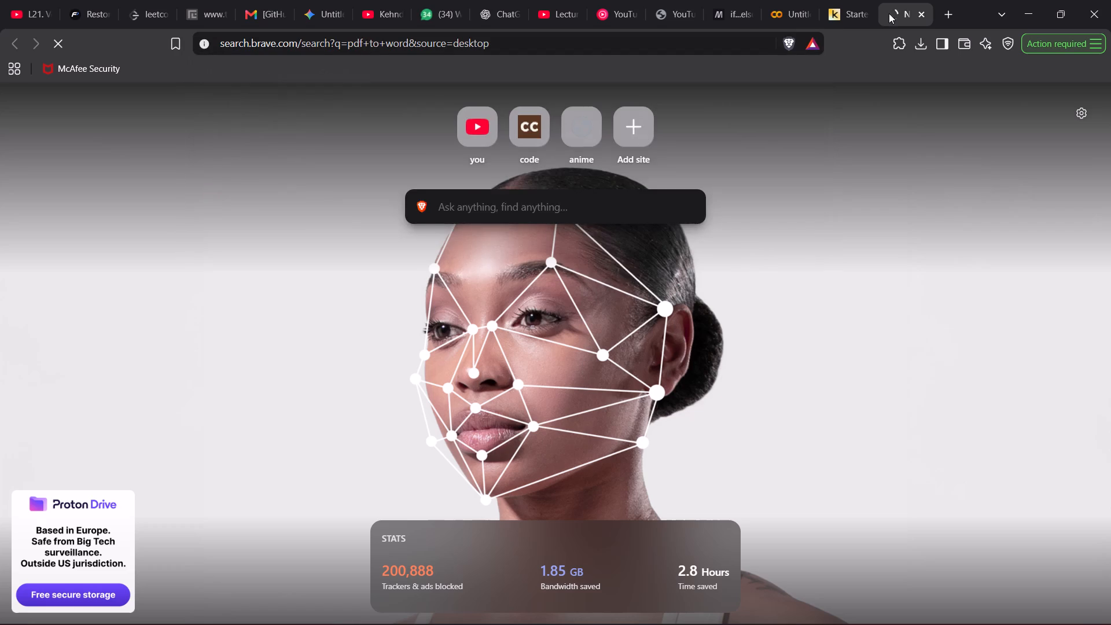
left_click(498, 221)
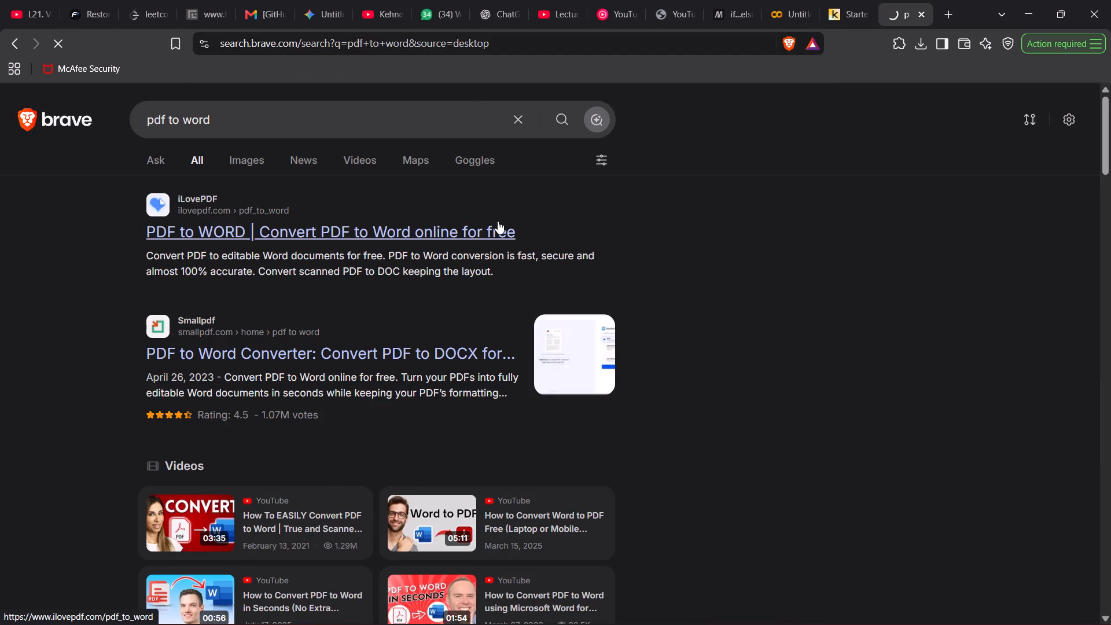
Load the 353 KB download-5 PDF from the Desktop into the converter and convert it to Word with No OCR.
left_click(524, 272)
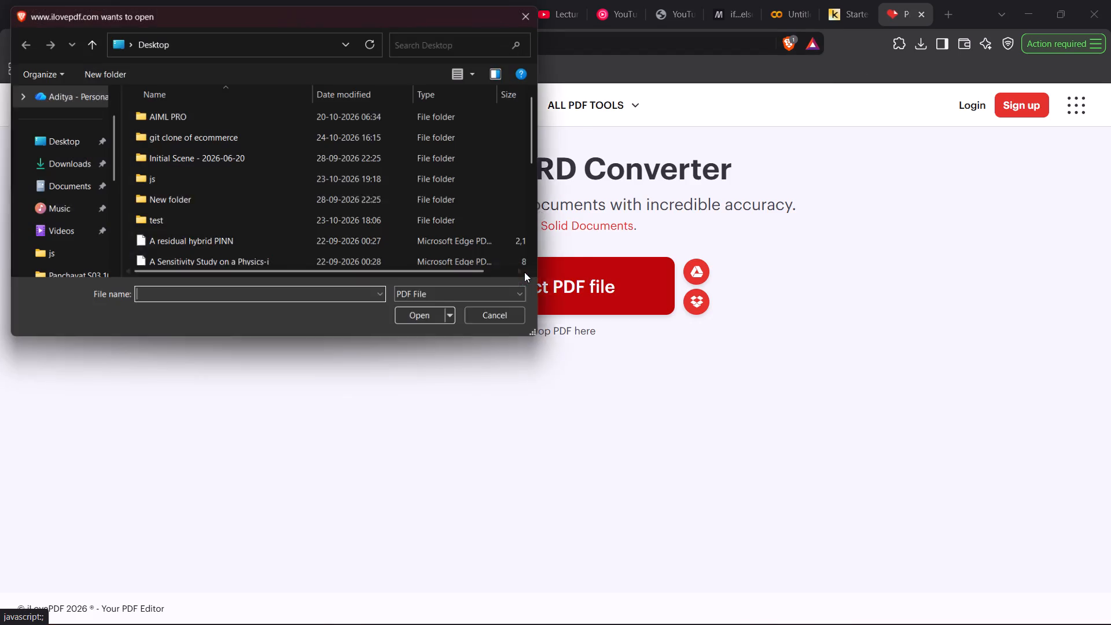
scroll(224, 251, "down", 1)
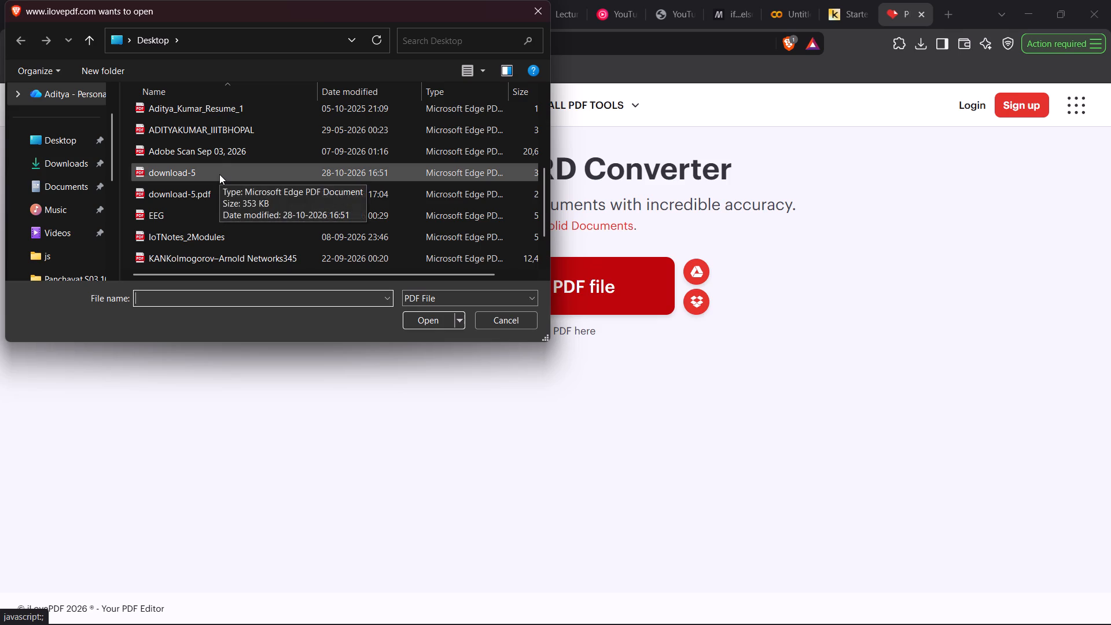
left_click(219, 174)
left_click(433, 318)
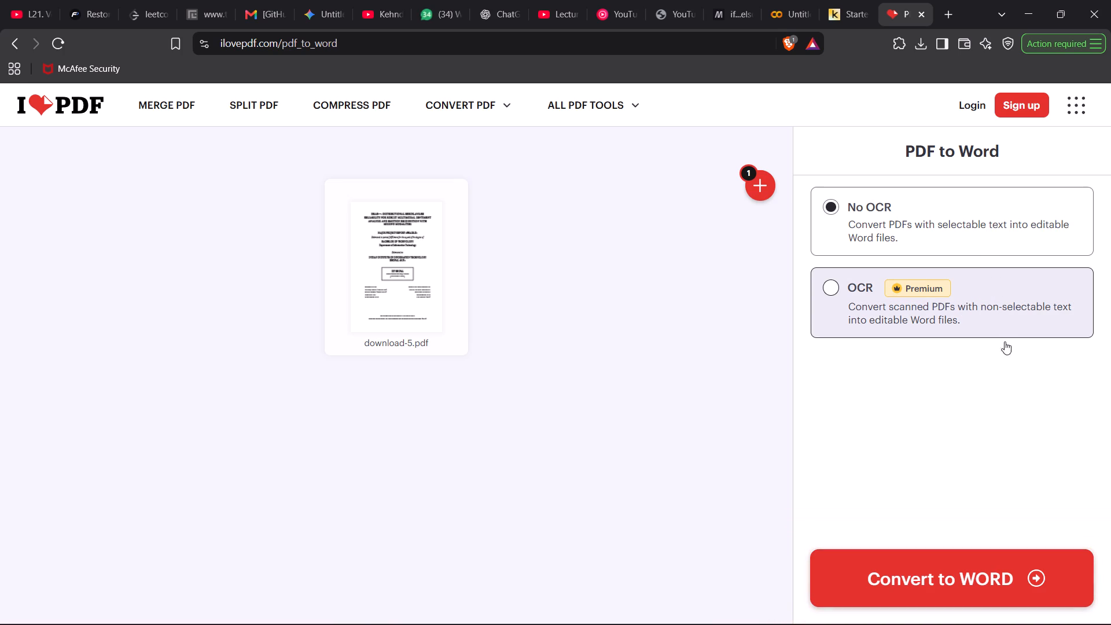
left_click(966, 579)
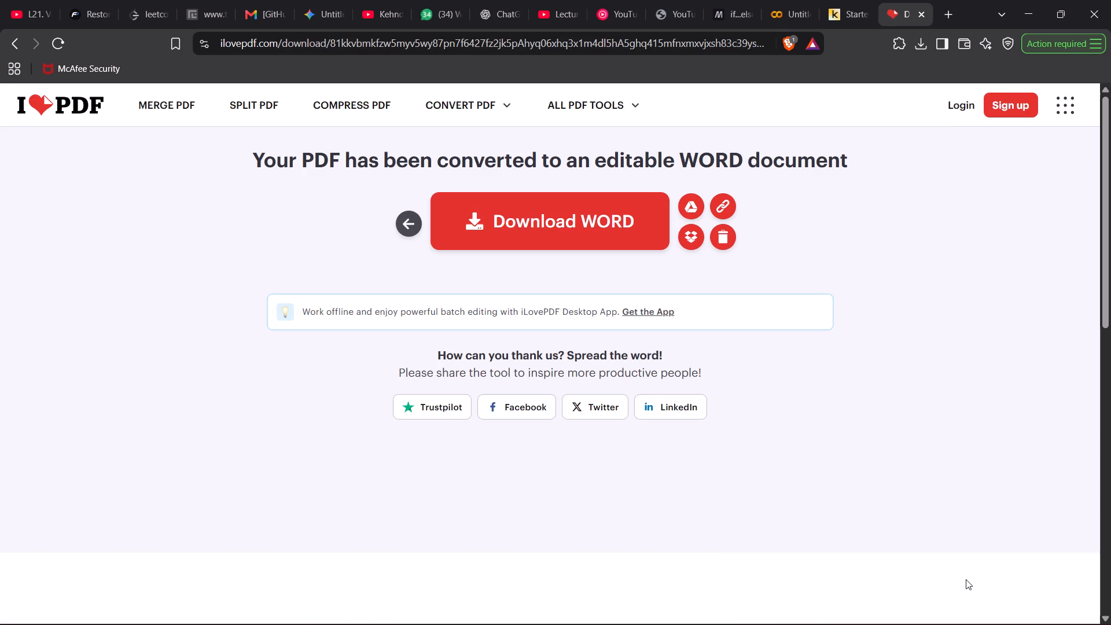
Download the converted Word document to the Desktop as download-5.
left_click(632, 231)
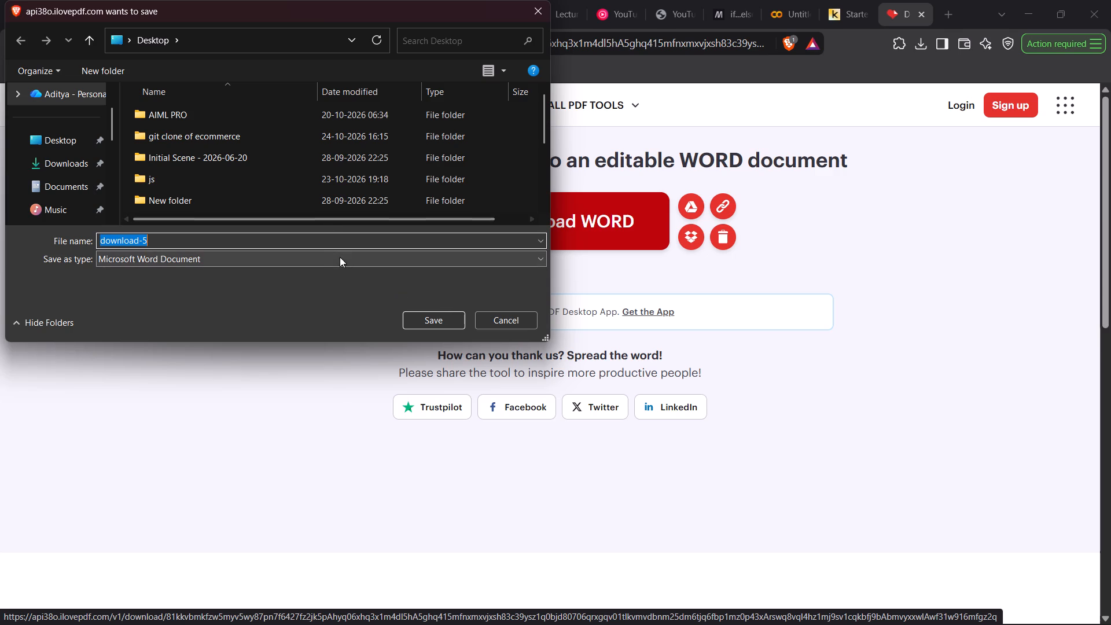
left_click(436, 320)
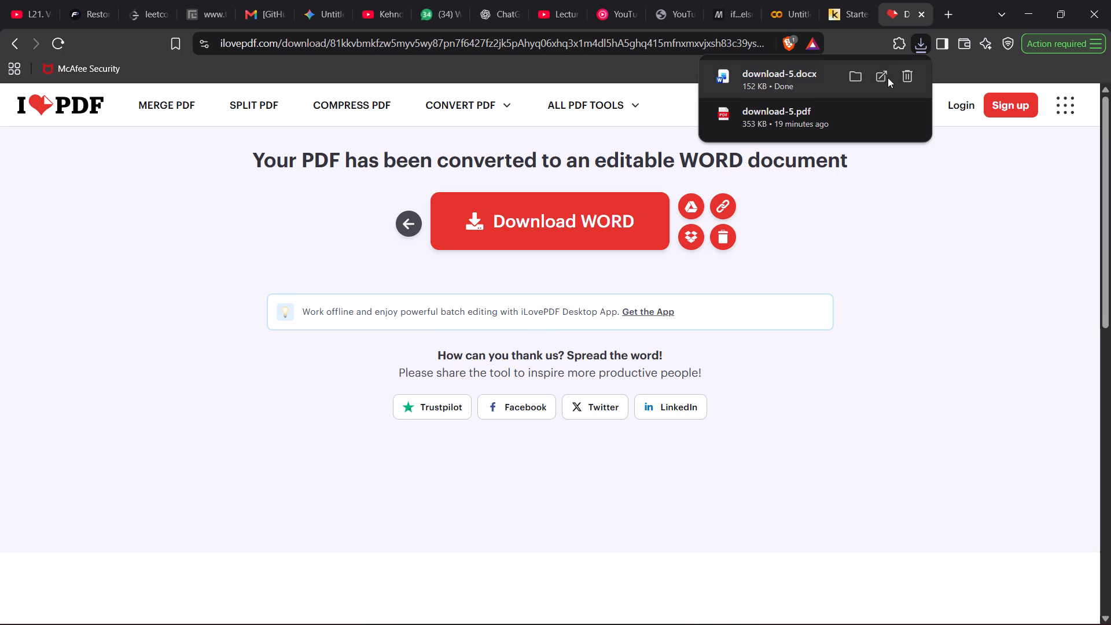
Open download-5.docx in Word, maximize the window, dismiss the OMEN Gaming Hub notification, and enable editing.
left_click(891, 78)
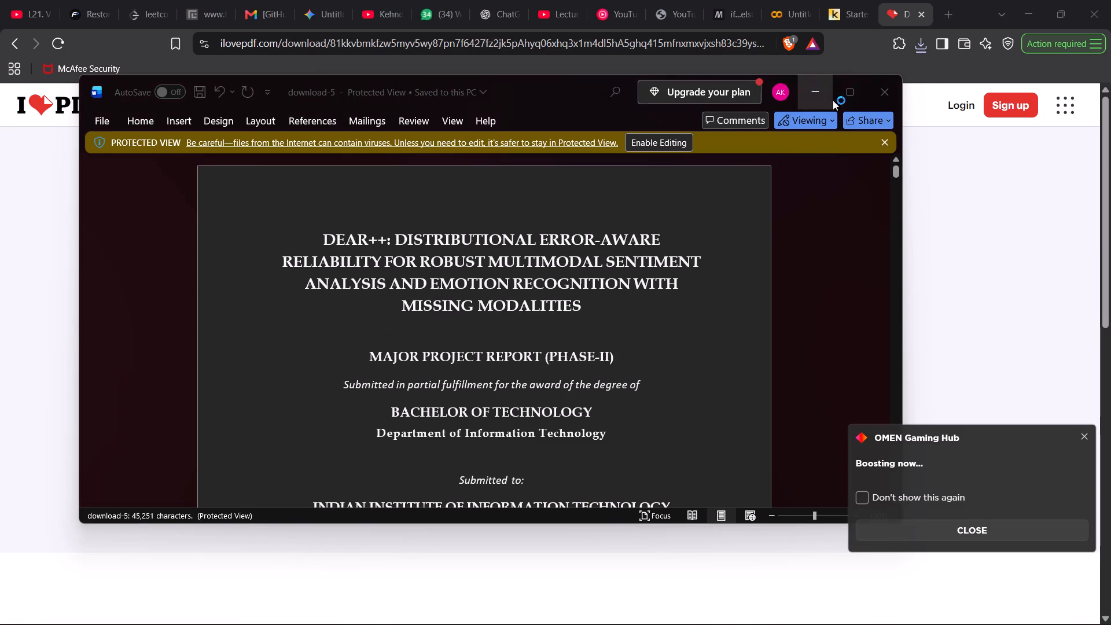
left_click(849, 83)
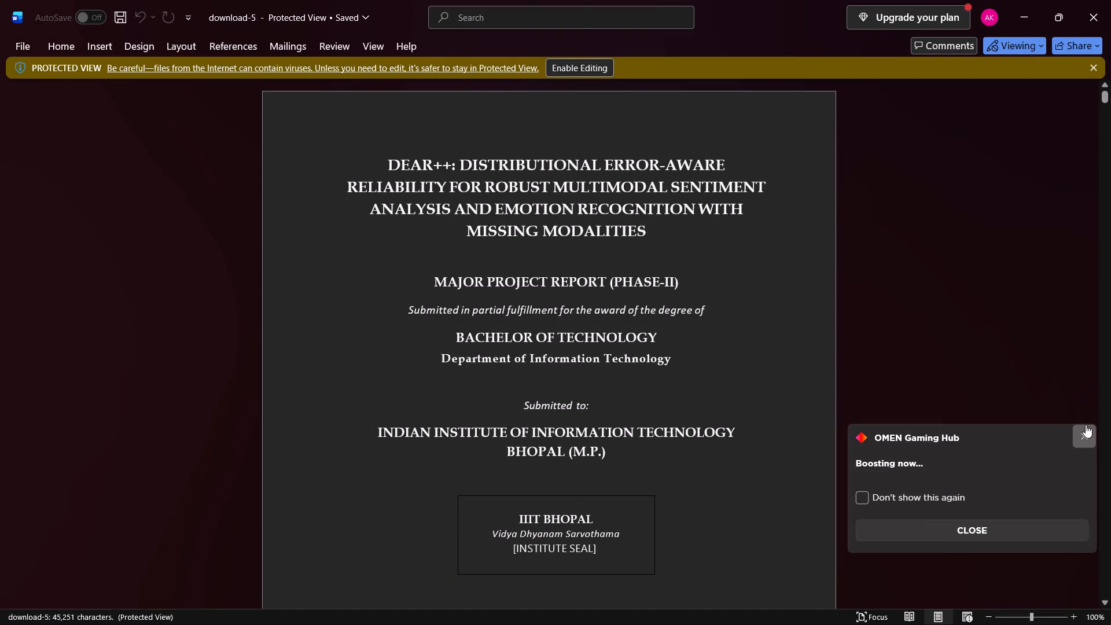
left_click(1086, 425)
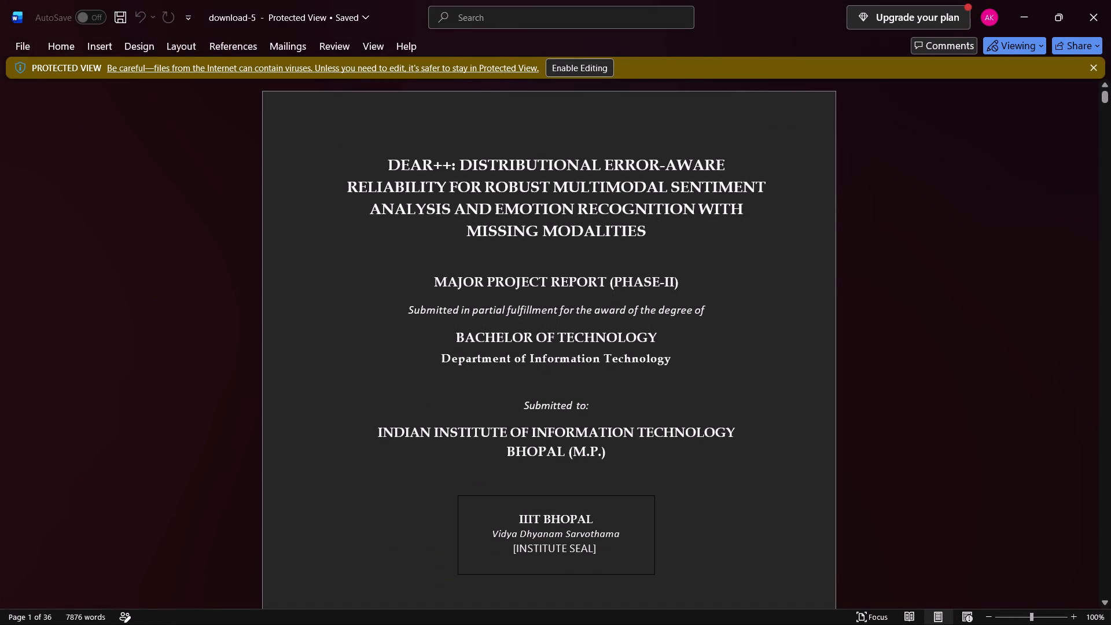
scroll(777, 504, "down", 2)
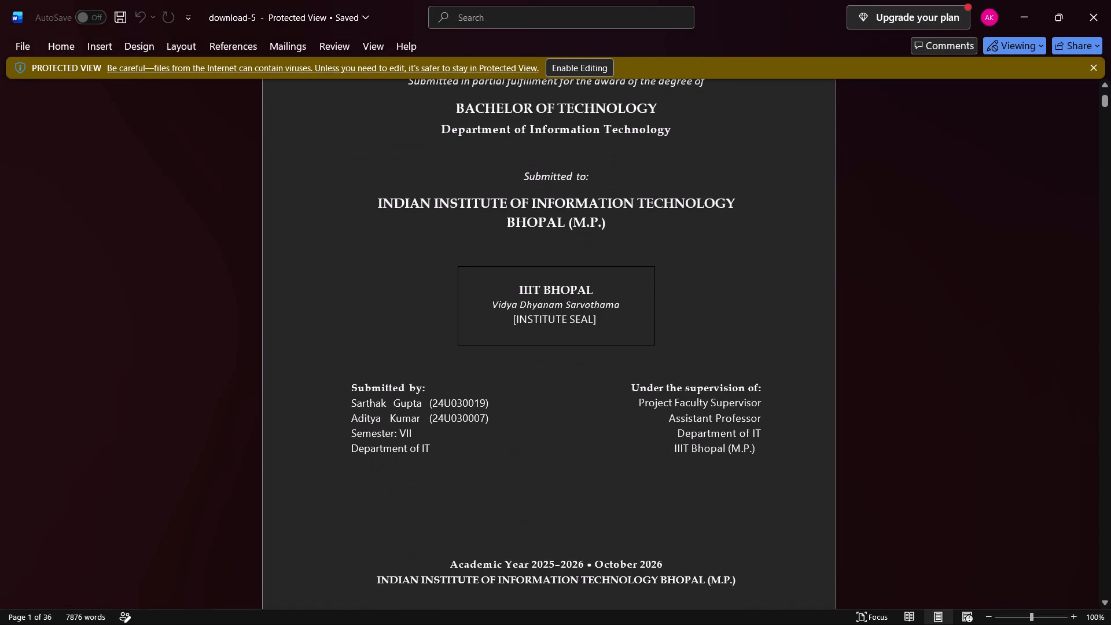
left_click(593, 61)
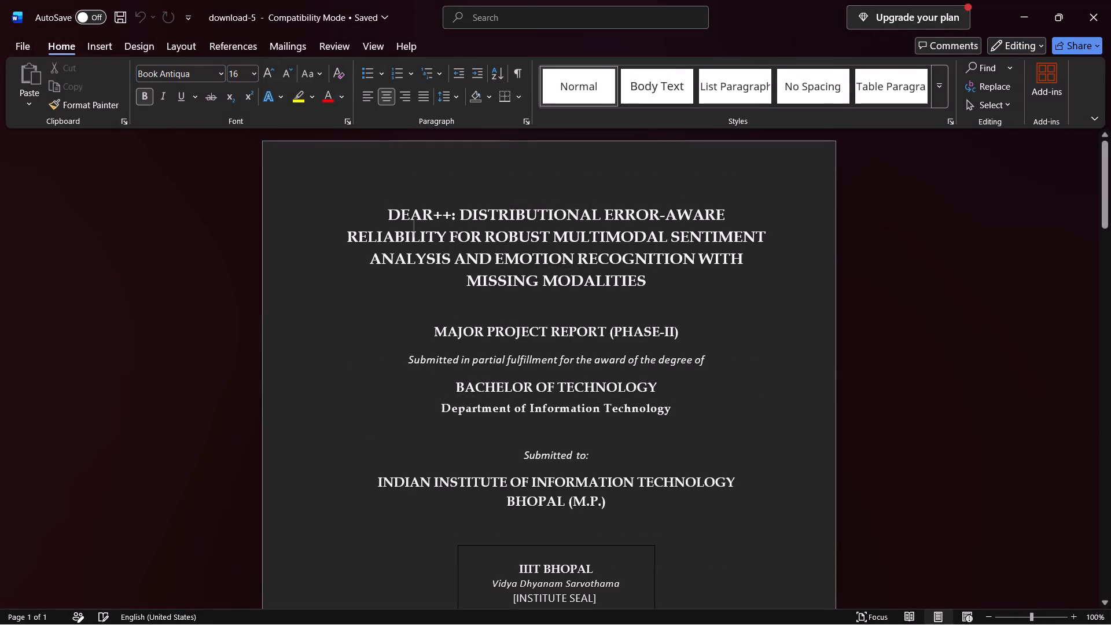
Look through the converted document's cover, certificate and declaration pages to check their layout.
scroll(719, 420, "down", 4)
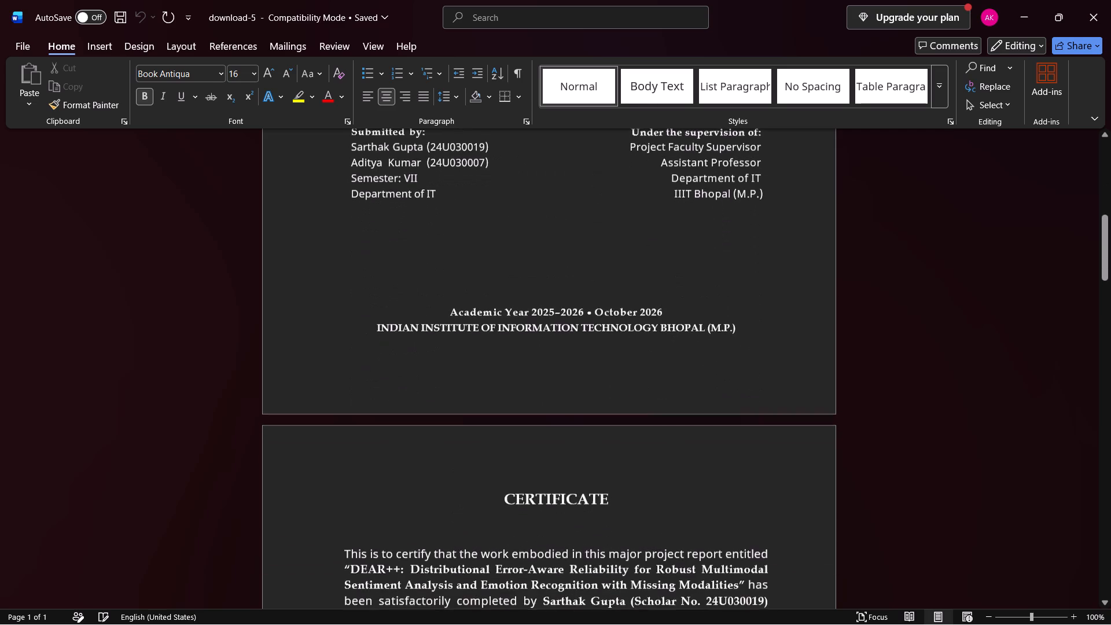
scroll(719, 420, "down", 3)
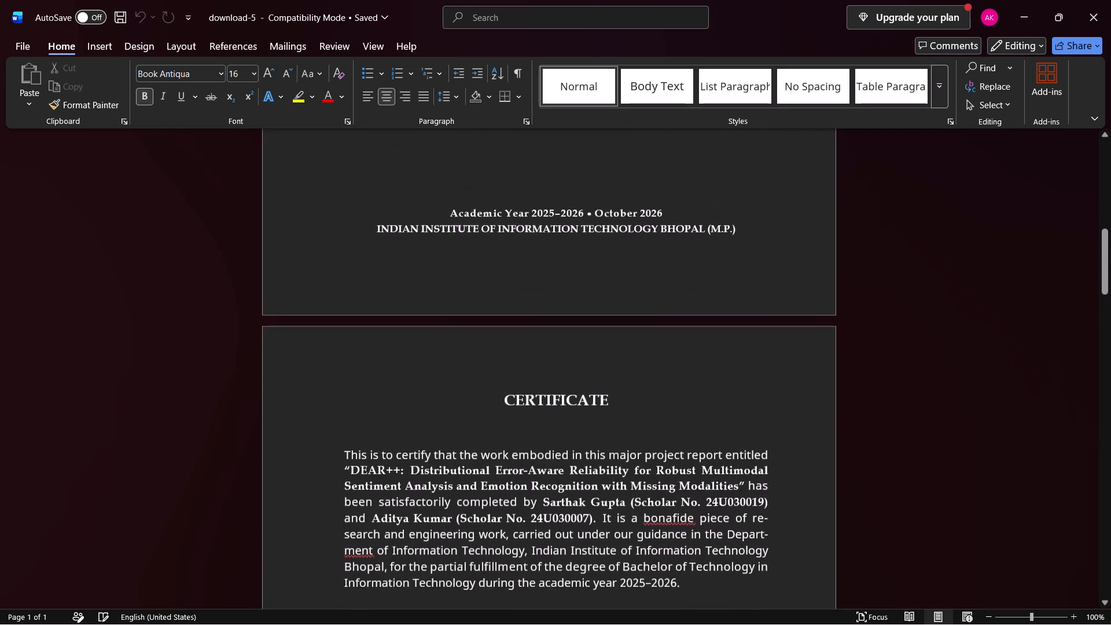
scroll(719, 420, "down", 4)
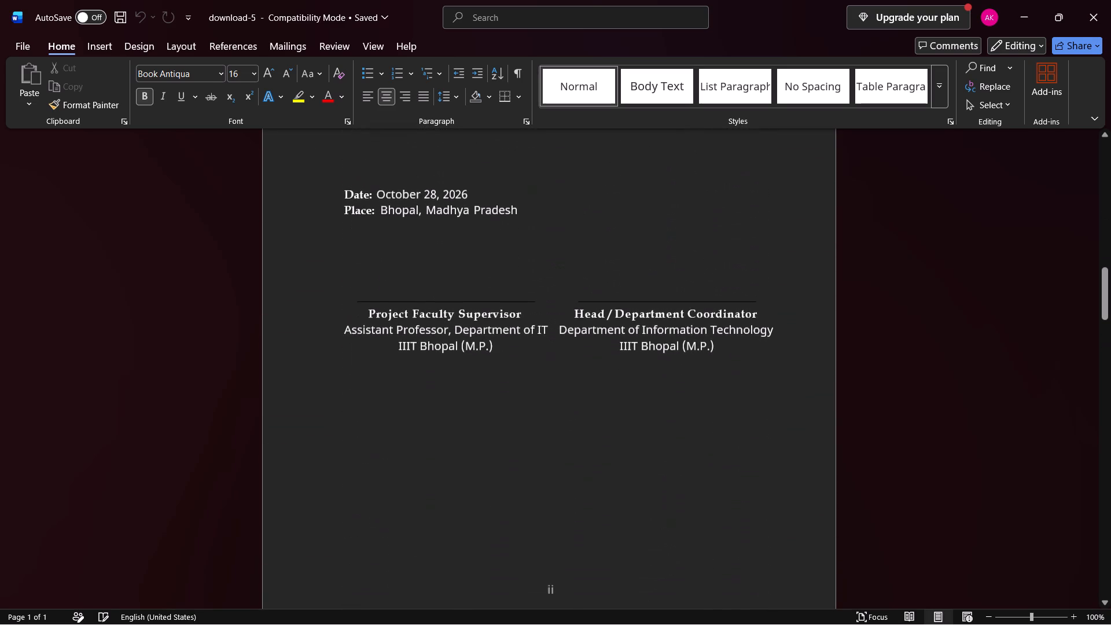
scroll(719, 420, "down", 2)
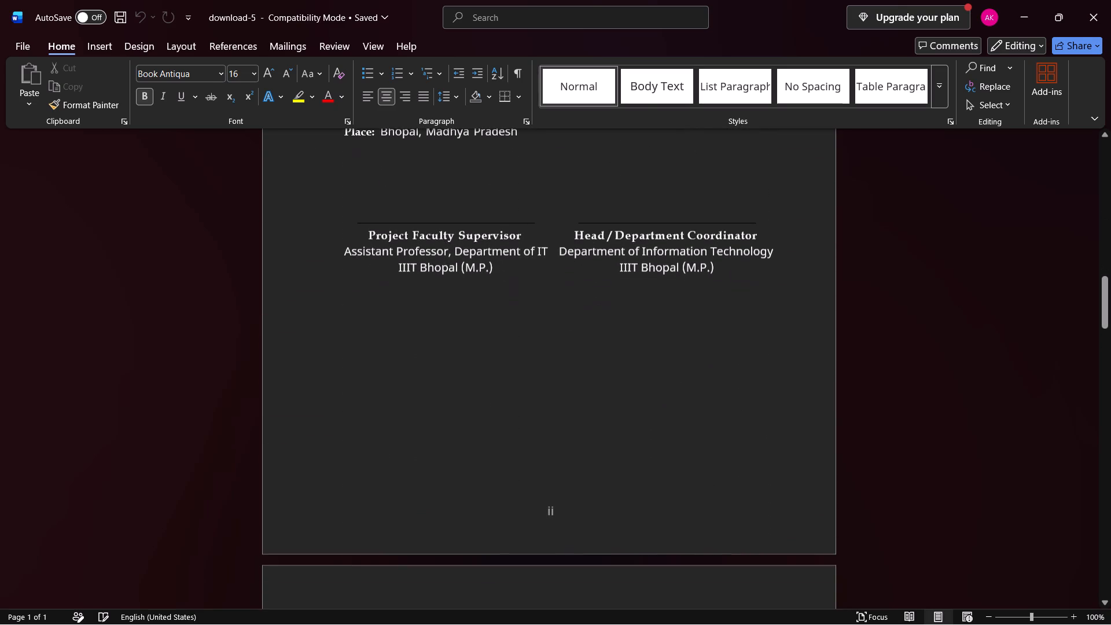
scroll(719, 420, "down", 3)
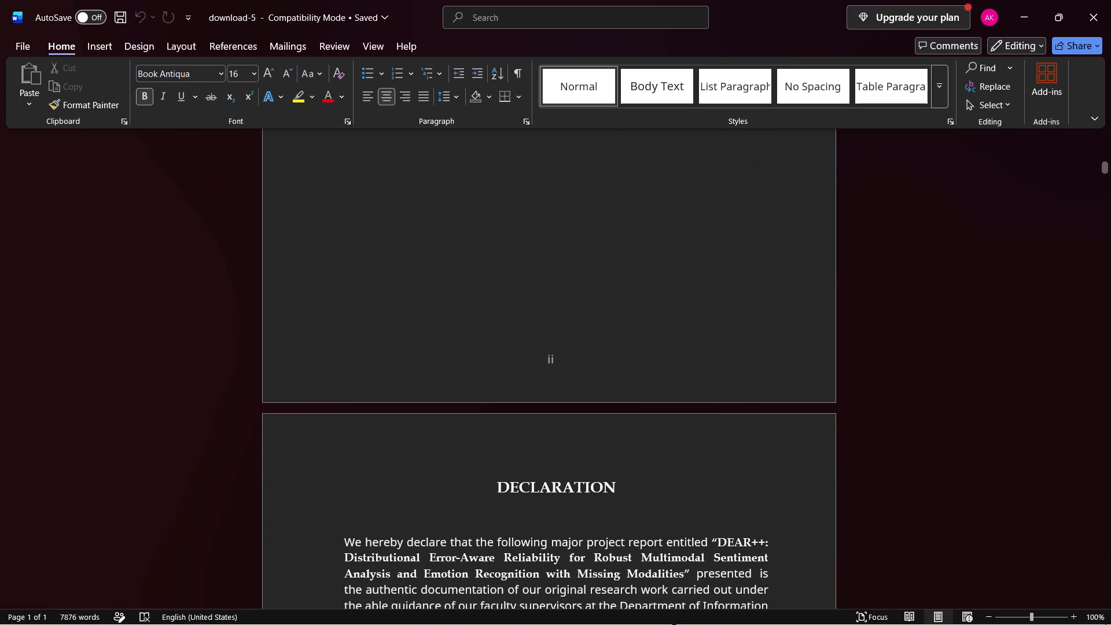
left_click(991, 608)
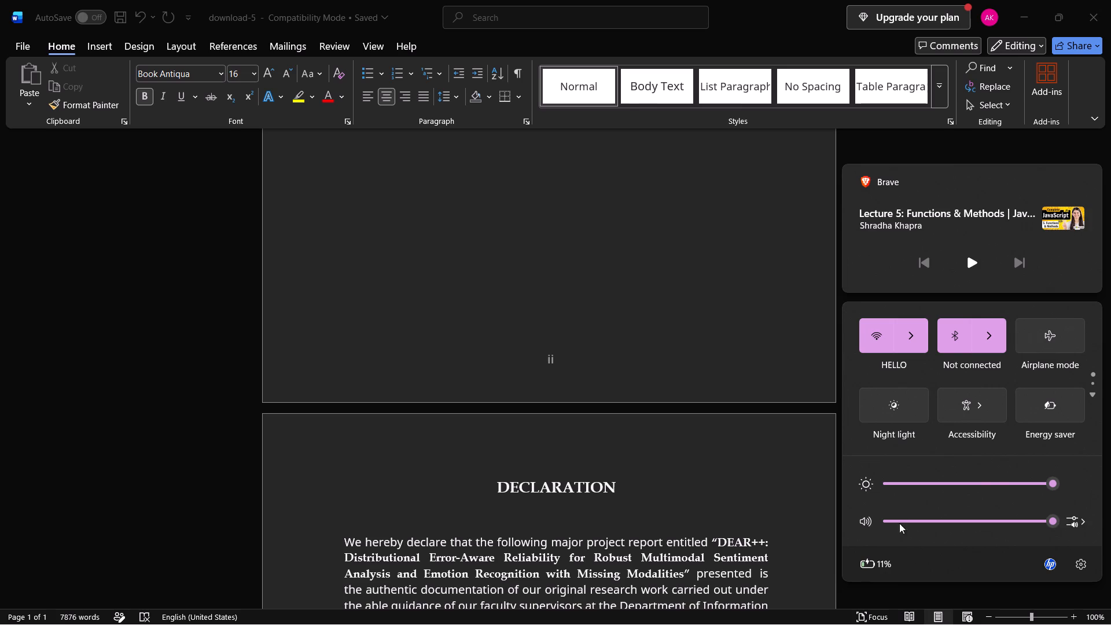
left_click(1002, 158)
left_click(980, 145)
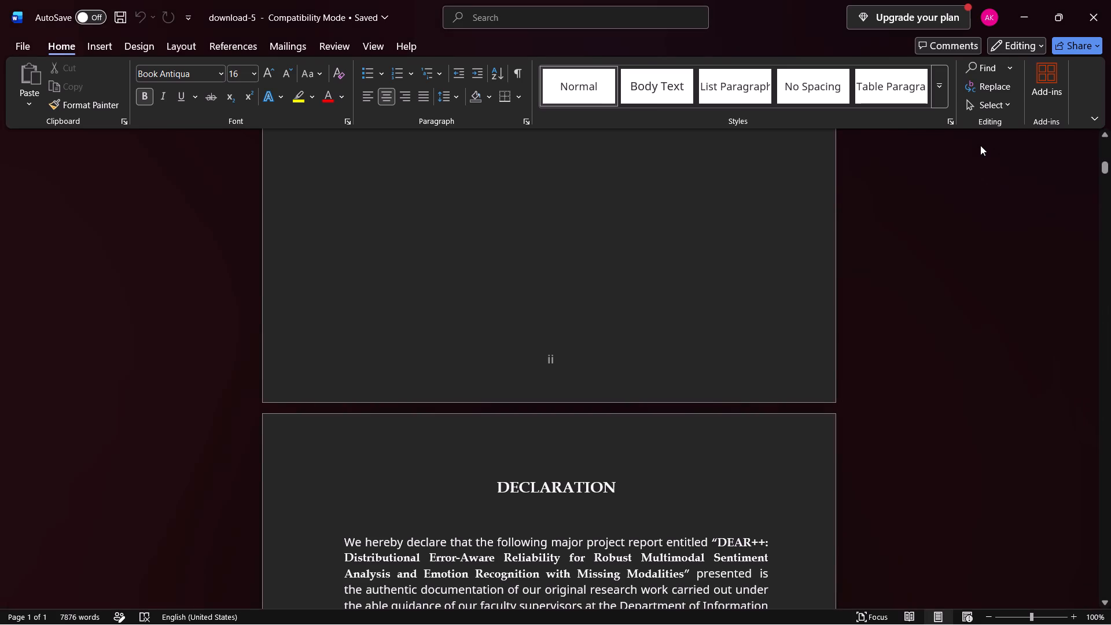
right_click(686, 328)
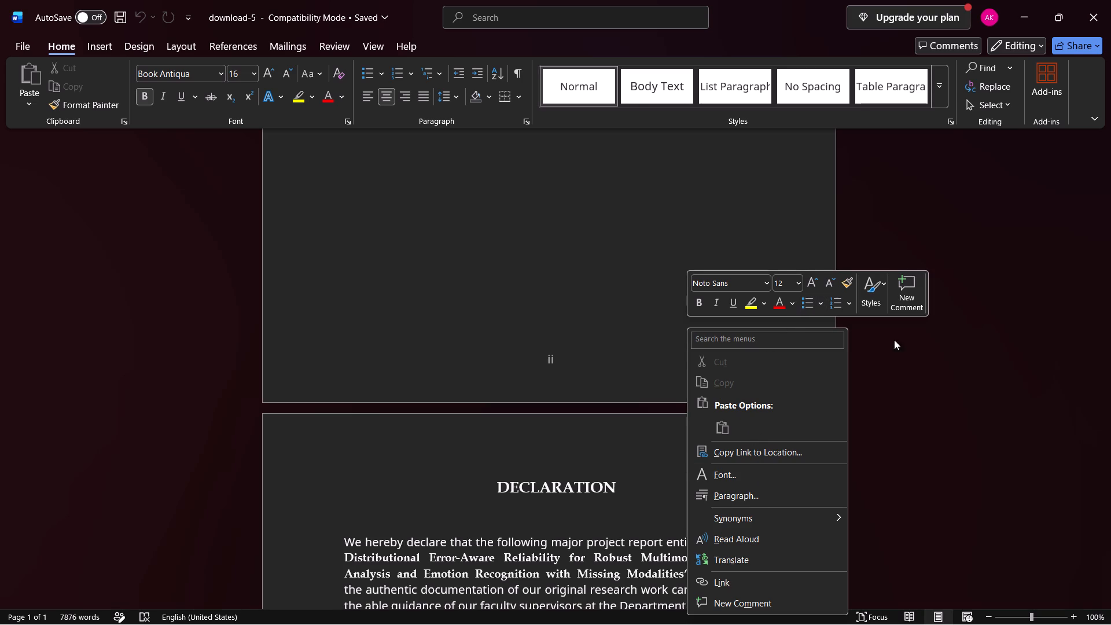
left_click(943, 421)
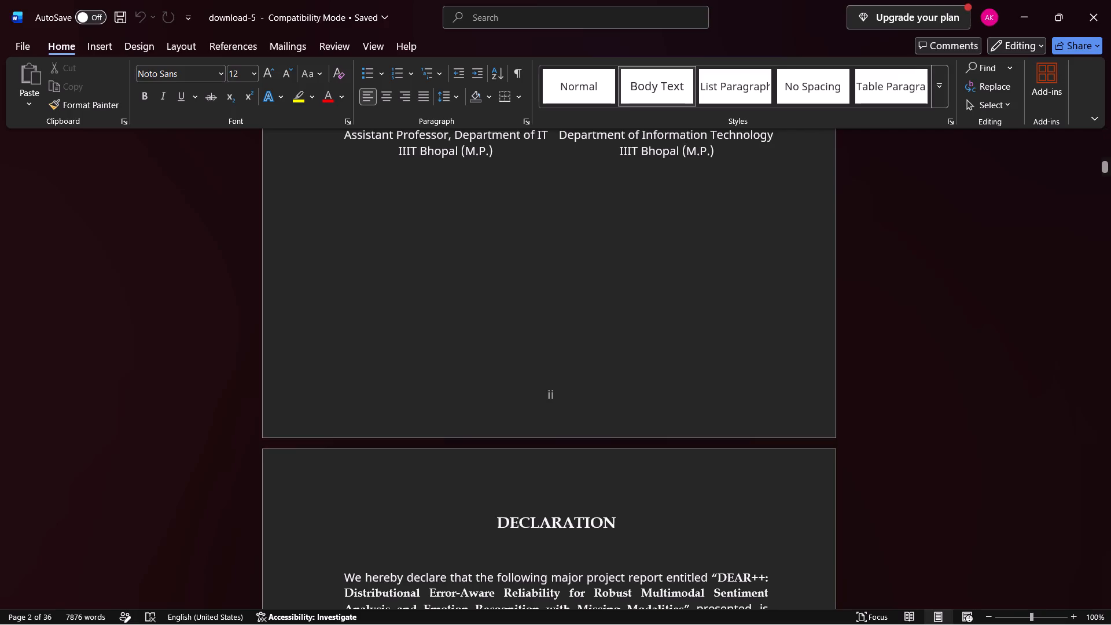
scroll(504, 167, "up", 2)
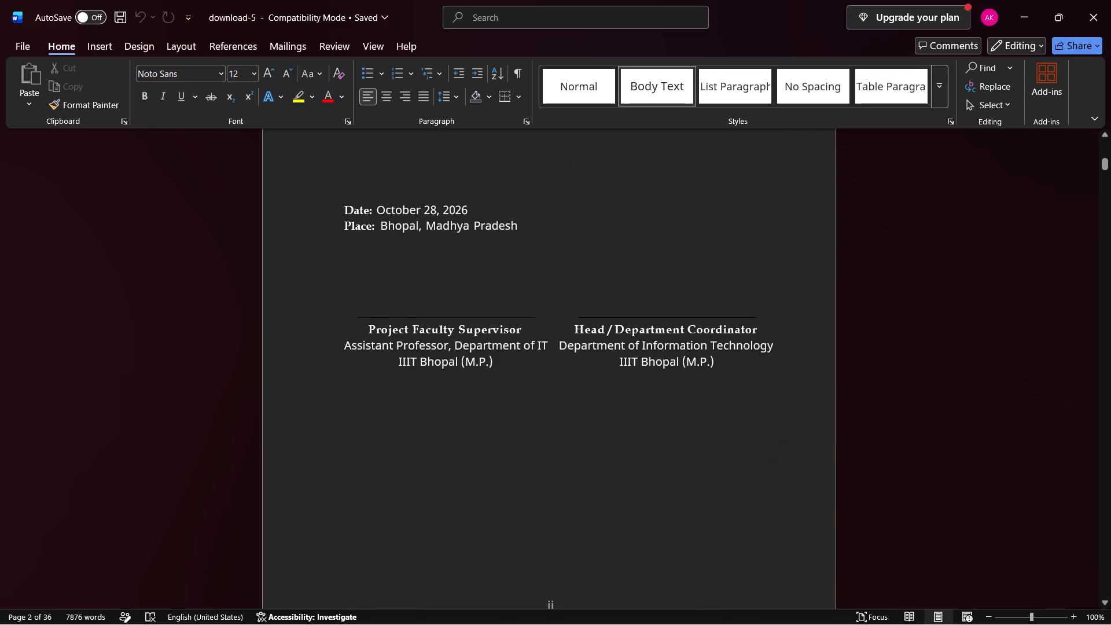
Open the Display page in Windows Settings.
key("super+i")
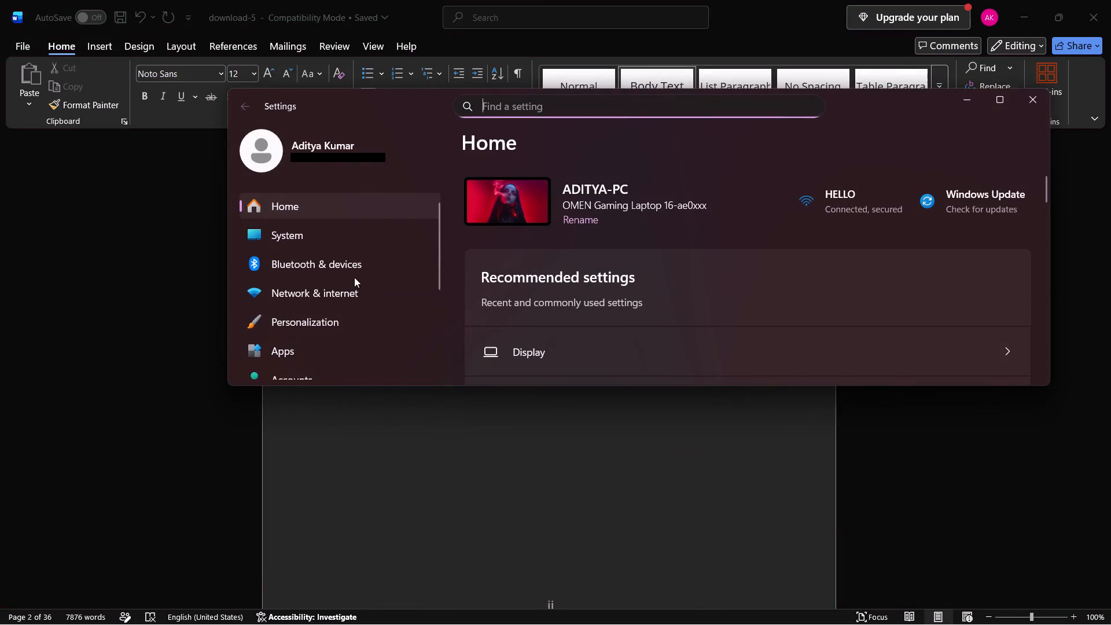
left_click(541, 110)
type("dsi")
key("bracketleft")
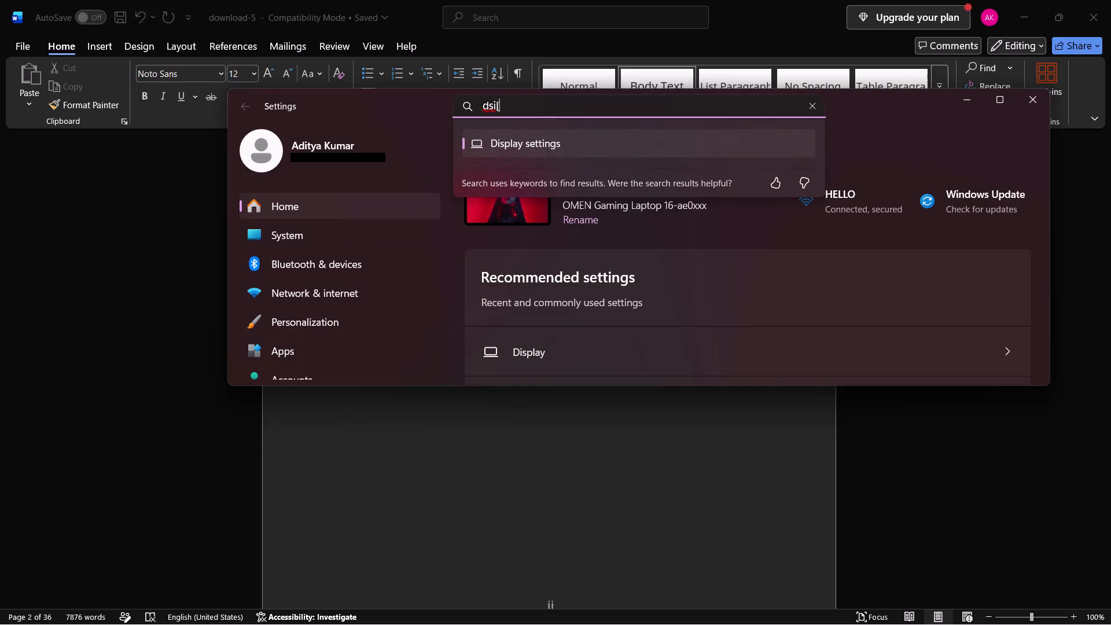
left_click(532, 154)
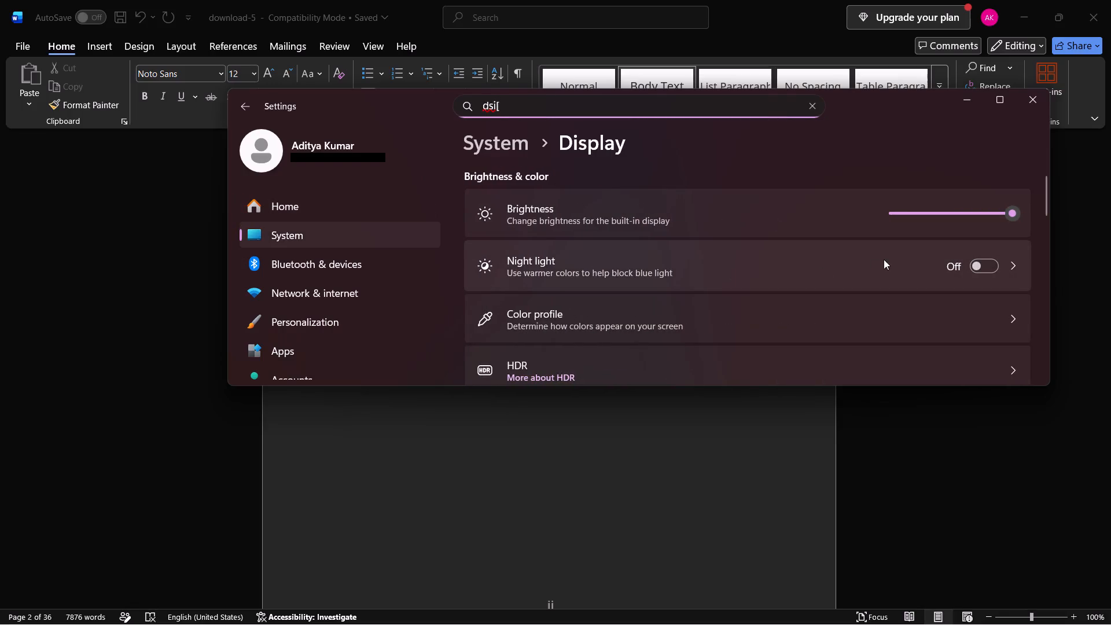
Look through the Display settings, including scale, resolution and the expanded Multiple displays options.
scroll(775, 281, "down", 3)
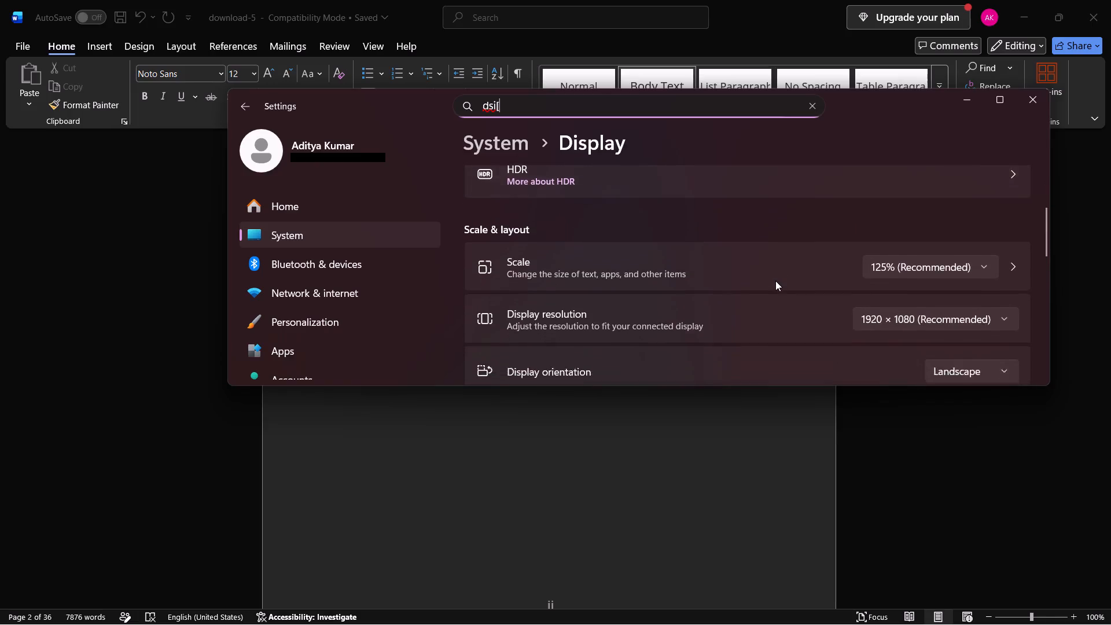
scroll(775, 281, "down", 7)
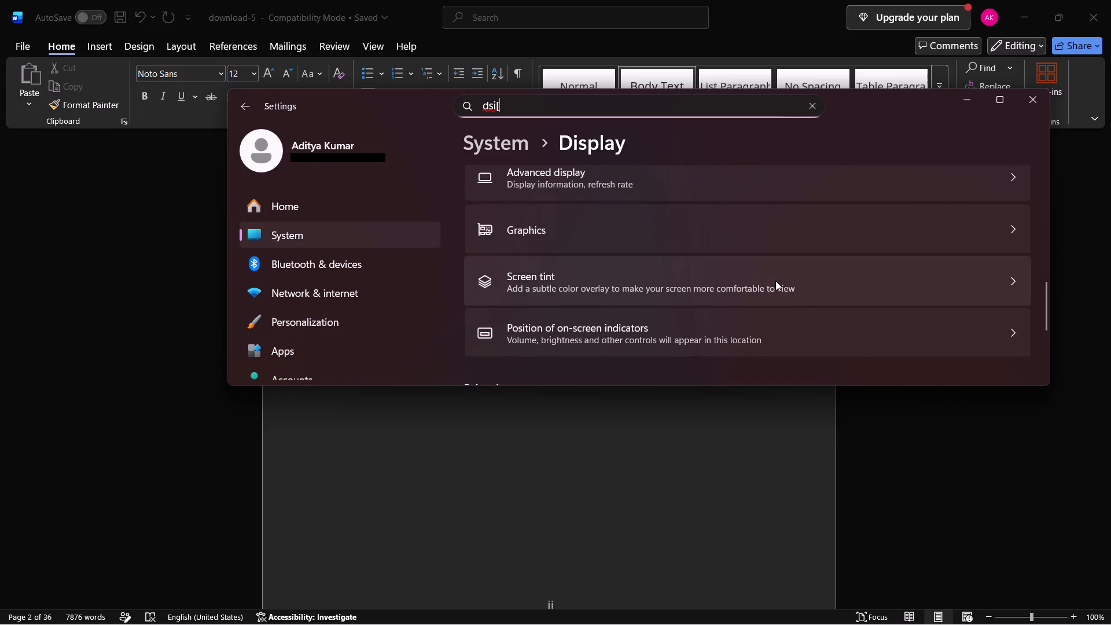
scroll(775, 281, "down", 3)
scroll(775, 281, "up", 3)
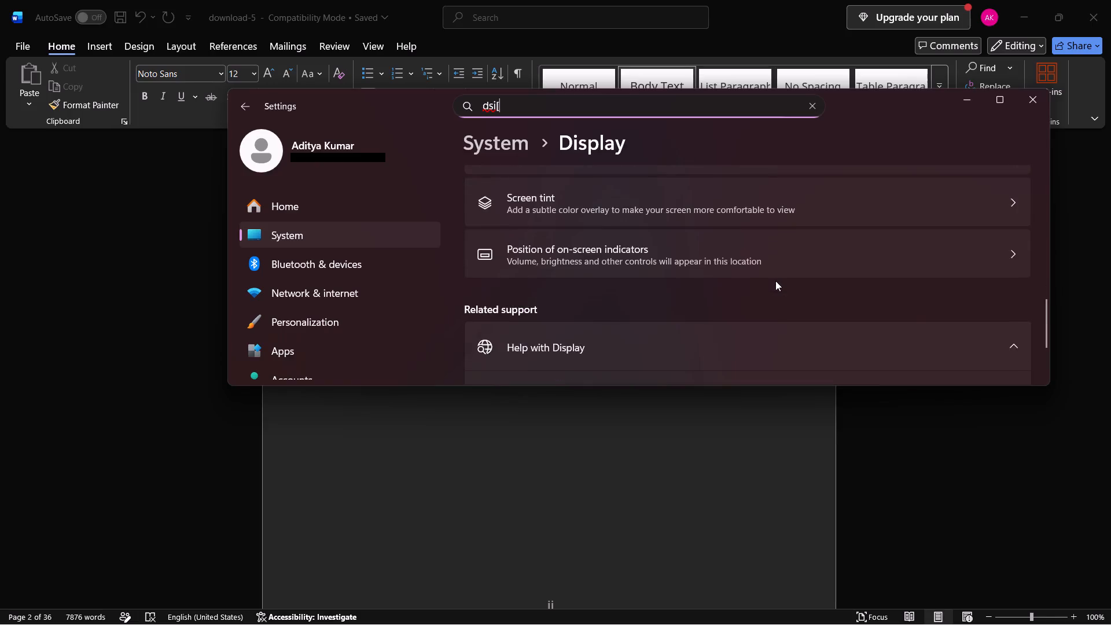
scroll(775, 281, "up", 9)
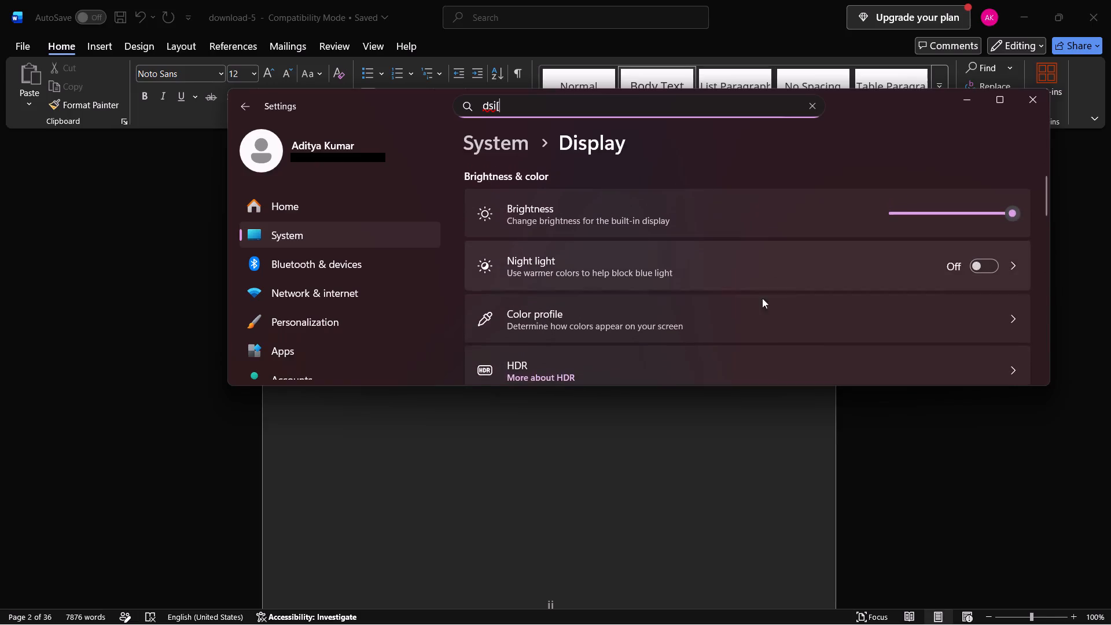
scroll(751, 314, "down", 4)
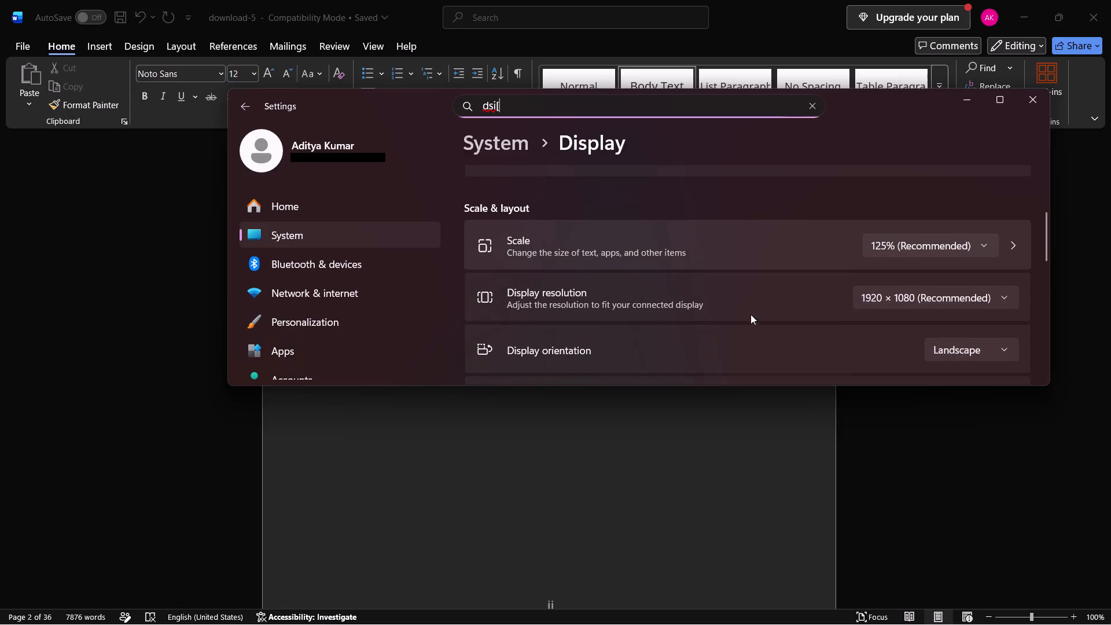
scroll(751, 314, "down", 2)
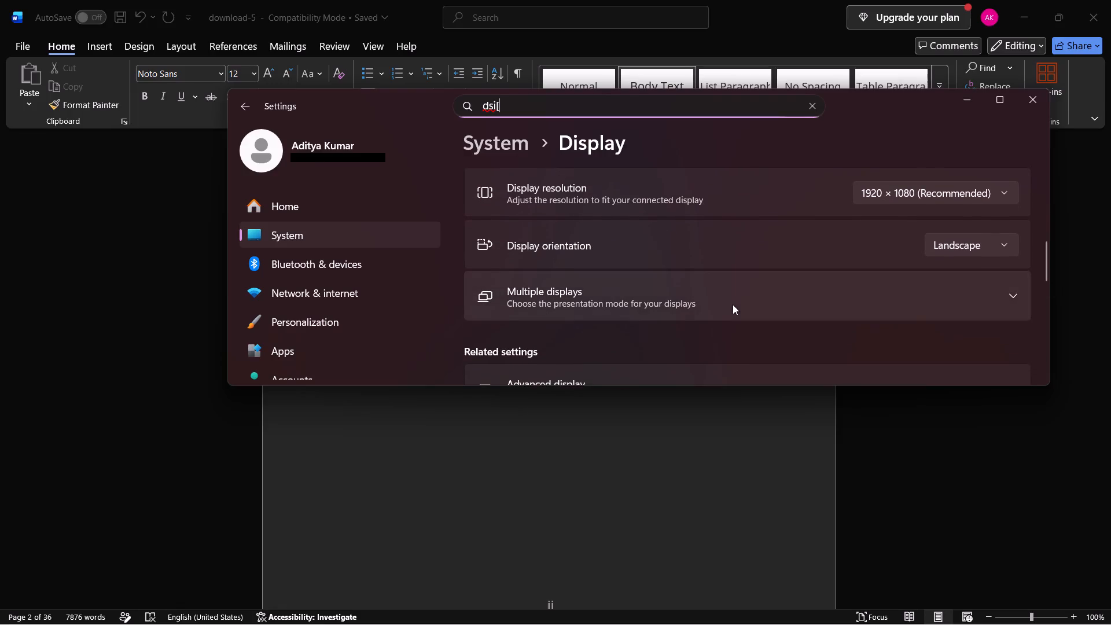
left_click(733, 304)
scroll(733, 304, "down", 1)
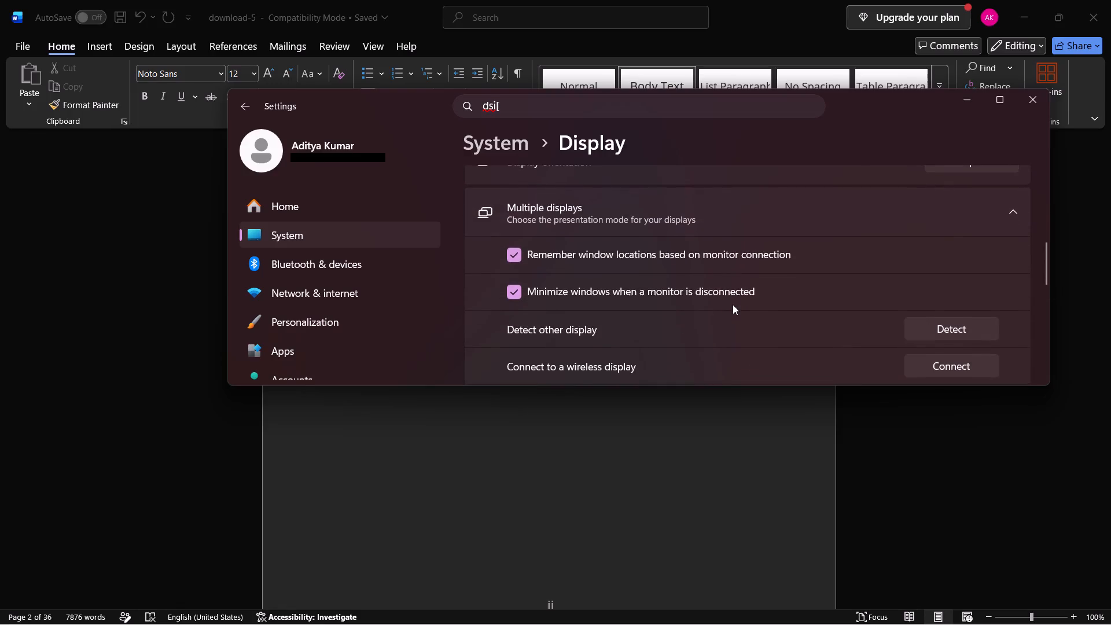
scroll(733, 304, "down", 2)
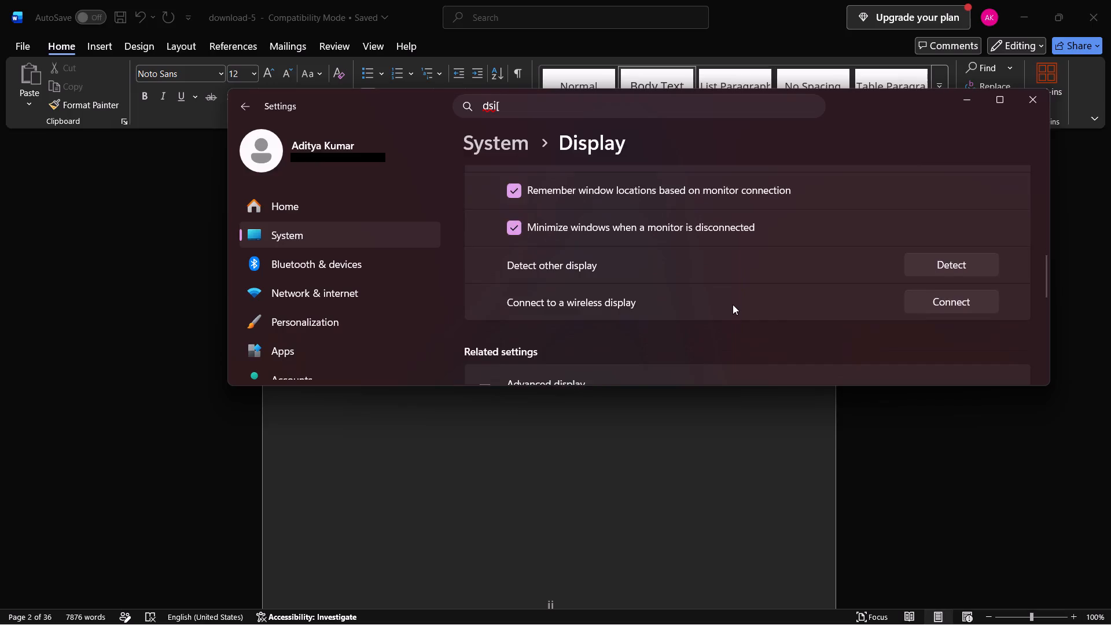
scroll(733, 304, "down", 2)
Open Advanced display and look over the display information and refresh rate options.
left_click(702, 272)
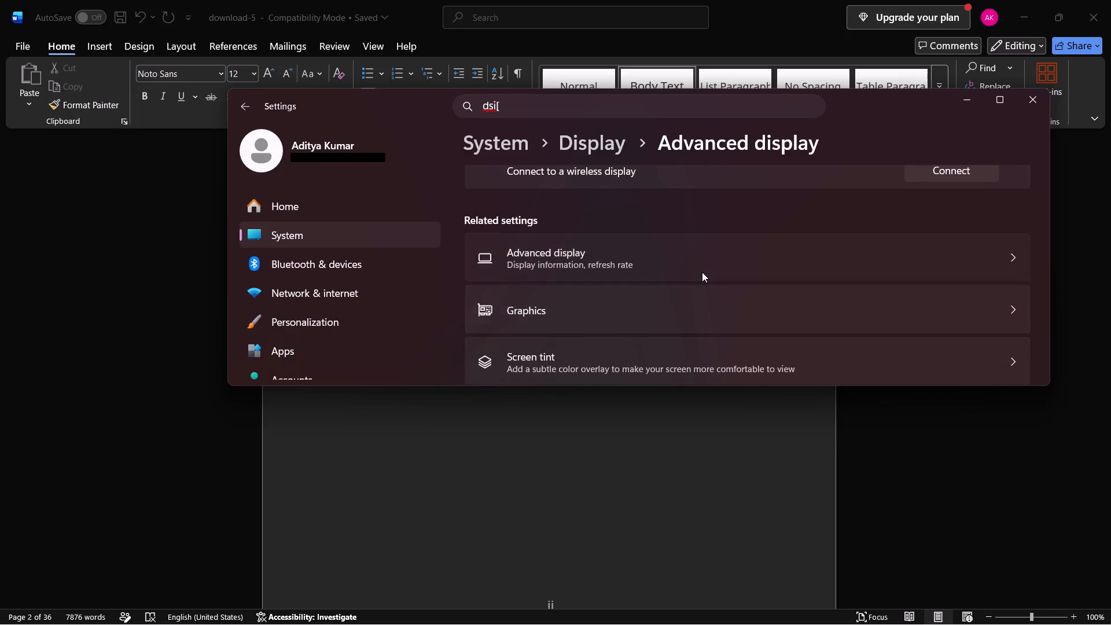
scroll(702, 272, "down", 1)
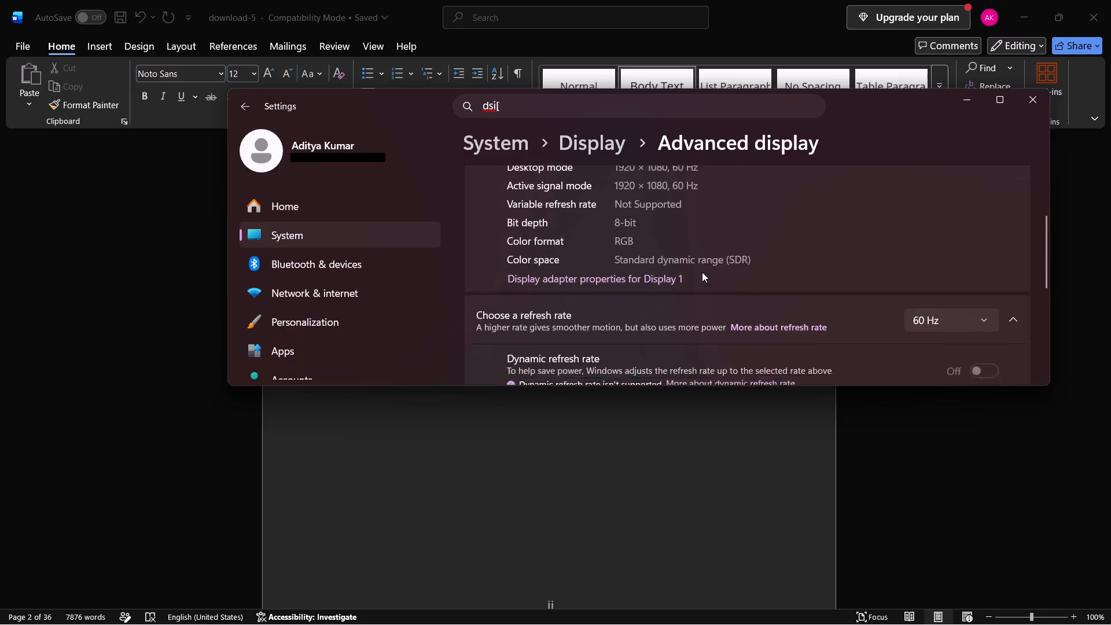
scroll(702, 272, "down", 1)
scroll(702, 272, "up", 5)
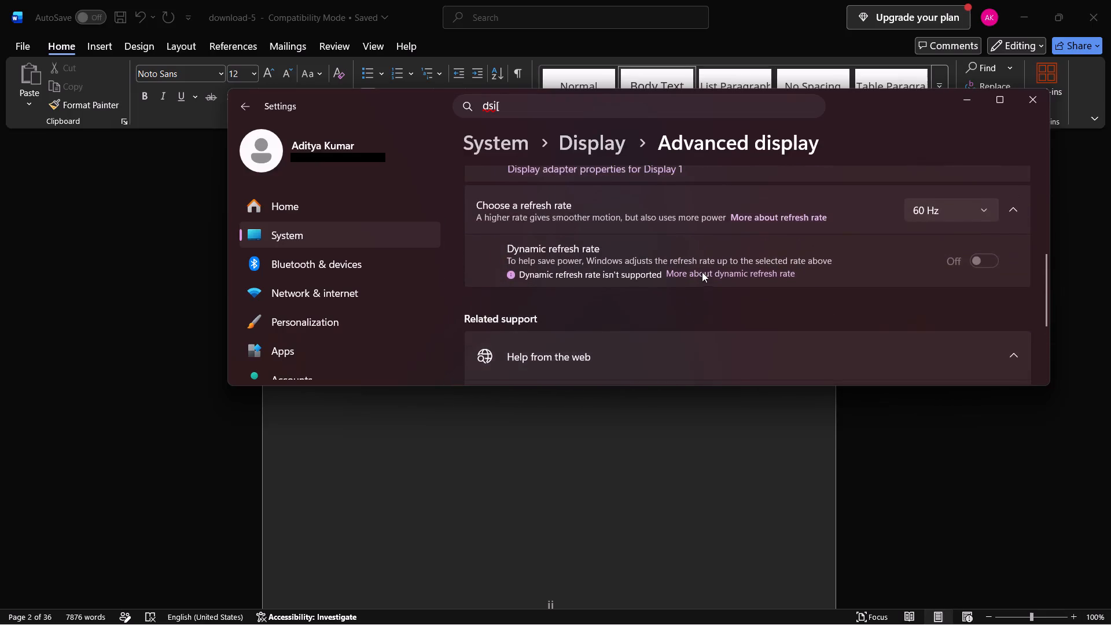
scroll(702, 272, "up", 3)
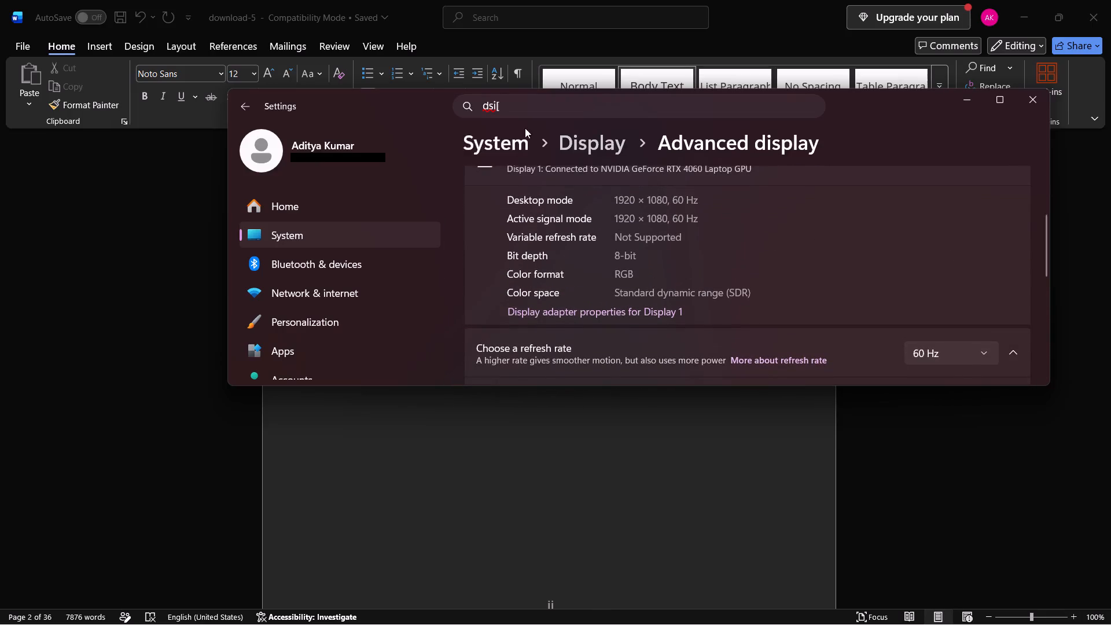
Search Settings for "dark" and open the Turn on dark mode for apps result.
left_click(526, 104)
key("BackSpace")
key("BackSpace")
key("BackSpace")
key("BackSpace")
key("BackSpace")
key("BackSpace")
key("BackSpace")
key("BackSpace")
key("BackSpace")
key("BackSpace")
key("BackSpace")
key("BackSpace")
key("BackSpace")
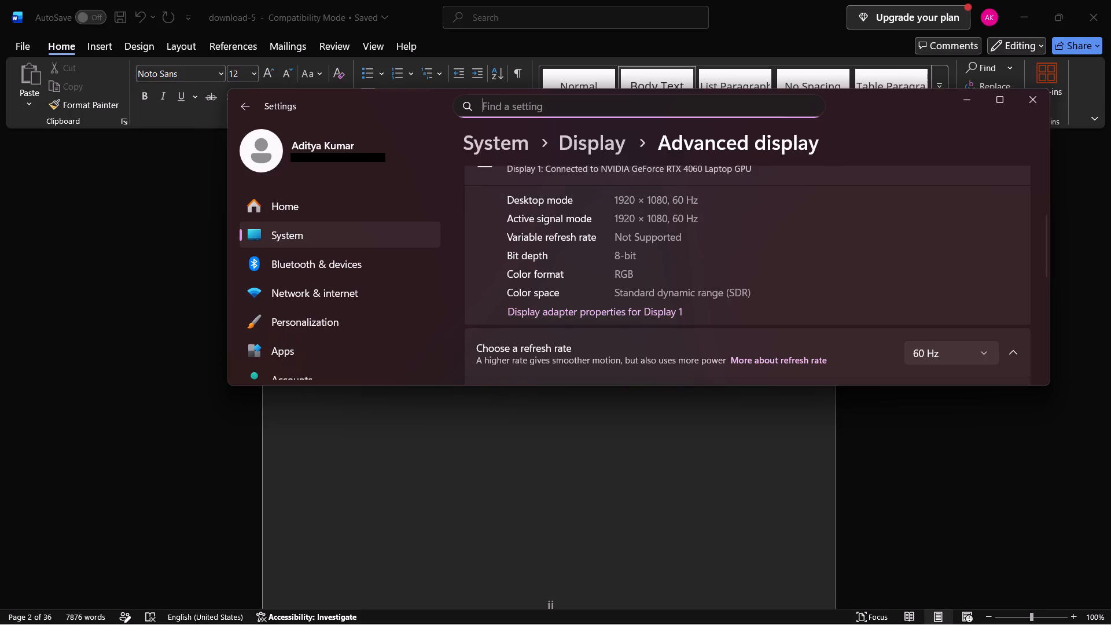
type("dark")
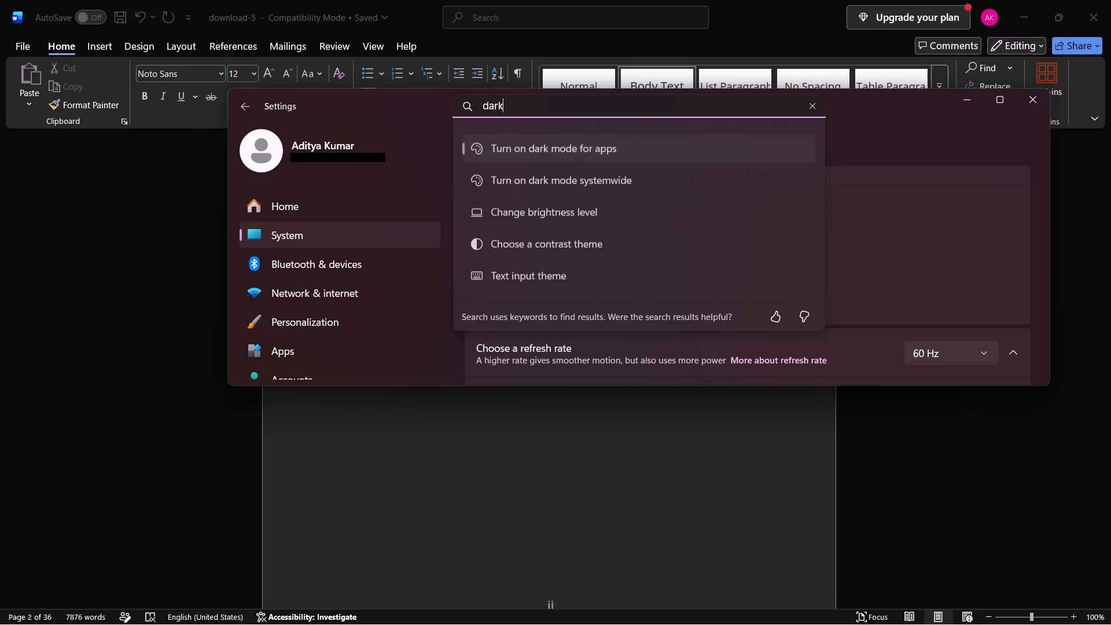
key("space")
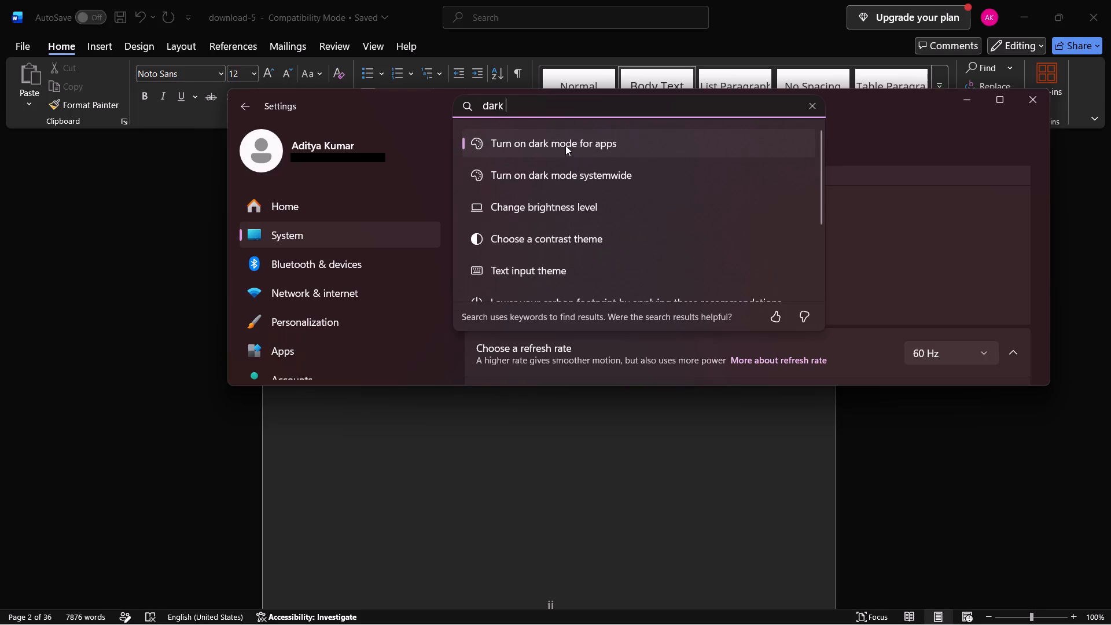
left_click(565, 145)
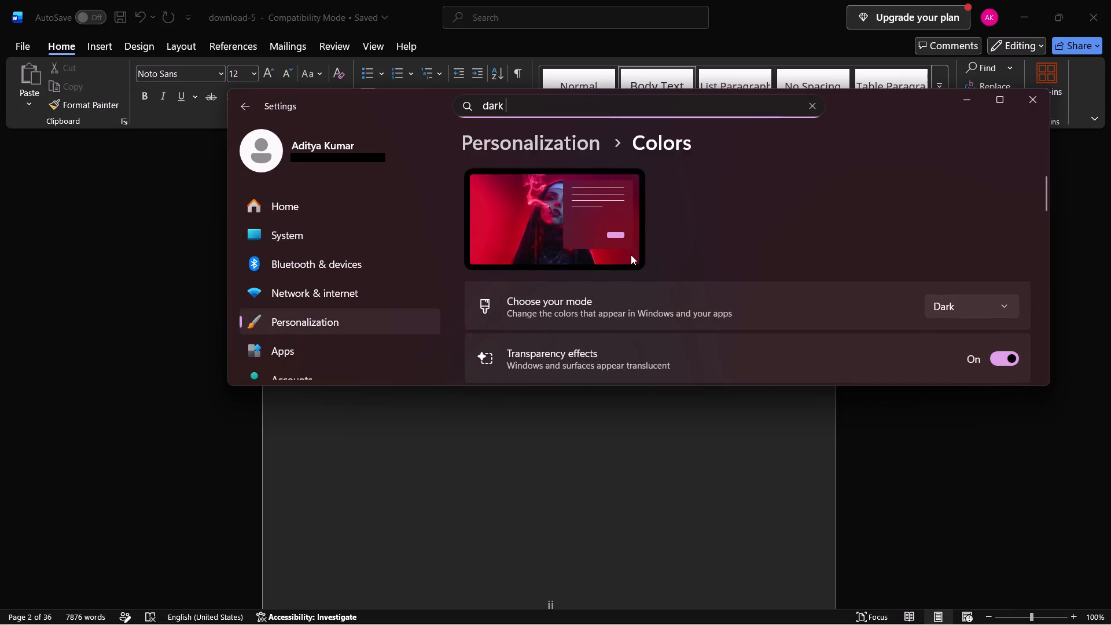
Set the Windows colour mode to Light and return to the Word document.
scroll(631, 255, "down", 1)
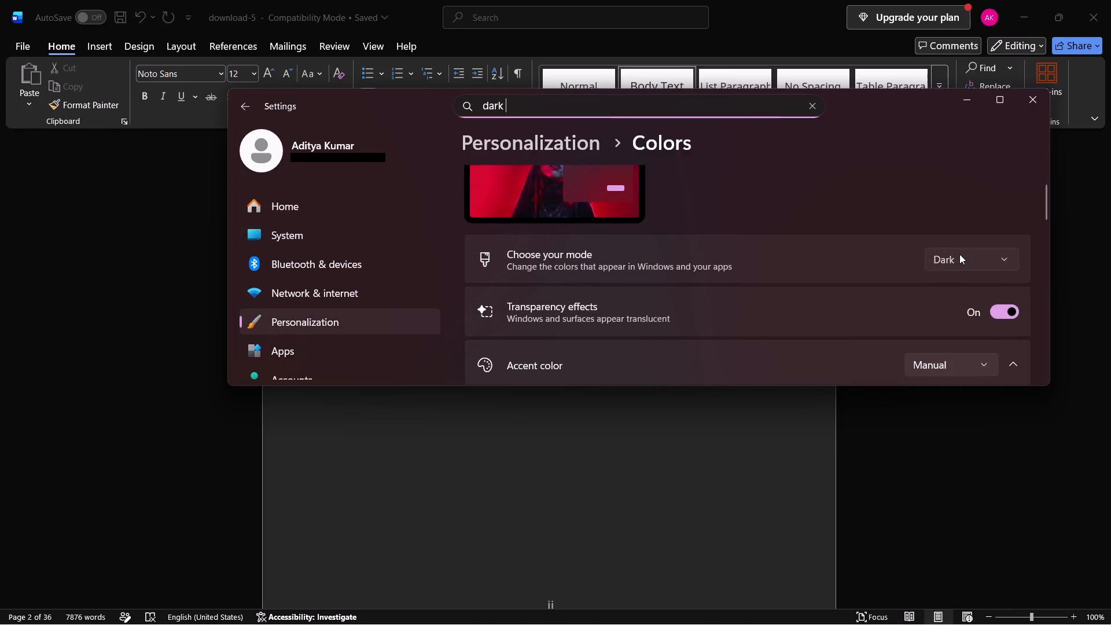
left_click(959, 254)
left_click(964, 223)
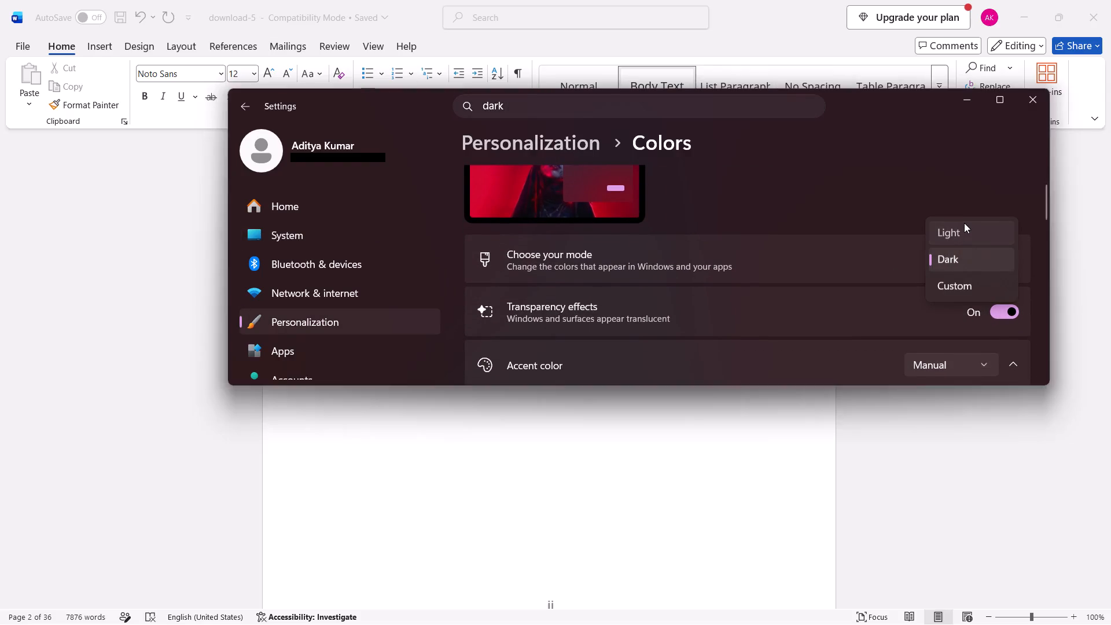
left_click(937, 534)
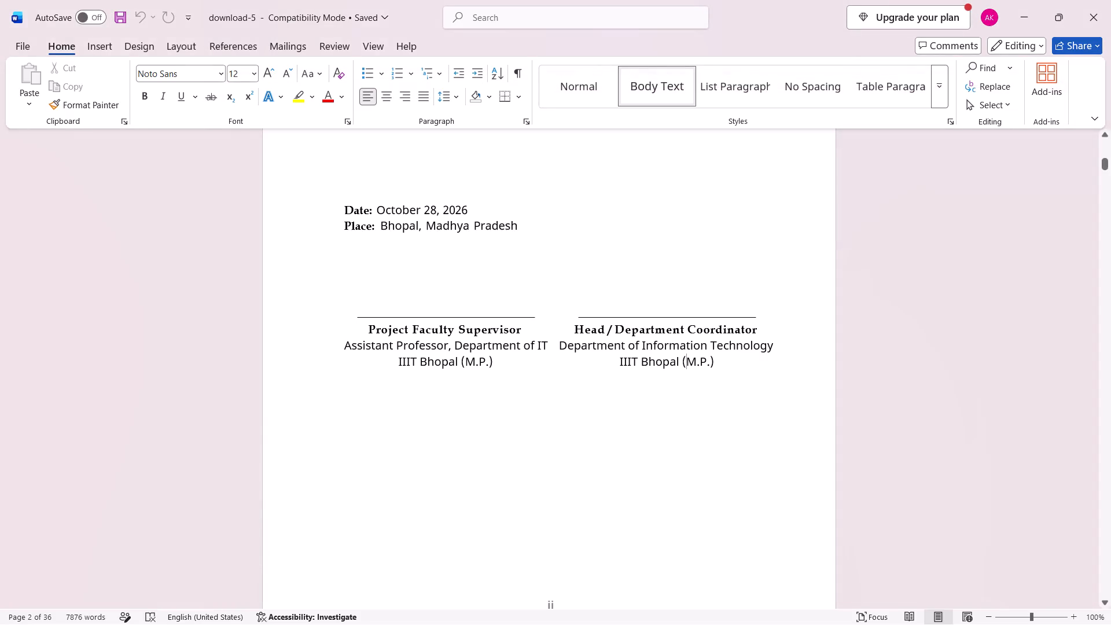
Review the cover, certificate and declaration pages of the converted report, including the student signature block.
scroll(616, 498, "up", 5)
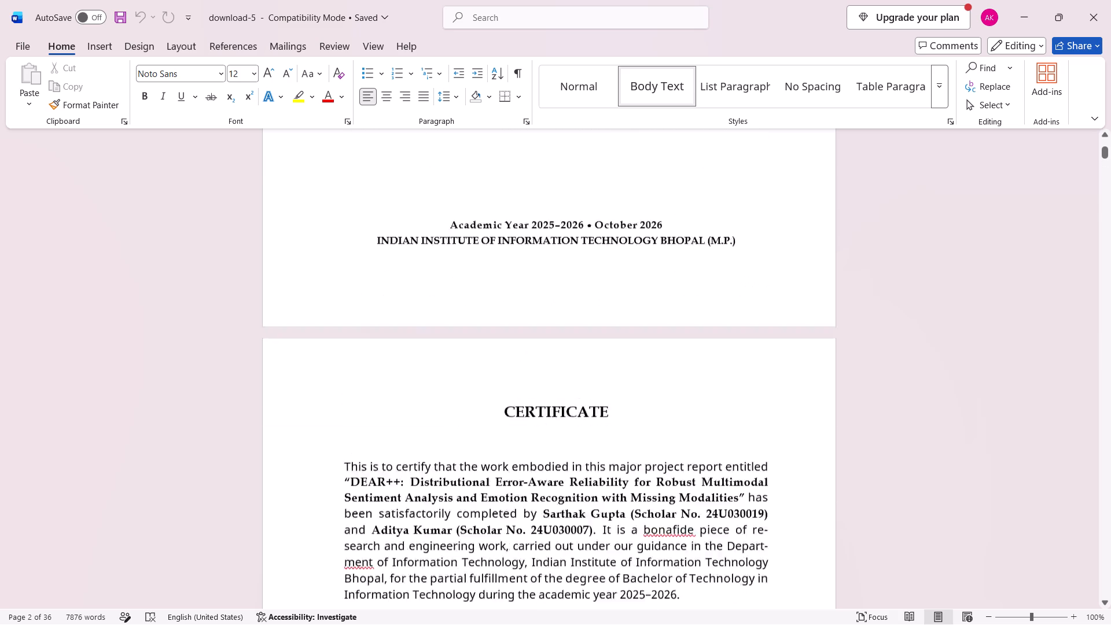
scroll(616, 498, "up", 7)
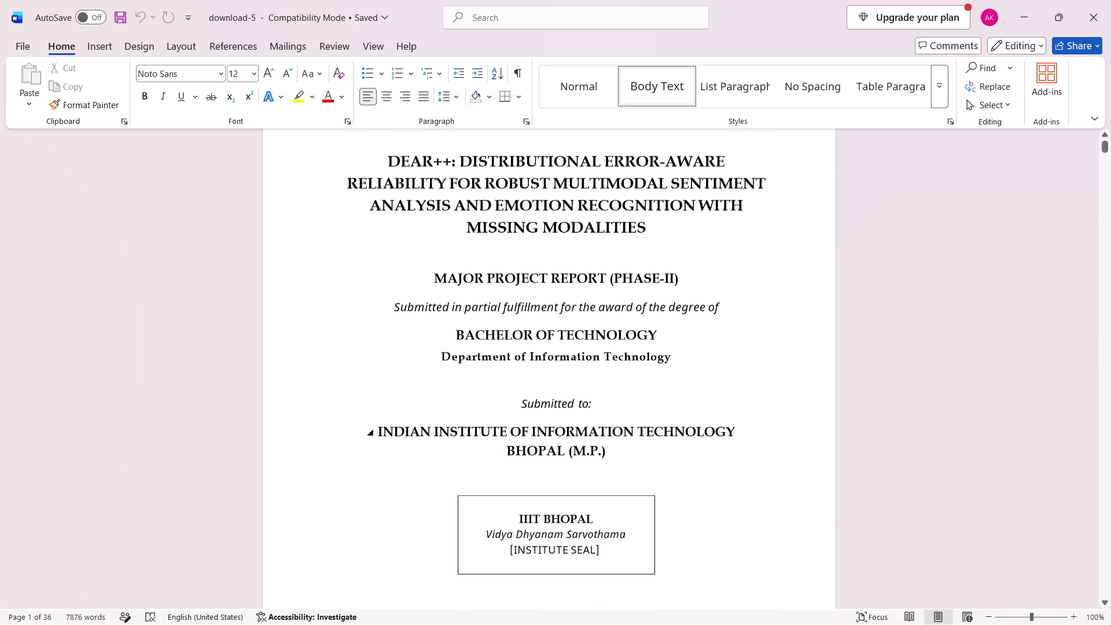
scroll(616, 498, "up", 2)
scroll(616, 498, "down", 9)
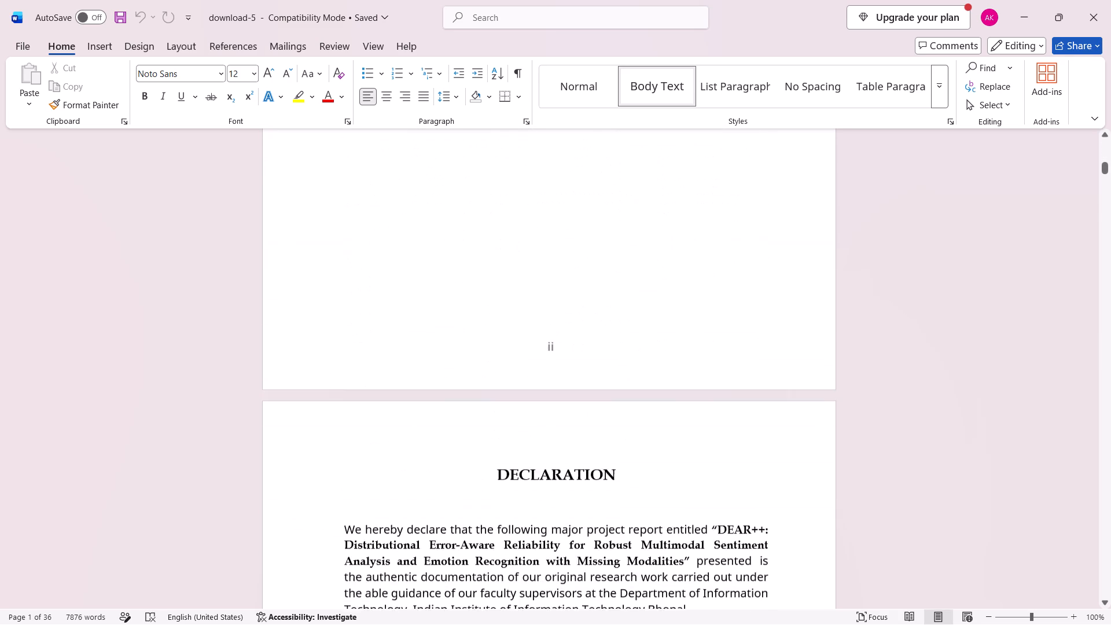
scroll(616, 498, "down", 2)
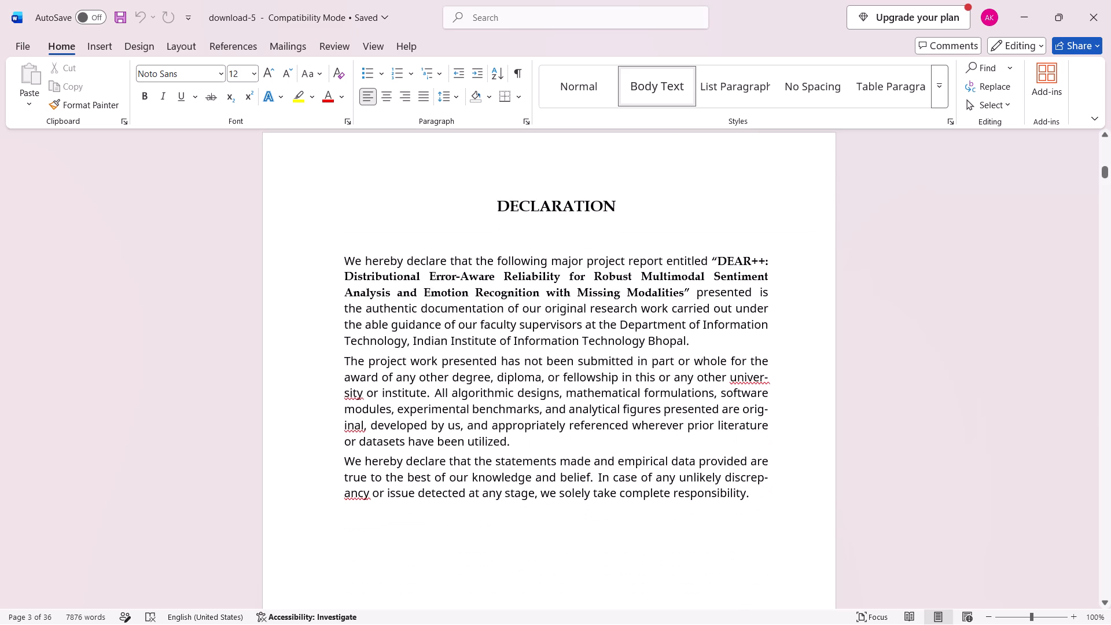
scroll(616, 498, "down", 4)
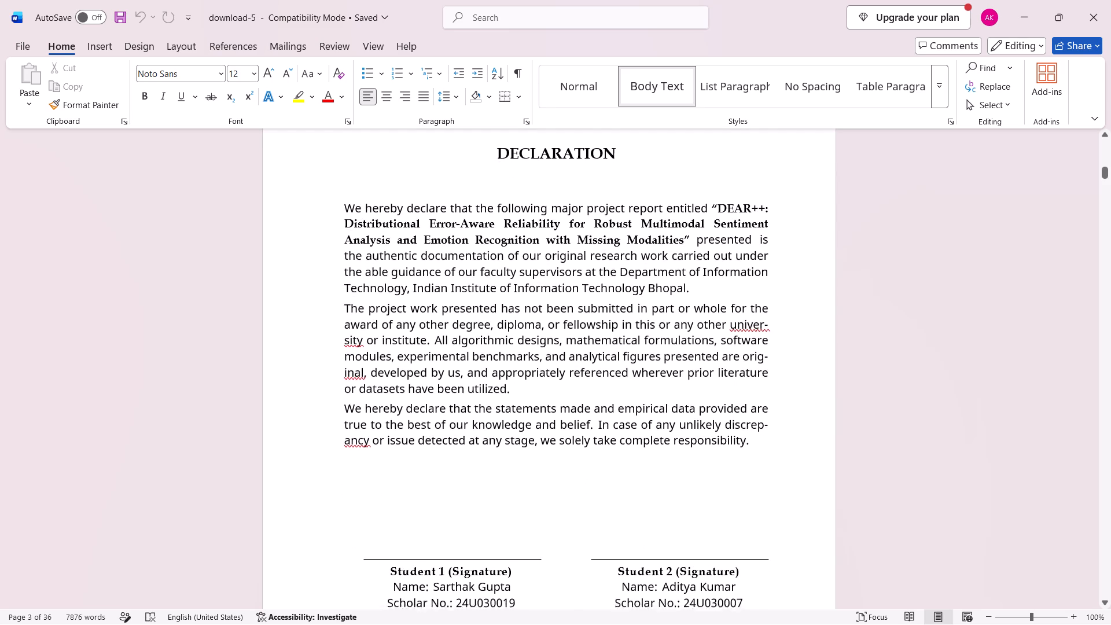
scroll(616, 498, "down", 1)
scroll(616, 498, "up", 1)
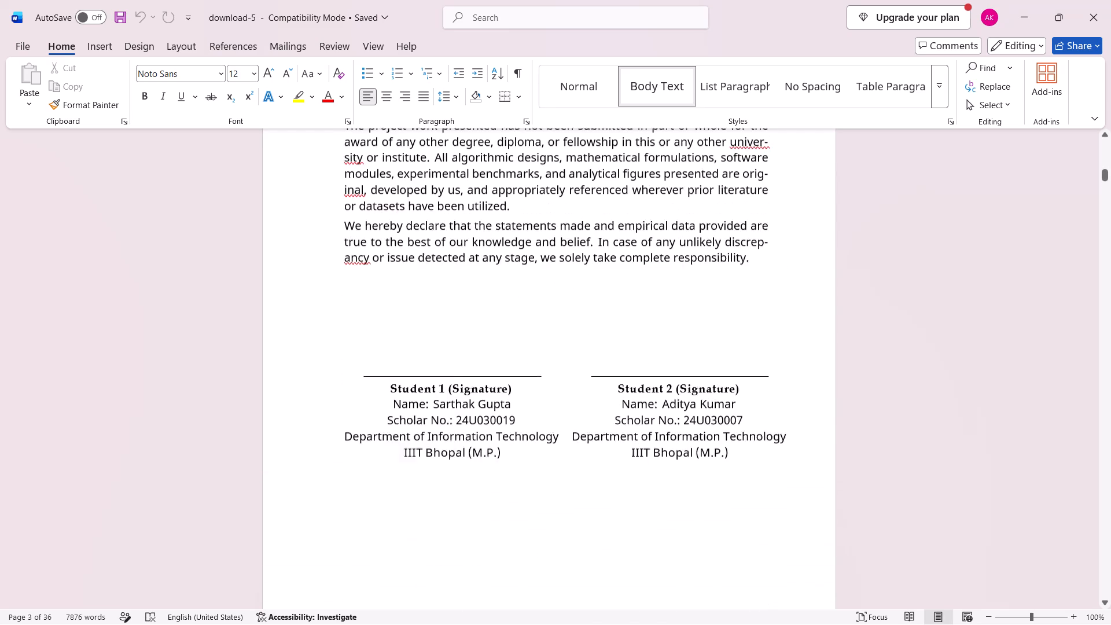
scroll(616, 498, "up", 1)
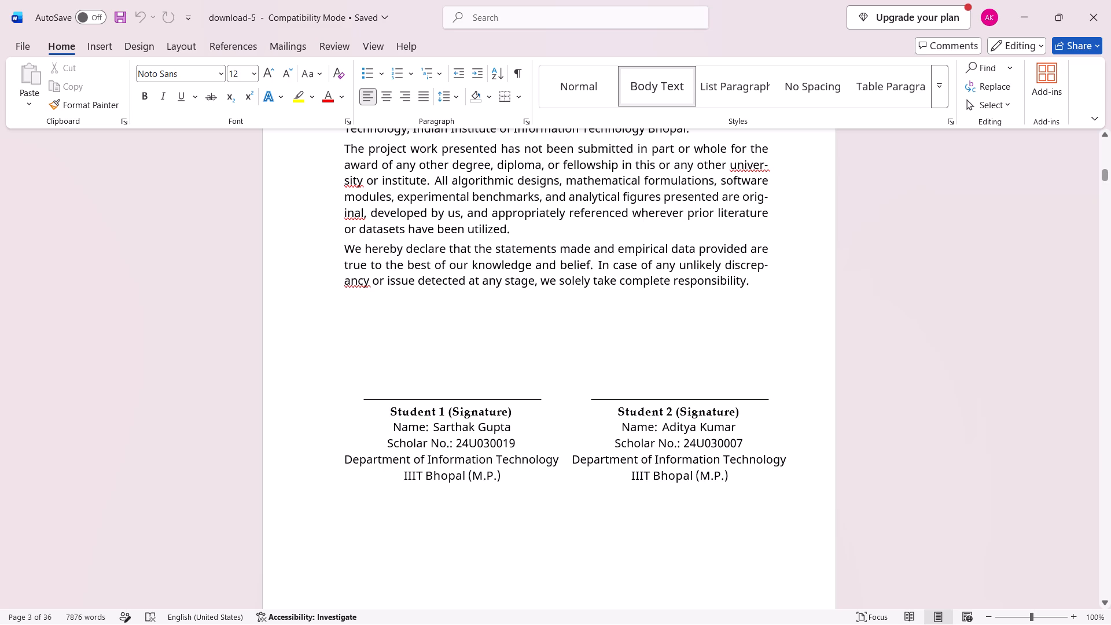
Review the Acknowledgement and Area of Work pages of the converted report.
scroll(589, 381, "down", 5)
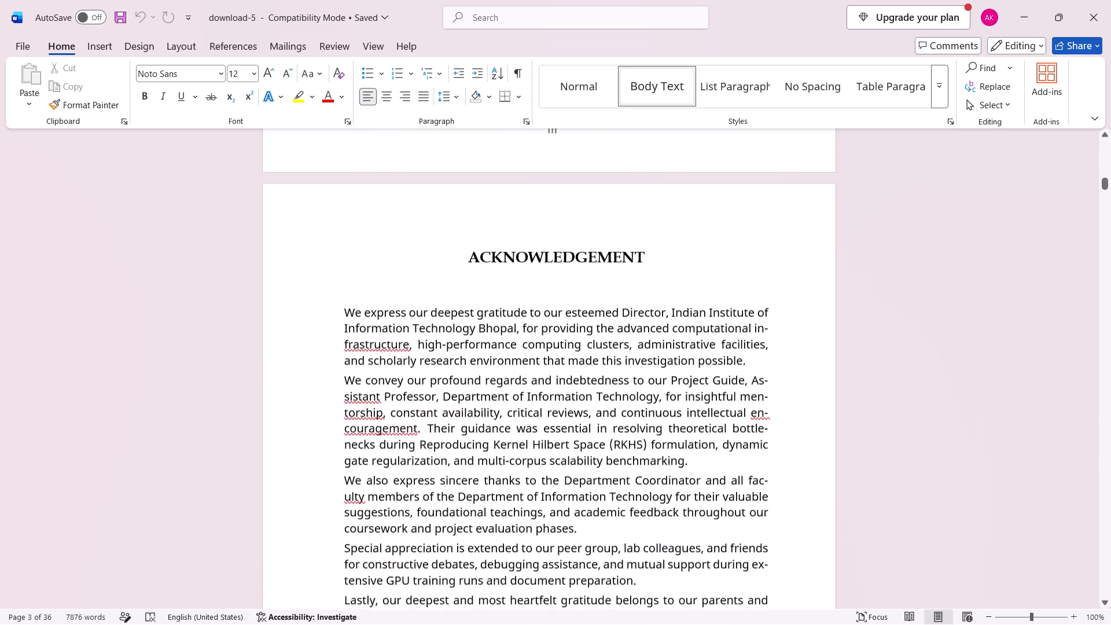
scroll(589, 381, "down", 4)
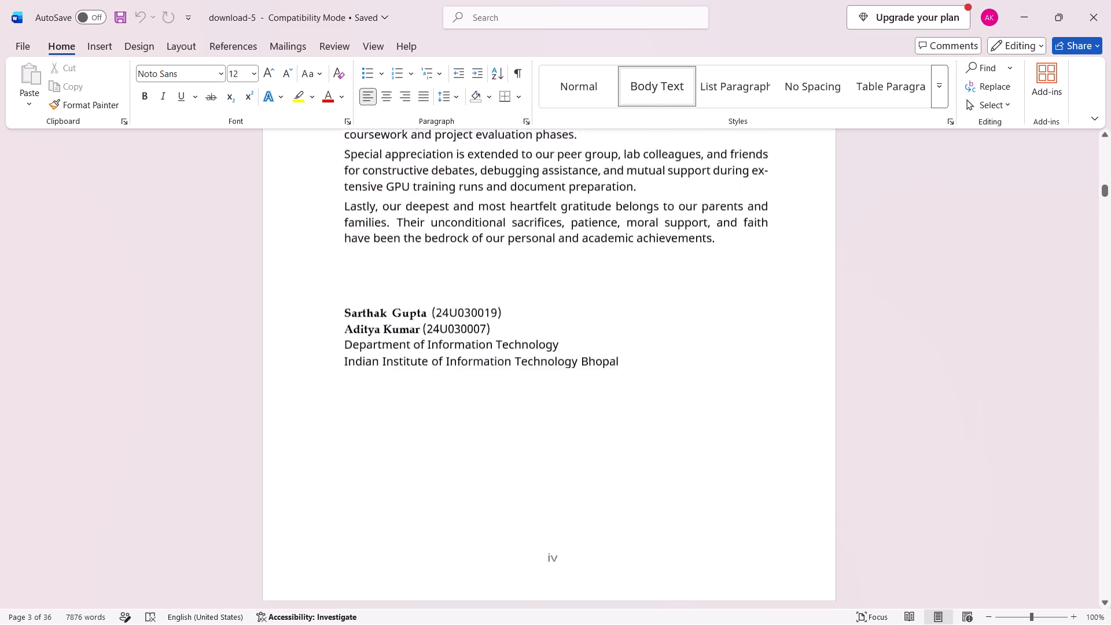
scroll(589, 381, "down", 4)
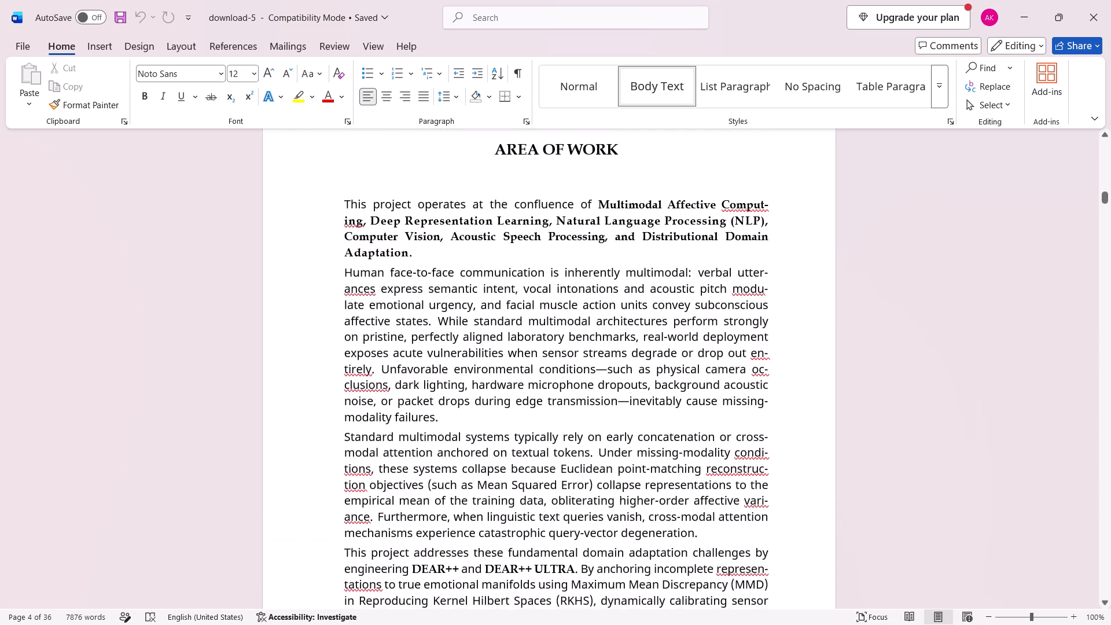
scroll(589, 381, "down", 6)
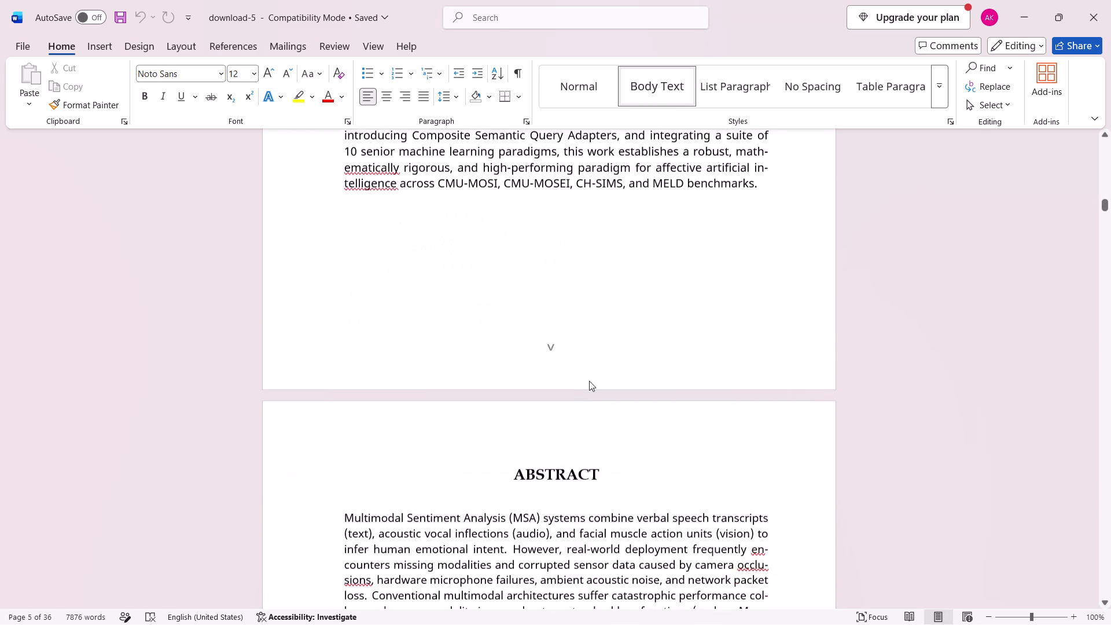
Look through the report's abstract, table of contents, List of Tables and list of figures to check their layout.
scroll(589, 381, "down", 8)
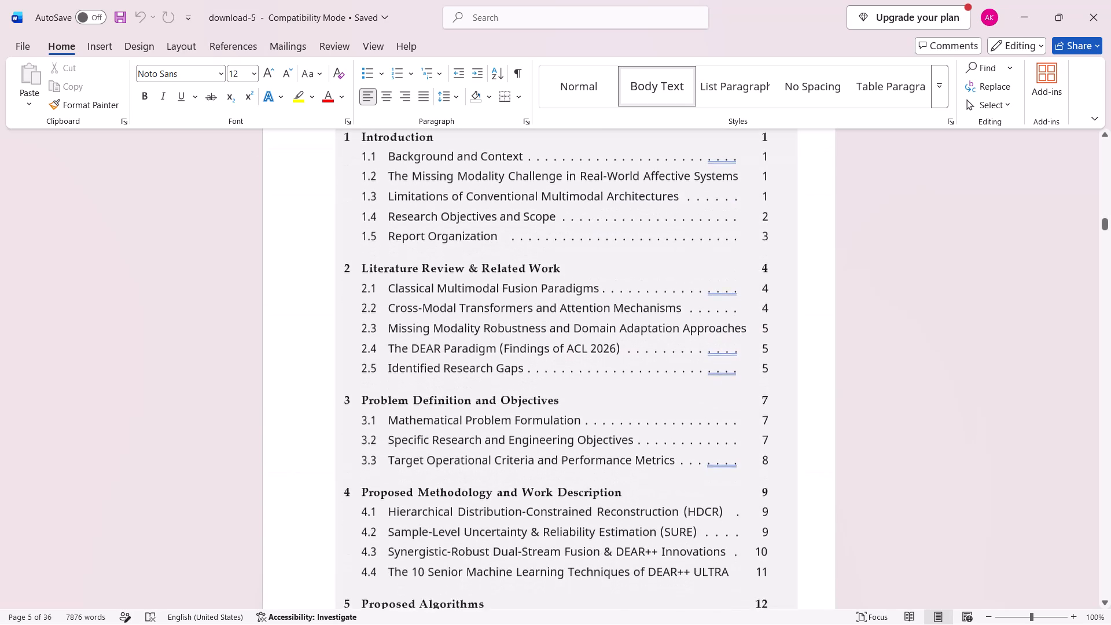
scroll(589, 381, "down", 3)
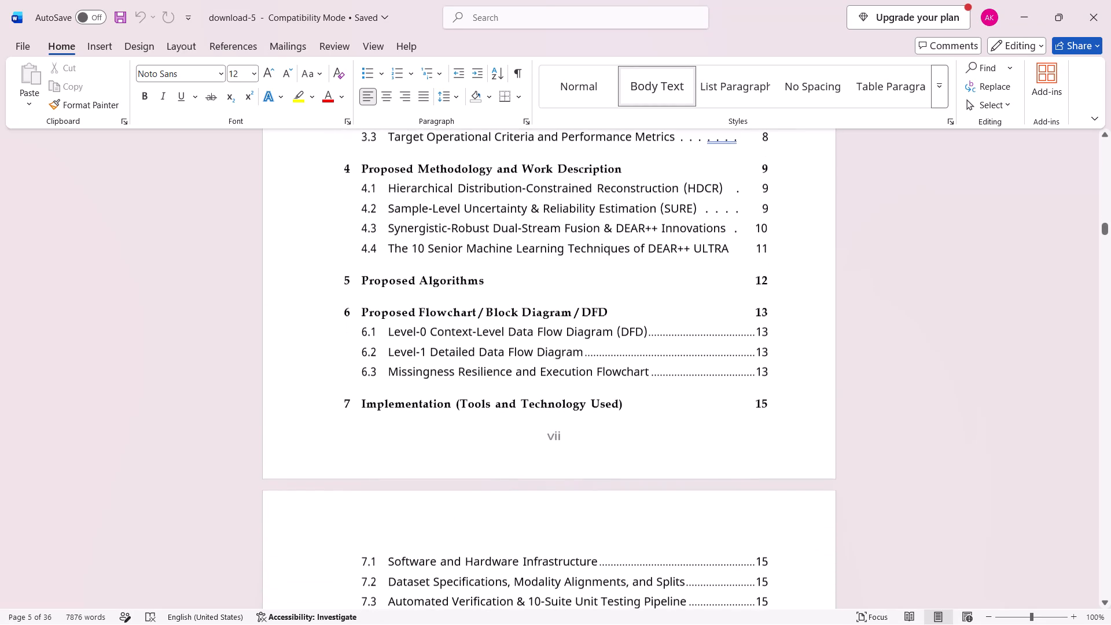
scroll(589, 381, "down", 4)
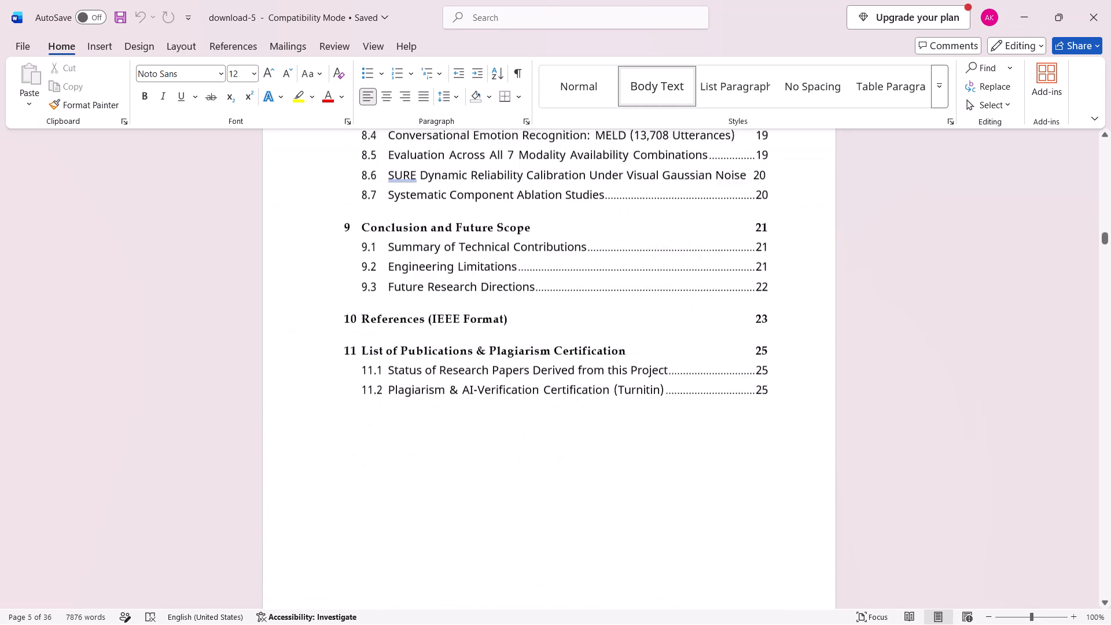
scroll(589, 381, "down", 5)
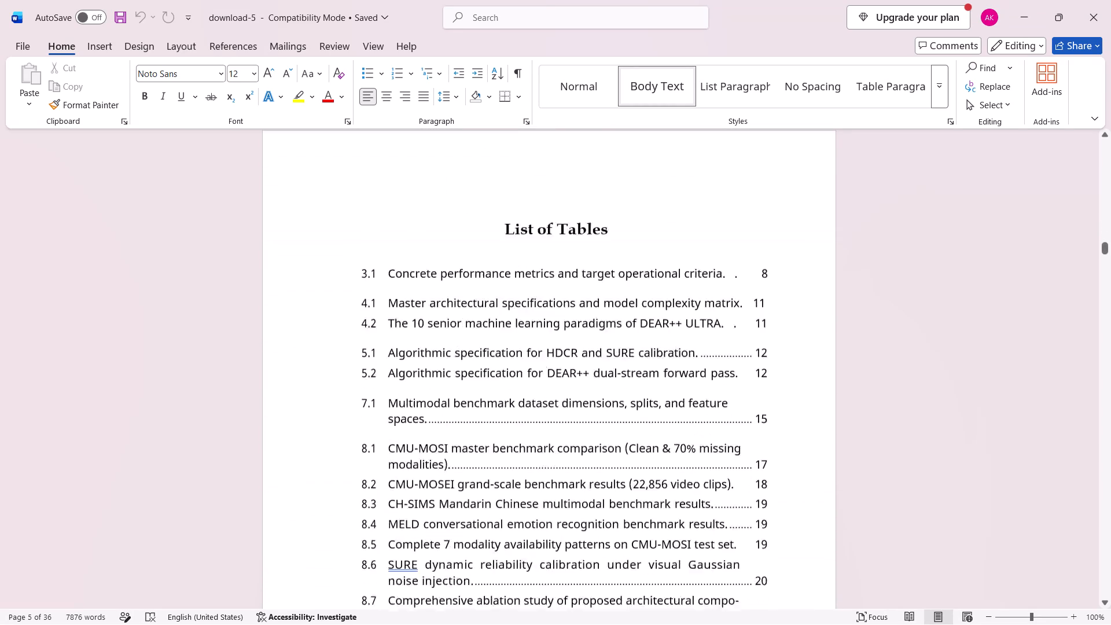
scroll(589, 381, "down", 10)
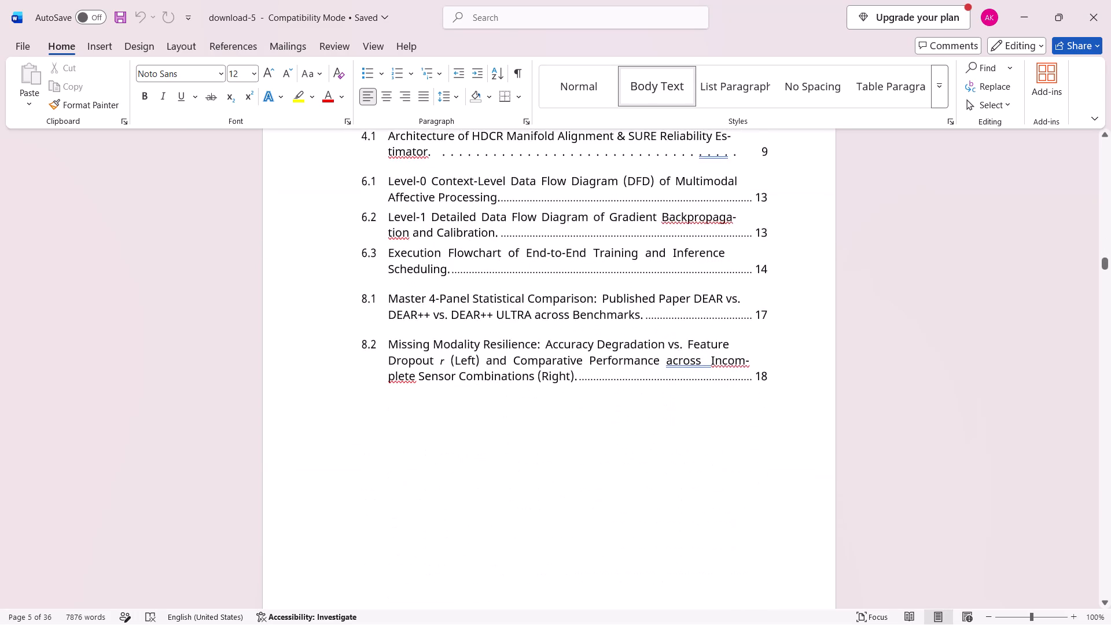
Look through the introduction's Report Organization section and the Literature Review & Related Work chapter of the converted report.
scroll(589, 381, "down", 14)
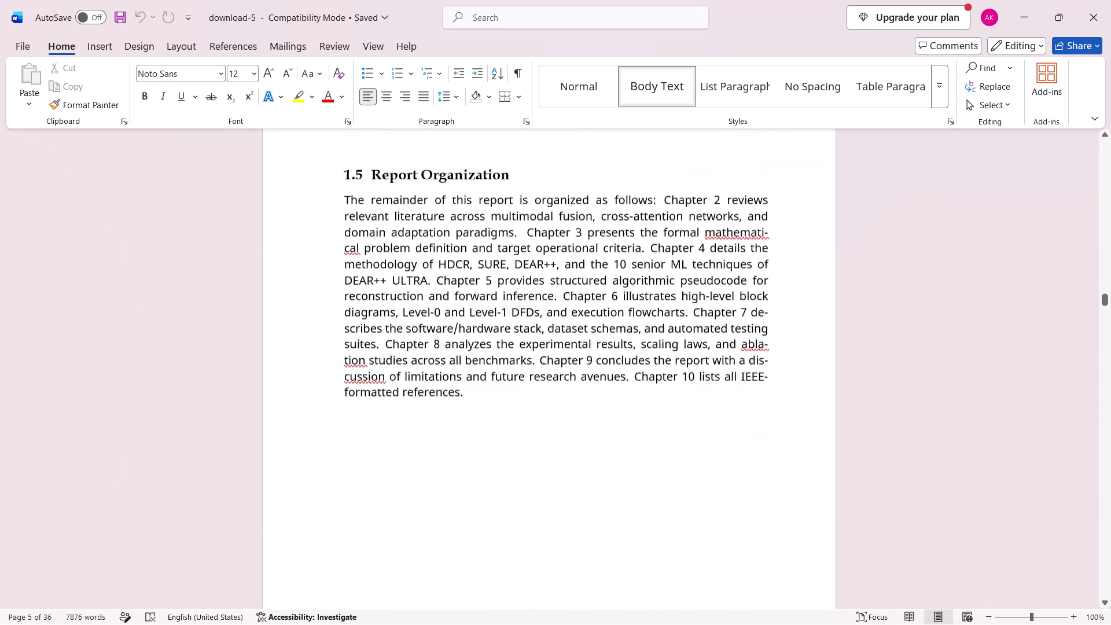
scroll(589, 381, "down", 6)
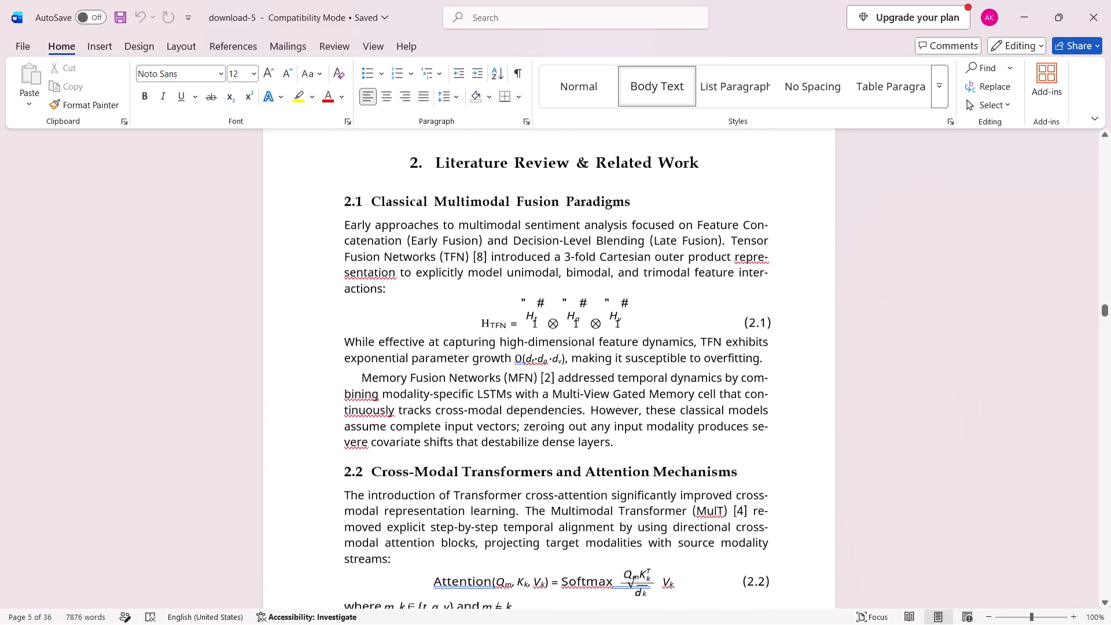
scroll(576, 554, "down", 5)
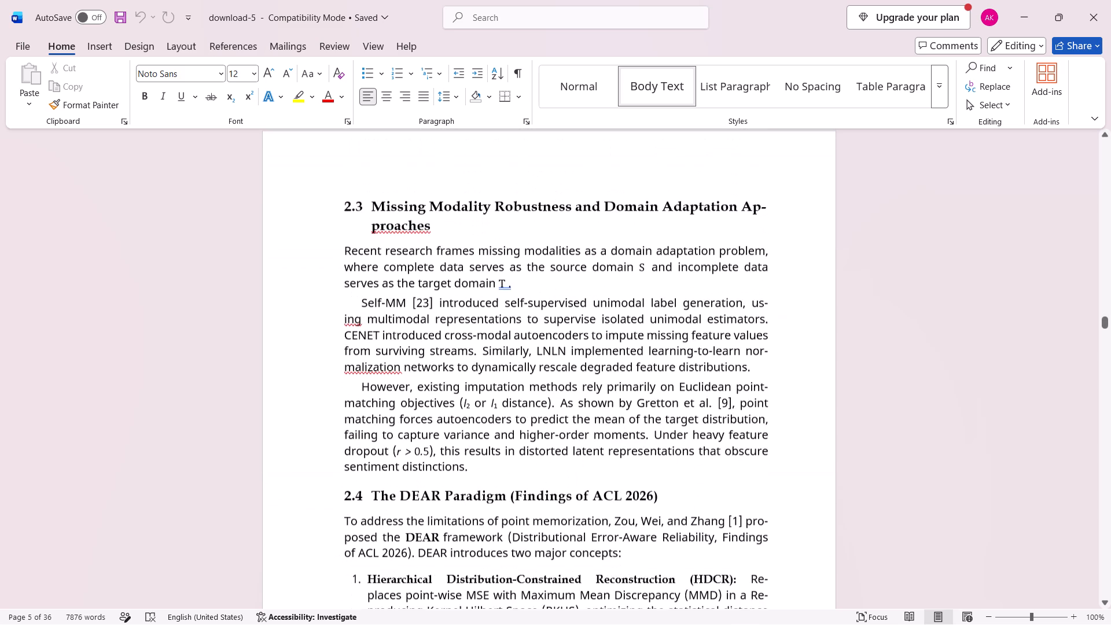
scroll(576, 554, "down", 6)
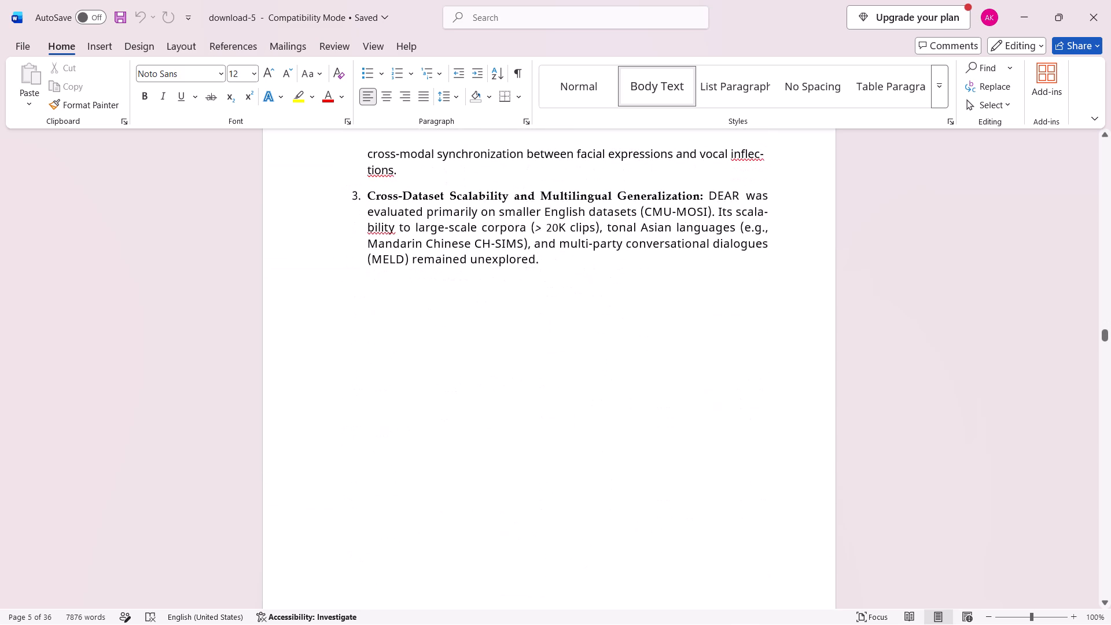
Examine Chapter 3's problem formulation equations, research objectives and Table 3.1 for conversion quality.
scroll(576, 554, "down", 9)
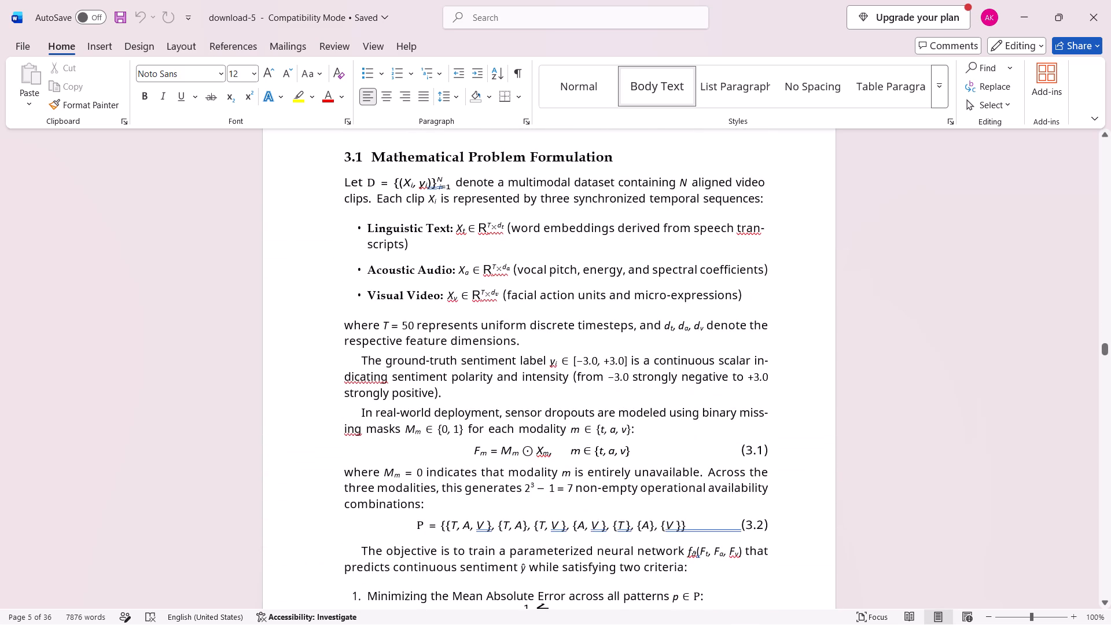
scroll(576, 554, "down", 2)
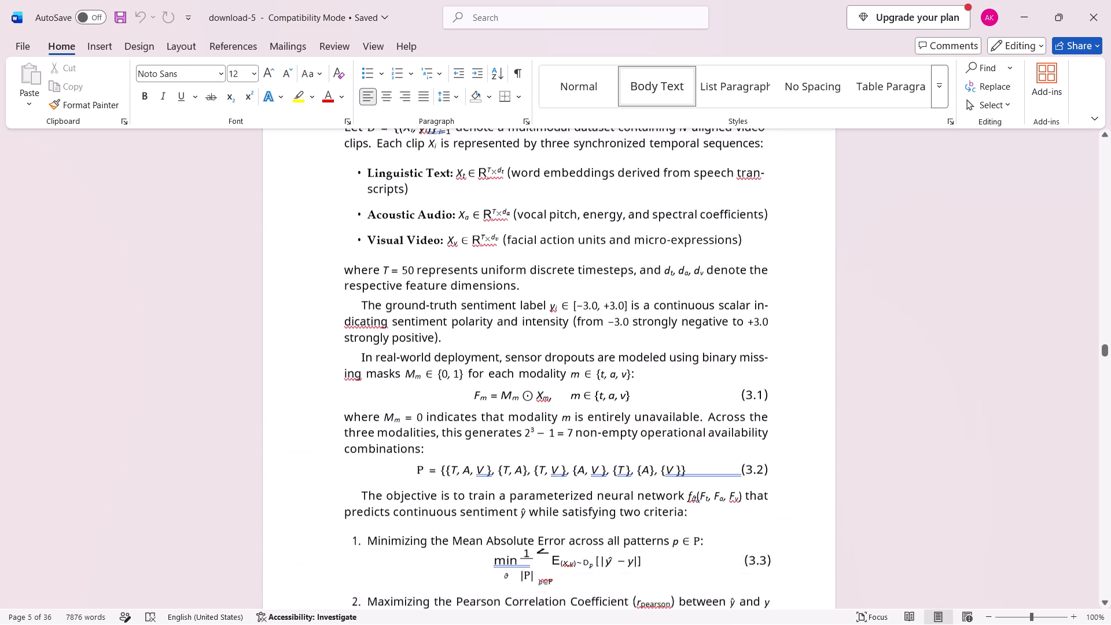
scroll(576, 554, "down", 1)
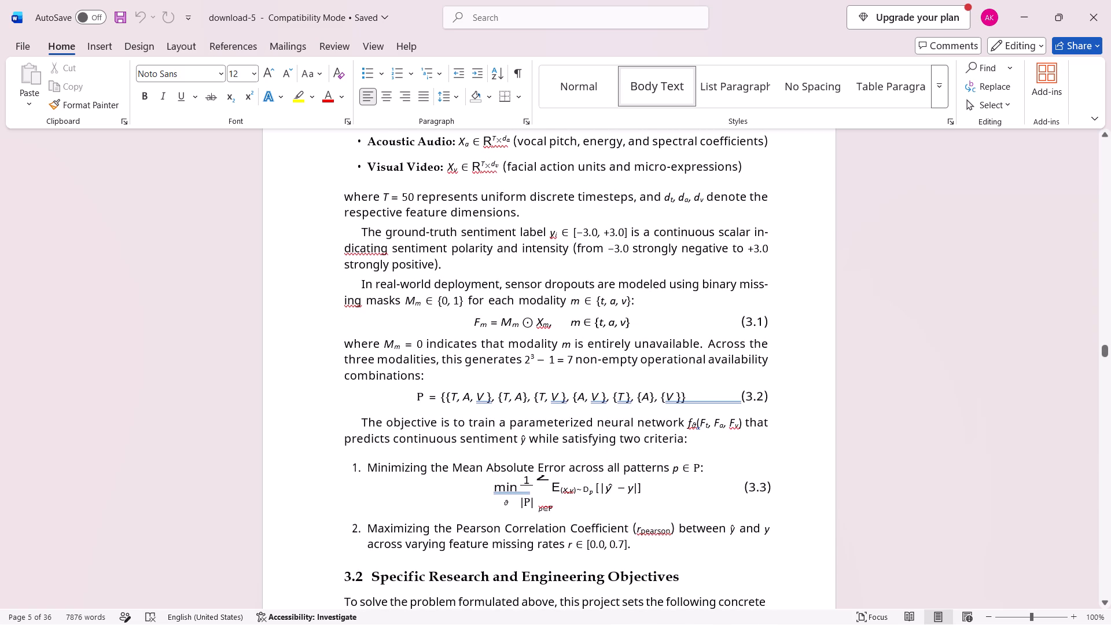
scroll(553, 475, "down", 1)
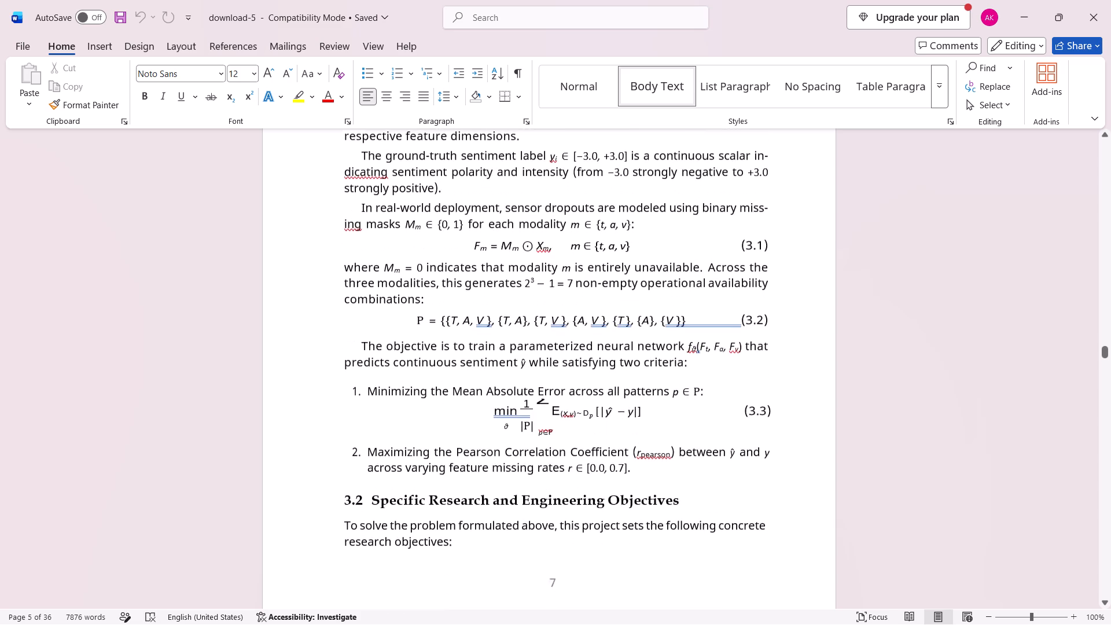
scroll(553, 475, "down", 2)
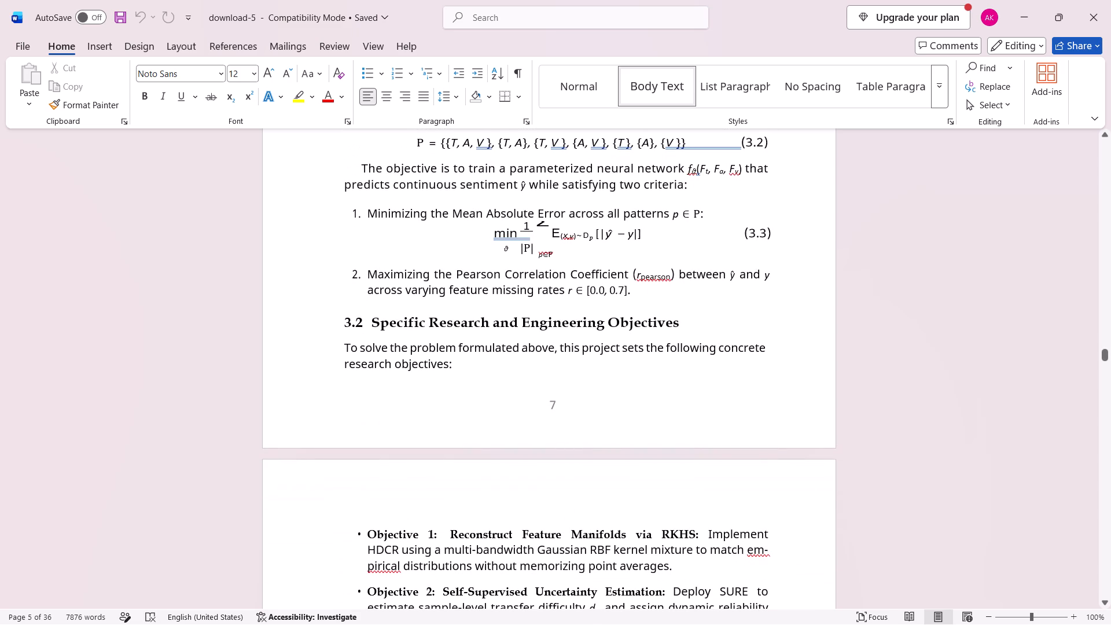
scroll(553, 475, "down", 3)
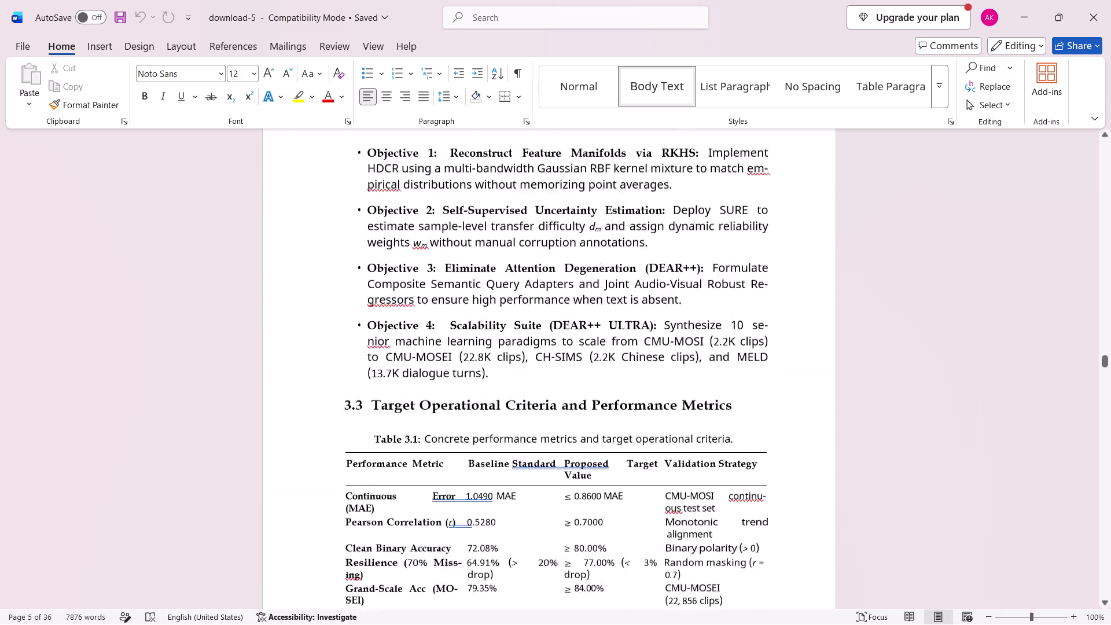
Examine Chapter 4's HDCR and SURE equations, Figure 4.1 and Tables 4.1 and 4.2 for conversion quality.
scroll(553, 475, "down", 7)
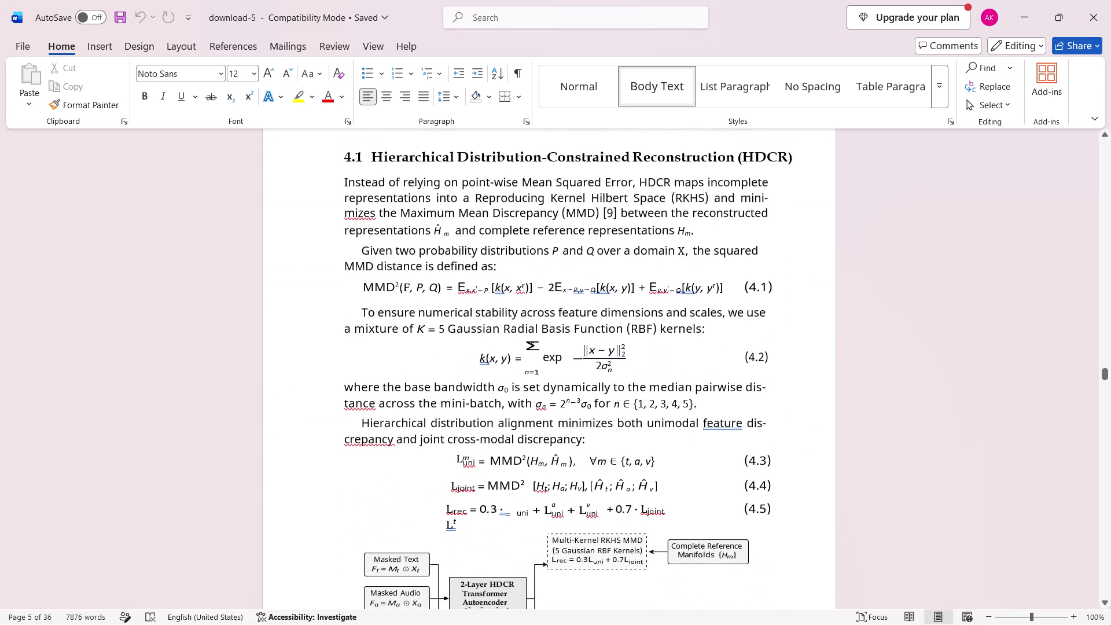
scroll(553, 475, "down", 2)
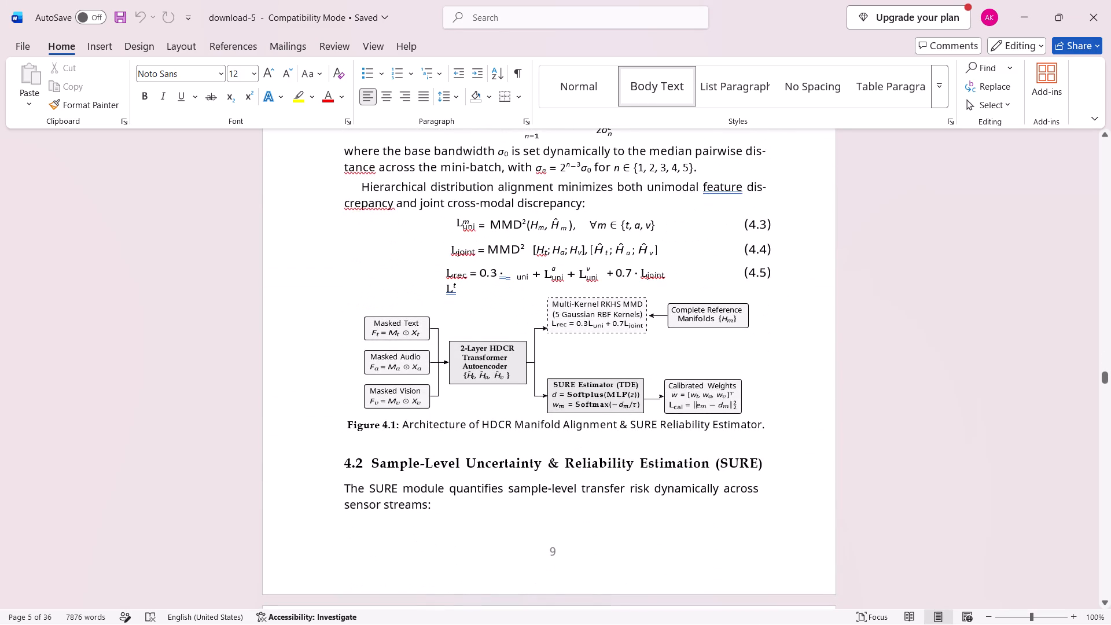
scroll(553, 475, "down", 2)
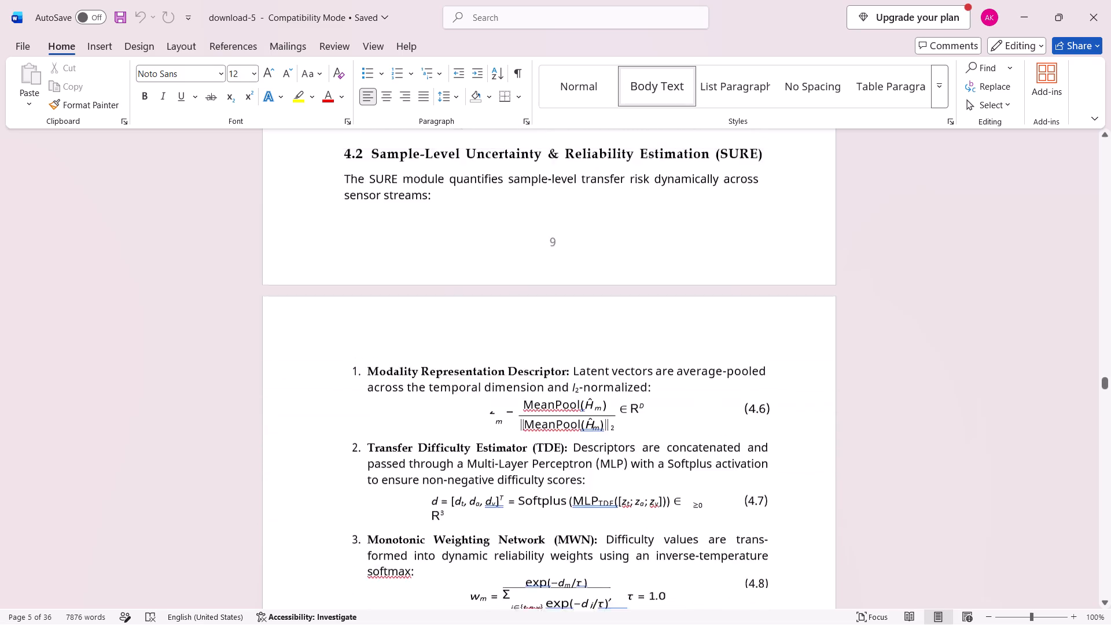
scroll(553, 475, "down", 3)
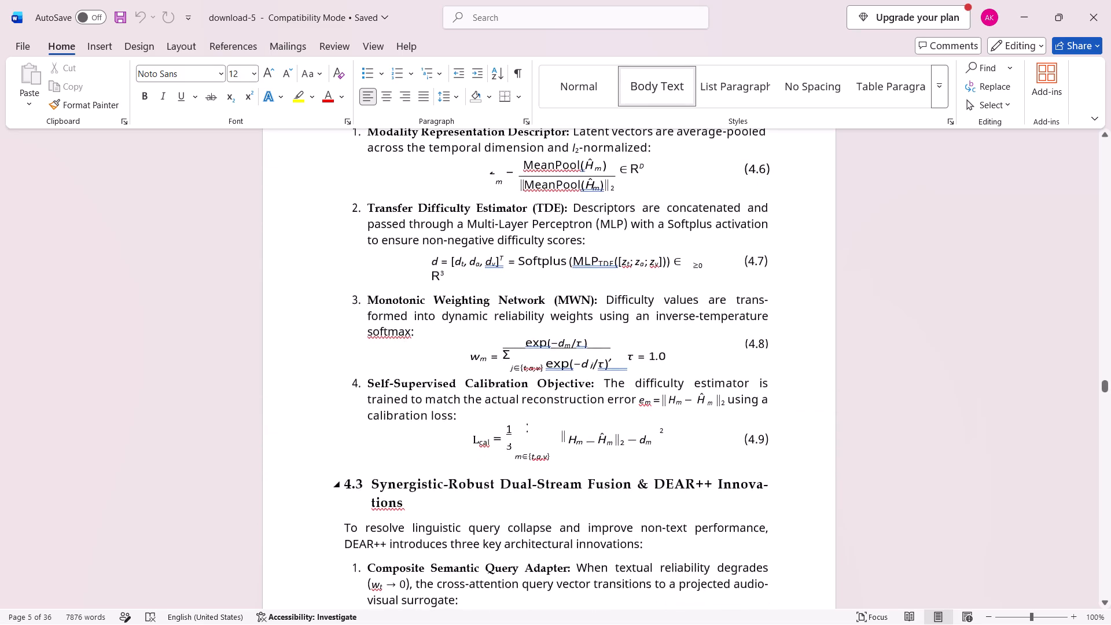
scroll(553, 475, "down", 6)
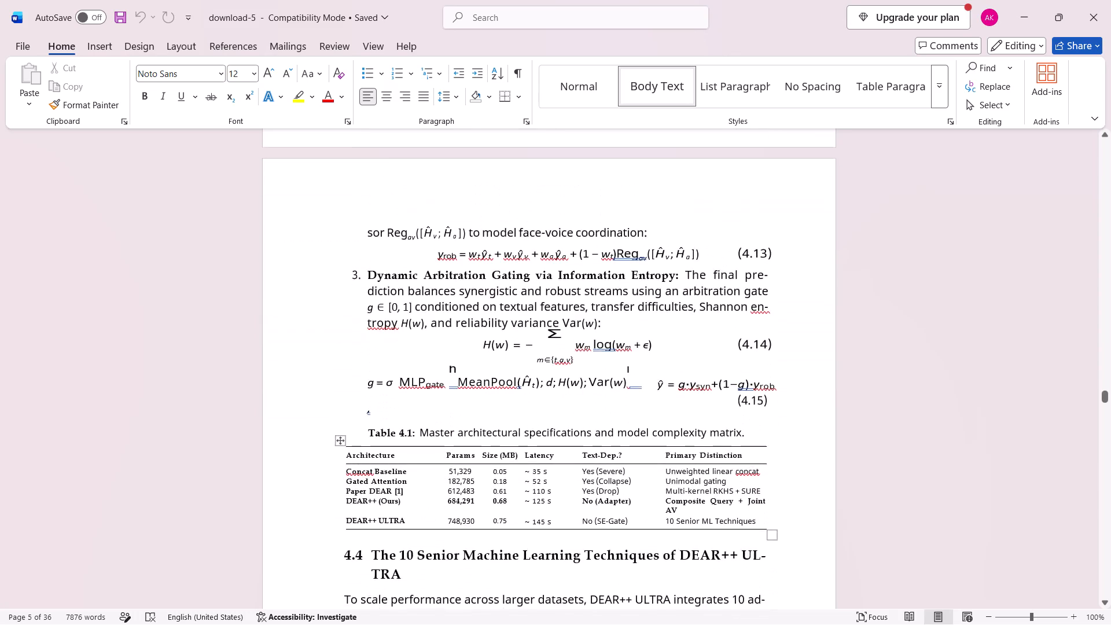
scroll(553, 475, "down", 3)
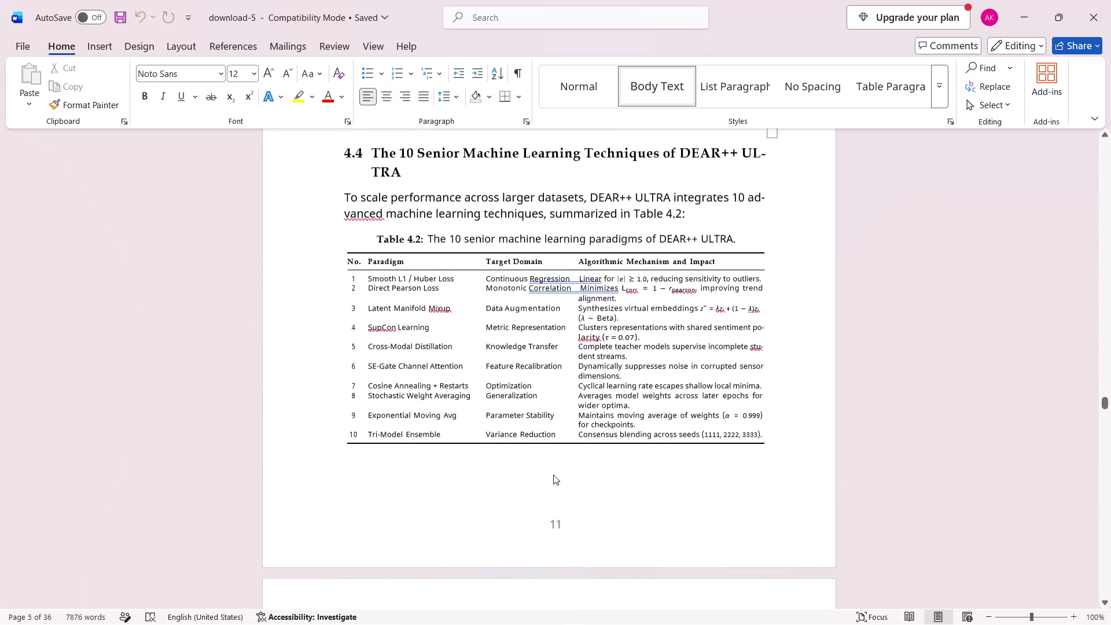
Check the layout of the algorithm specifications in Tables 5.1 and 5.2 of the Proposed Algorithms chapter.
scroll(553, 475, "down", 4)
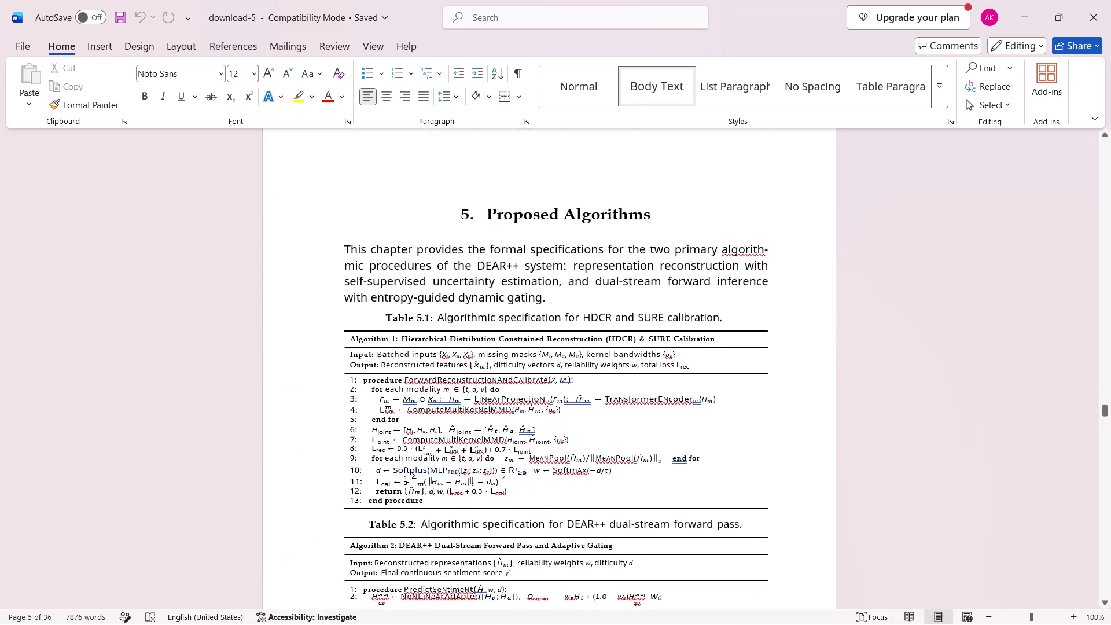
scroll(553, 475, "down", 2)
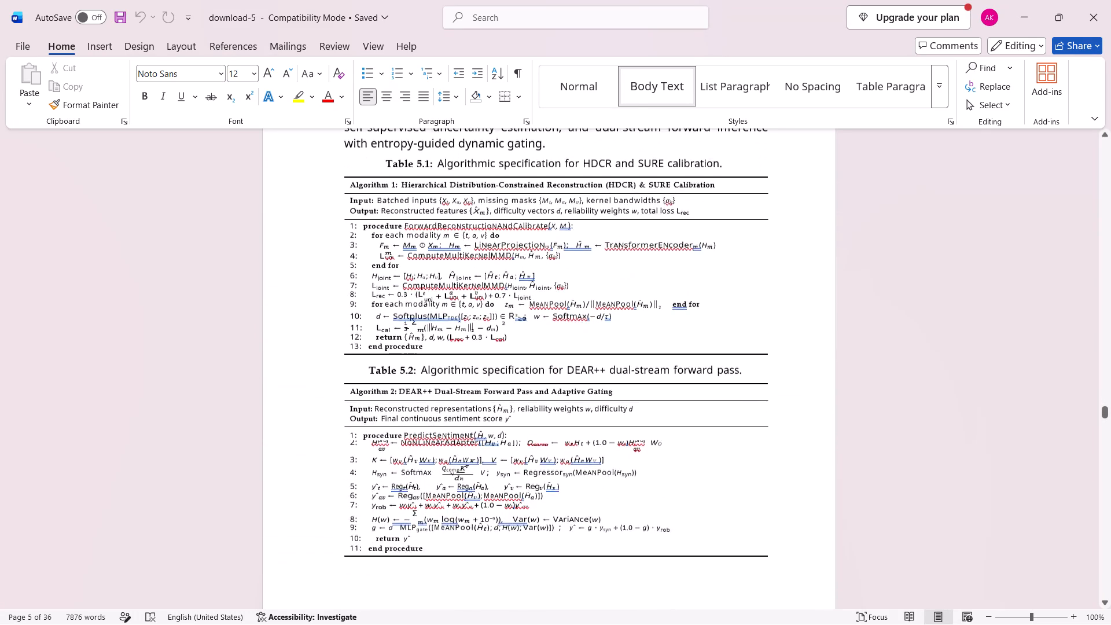
scroll(553, 475, "down", 2)
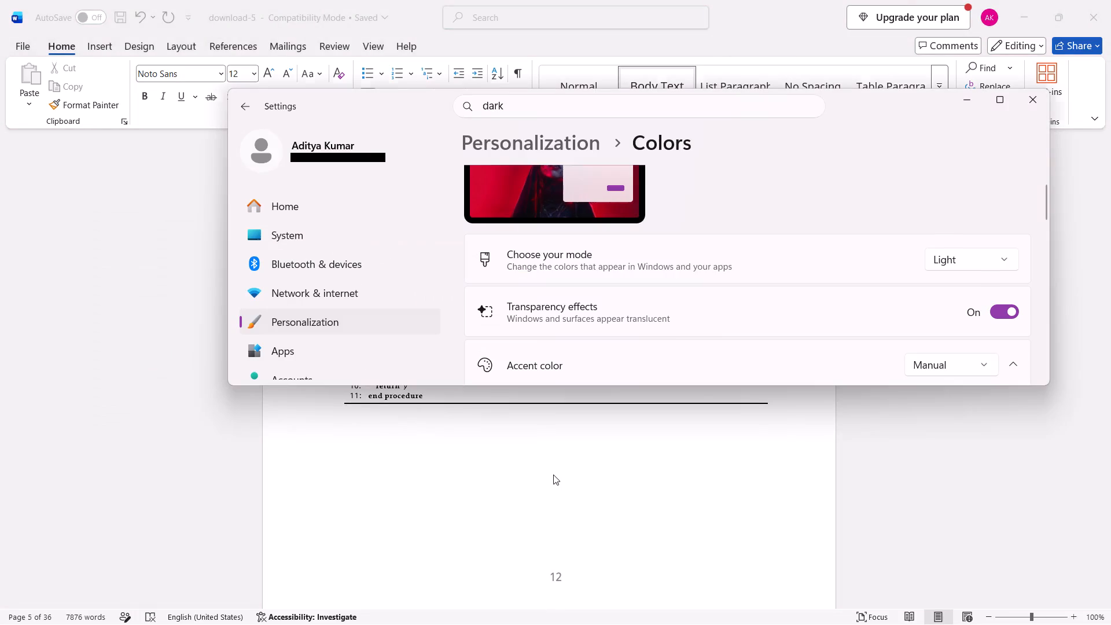
Close the Windows Settings window.
left_click(1035, 105)
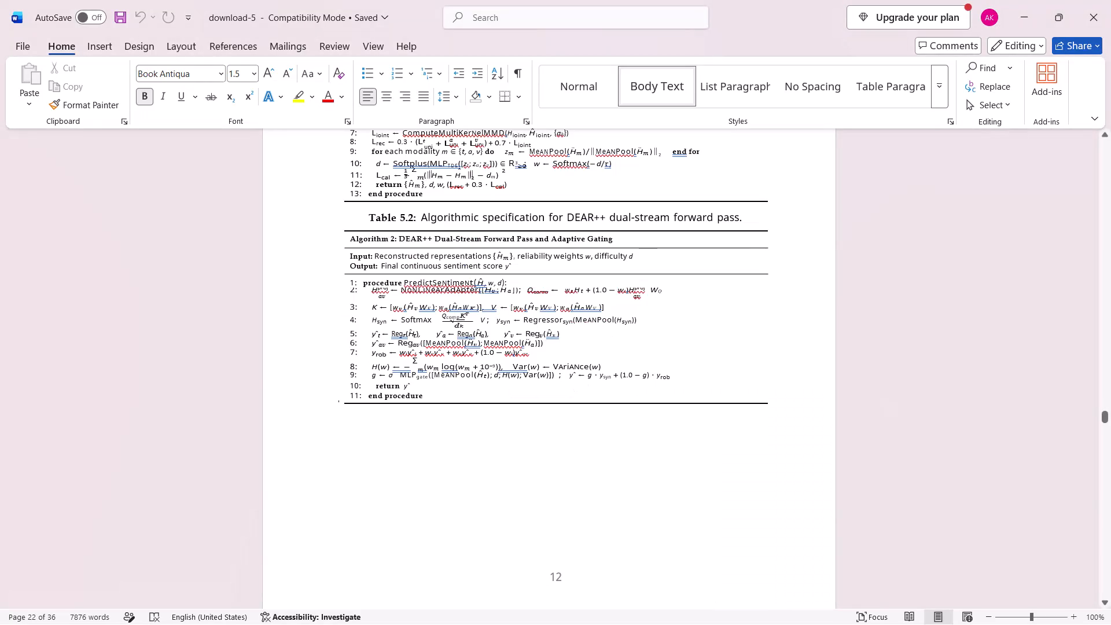
scroll(563, 442, "down", 2)
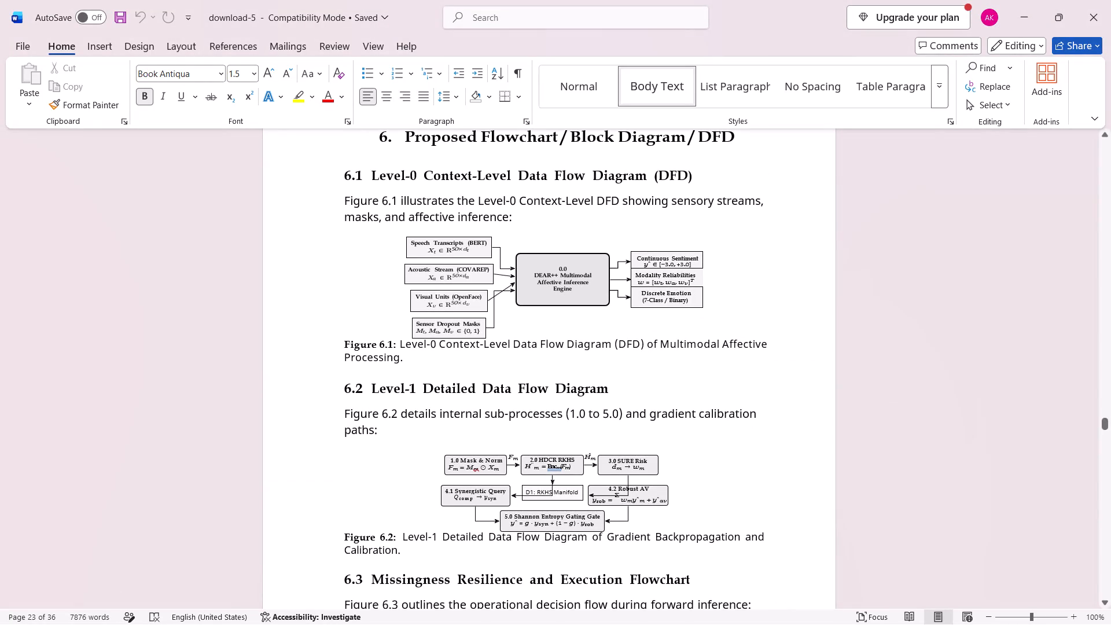
scroll(563, 442, "down", 1)
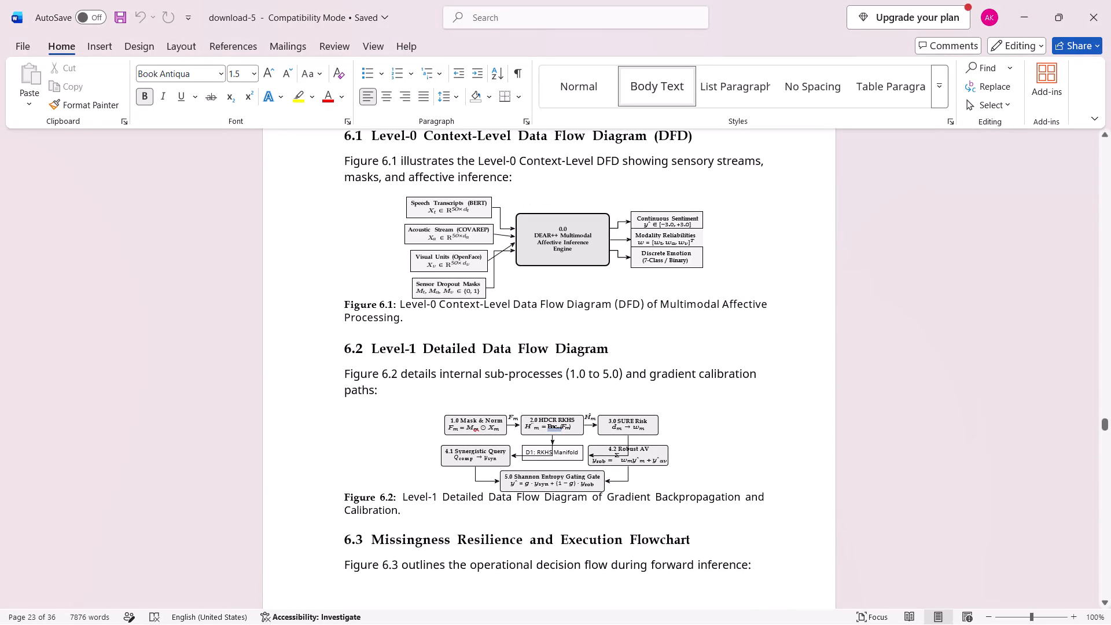
scroll(563, 442, "down", 1)
left_click_drag(627, 441, 641, 493)
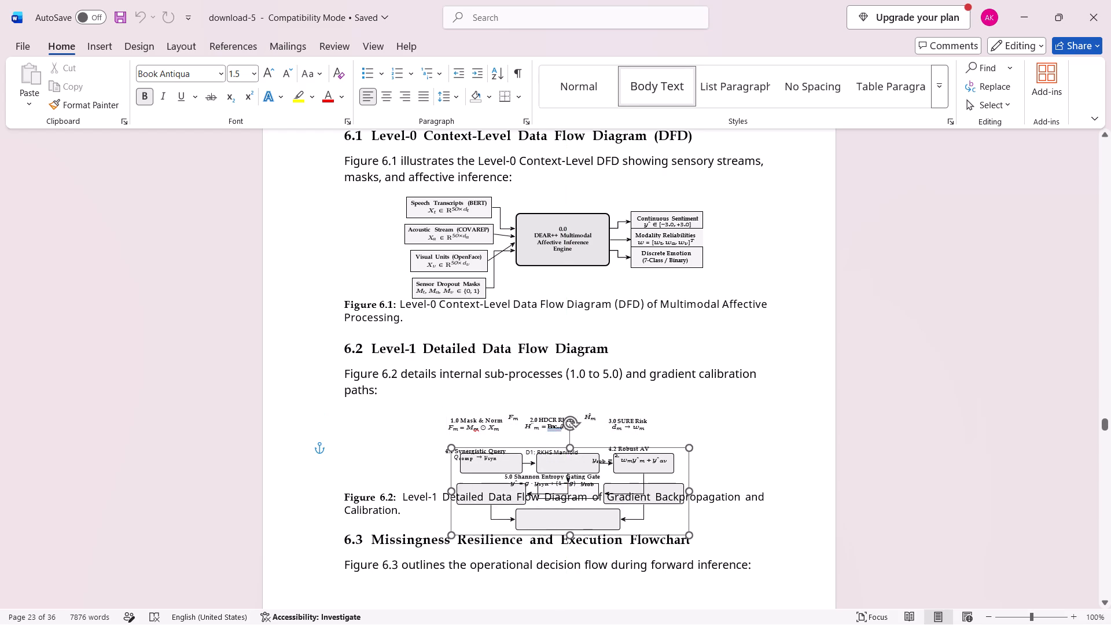
left_click_drag(641, 493, 741, 347)
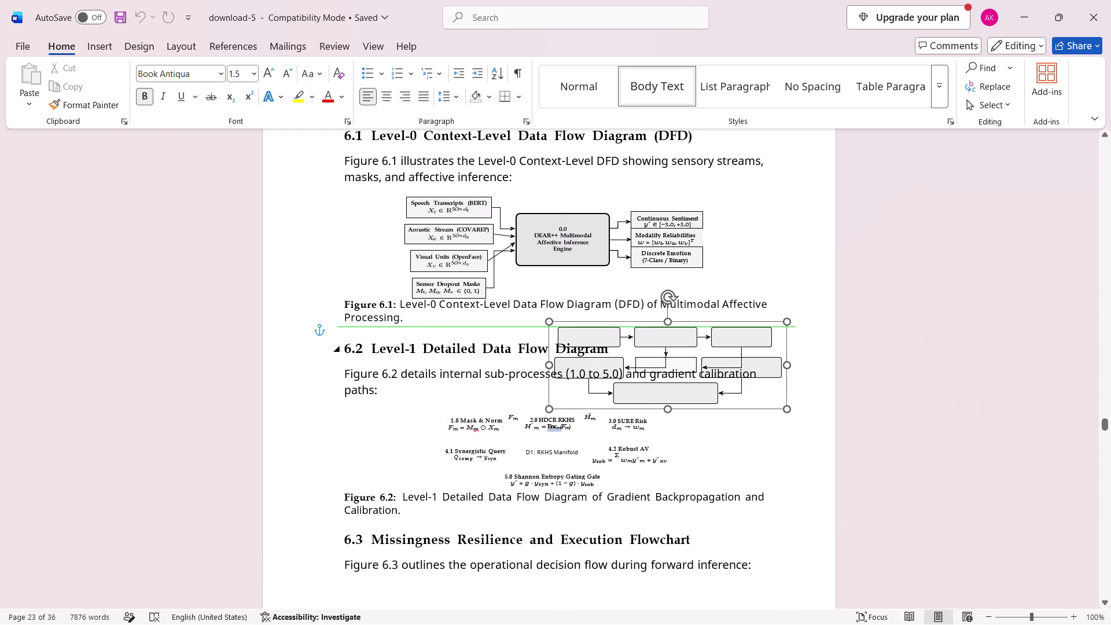
left_click_drag(741, 347, 668, 435)
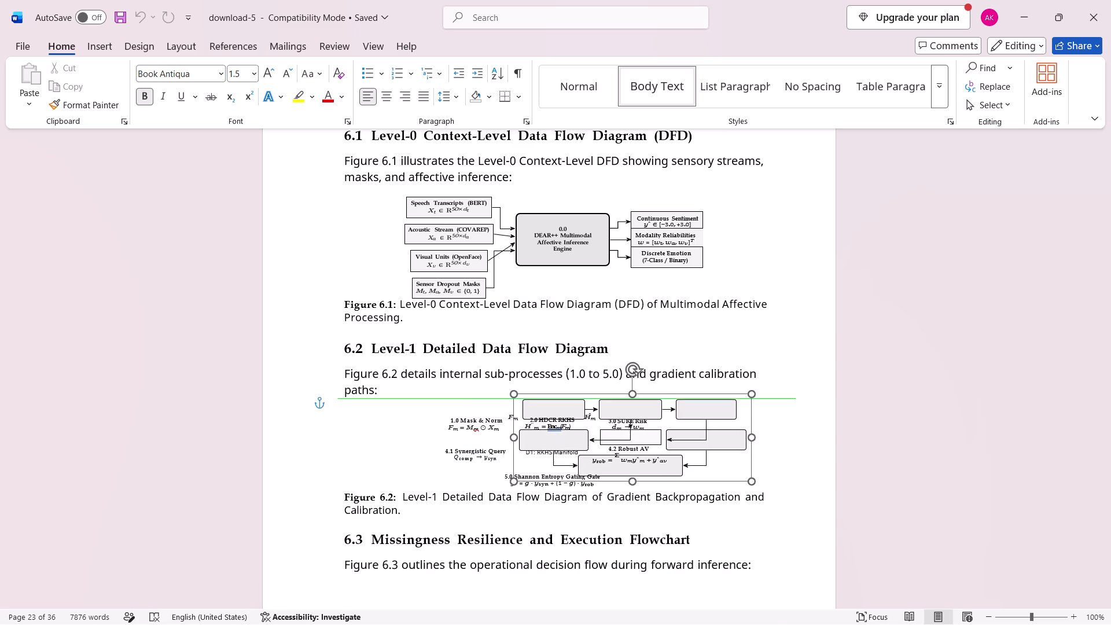
left_click_drag(668, 435, 627, 439)
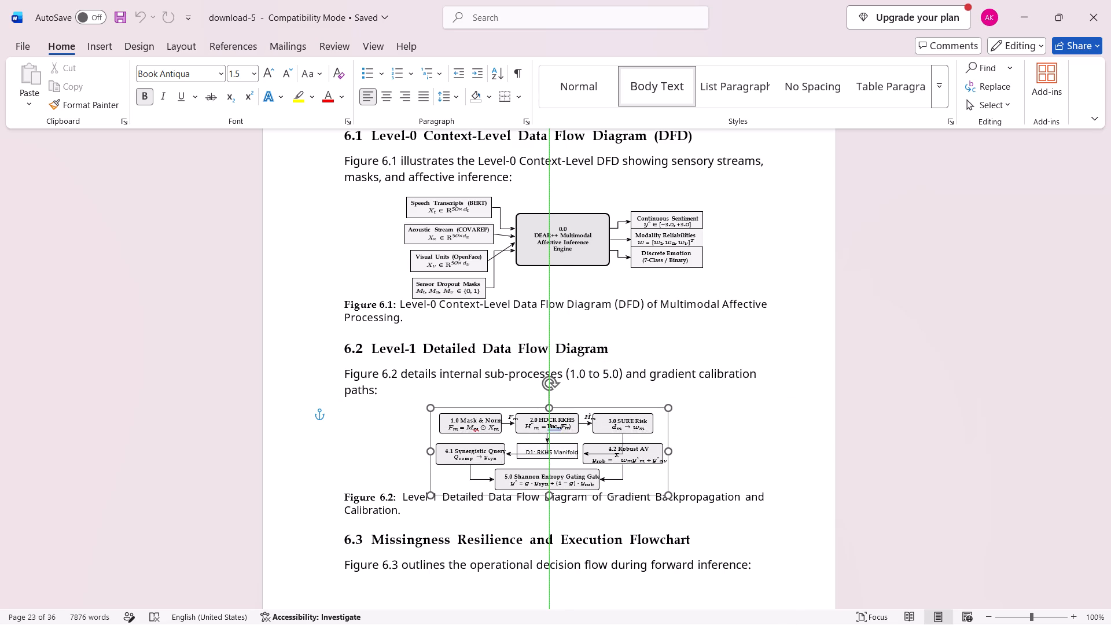
left_click_drag(627, 439, 637, 439)
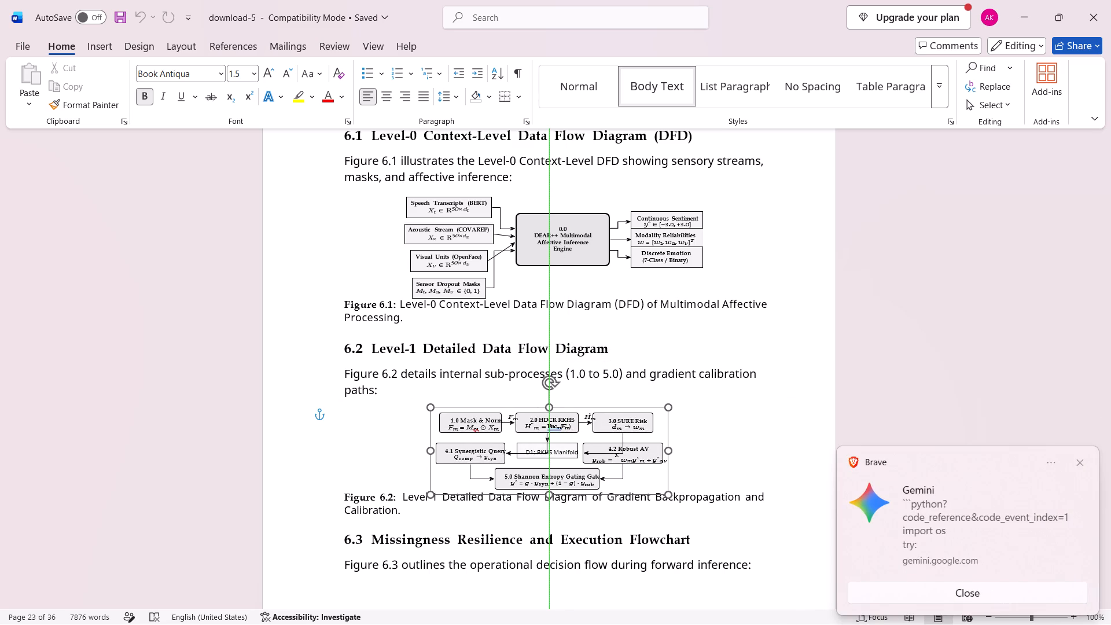
left_click_drag(637, 439, 628, 440)
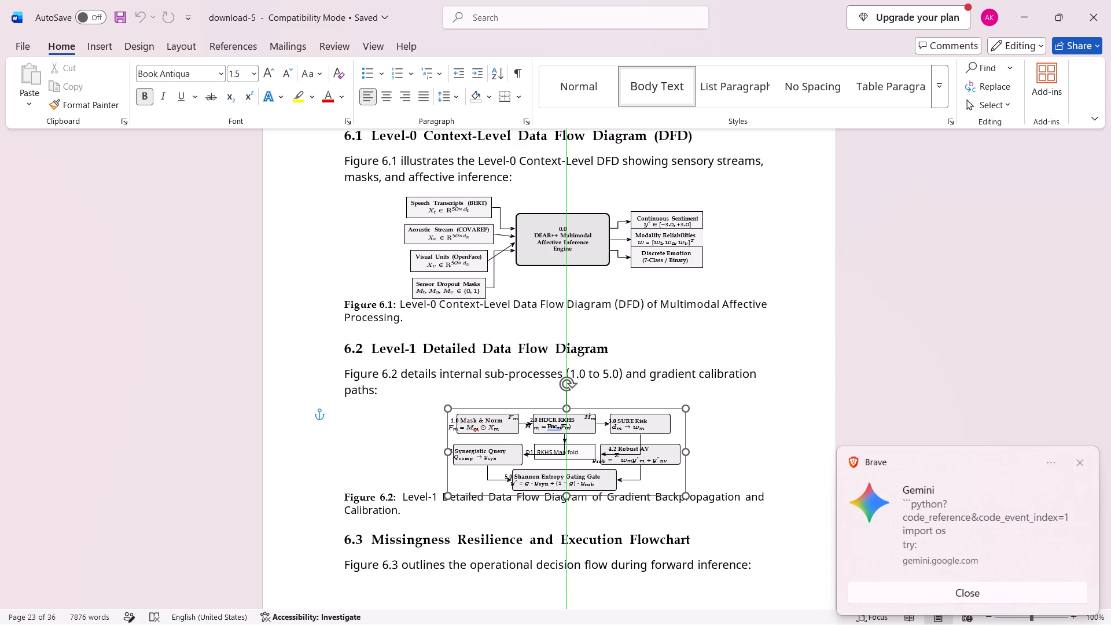
left_click_drag(628, 440, 626, 440)
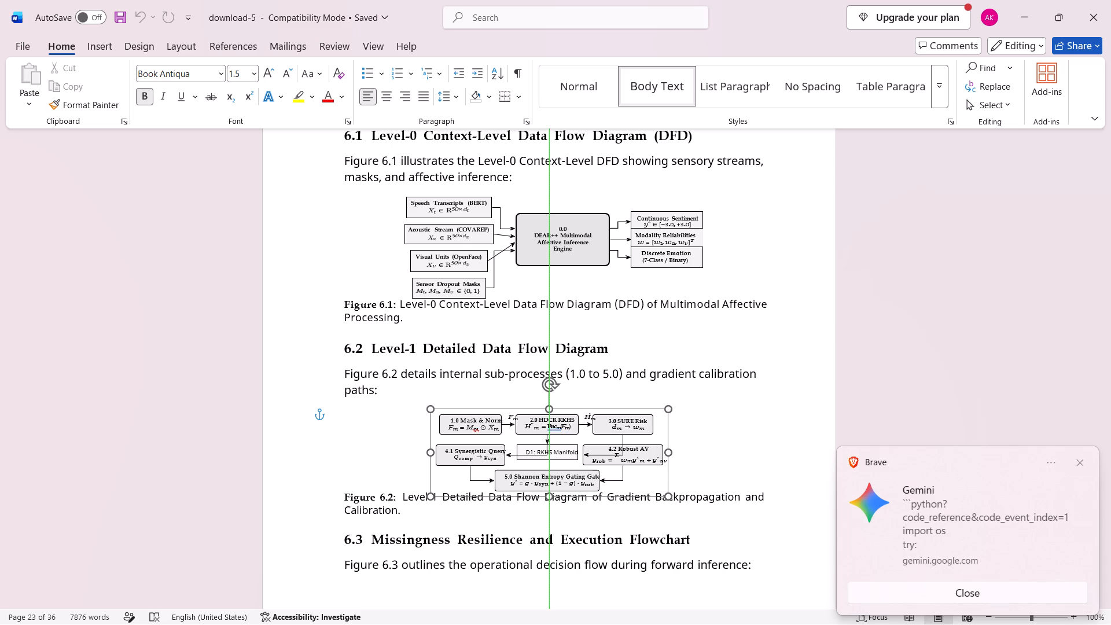
left_click_drag(626, 440, 634, 438)
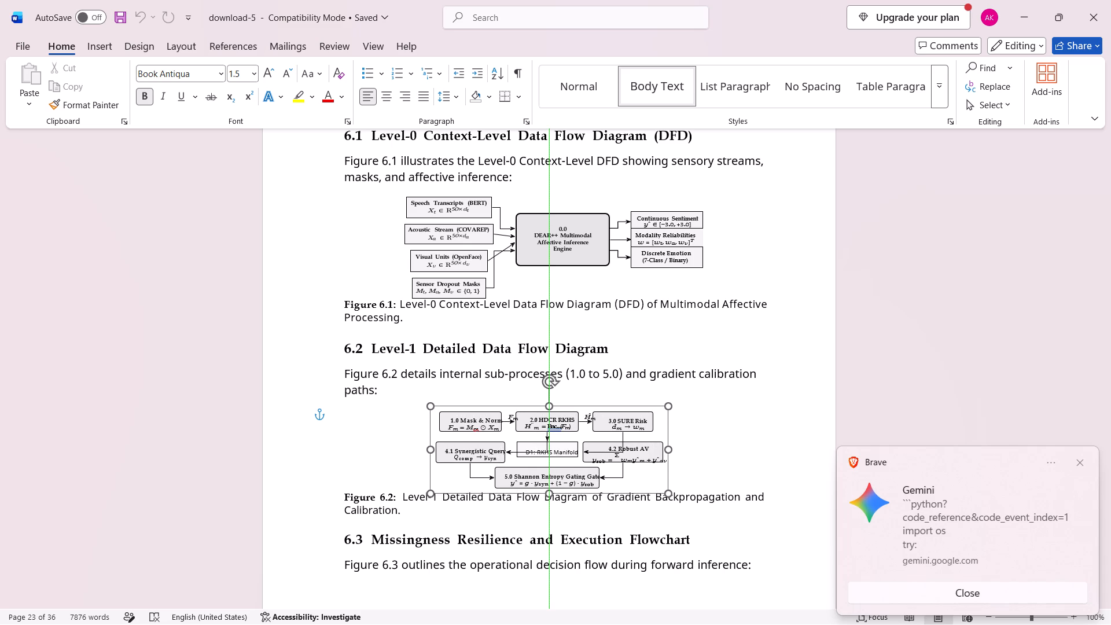
left_click_drag(634, 438, 637, 438)
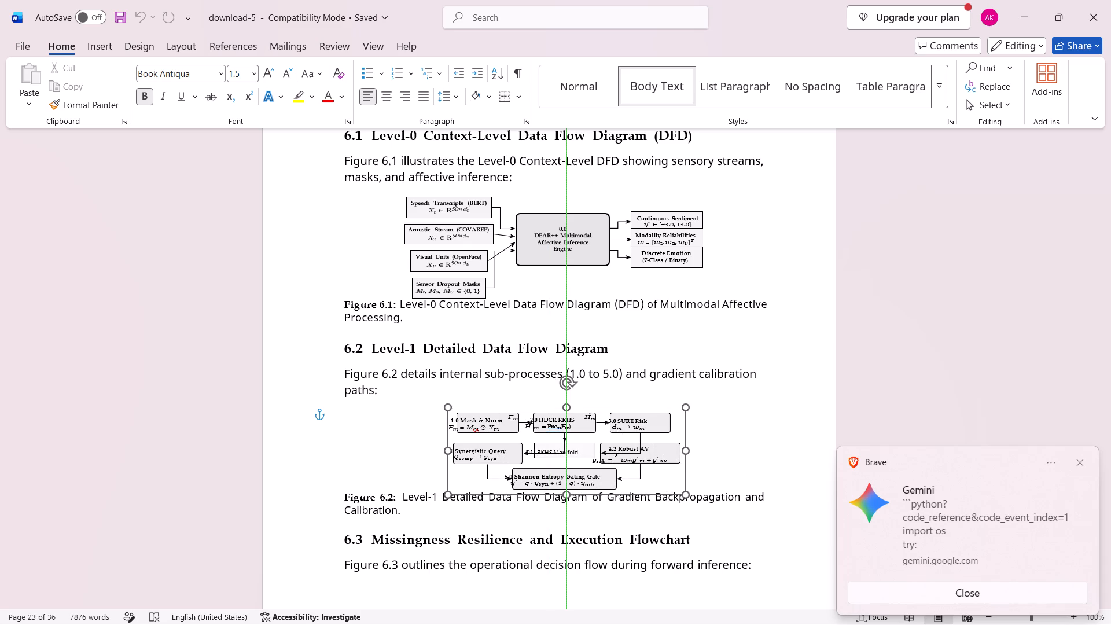
left_click_drag(637, 438, 628, 439)
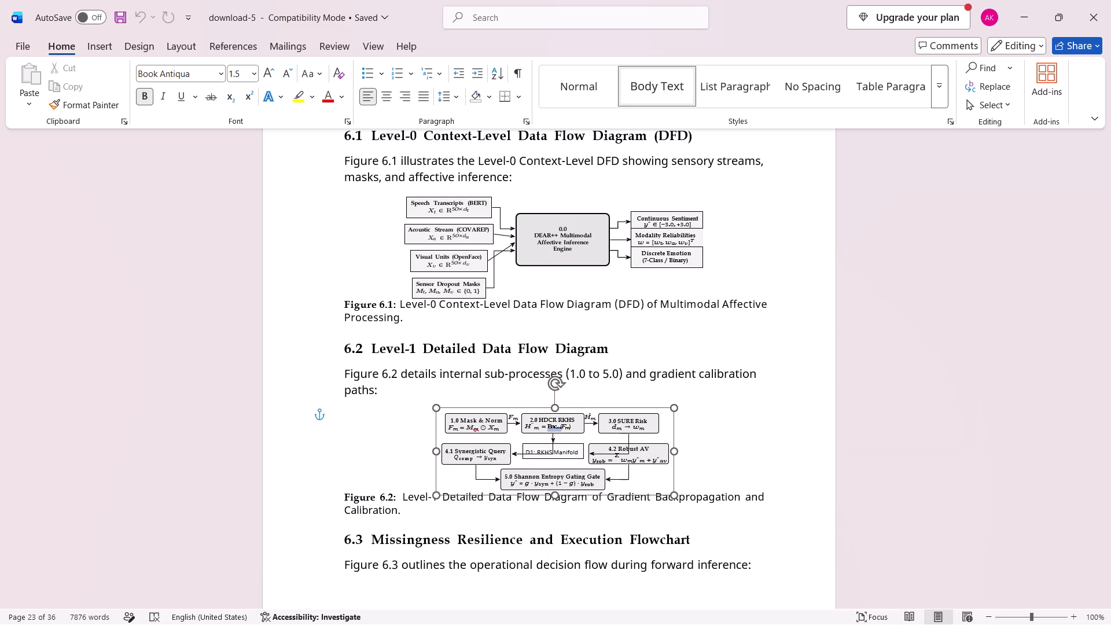
left_click_drag(628, 439, 628, 436)
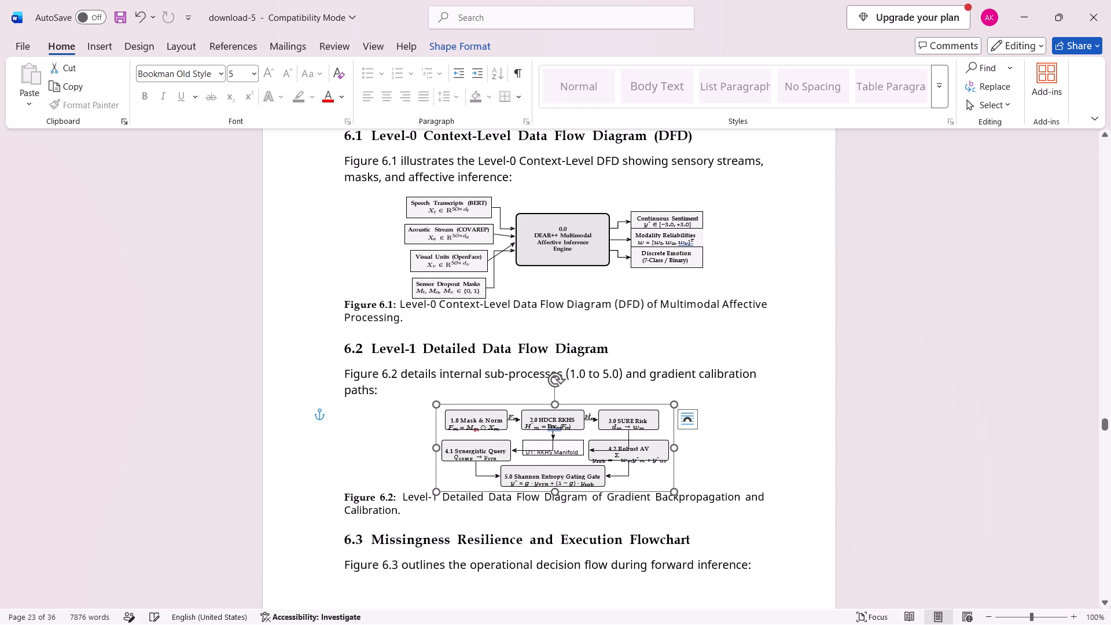
left_click(586, 433)
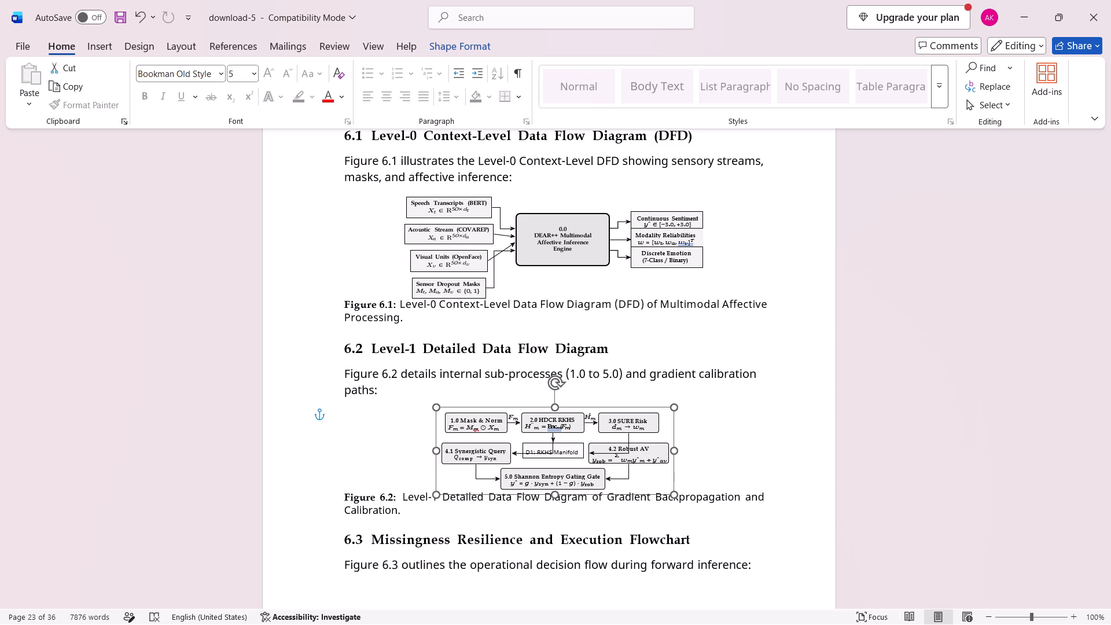
left_click(774, 443)
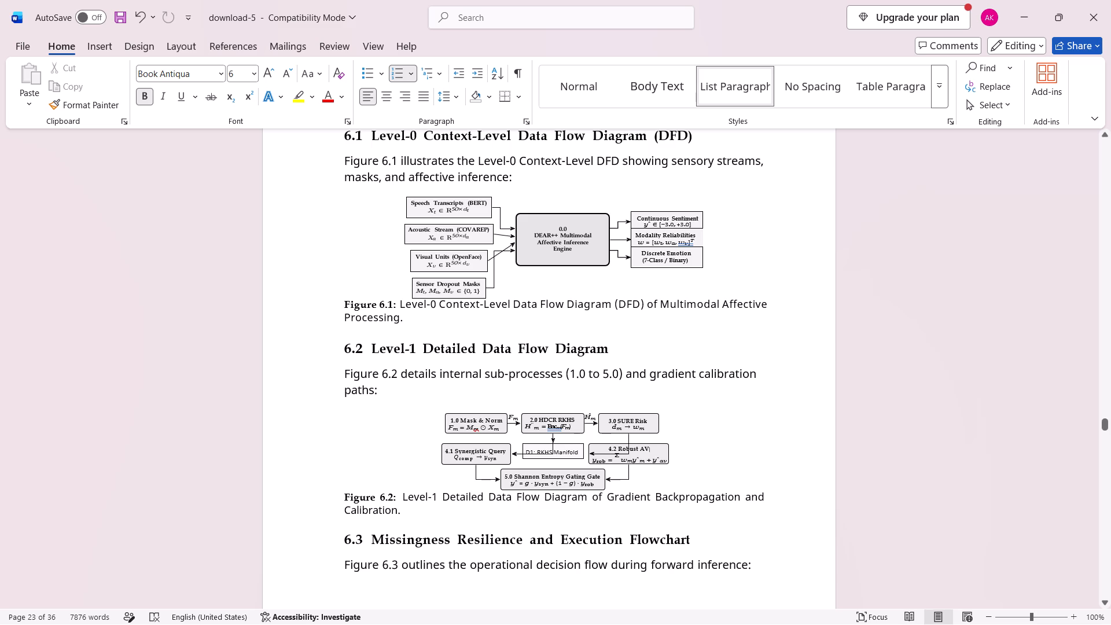
Copy all the cover page content of the download-5 document, from the DEAR++ title down to the closing institute line.
scroll(774, 443, "up", 11)
scroll(774, 443, "up", 20)
scroll(774, 443, "up", 9)
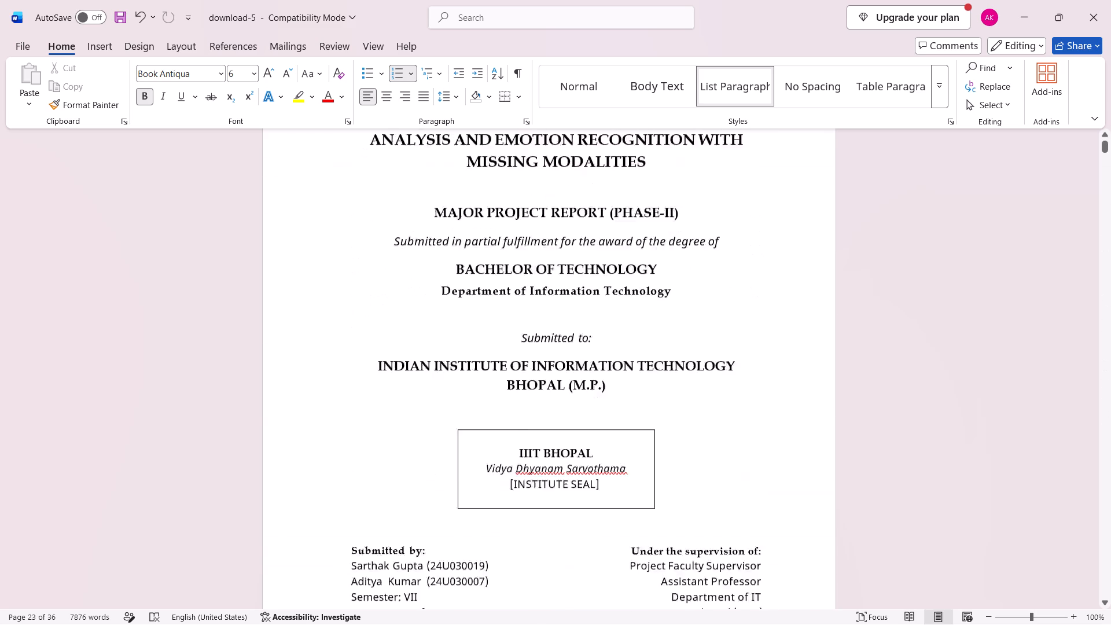
left_click_drag(385, 210, 615, 552)
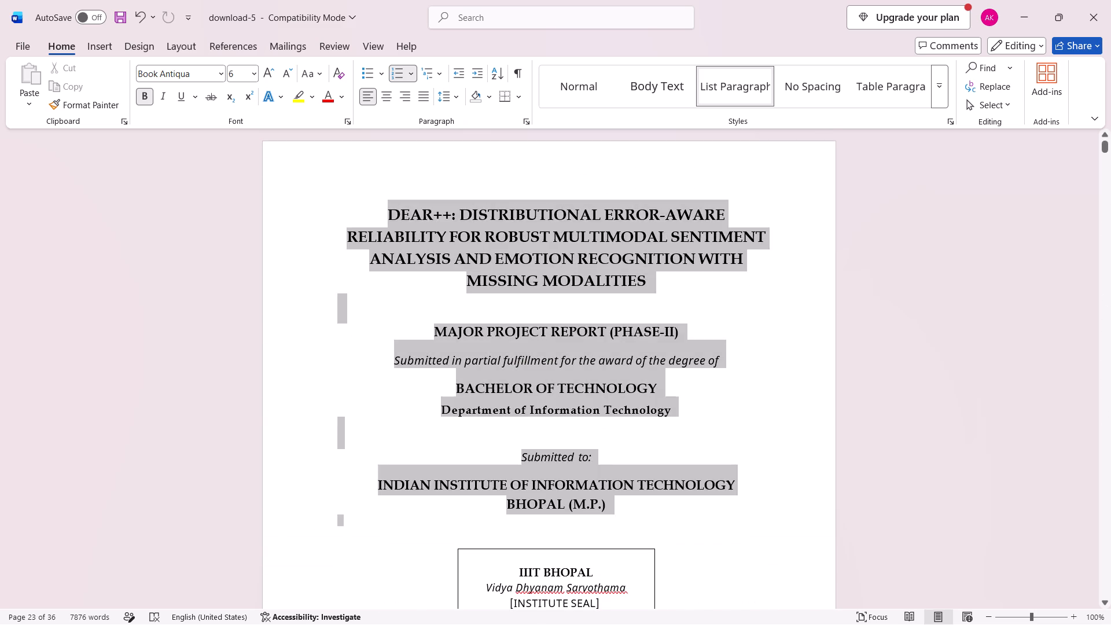
left_click_drag(615, 552, 740, 432)
key("ctrl+c")
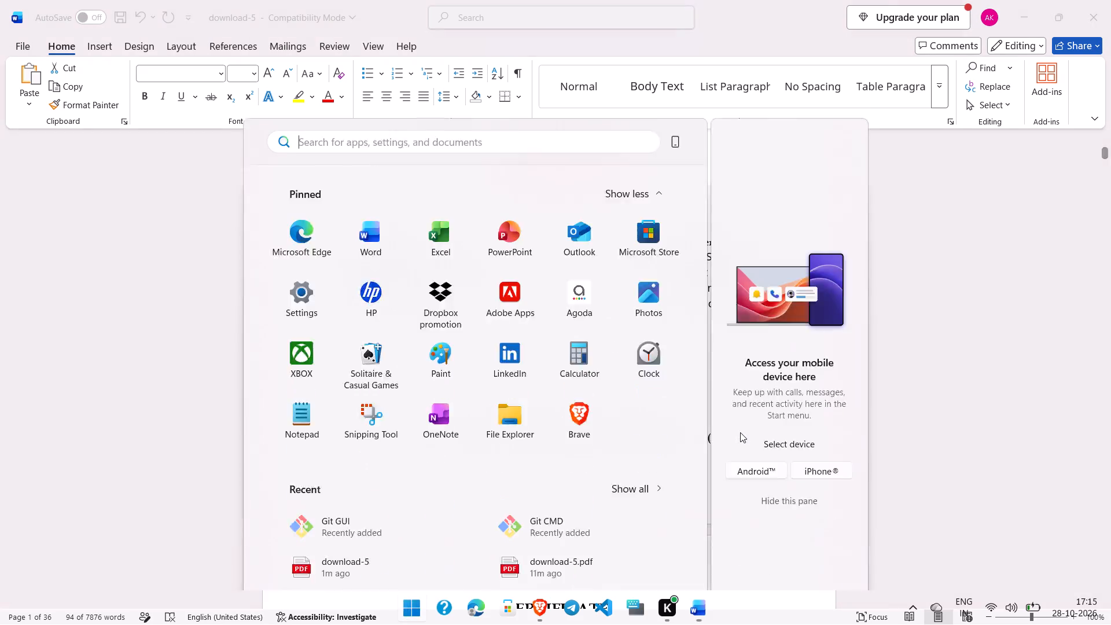
Create a new blank Word document and paste the copied cover page into it.
key("w")
key("o")
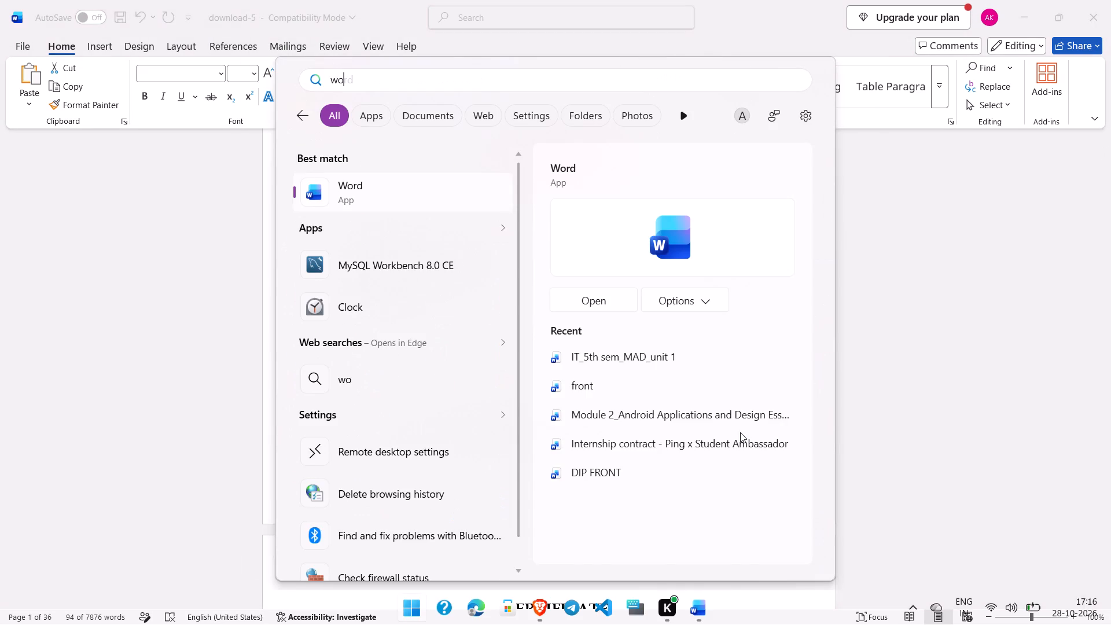
key("Return")
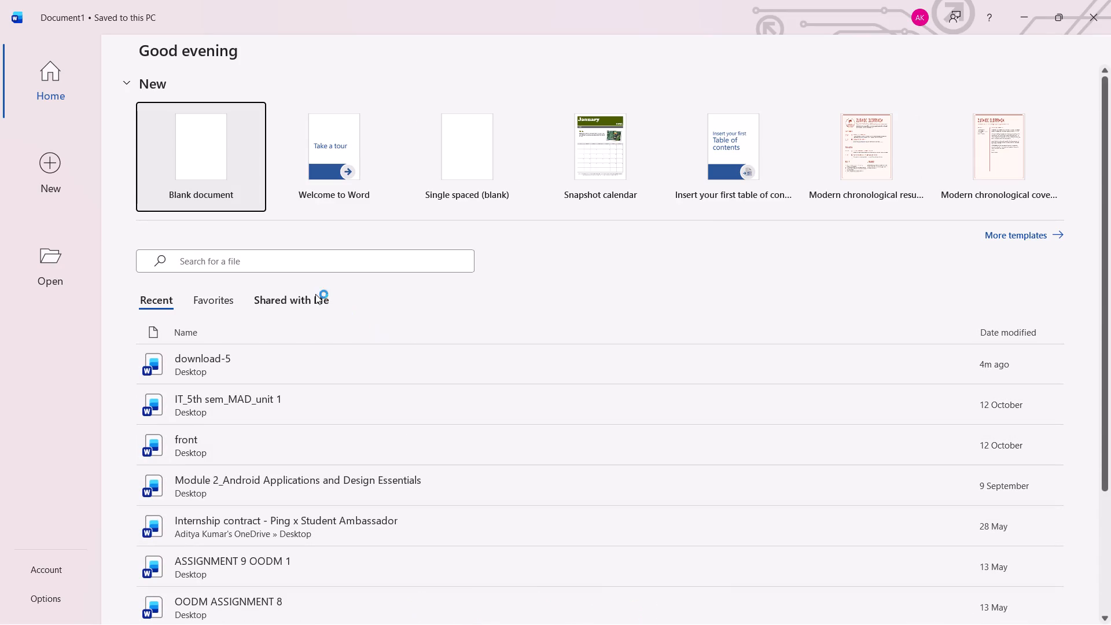
left_click(224, 174)
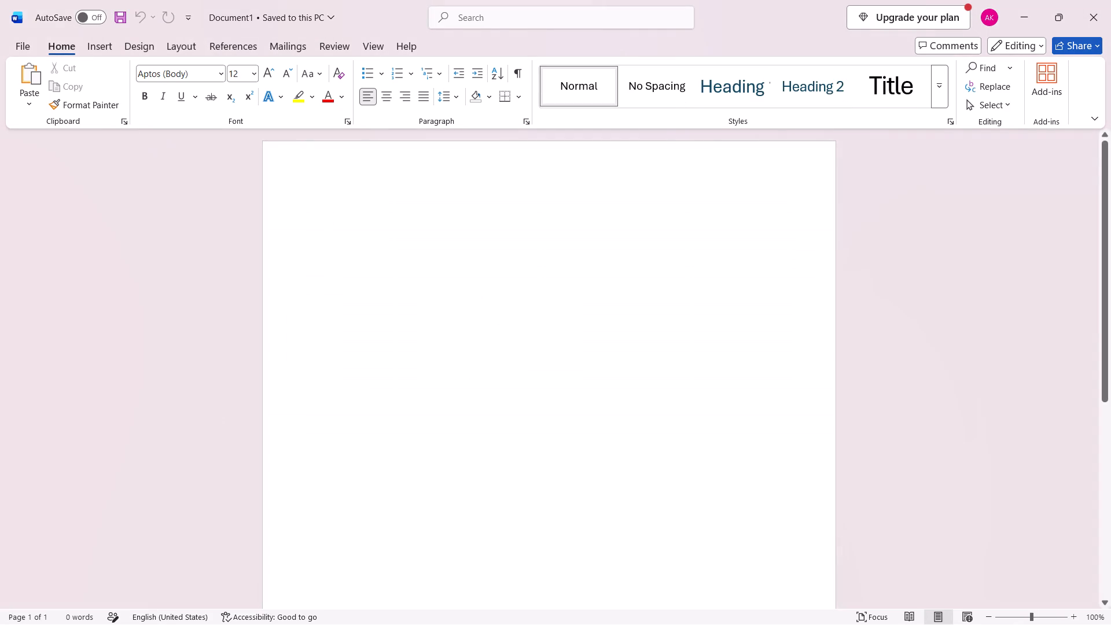
key("ctrl+v")
Delete empty lines above "Academic Year 2025–2026 • October 2026" on the second page, and undo the last deletion beyond them.
scroll(475, 267, "up", 4)
scroll(475, 267, "down", 1)
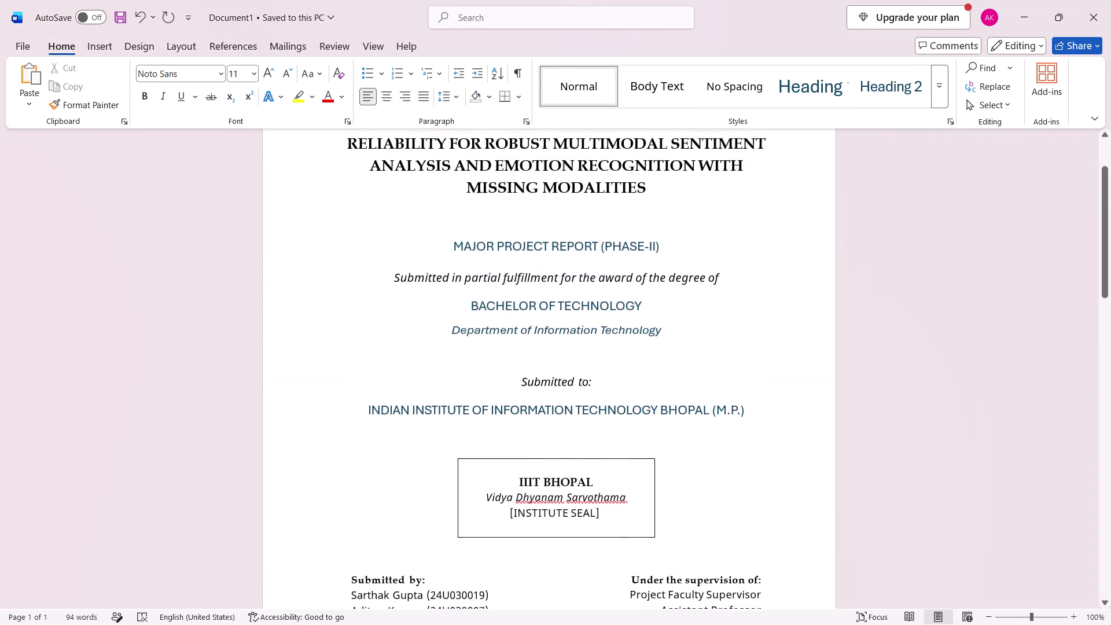
scroll(475, 267, "down", 5)
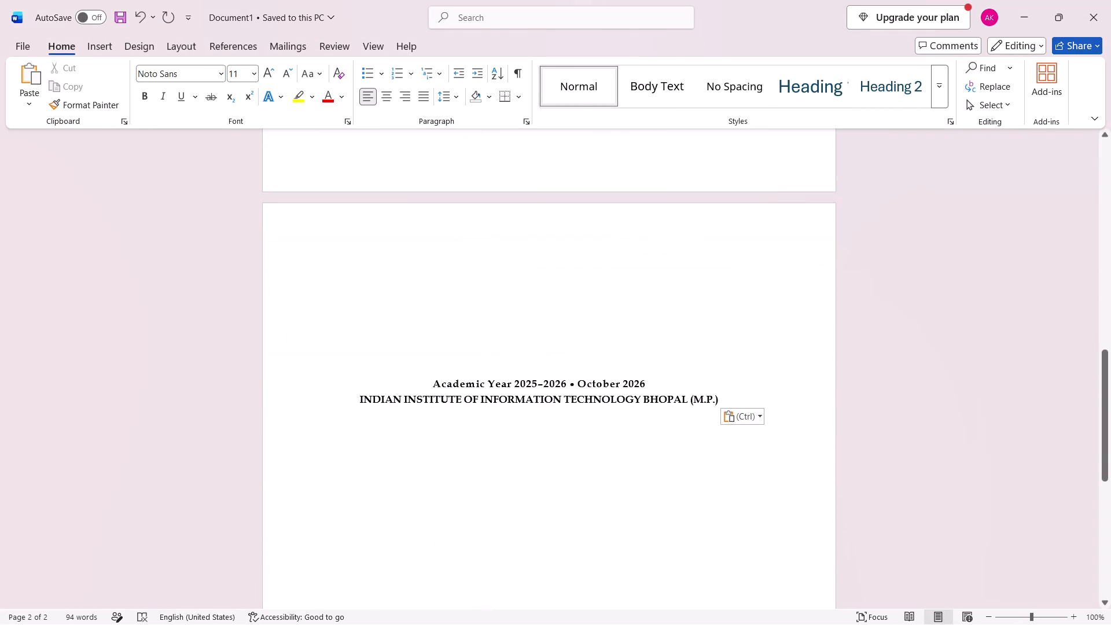
left_click_drag(720, 396, 426, 363)
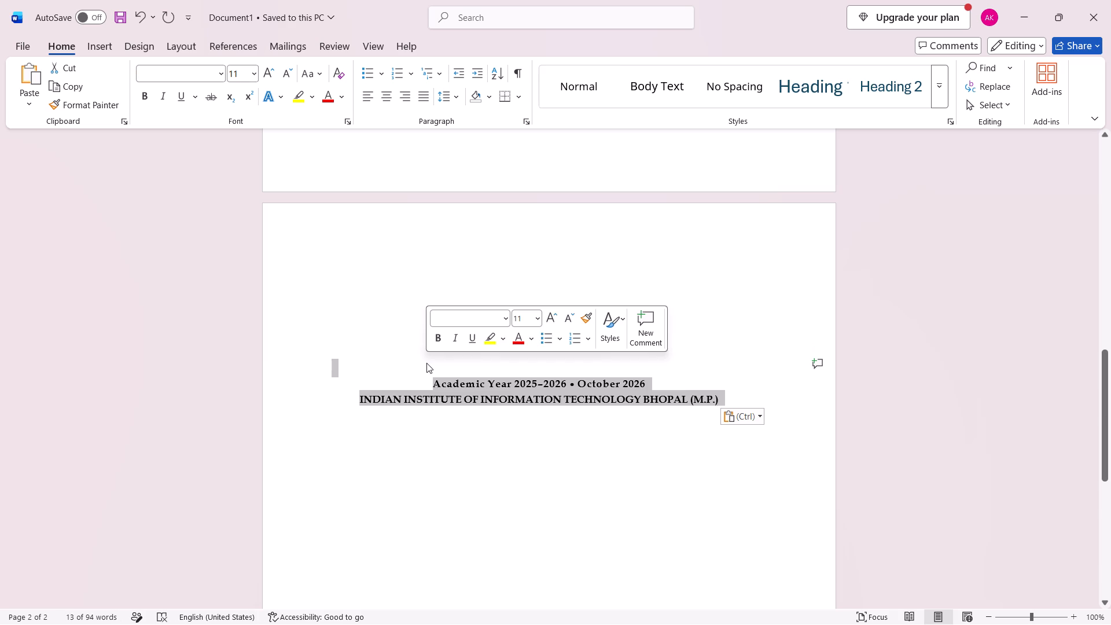
scroll(426, 363, "up", 4)
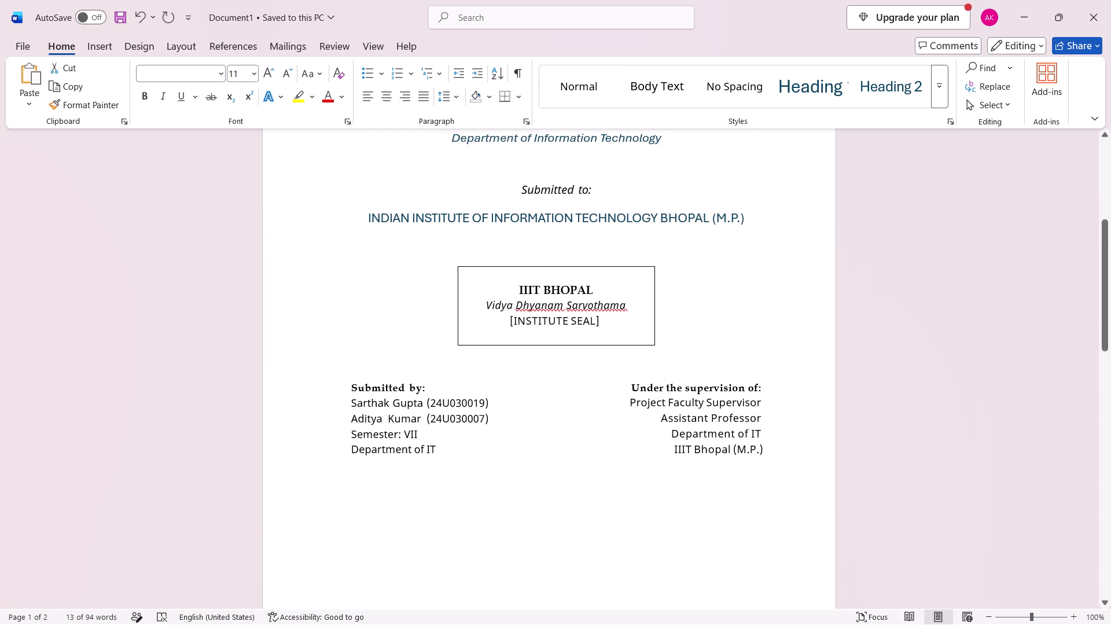
scroll(580, 506, "down", 4)
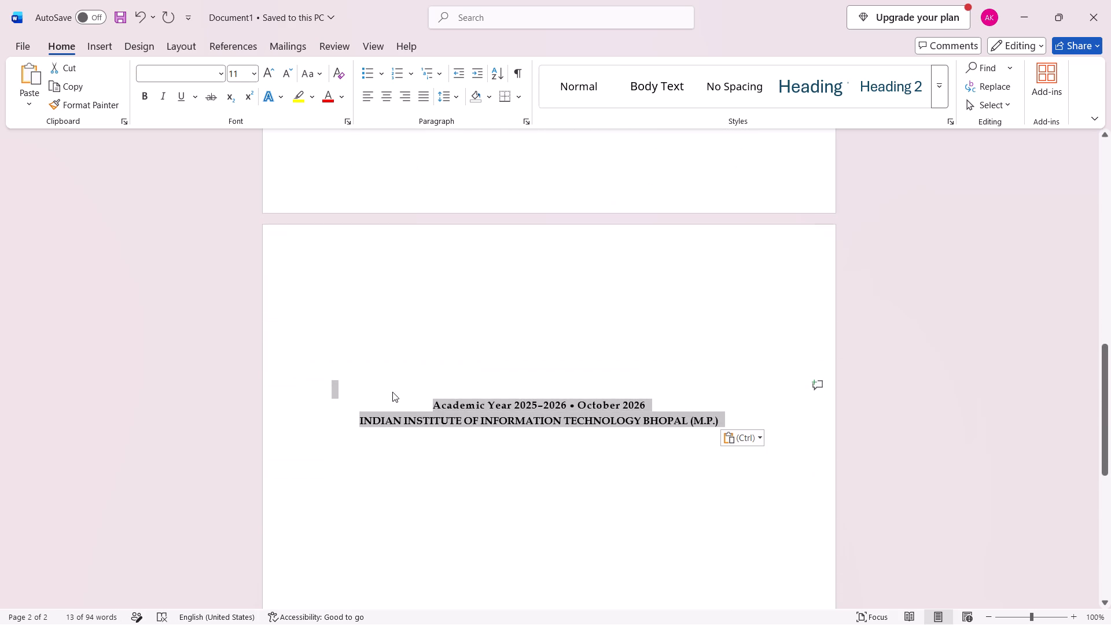
left_click(362, 373)
key("BackSpace")
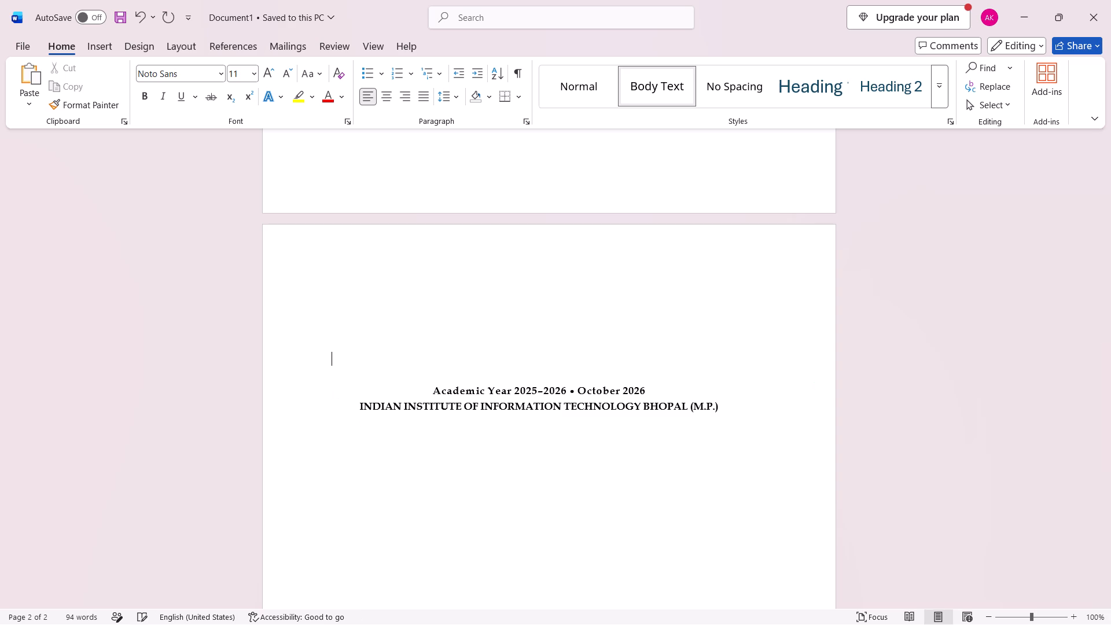
key("BackSpace")
key("BackSpace")
key("BackSpace")
key("BackSpace")
key("BackSpace")
key("BackSpace")
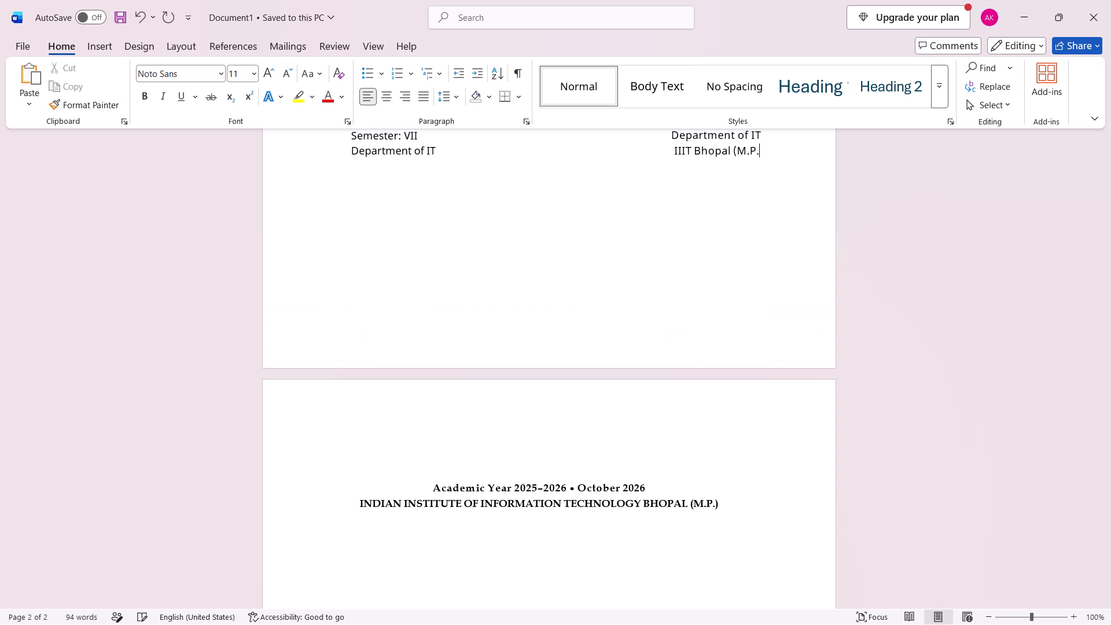
key("ctrl+z")
Replace the empty line between the DEAR++ title and "MAJOR PROJECT REPORT (PHASE-II)" with a new centred blank line.
scroll(362, 373, "up", 5)
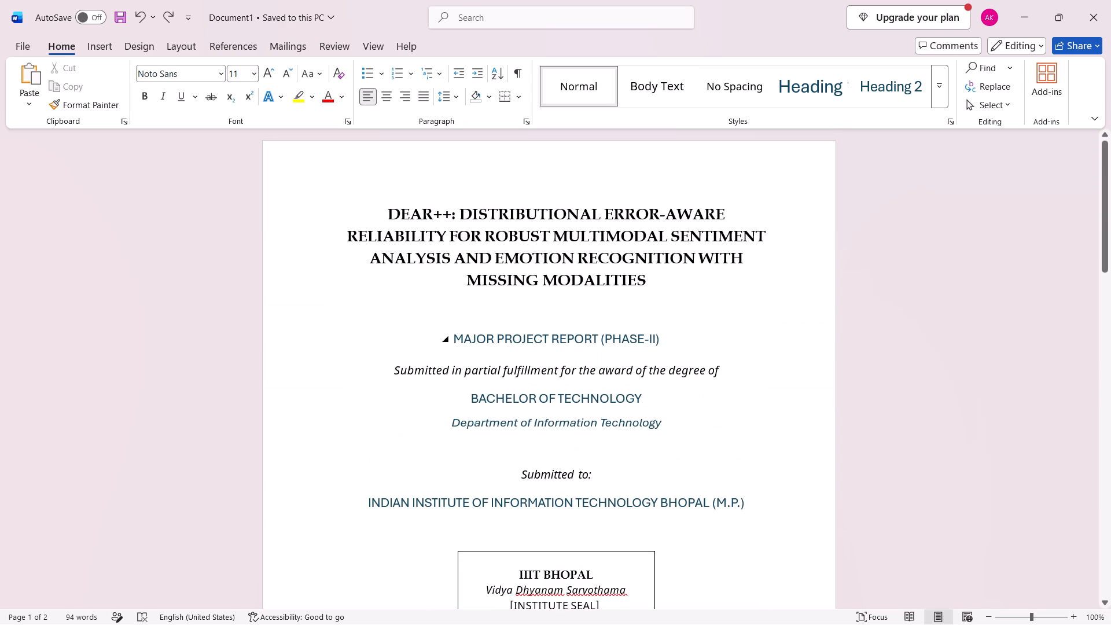
left_click(459, 308)
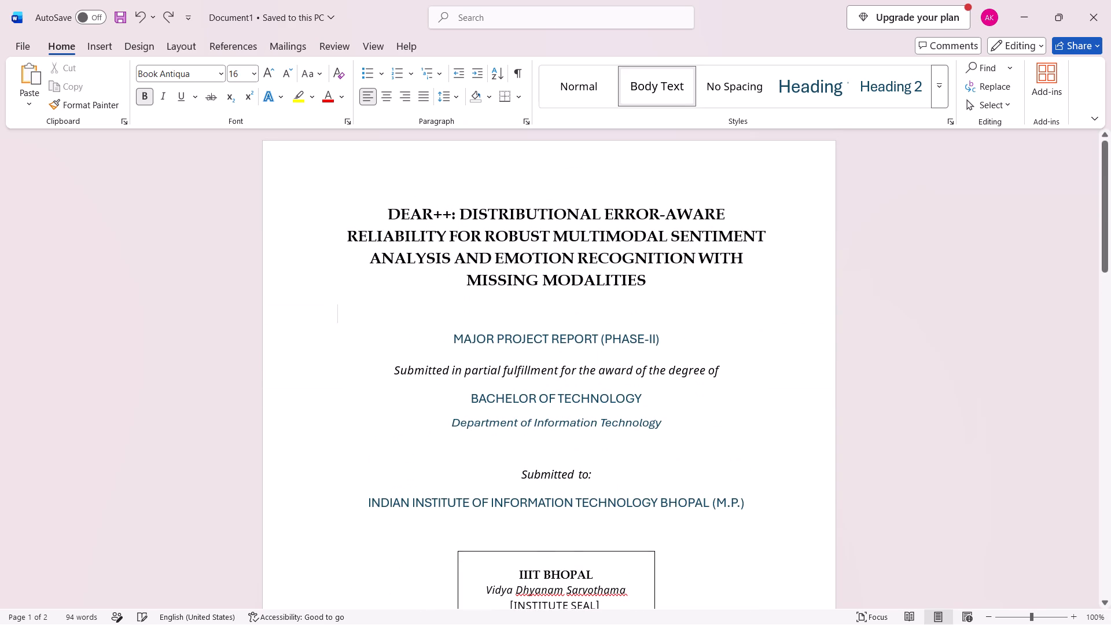
key("BackSpace")
key("Return")
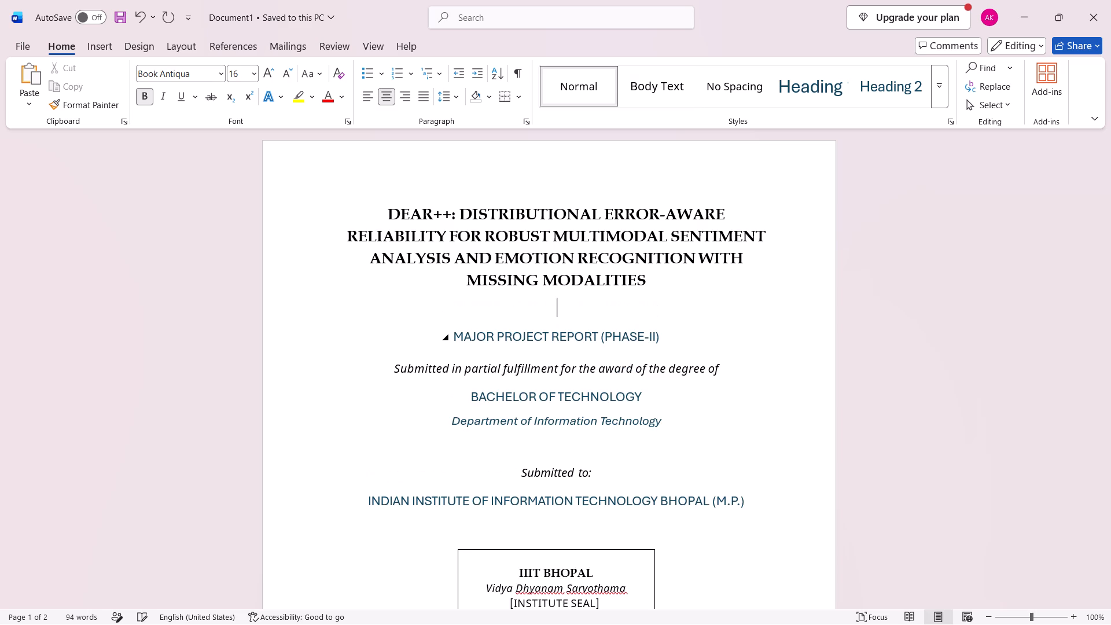
Delete one empty line above "Submitted to:" and one above the "Submitted by:" block on the cover page.
left_click(430, 443)
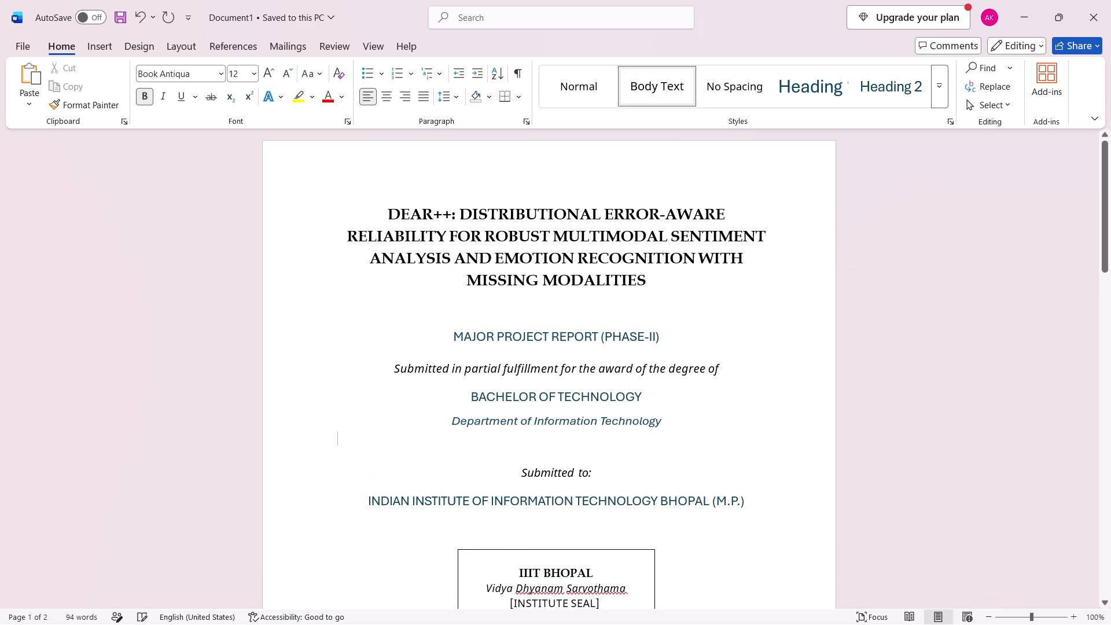
key("BackSpace")
scroll(430, 443, "down", 5)
scroll(430, 443, "up", 2)
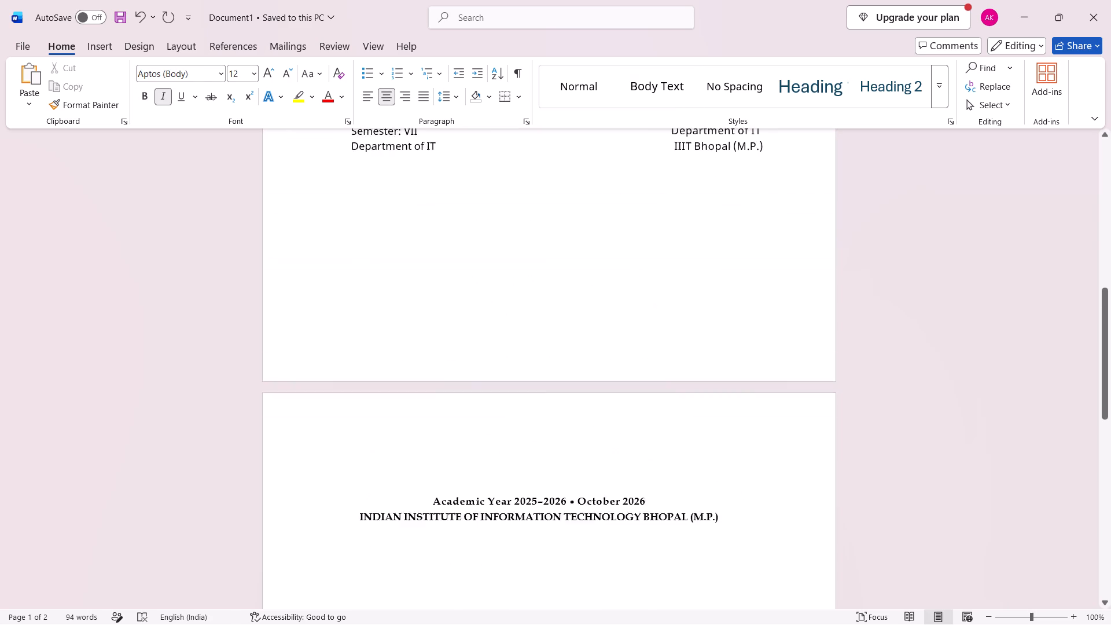
scroll(430, 443, "up", 2)
left_click(383, 442)
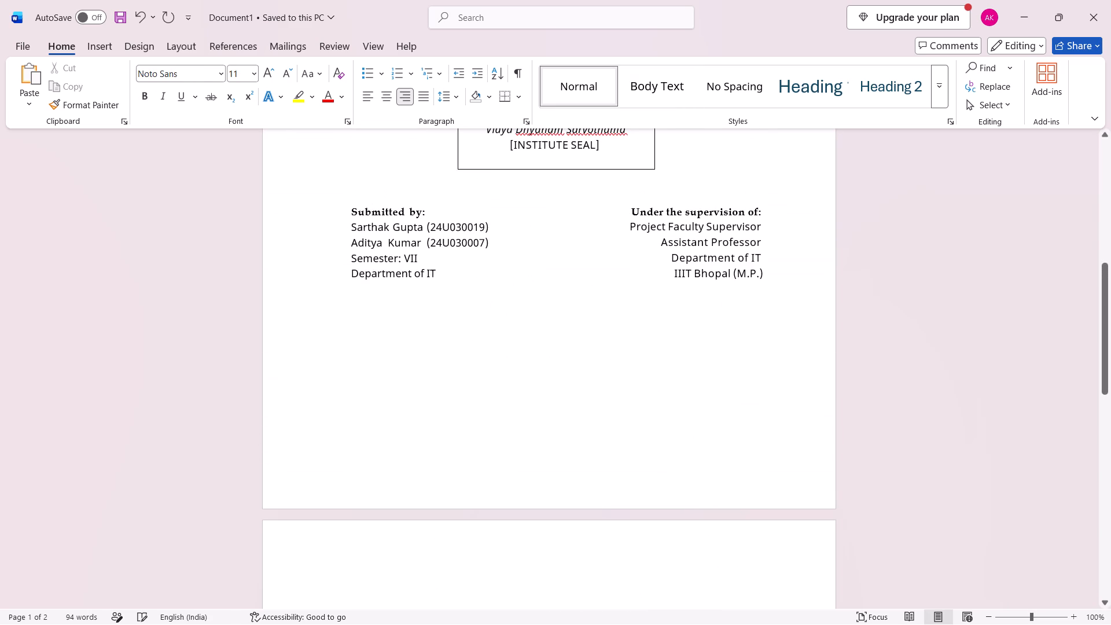
left_click(396, 387)
left_click(354, 328)
left_click(378, 189)
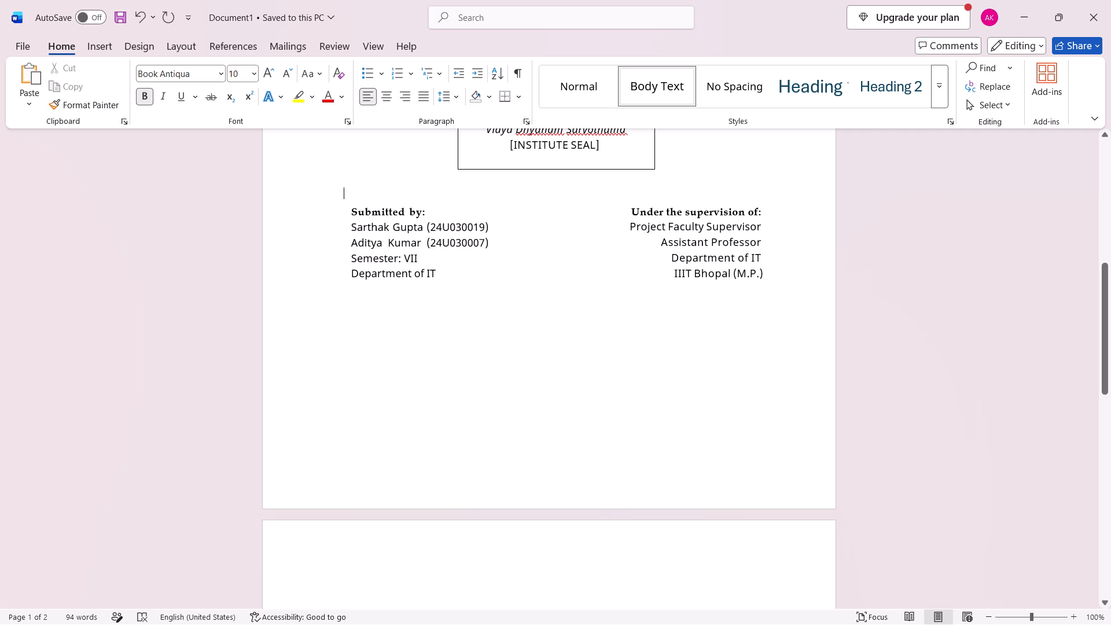
key("BackSpace")
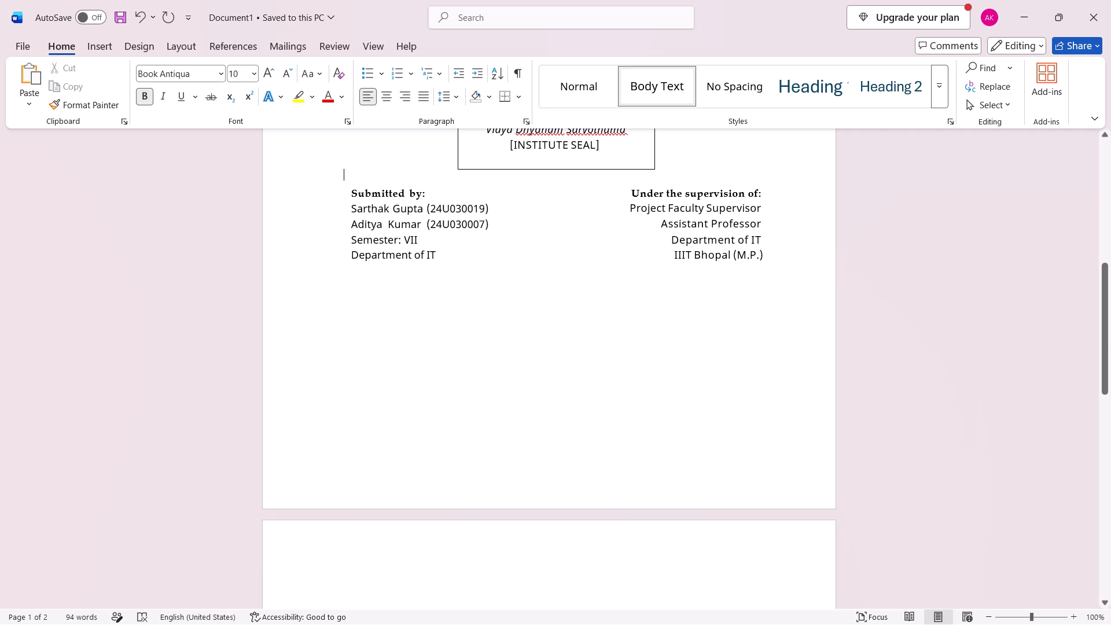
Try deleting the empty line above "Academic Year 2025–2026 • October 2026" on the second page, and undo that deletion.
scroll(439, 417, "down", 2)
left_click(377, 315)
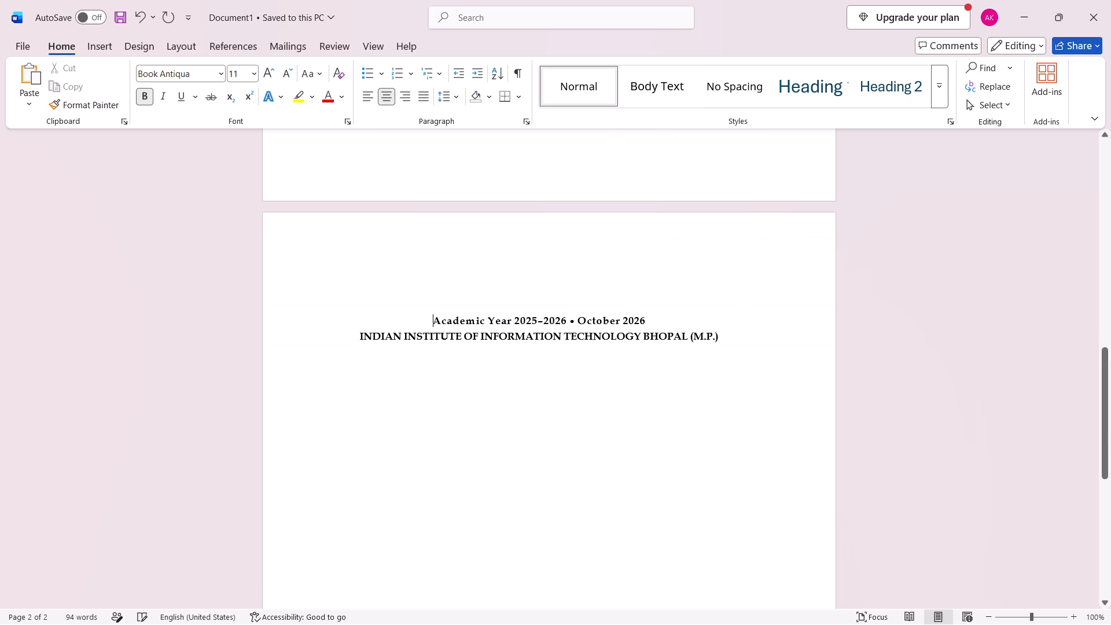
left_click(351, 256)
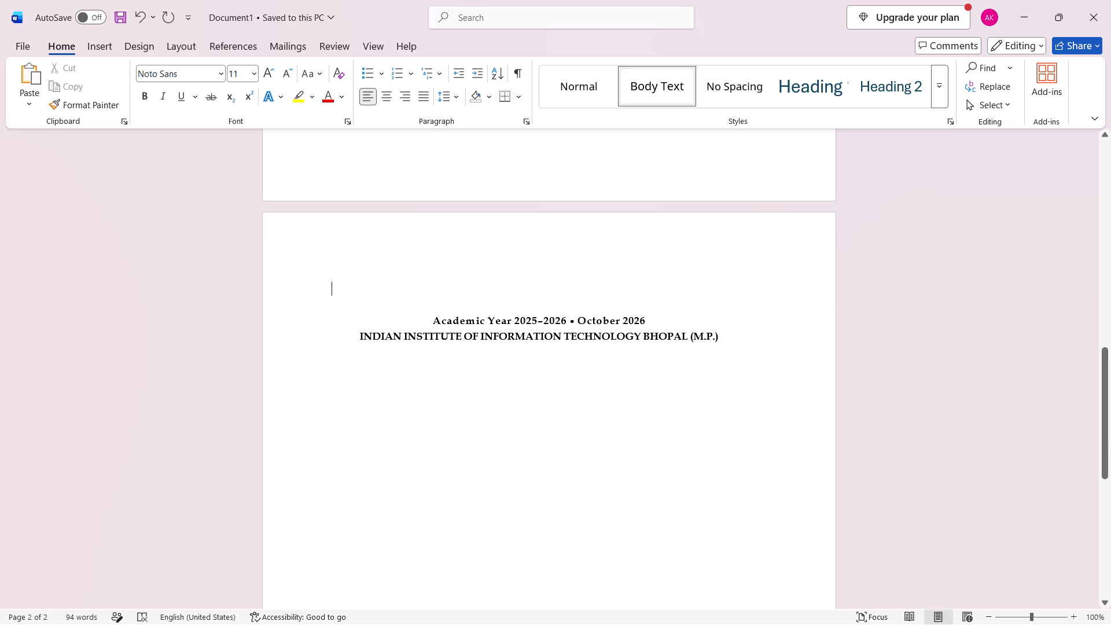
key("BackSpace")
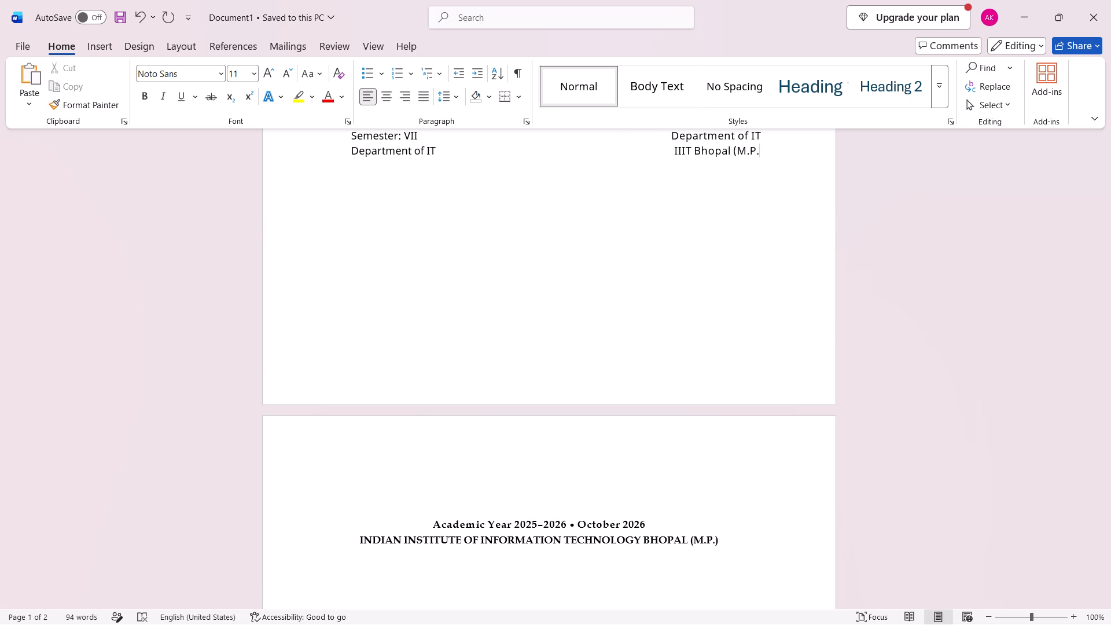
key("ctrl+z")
Select the full four-line DEAR++ title on the cover page and open its font size choices.
scroll(488, 306, "up", 5)
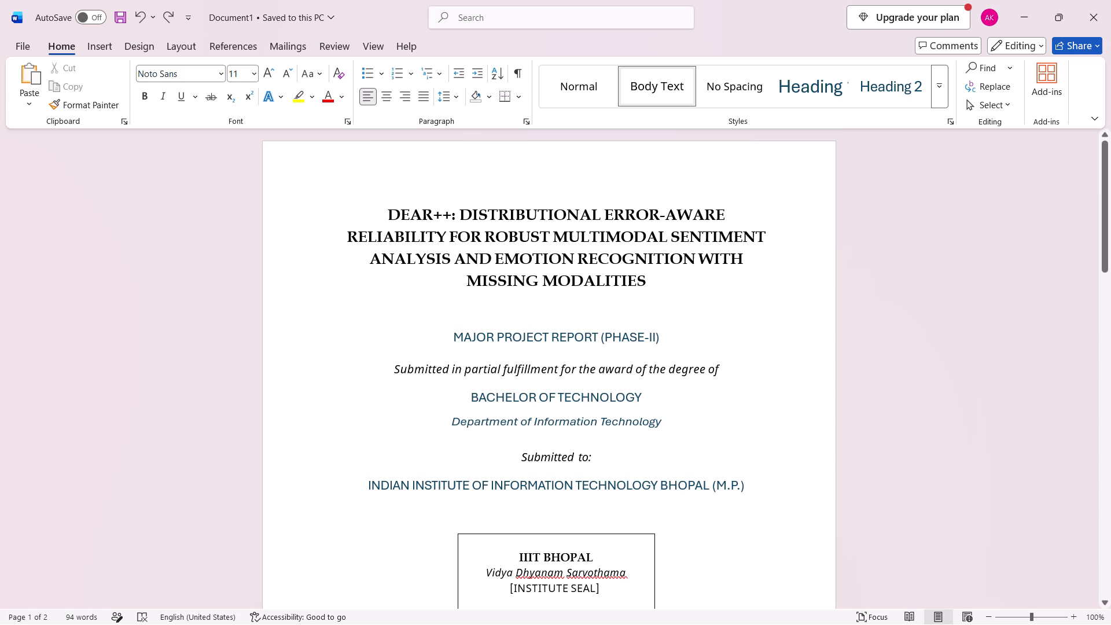
left_click_drag(654, 280, 403, 198)
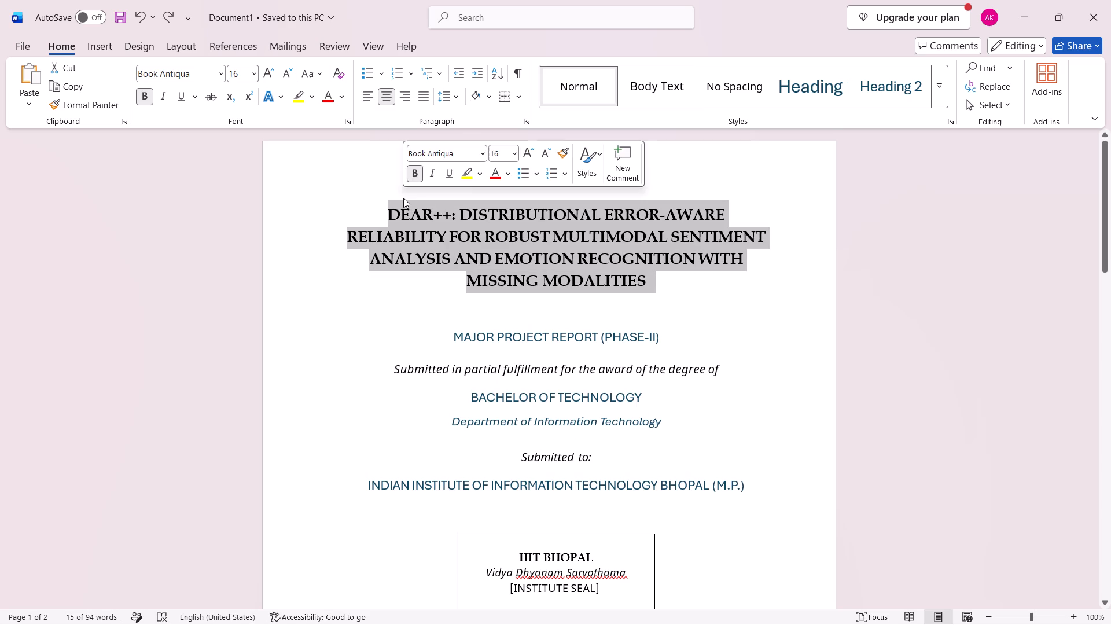
left_click(516, 153)
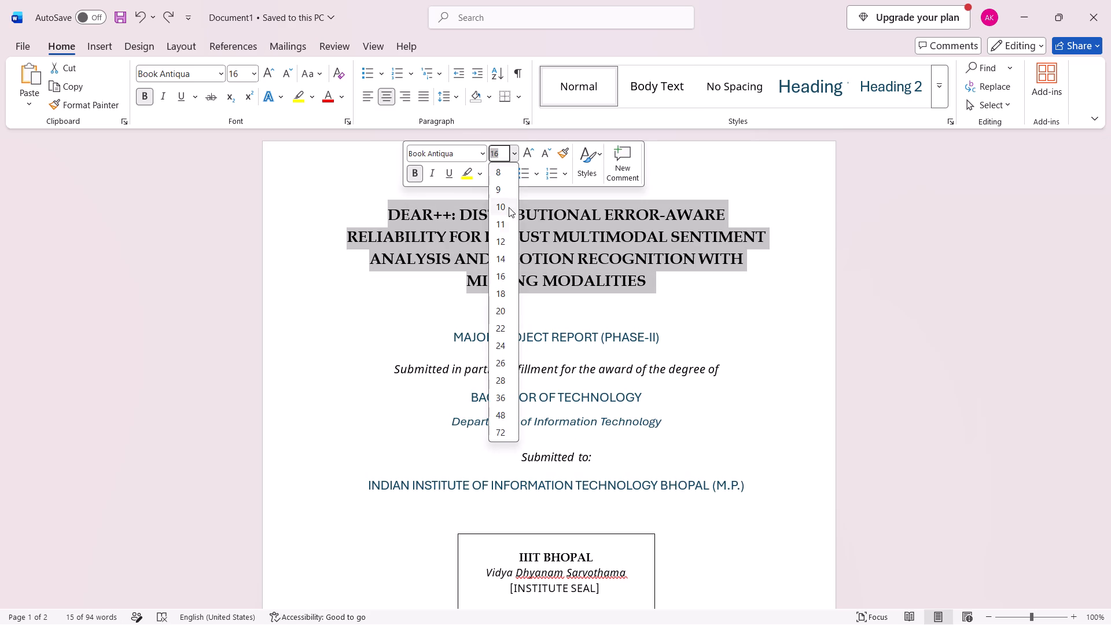
Set the font size of the DEAR++ report title on the cover page to 14.
left_click(501, 252)
left_click(736, 301)
Delete the empty line between "Department of Information Technology" and "Submitted to:" on the cover page.
scroll(736, 301, "down", 2)
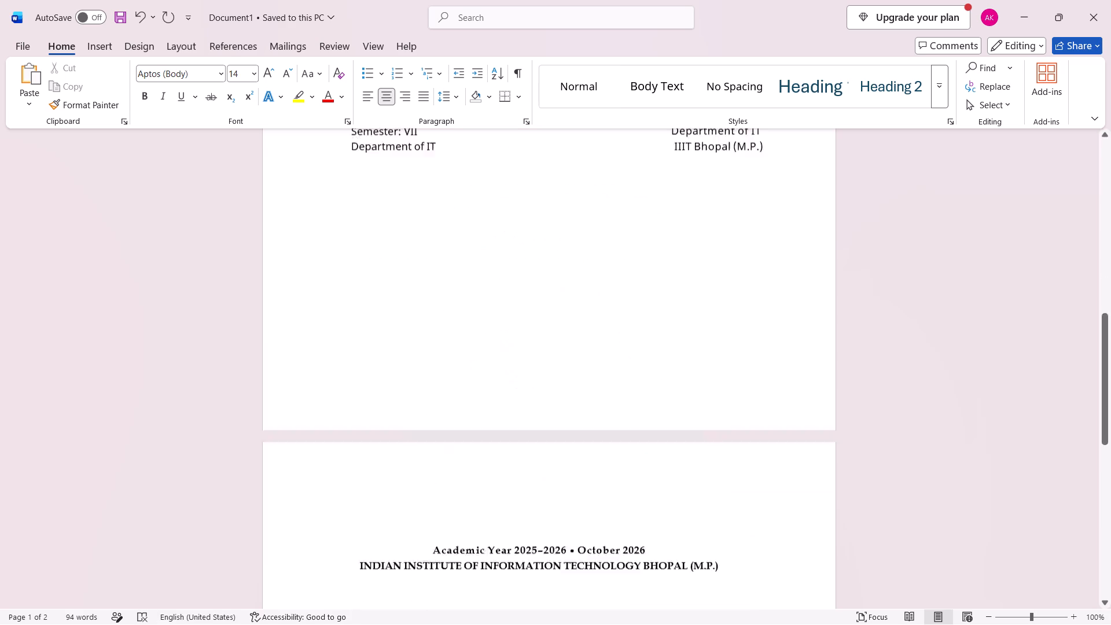
scroll(736, 301, "down", 2)
scroll(736, 301, "up", 7)
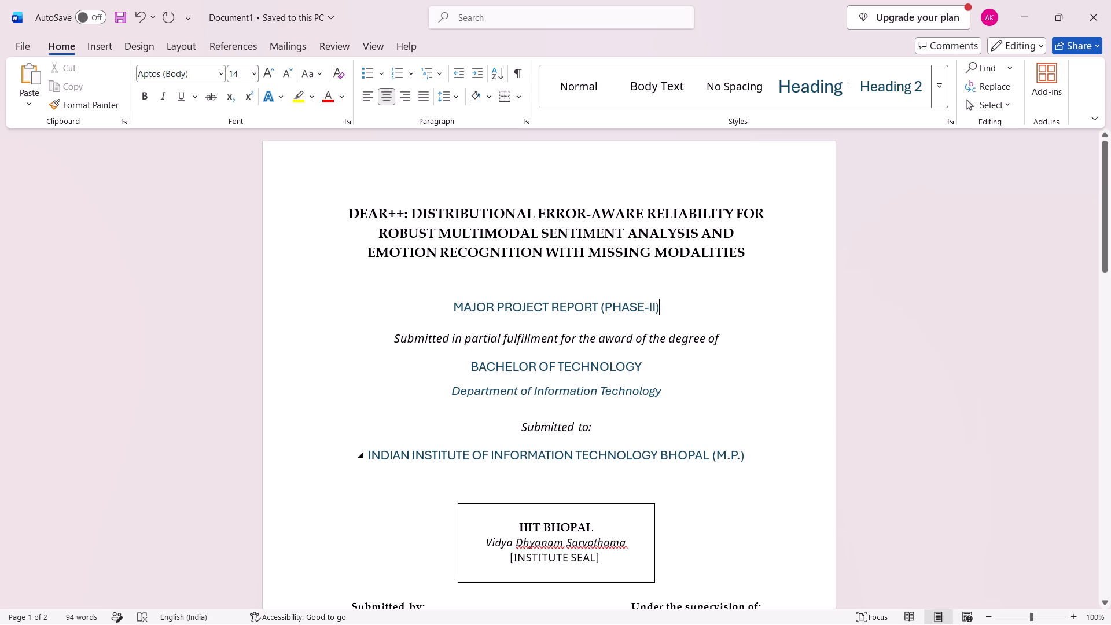
left_click(466, 414)
key("BackSpace")
scroll(466, 414, "down", 3)
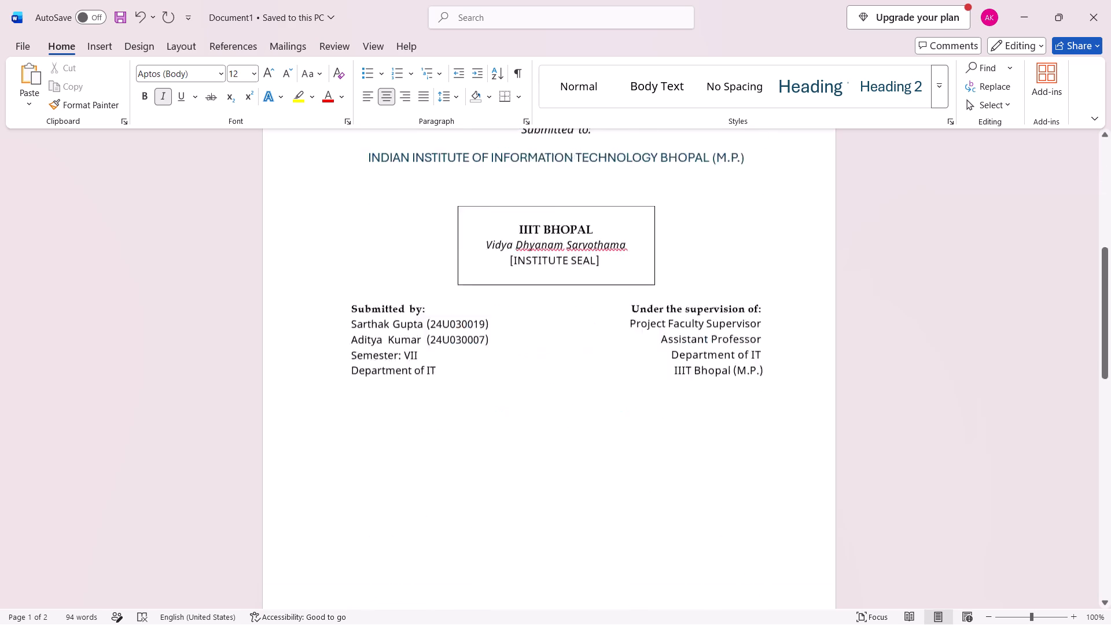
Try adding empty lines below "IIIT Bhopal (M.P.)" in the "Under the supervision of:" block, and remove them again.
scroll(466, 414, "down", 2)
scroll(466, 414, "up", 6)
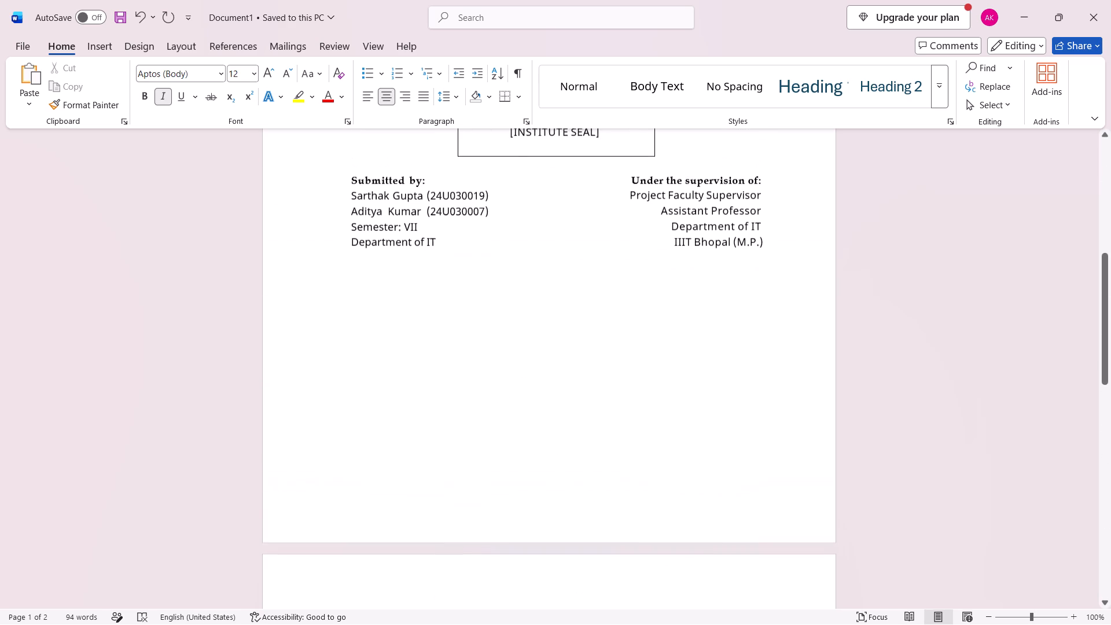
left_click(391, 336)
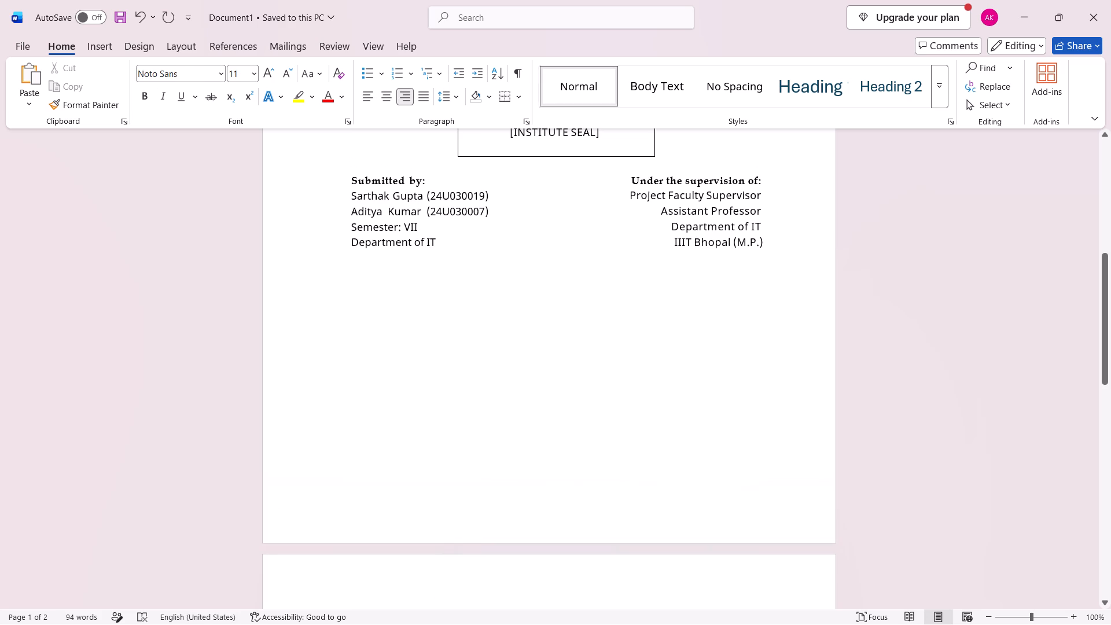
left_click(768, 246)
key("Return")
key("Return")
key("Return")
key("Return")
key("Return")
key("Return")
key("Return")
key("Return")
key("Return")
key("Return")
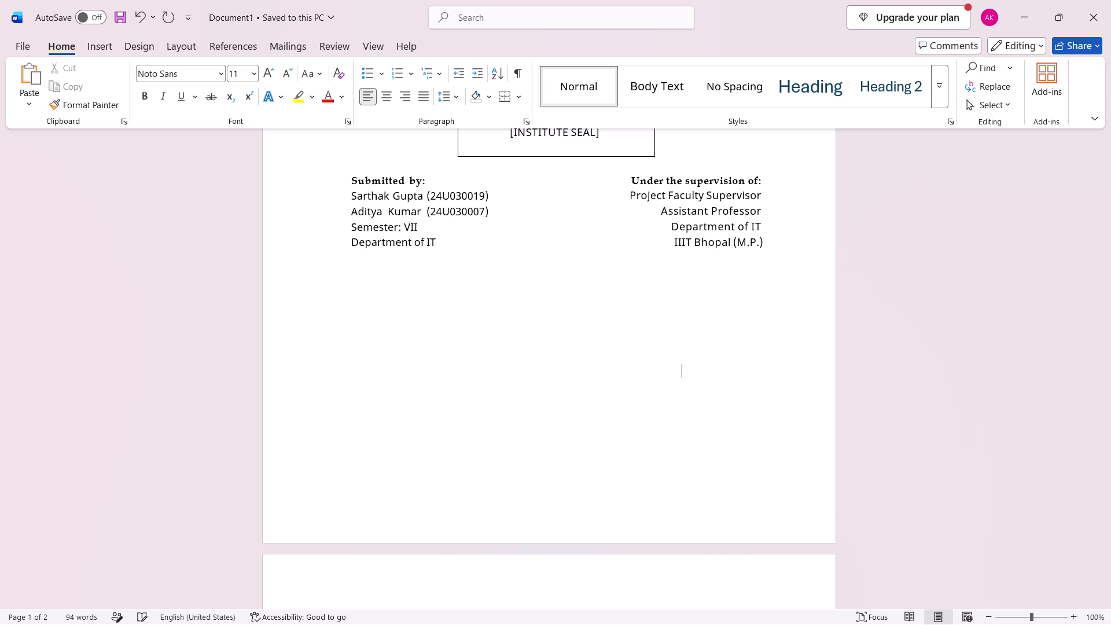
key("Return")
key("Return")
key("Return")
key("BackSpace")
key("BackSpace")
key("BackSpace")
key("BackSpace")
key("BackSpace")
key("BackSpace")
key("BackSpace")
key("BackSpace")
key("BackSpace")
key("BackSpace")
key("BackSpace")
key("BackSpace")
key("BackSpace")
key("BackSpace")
Insert four empty lines after "Department of IT" at the end of the "Submitted by:" block.
left_click(443, 242)
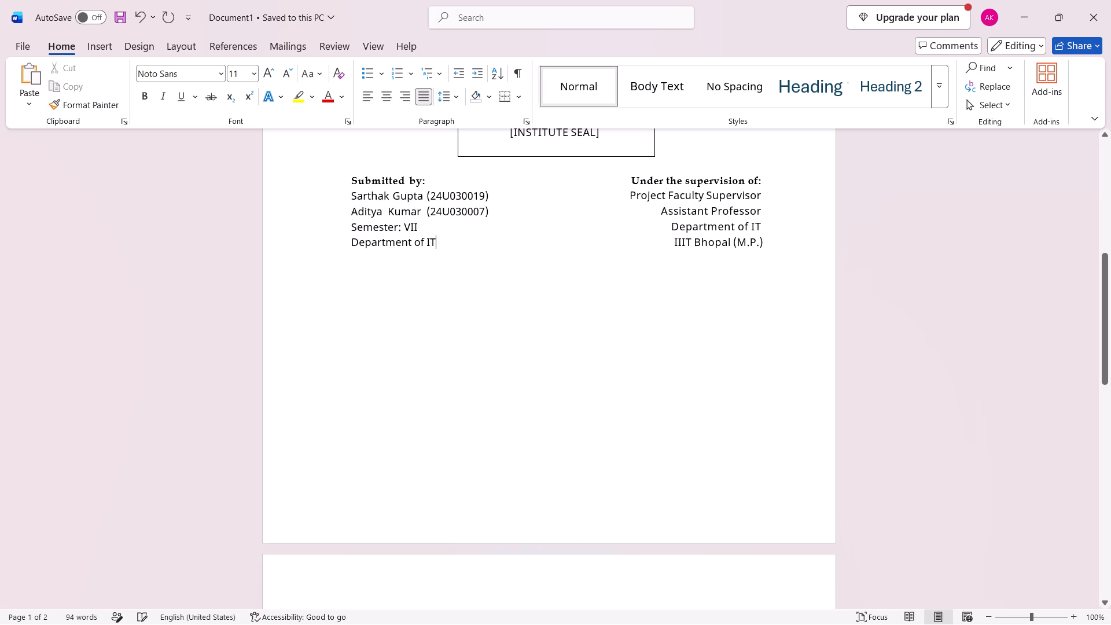
key("Return")
key("Return")
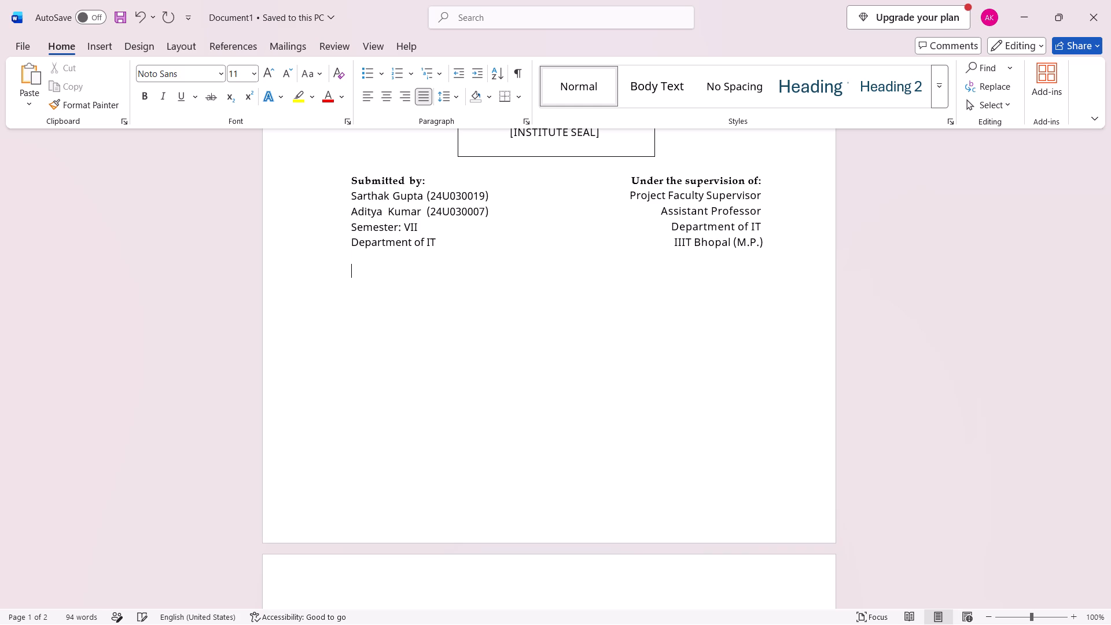
key("Return")
key("Return")
Delete the "Academic Year 2025–2026 • October 2026" line and the institute name line below it on the second page.
scroll(532, 327, "down", 1)
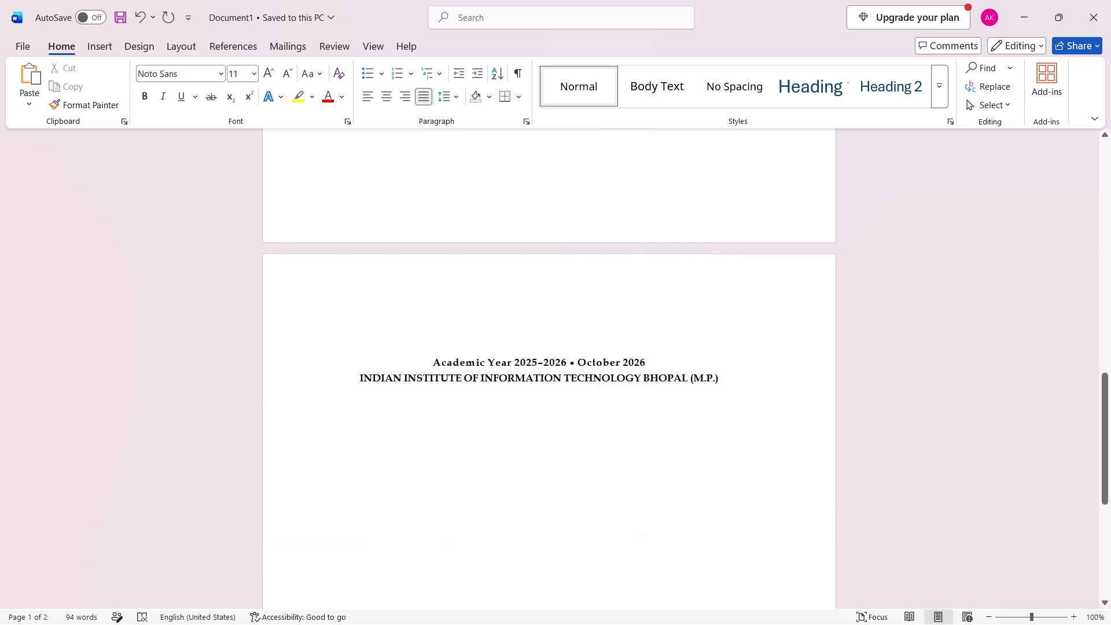
scroll(532, 327, "down", 2)
left_click_drag(728, 205, 362, 198)
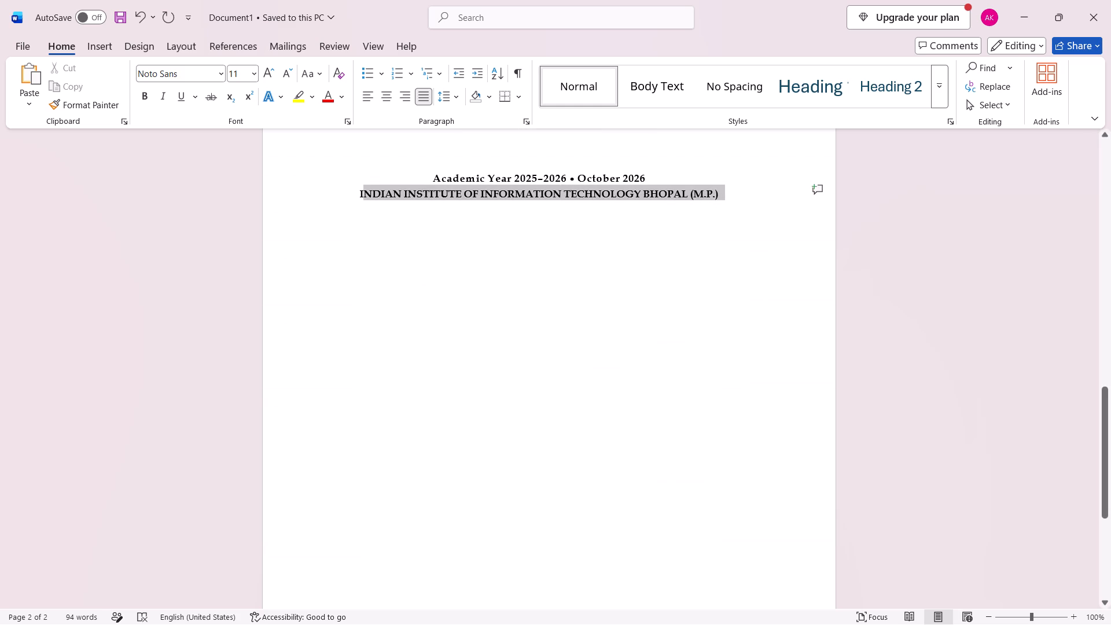
left_click_drag(362, 198, 354, 167)
key("BackSpace")
Delete all the placeholder text inside the bordered "IIIT BHOPAL" institute seal box on the cover page.
scroll(354, 167, "up", 9)
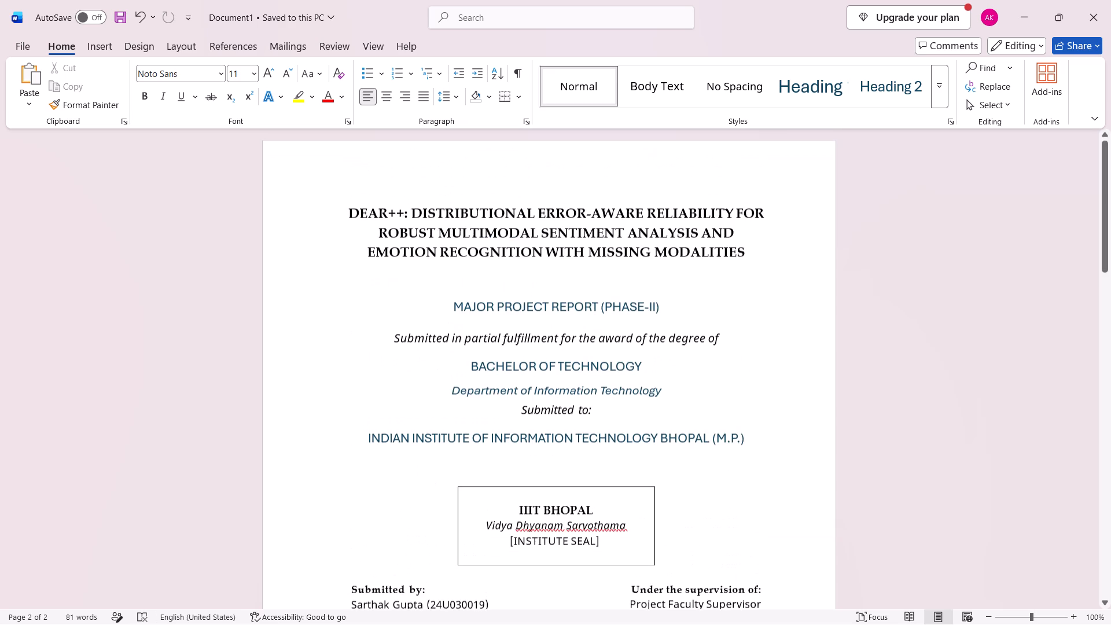
scroll(563, 380, "down", 2)
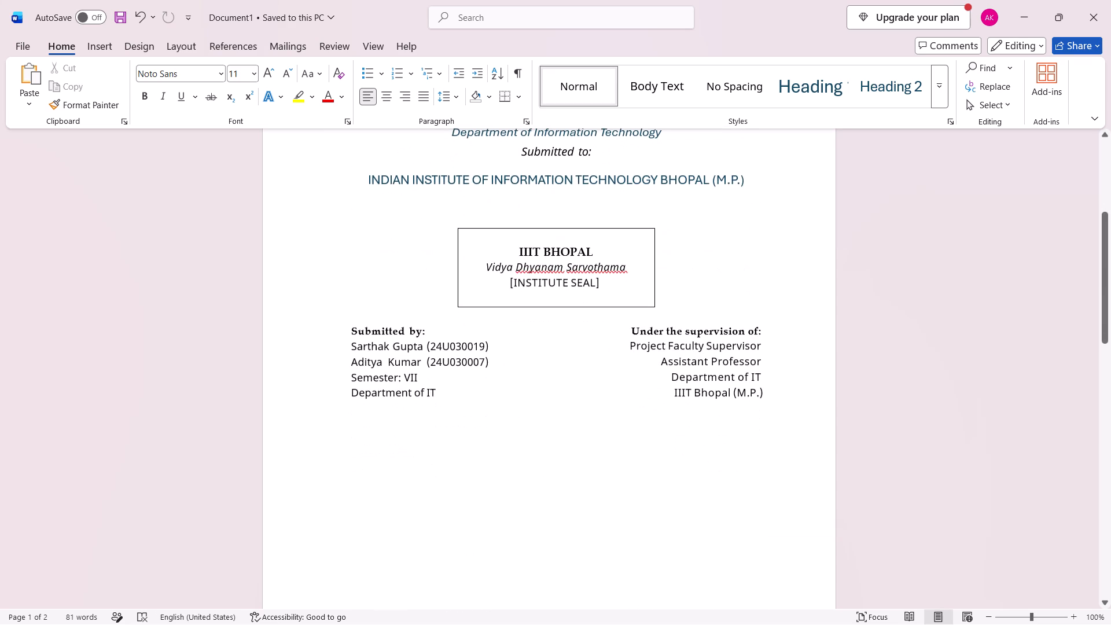
left_click(622, 290)
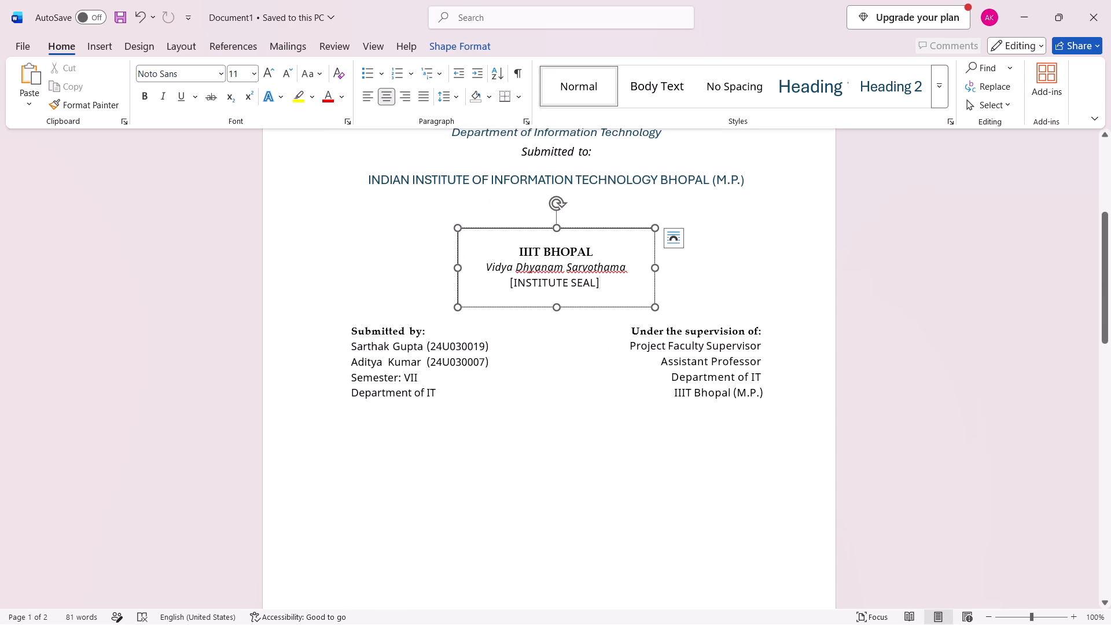
scroll(623, 272, "up", 4)
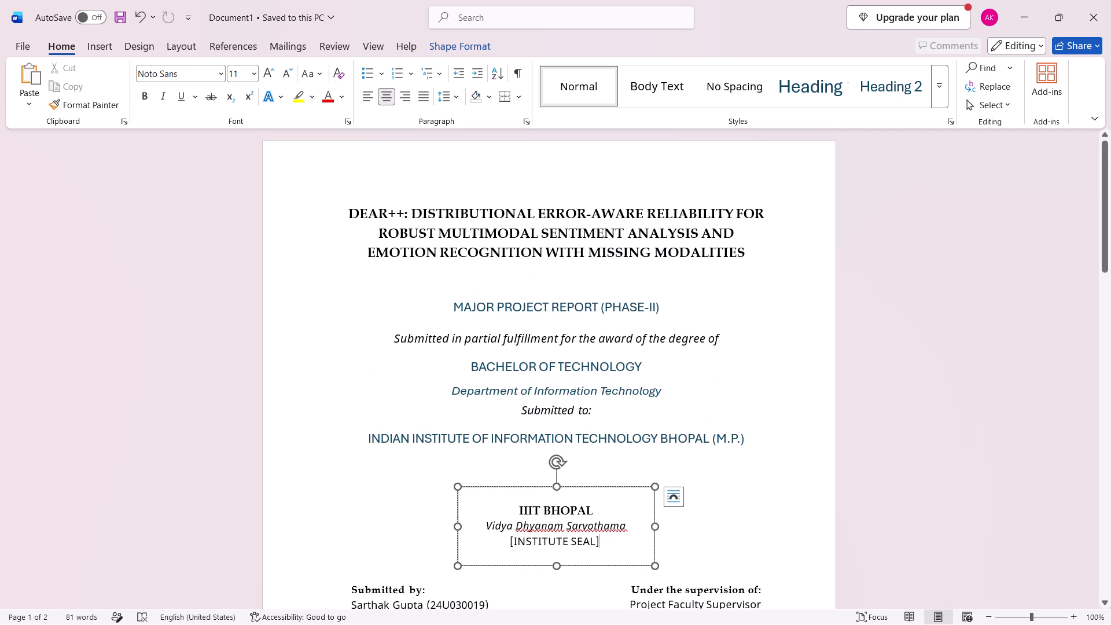
scroll(623, 272, "down", 3)
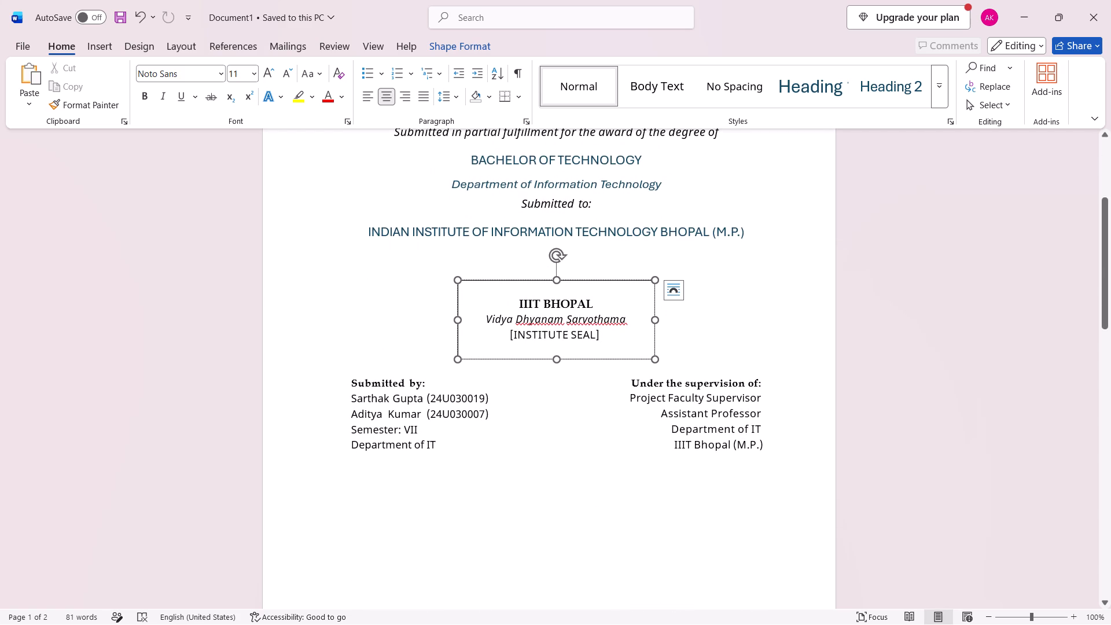
key("Delete")
left_click_drag(604, 340, 511, 303)
key("Delete")
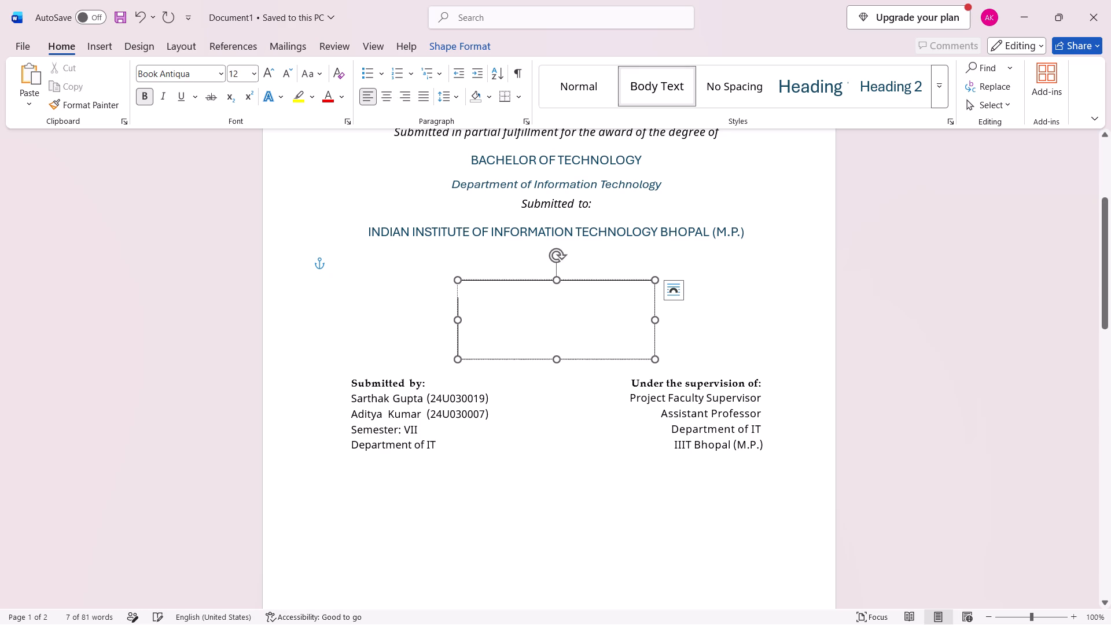
Cut the empty seal box out of the cover page.
left_click(576, 325)
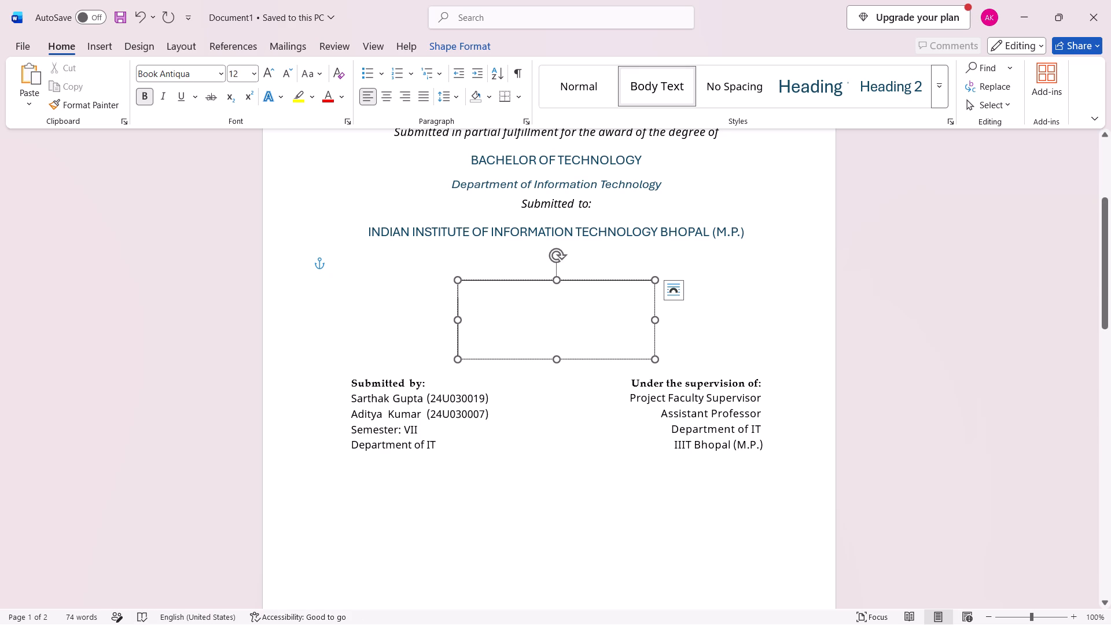
key("Delete")
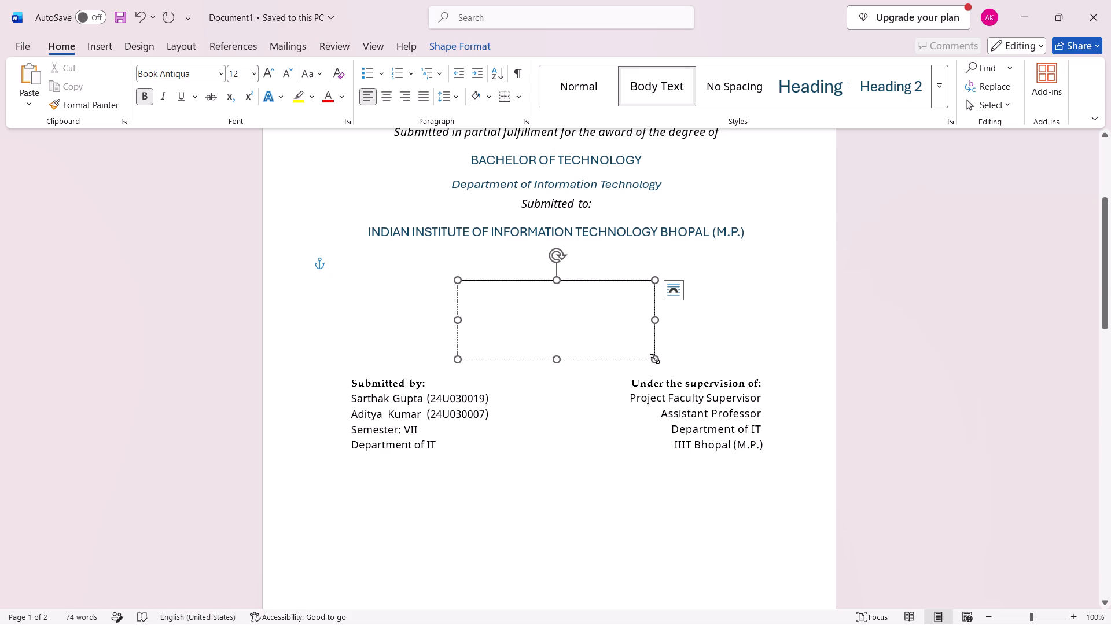
left_click(654, 359)
left_click_drag(604, 330, 1109, 250)
left_click_drag(1109, 250, 555, 317)
left_click(555, 317)
left_click(584, 328)
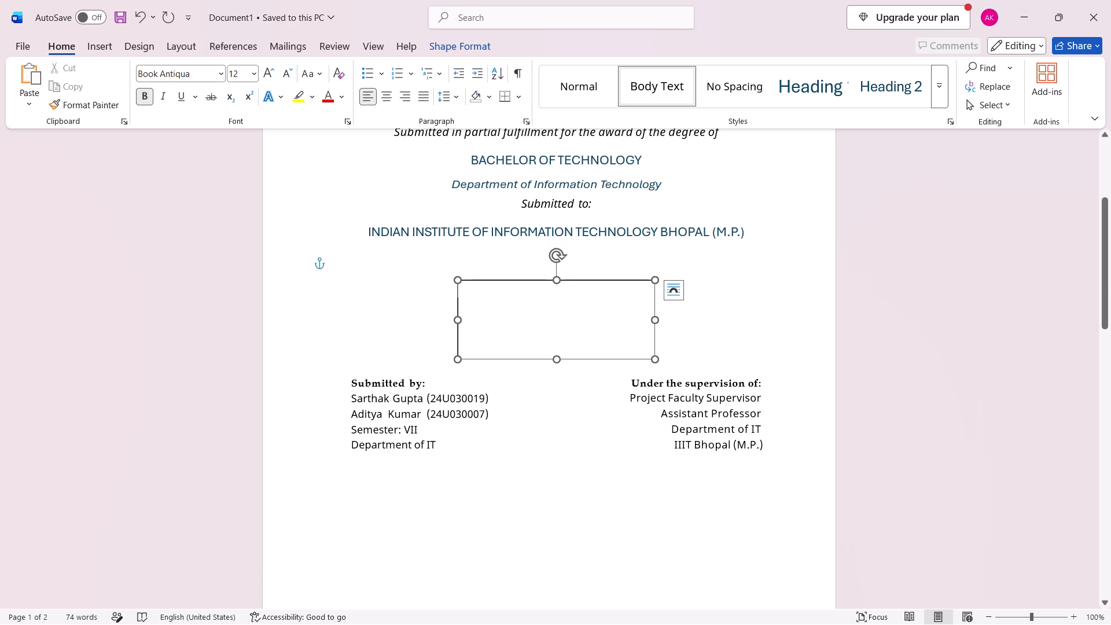
right_click(557, 282)
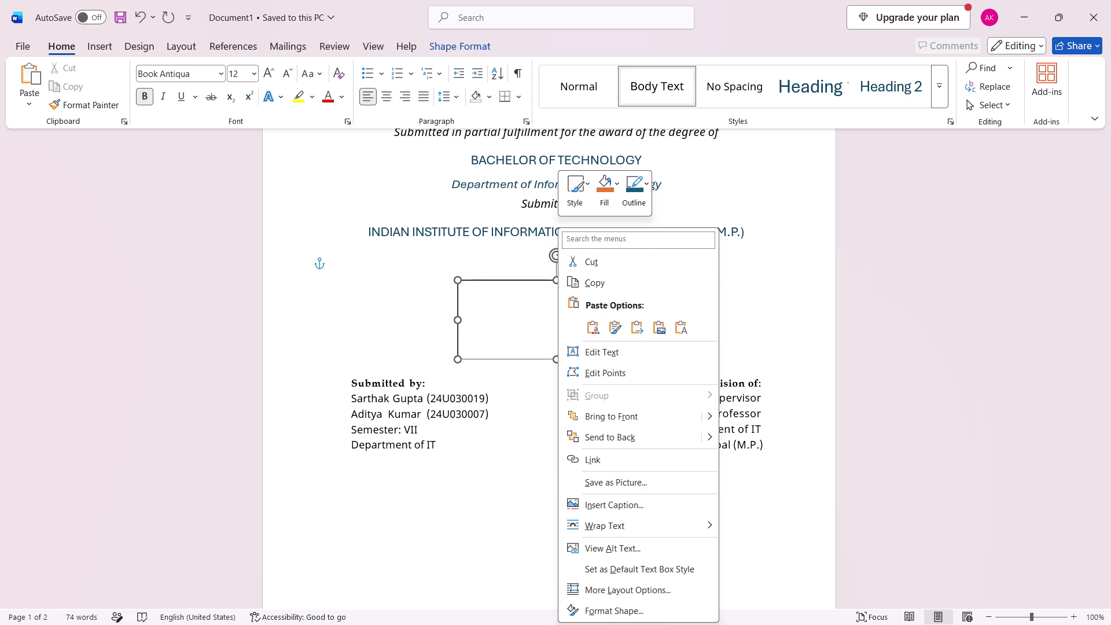
left_click(618, 265)
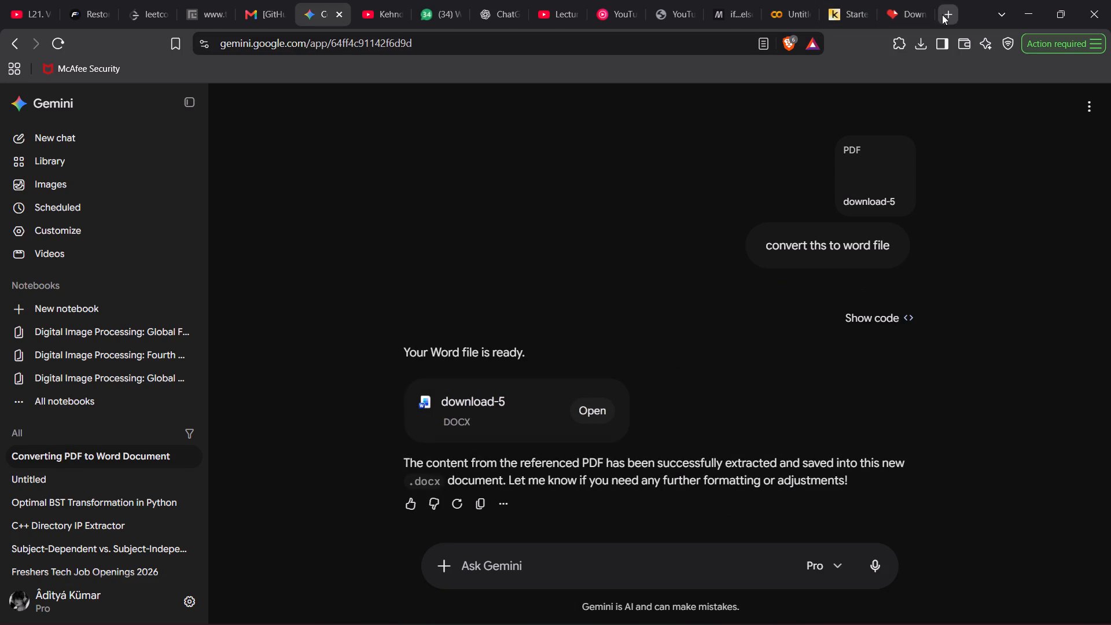
Switch to the Brave browser and open the IIIT Bhopal home page, iiitbhopal.ac.in, in a new tab.
left_click(942, 14)
type("iiit")
key("Return")
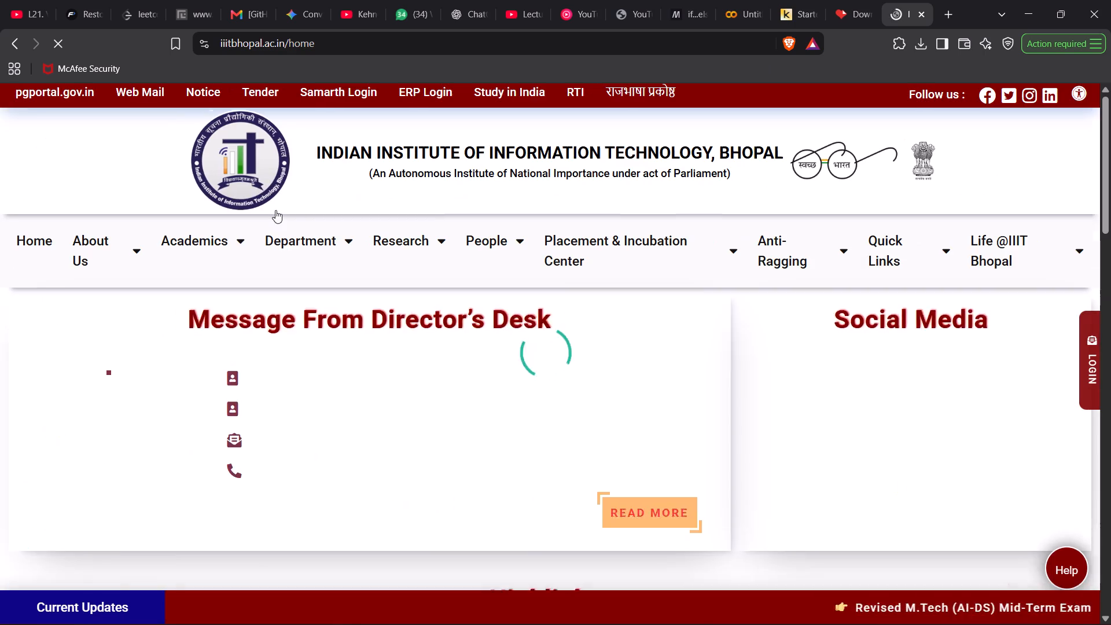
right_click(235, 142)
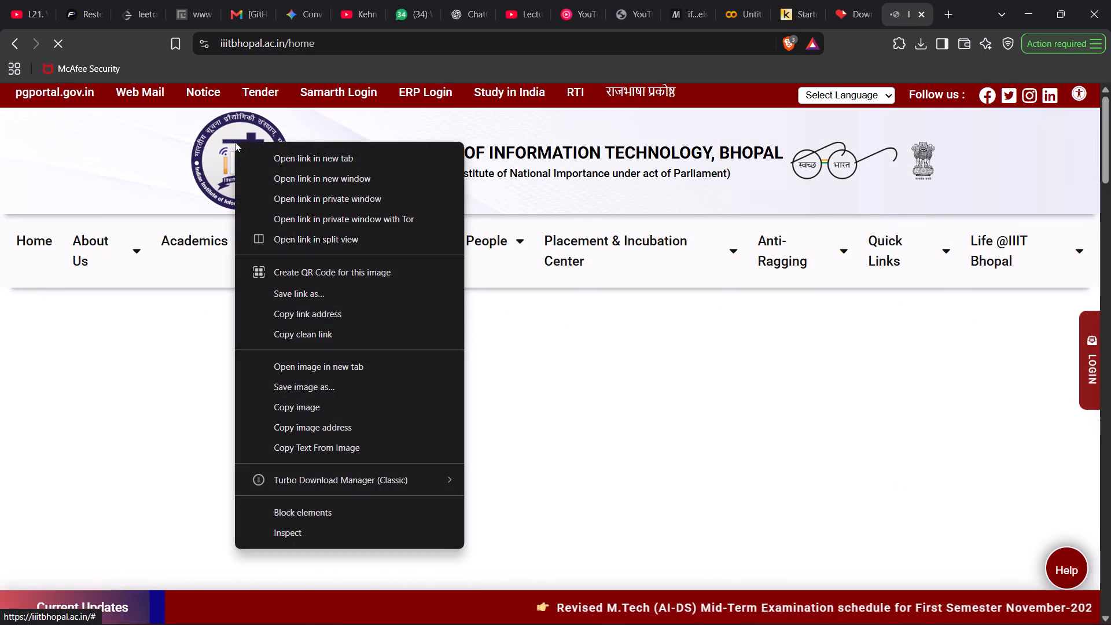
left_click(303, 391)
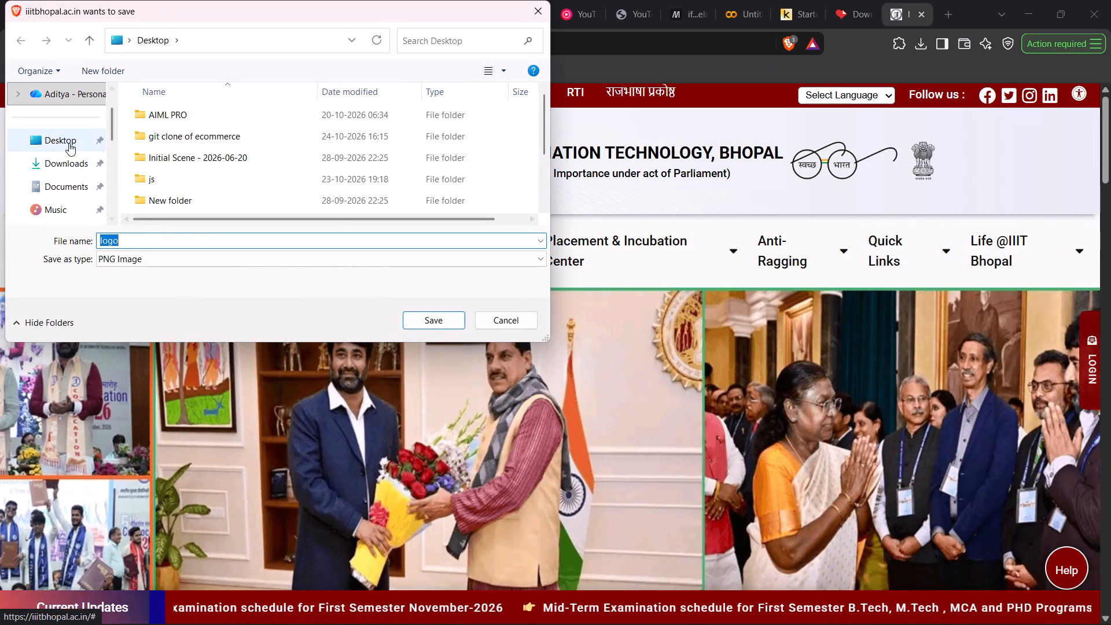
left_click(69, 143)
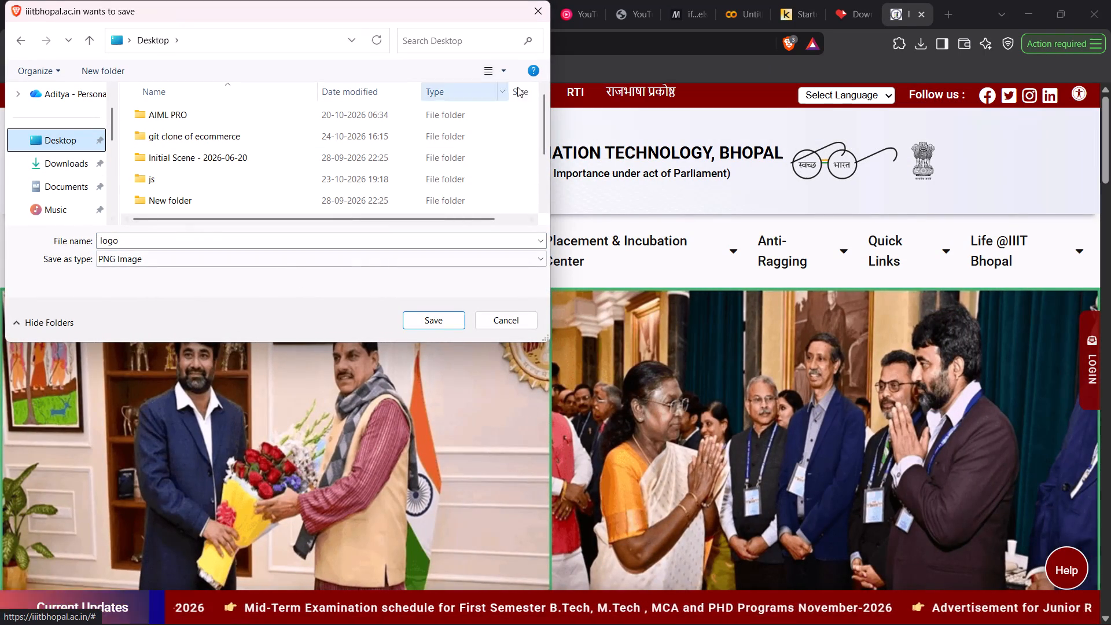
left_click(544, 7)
Copy the institute's circular logo from the website header and paste it where the seal box was on the Word cover page.
left_click(203, 164)
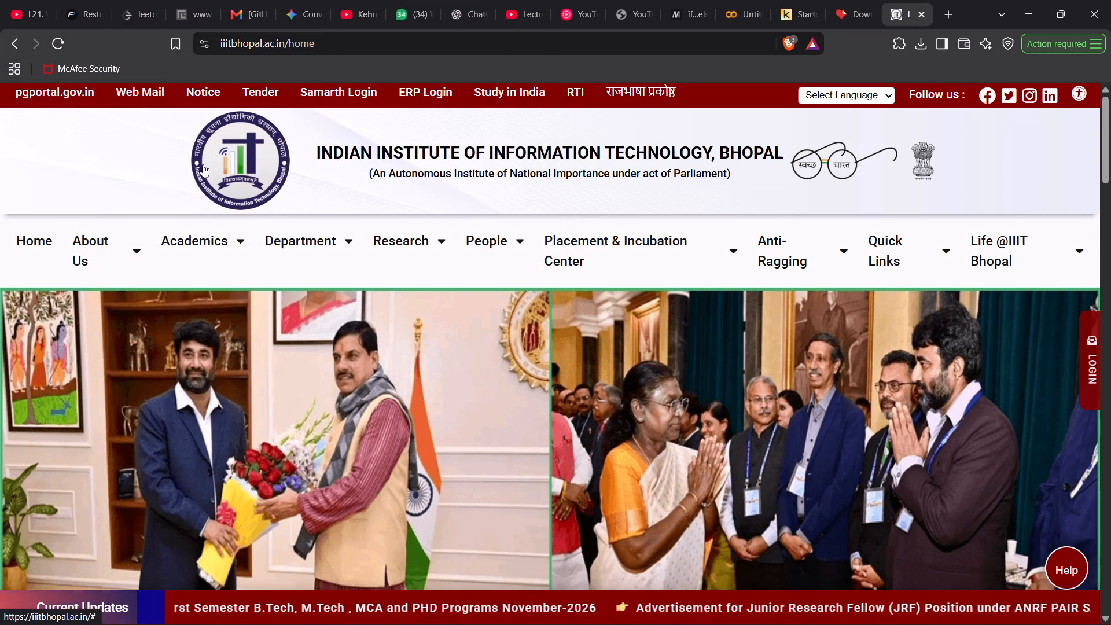
right_click(200, 154)
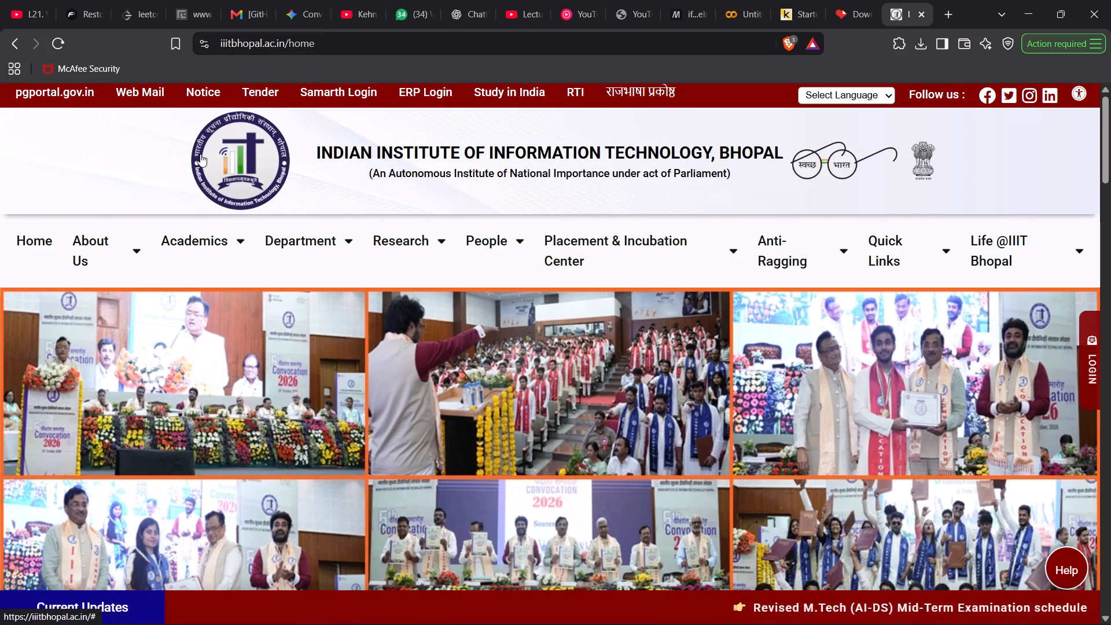
left_click(271, 413)
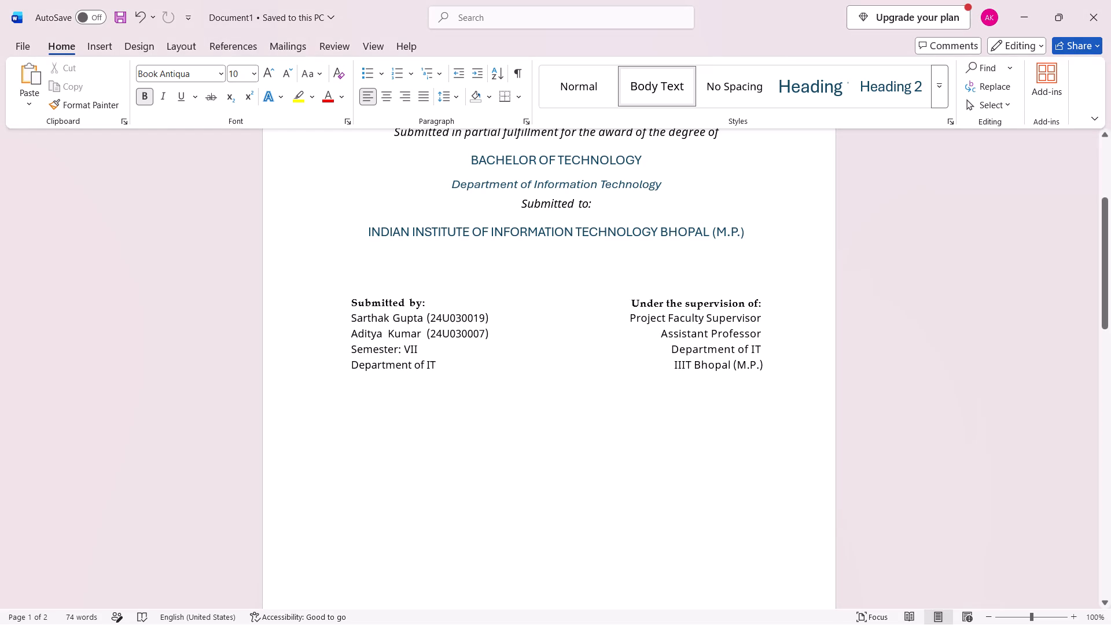
key("ctrl+v")
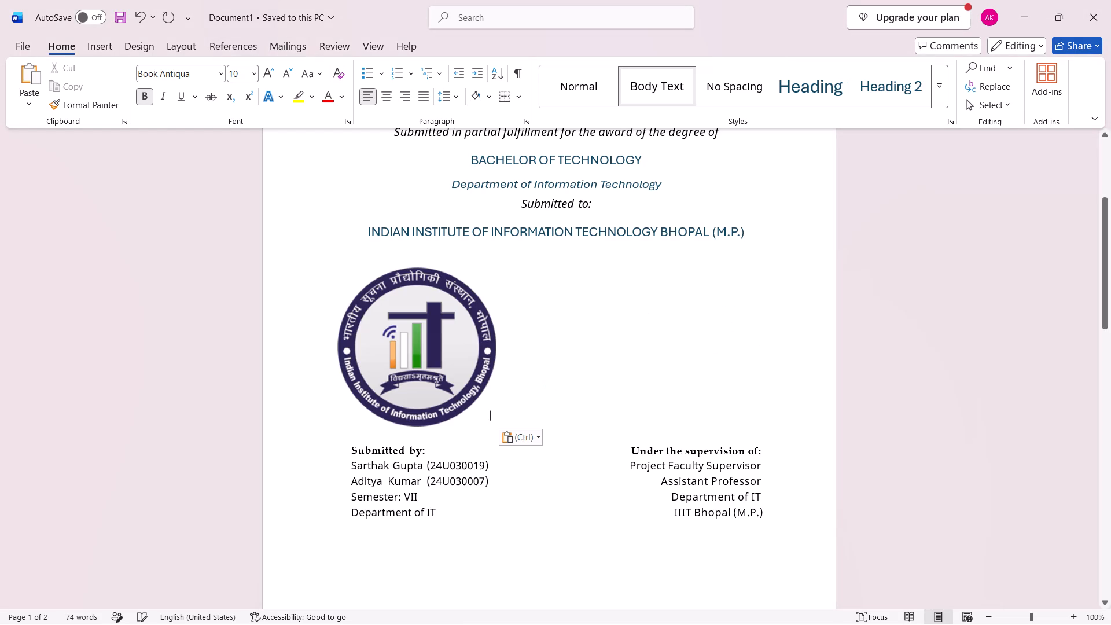
Centre the pasted institute logo horizontally on the cover page.
left_click_drag(459, 284, 385, 97)
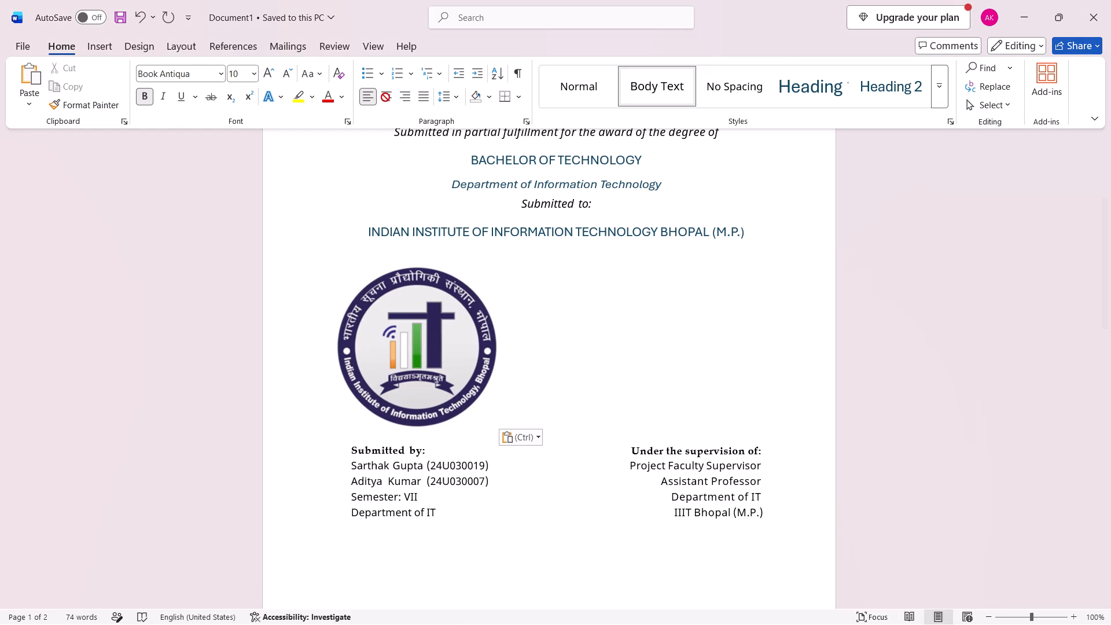
left_click_drag(385, 97, 387, 101)
left_click(387, 101)
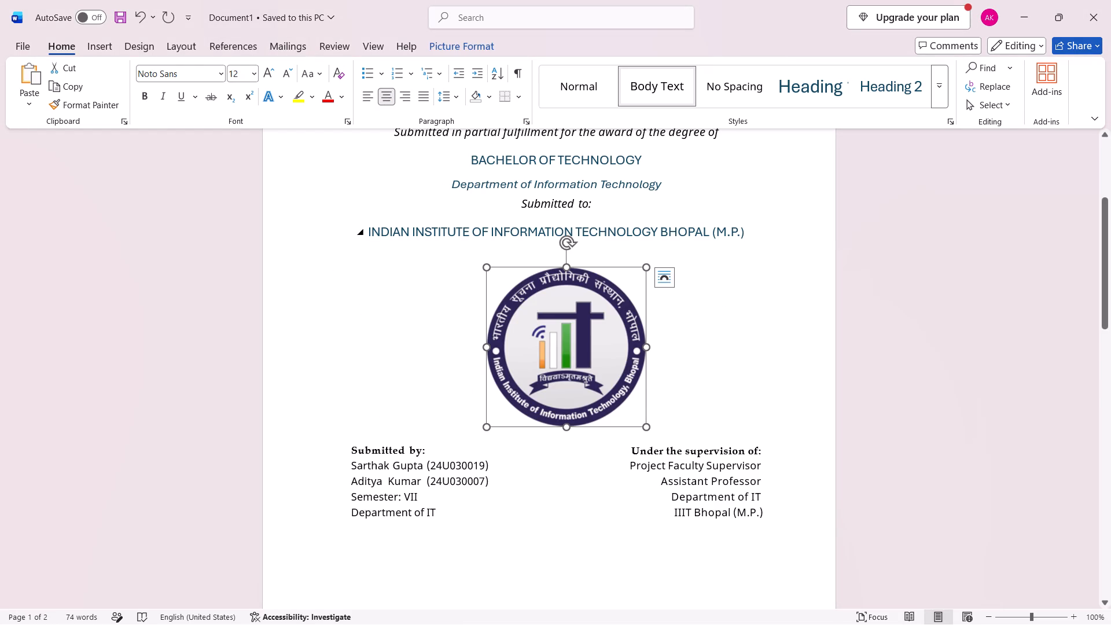
Change the semester under "Submitted by:" on the cover page to V.
left_click(727, 296)
scroll(727, 296, "down", 3)
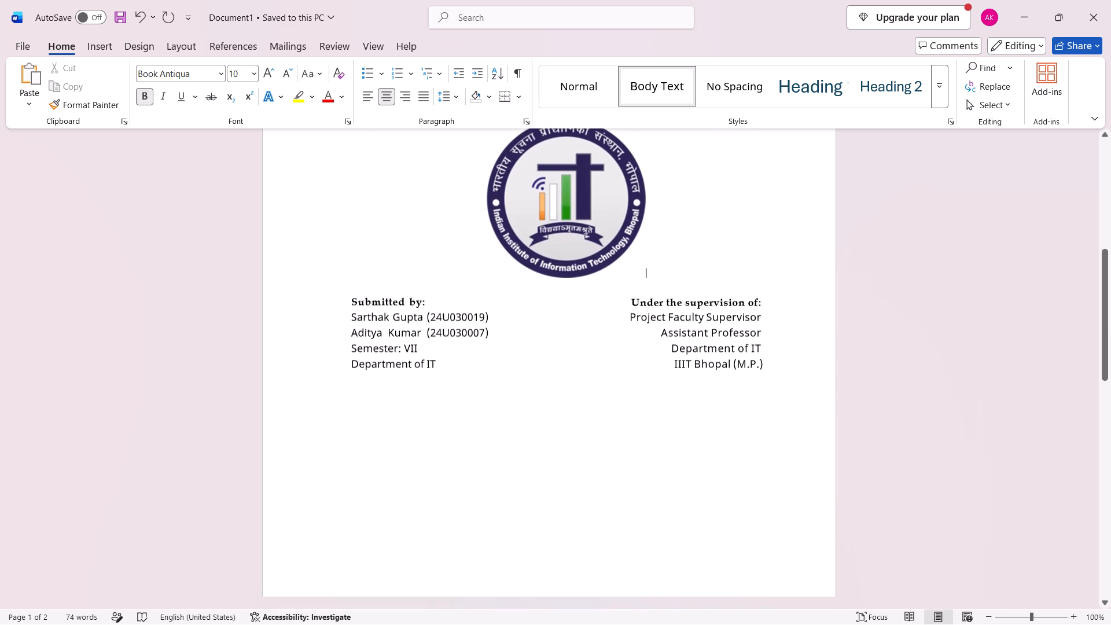
scroll(727, 296, "down", 5)
scroll(727, 296, "up", 6)
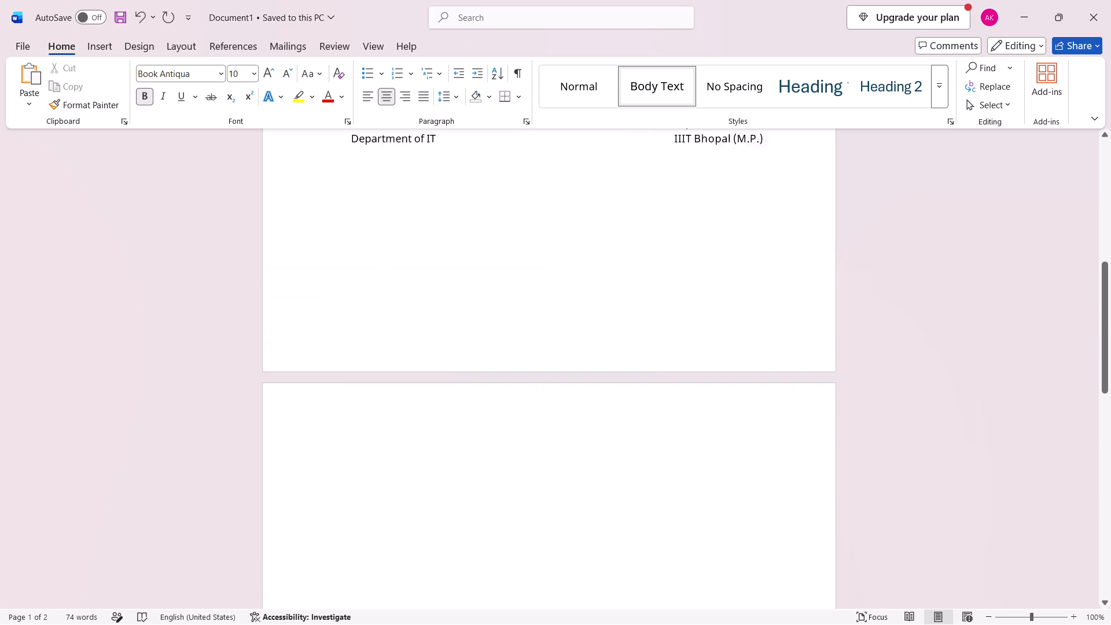
scroll(727, 296, "up", 5)
scroll(727, 296, "down", 1)
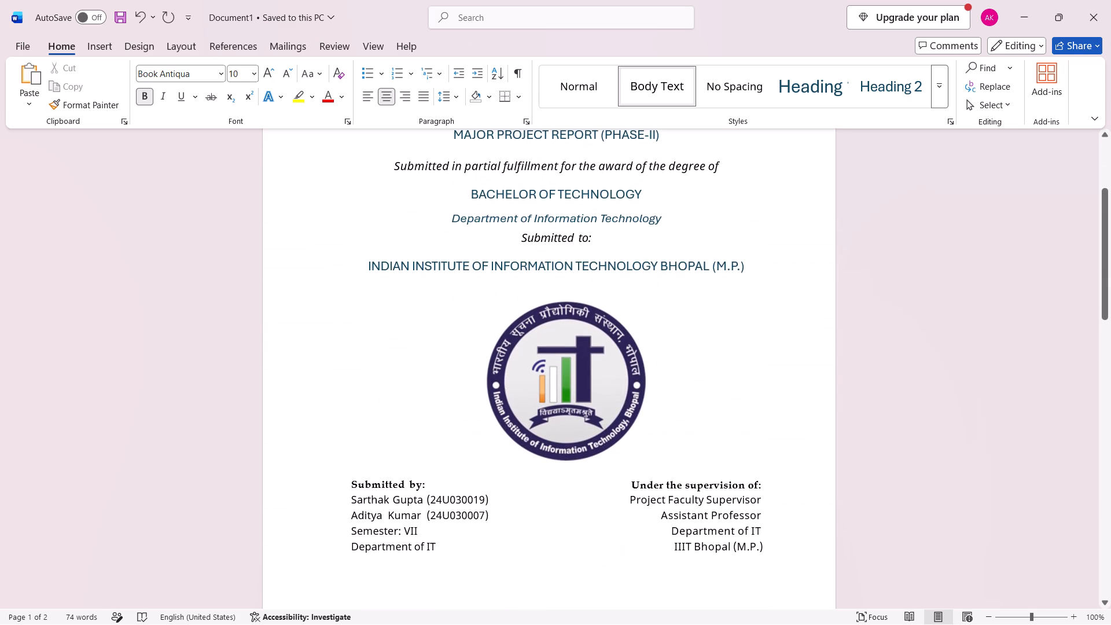
left_click(426, 532)
key("BackSpace")
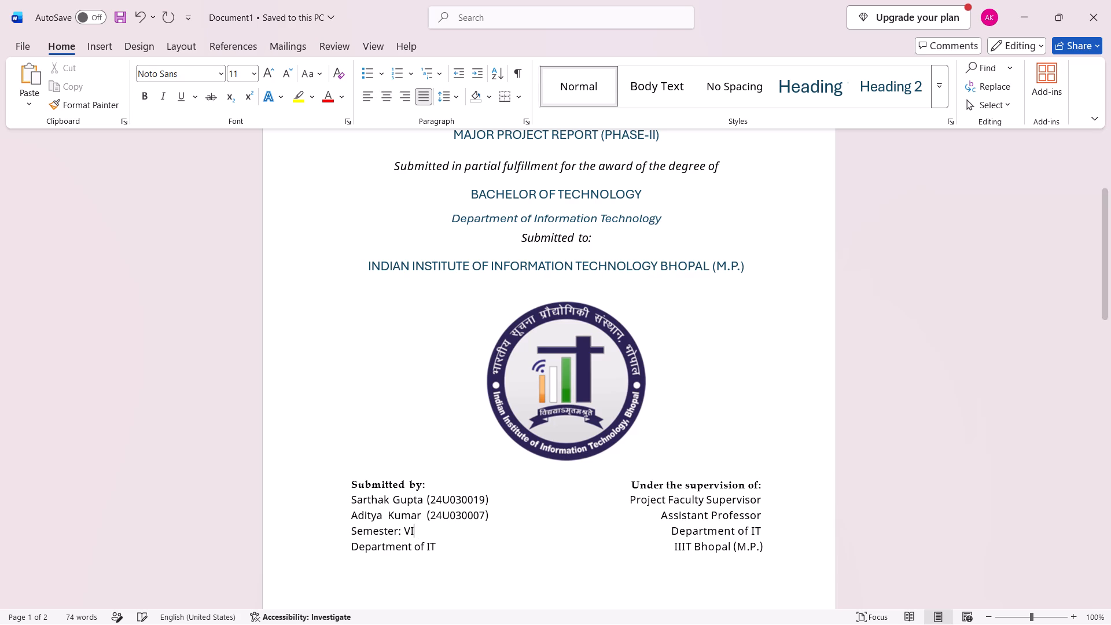
key("BackSpace")
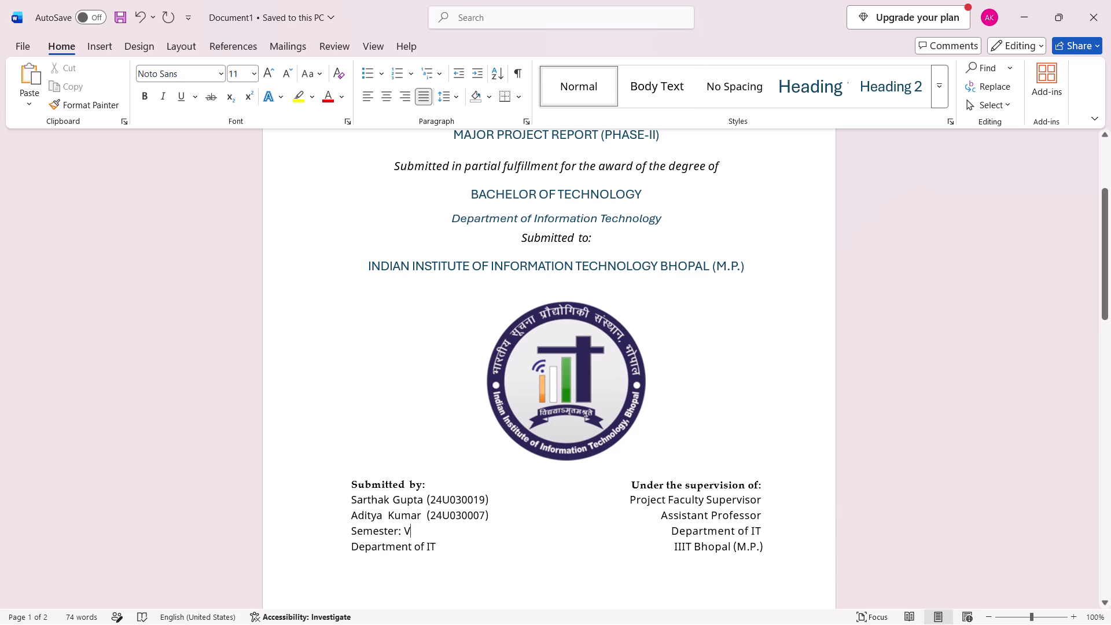
left_click(481, 570)
Replace the word MAJOR with MINOR in the project report line below the cover title.
scroll(481, 570, "down", 2)
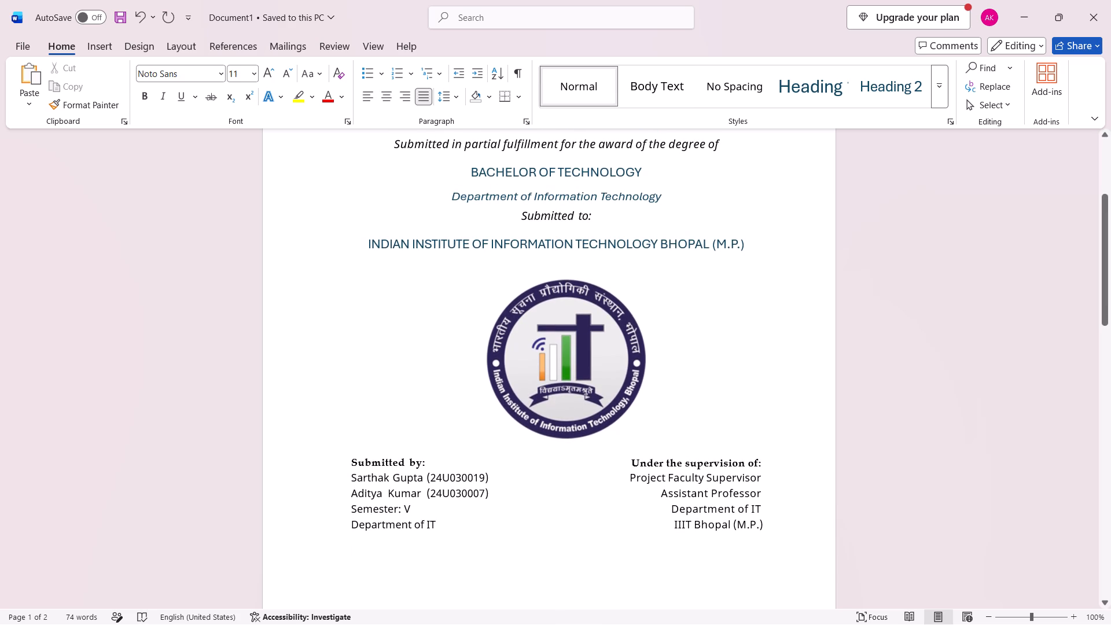
scroll(481, 570, "down", 1)
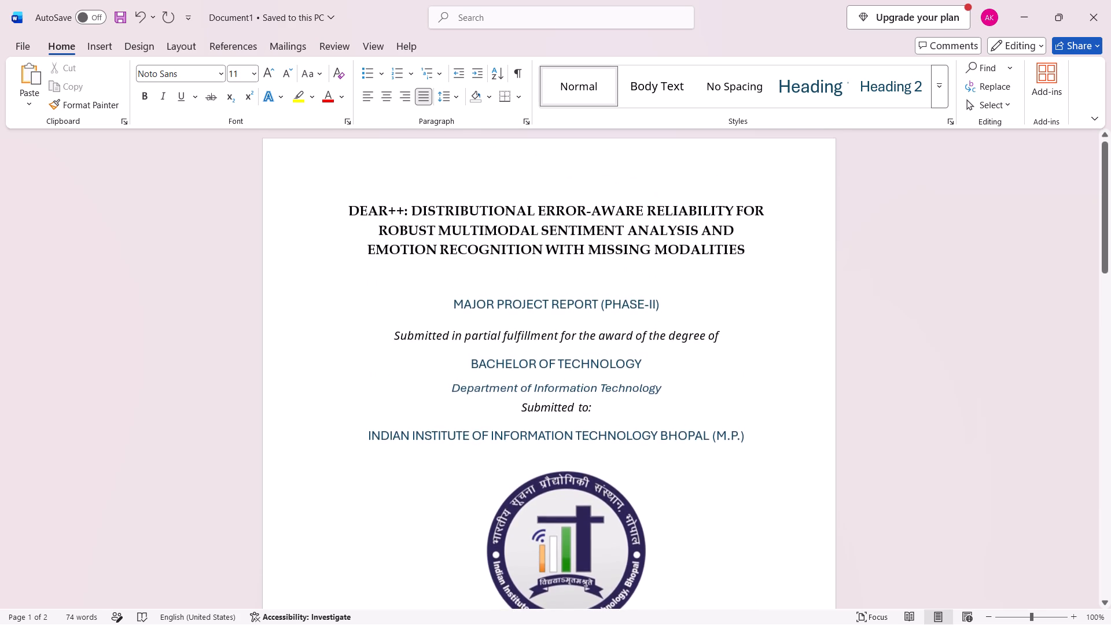
scroll(481, 570, "down", 2)
scroll(481, 570, "up", 5)
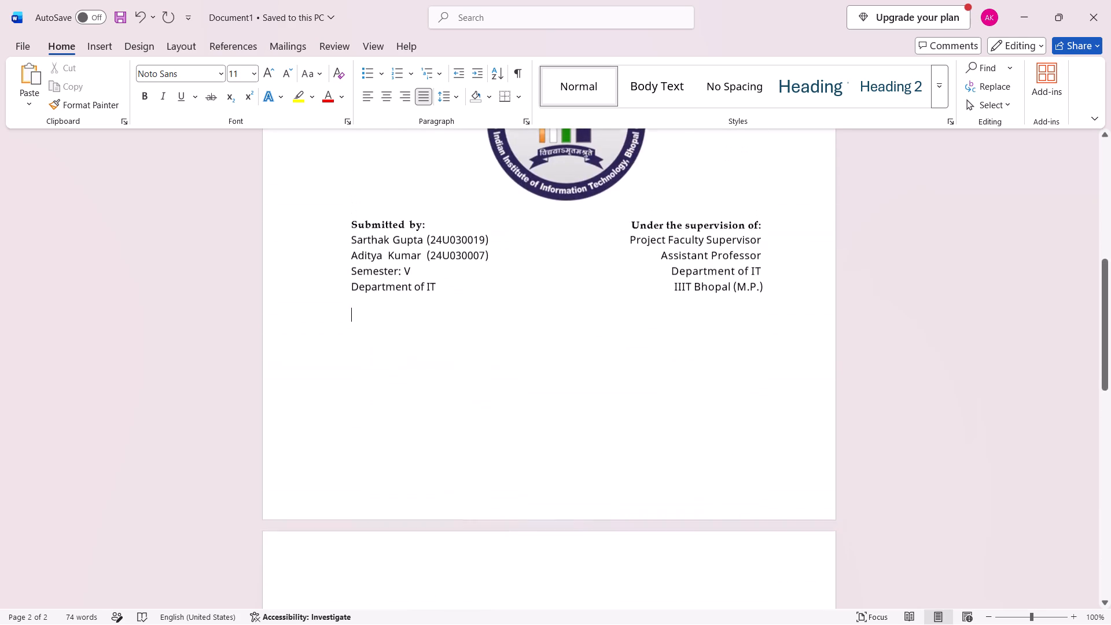
scroll(481, 570, "up", 5)
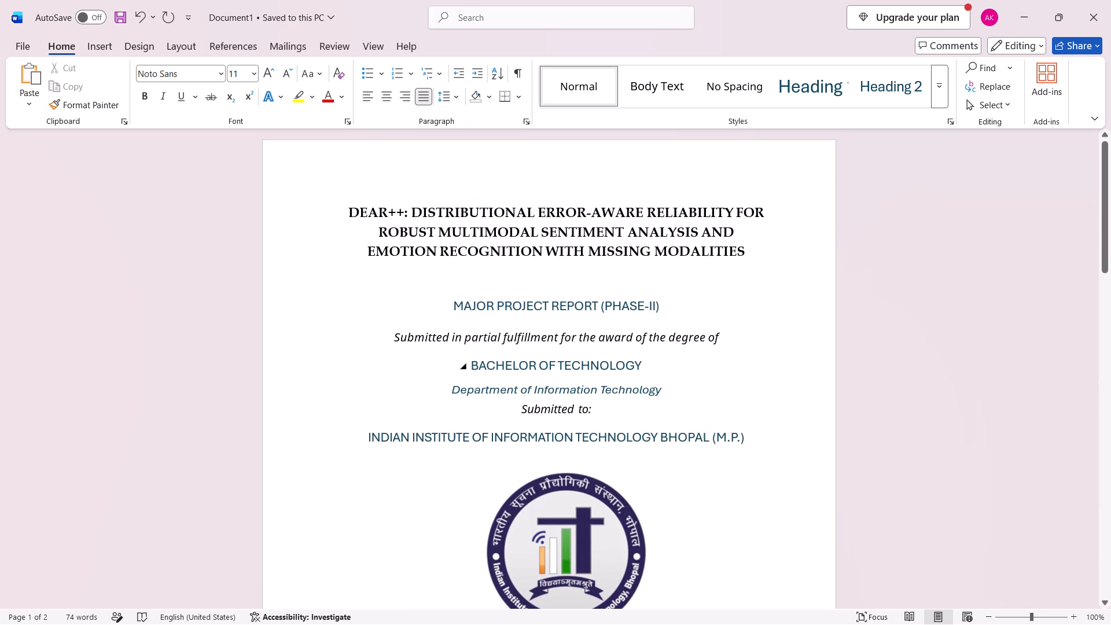
left_click(492, 308)
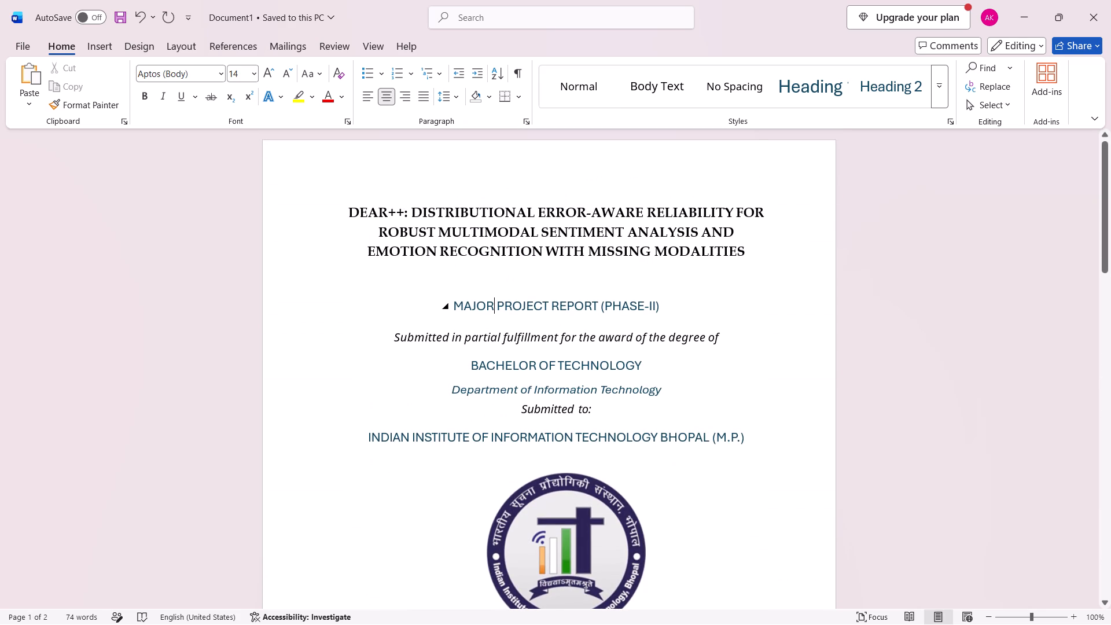
key("BackSpace")
key("BackSpace")
key("BackSpace")
key("BackSpace")
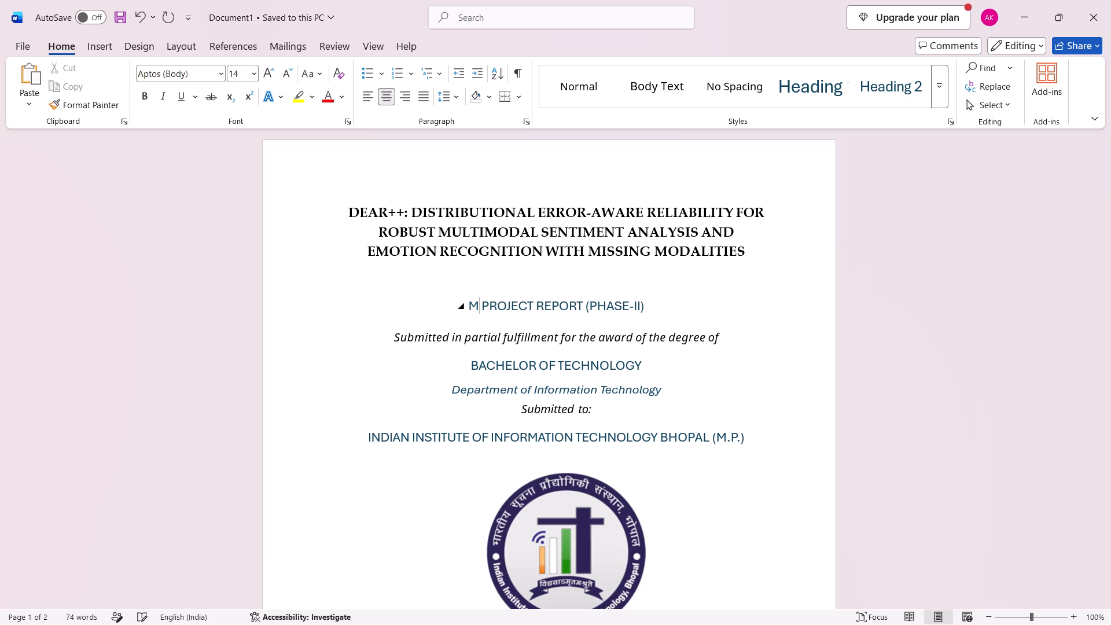
type("INOR")
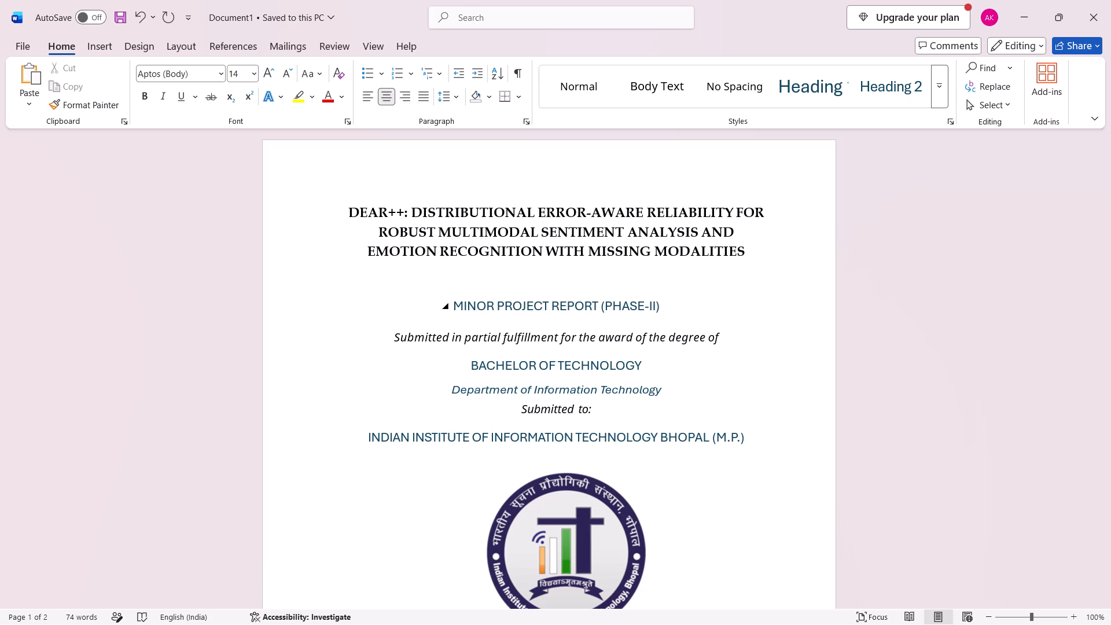
Delete "(PHASE-II)" from the end of the MINOR PROJECT REPORT line.
key("Right")
key("Right")
key("Right")
key("Right")
key("Right")
key("Right")
key("Right")
key("Right")
key("Right")
key("Right")
key("Right")
key("Right")
key("Right")
key("Right")
key("Right")
key("Right")
key("Right")
key("Right")
key("Right")
key("Right")
key("Right")
key("Right")
key("Right")
key("Right")
key("Right")
key("Right")
key("BackSpace")
key("BackSpace")
key("BackSpace")
key("BackSpace")
key("BackSpace")
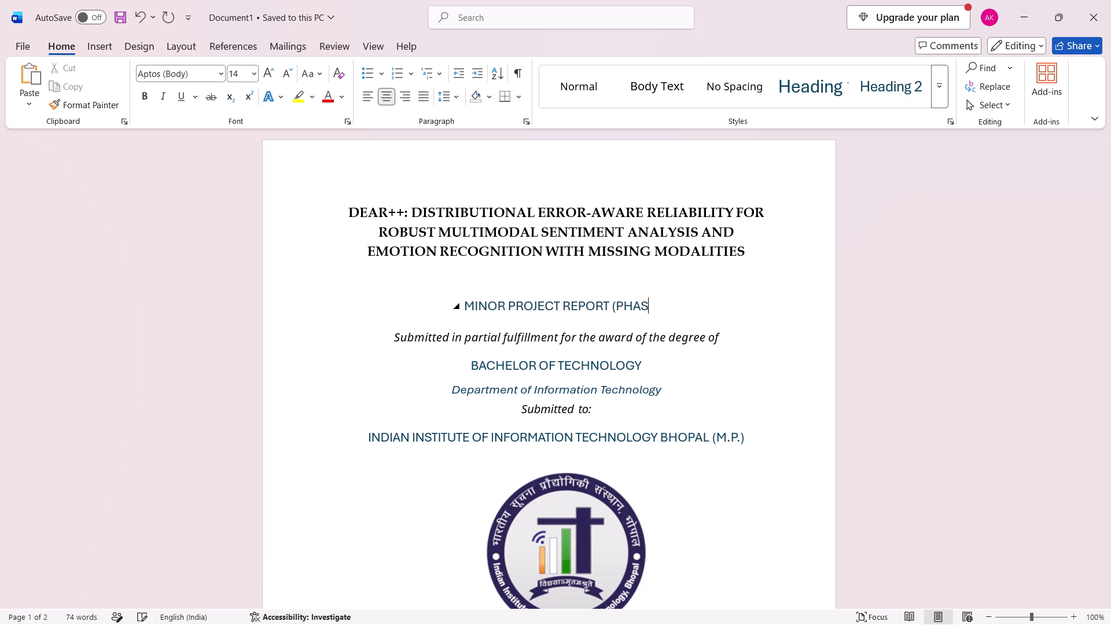
key("BackSpace")
key("BackSpace")
key("BackSpace")
key("BackSpace")
key("BackSpace")
key("BackSpace")
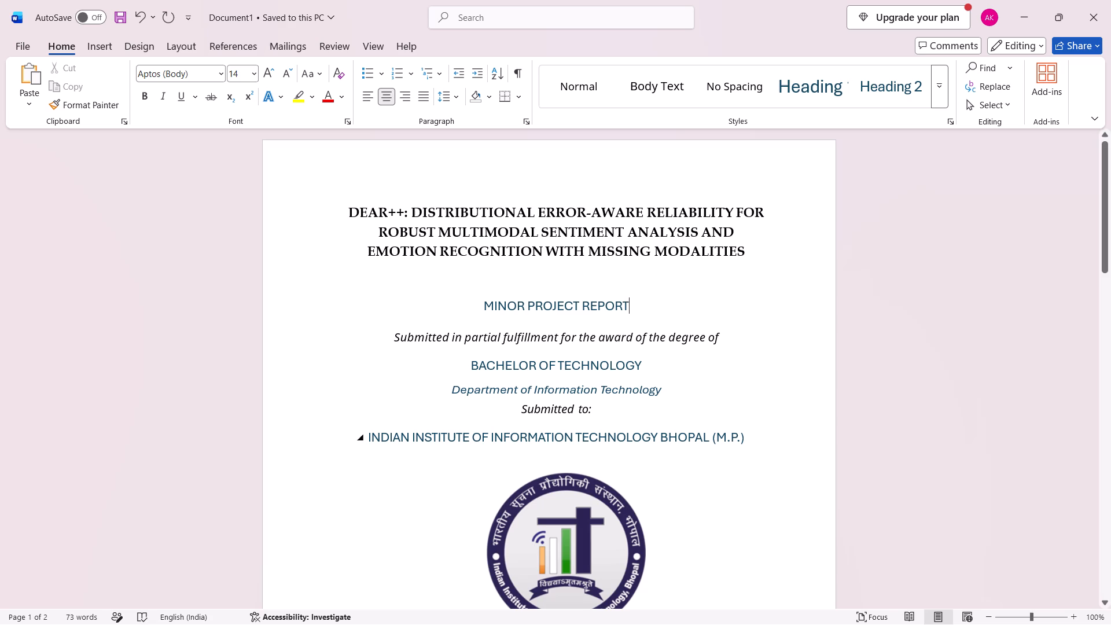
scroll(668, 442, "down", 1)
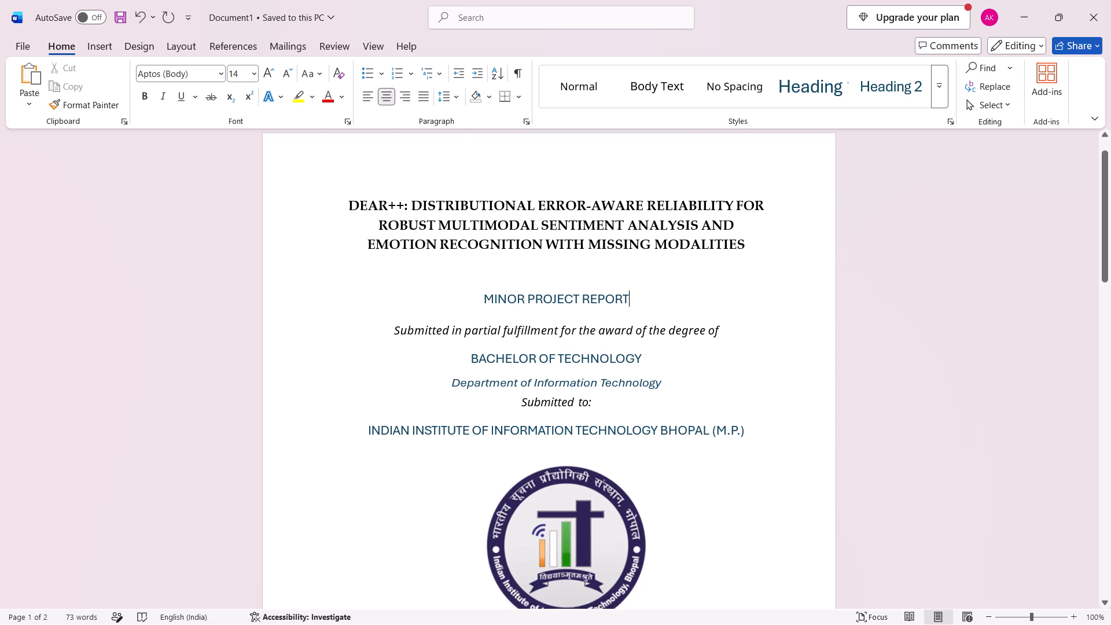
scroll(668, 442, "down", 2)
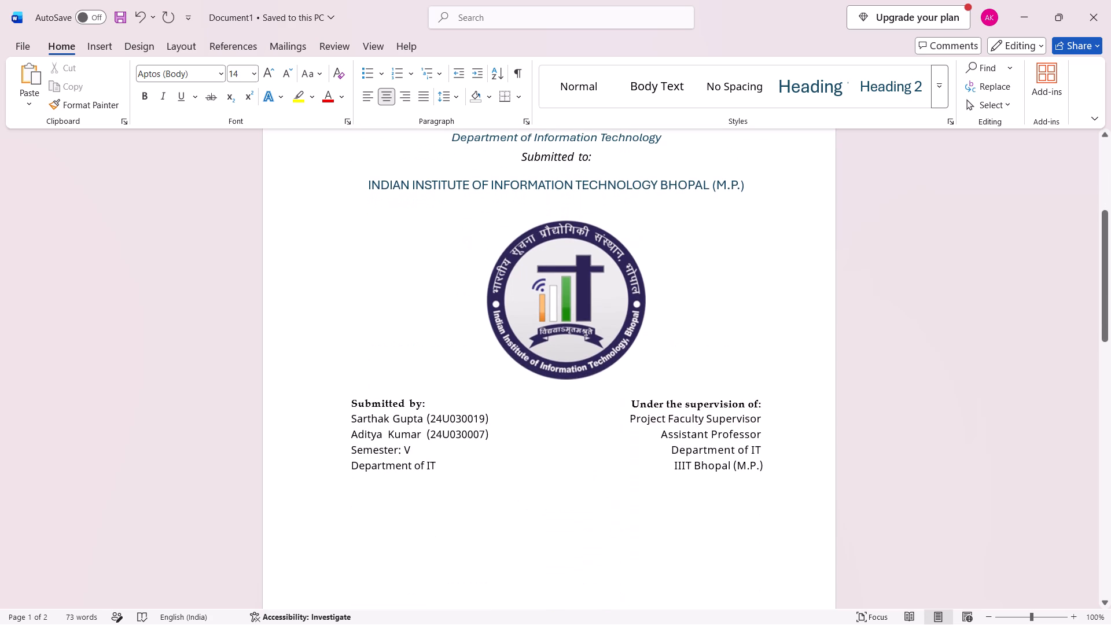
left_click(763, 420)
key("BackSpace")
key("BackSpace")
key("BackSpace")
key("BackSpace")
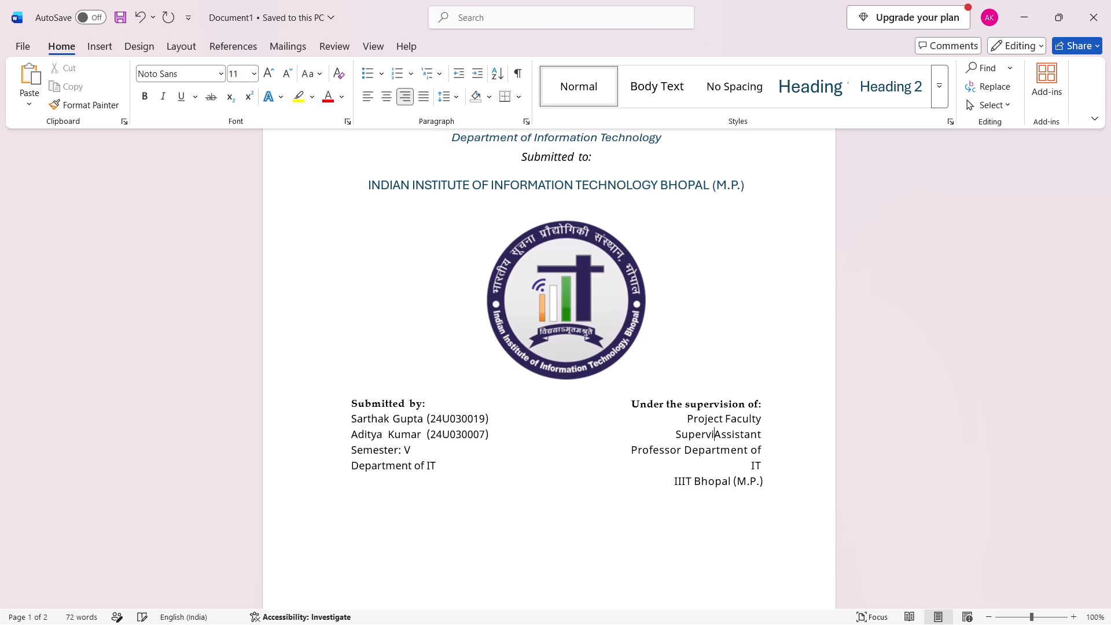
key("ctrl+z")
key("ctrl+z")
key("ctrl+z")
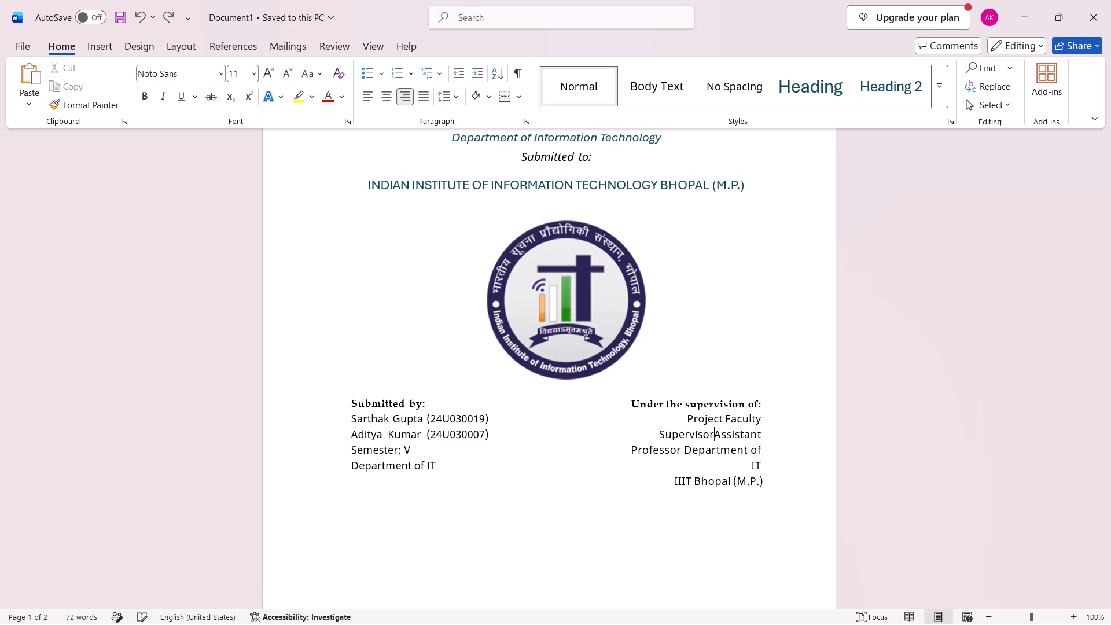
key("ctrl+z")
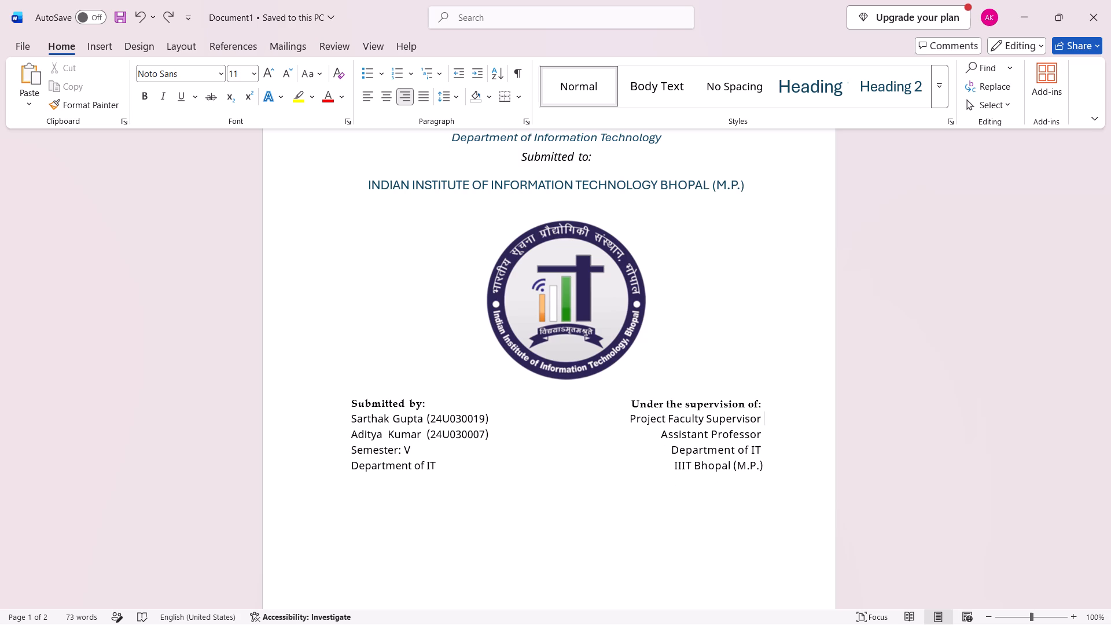
Replace "Project Faculty Supervisor" under "Under the supervision of:" with the supervisor's full name, prefixed with "Dr.".
left_click_drag(763, 420, 632, 417)
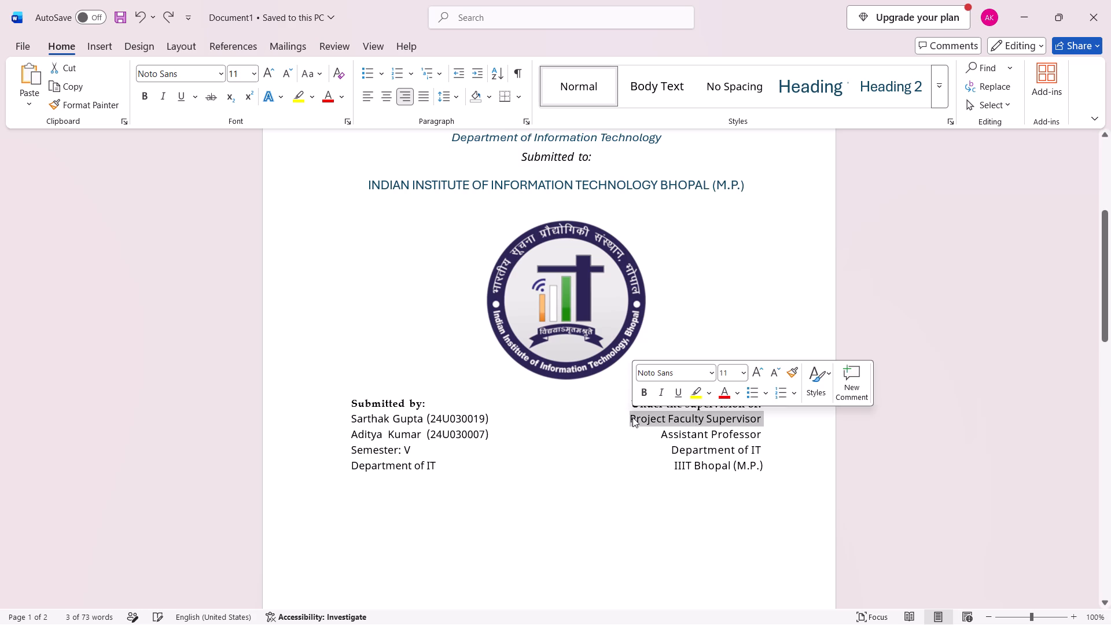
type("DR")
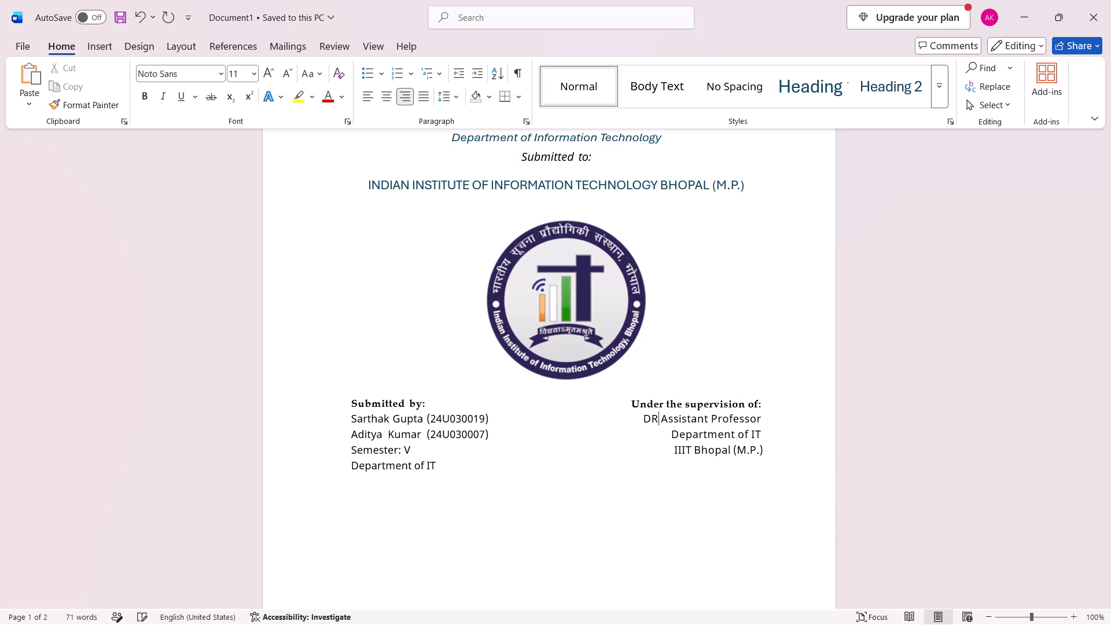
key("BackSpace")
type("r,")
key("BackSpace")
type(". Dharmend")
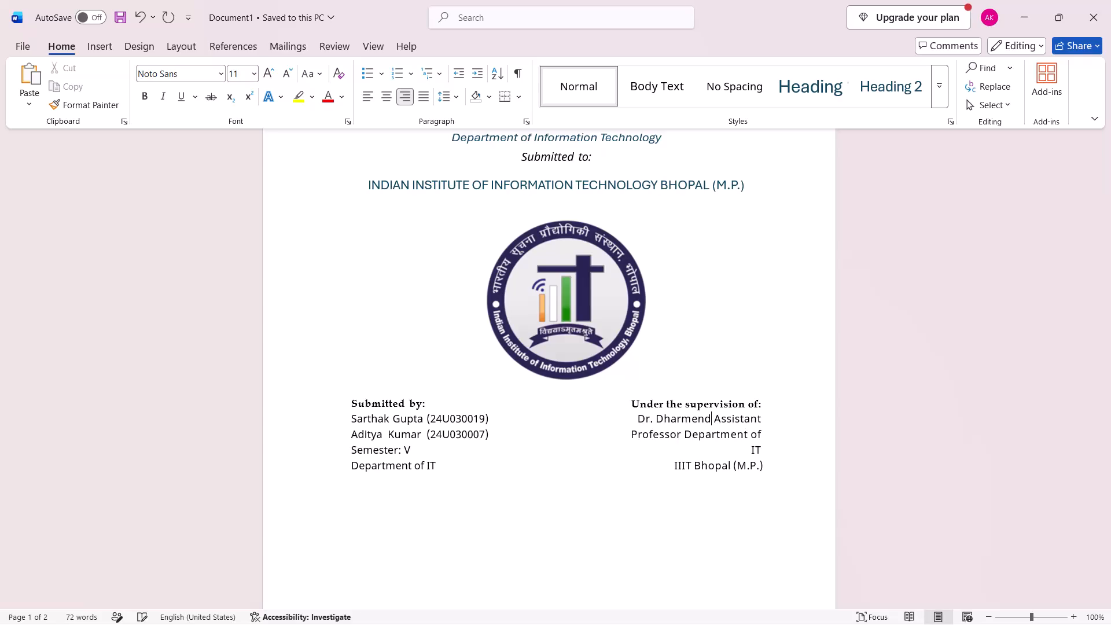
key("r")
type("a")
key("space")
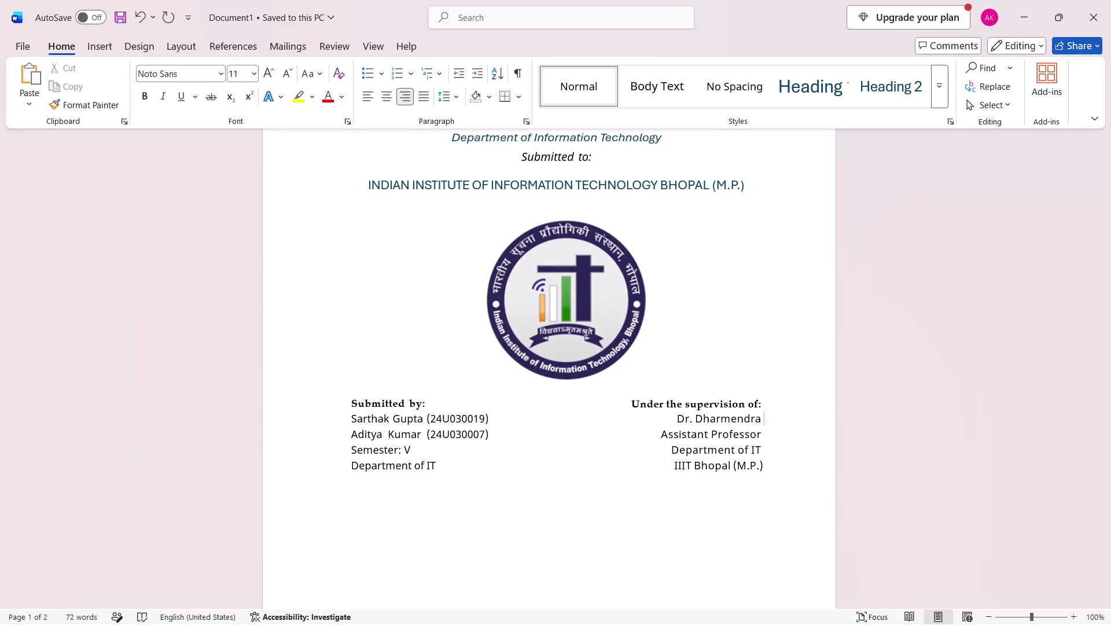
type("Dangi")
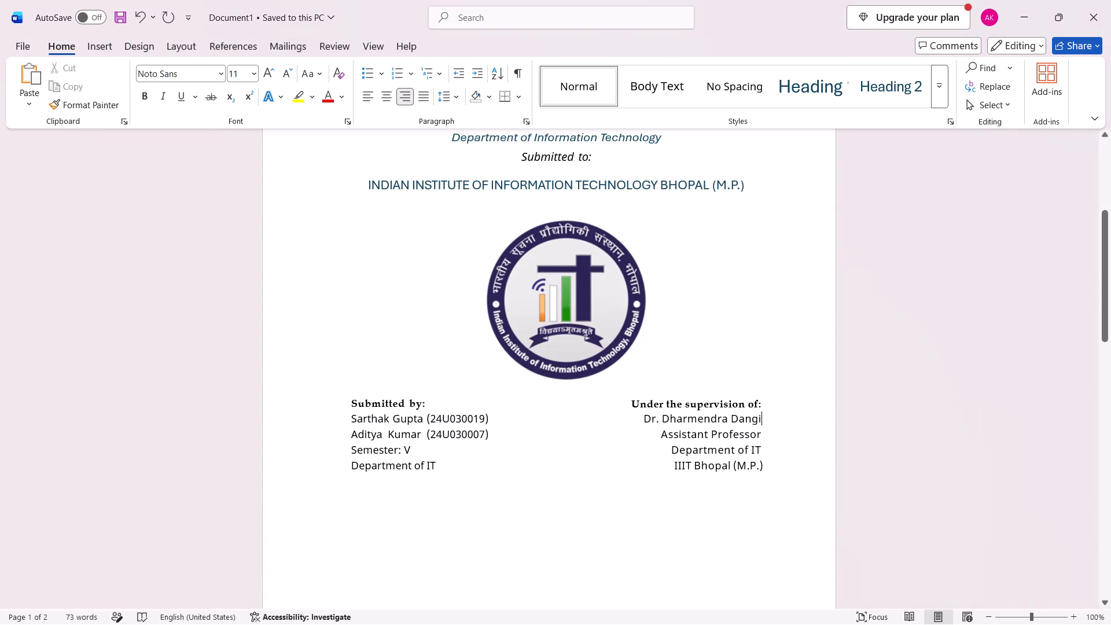
Delete the "Assistant Professor" line below the supervisor's name, keeping "Department of IT" on its own line.
left_click(763, 434)
key("BackSpace")
key("BackSpace")
key("BackSpace")
key("BackSpace")
key("BackSpace")
key("BackSpace")
key("BackSpace")
key("BackSpace")
key("BackSpace")
key("BackSpace")
key("BackSpace")
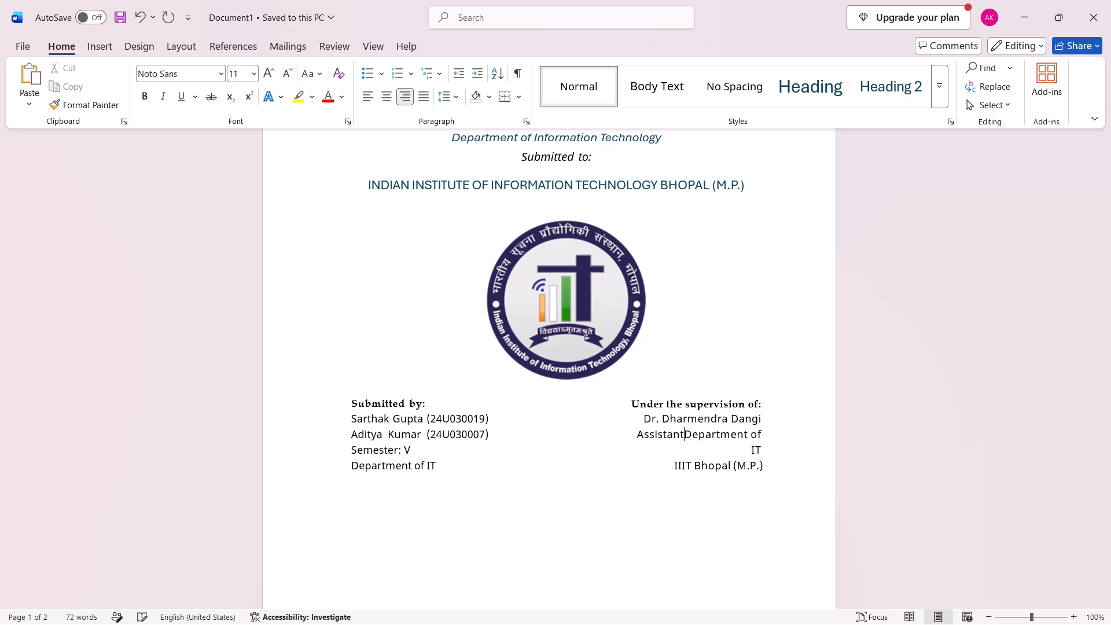
key("BackSpace")
key("BackSpace")
key("BackSpace")
key("BackSpace")
key("BackSpace")
key("BackSpace")
key("BackSpace")
key("BackSpace")
key("BackSpace")
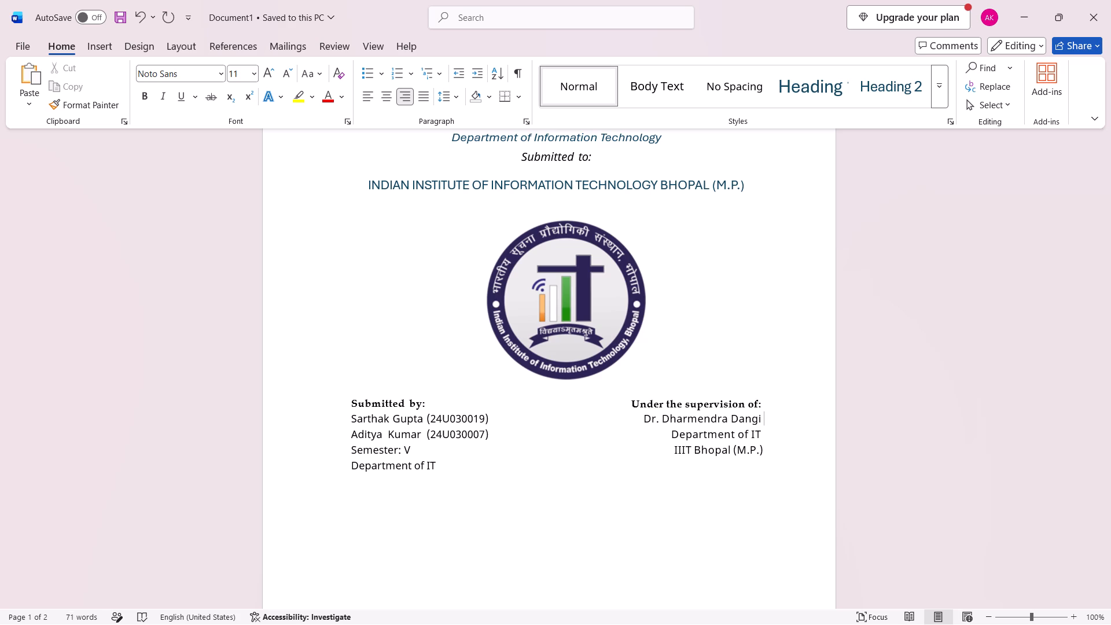
key("BackSpace")
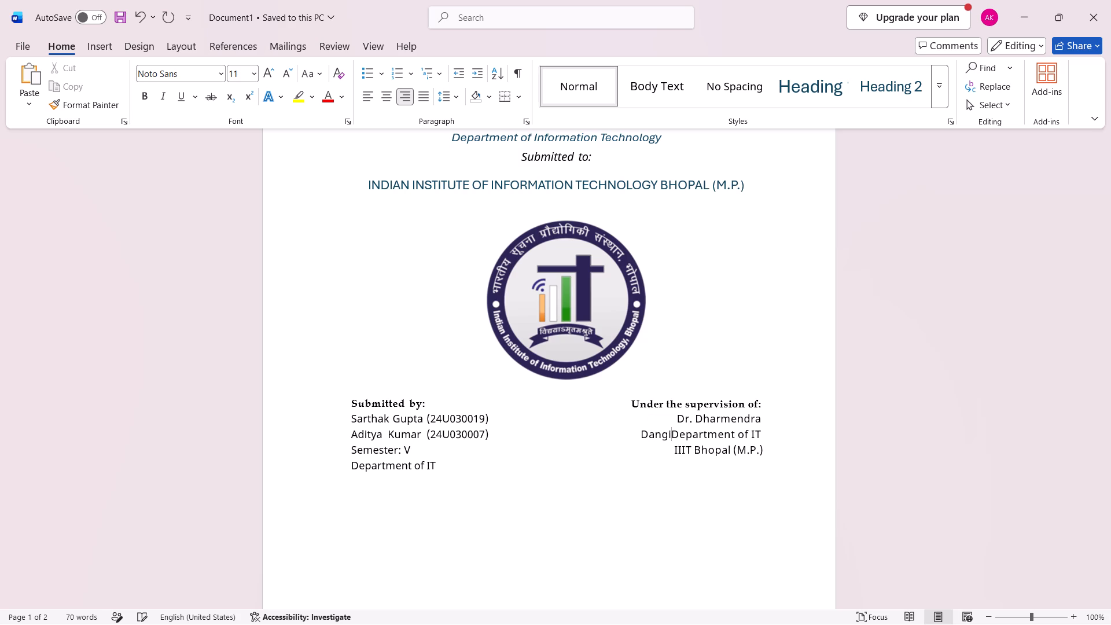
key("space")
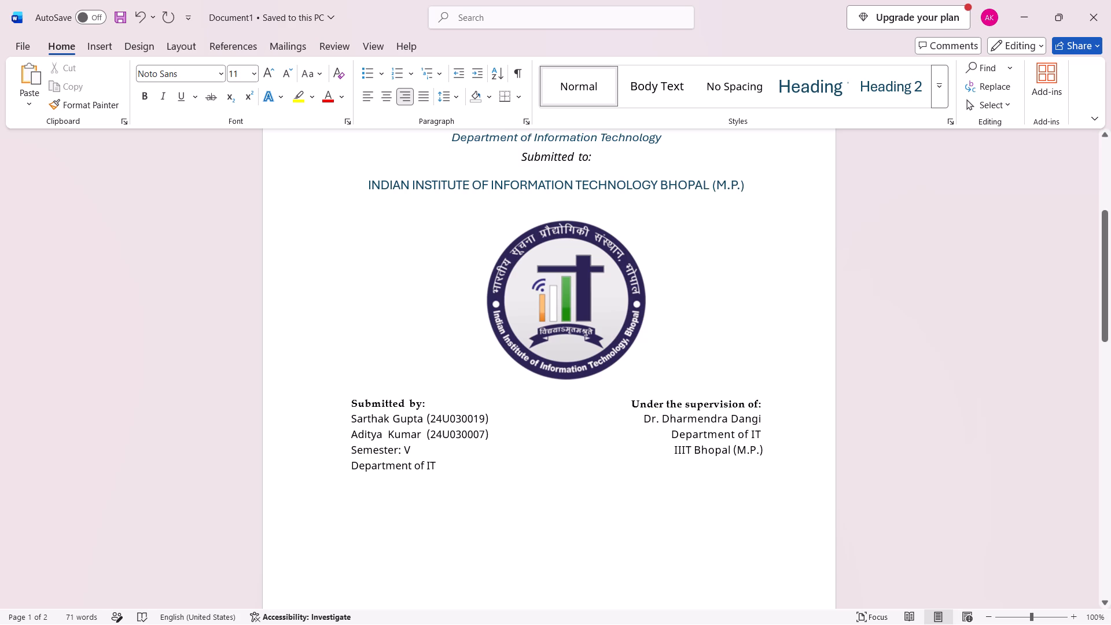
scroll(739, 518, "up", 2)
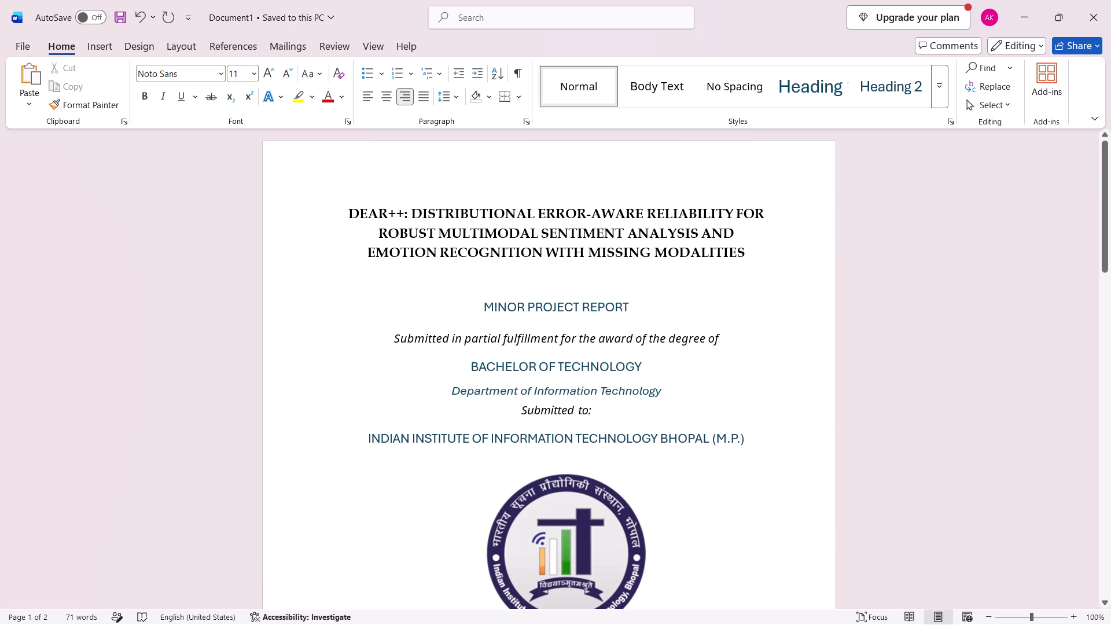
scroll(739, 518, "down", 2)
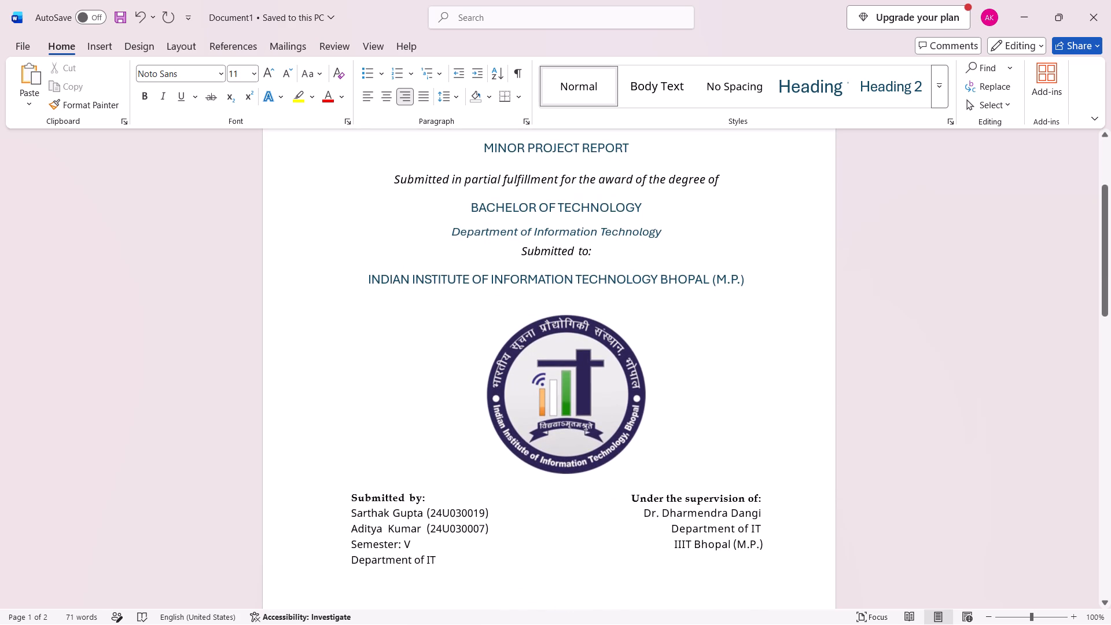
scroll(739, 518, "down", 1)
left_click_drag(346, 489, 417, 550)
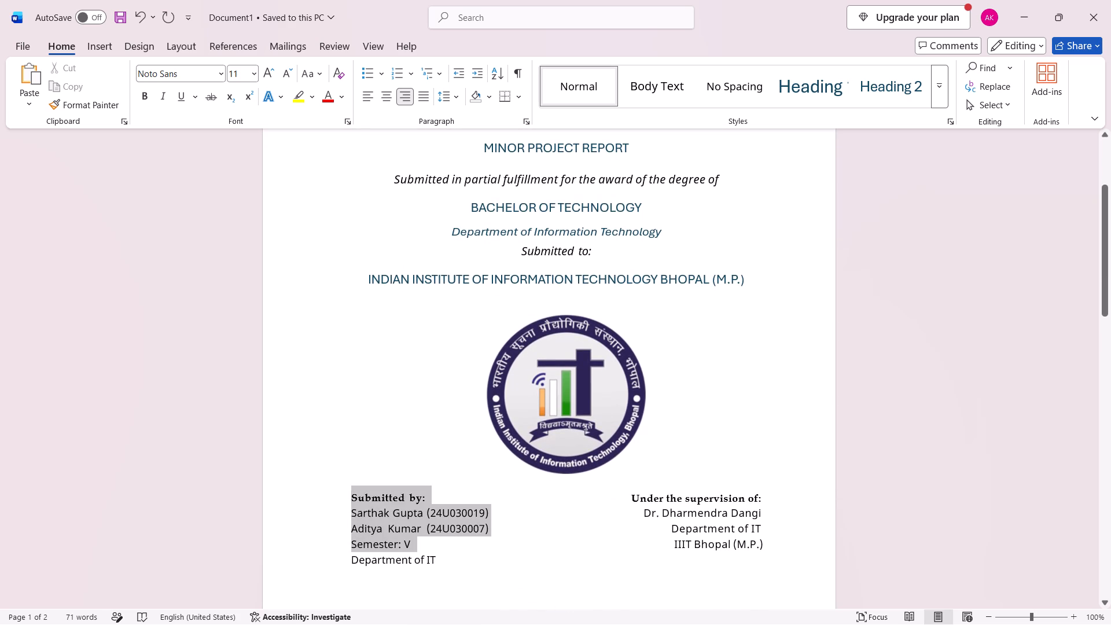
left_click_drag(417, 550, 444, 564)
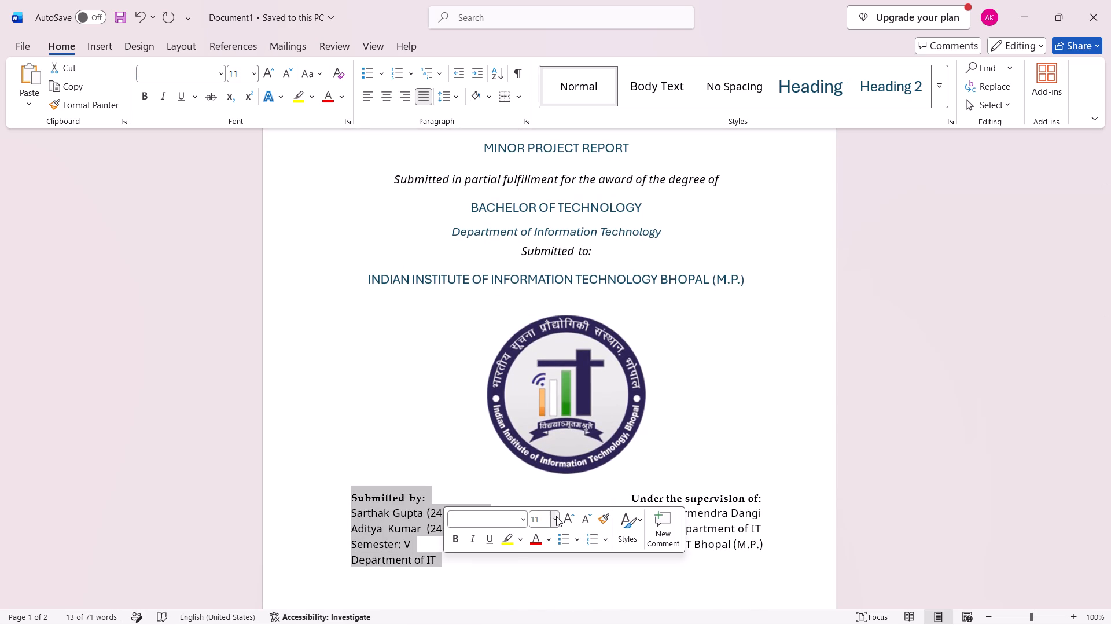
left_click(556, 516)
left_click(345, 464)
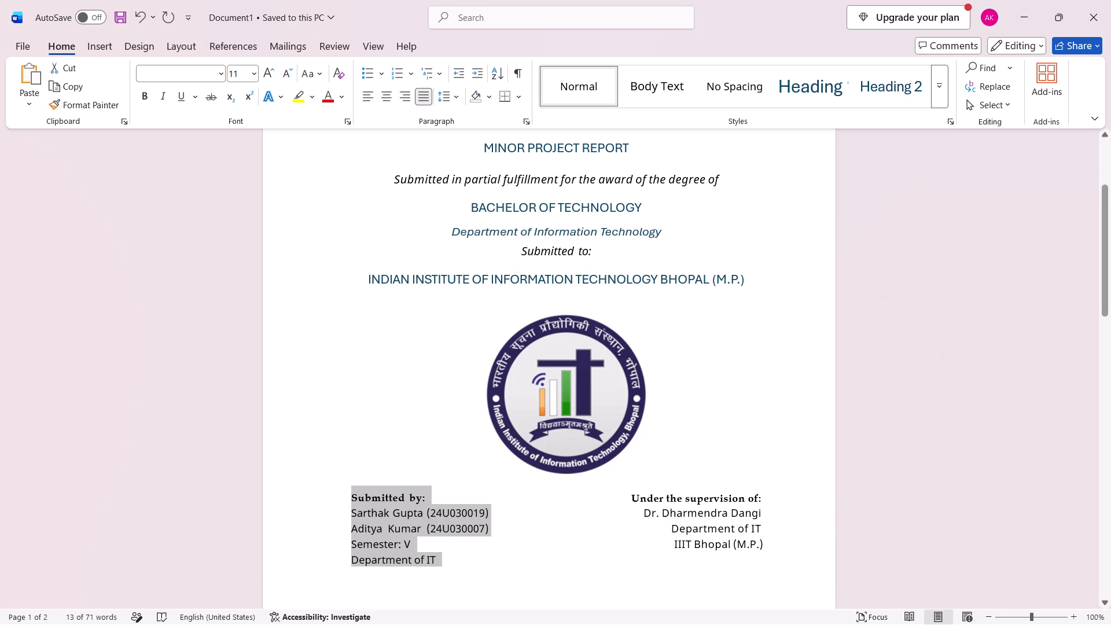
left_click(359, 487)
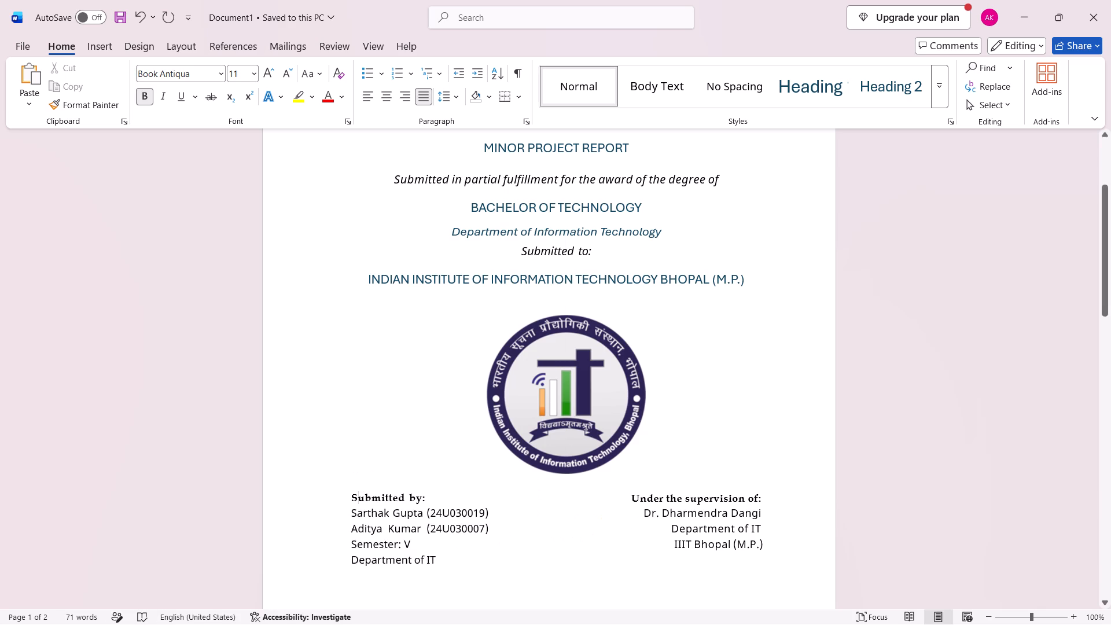
Set the font size of the "Submitted by:" heading to 14.
left_click_drag(347, 488, 425, 500)
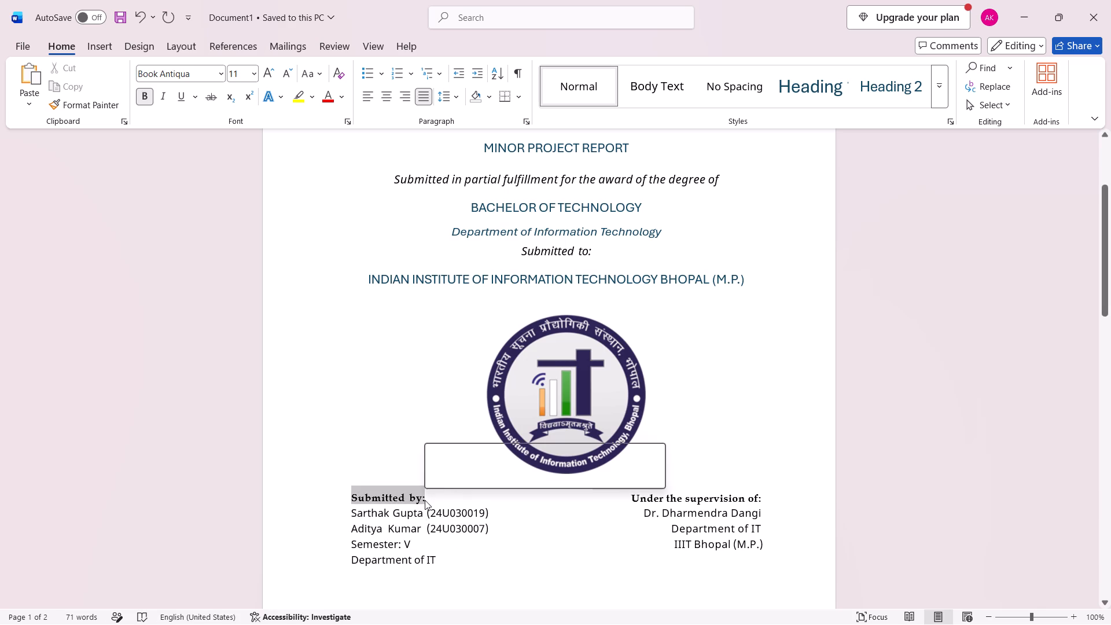
left_click(540, 455)
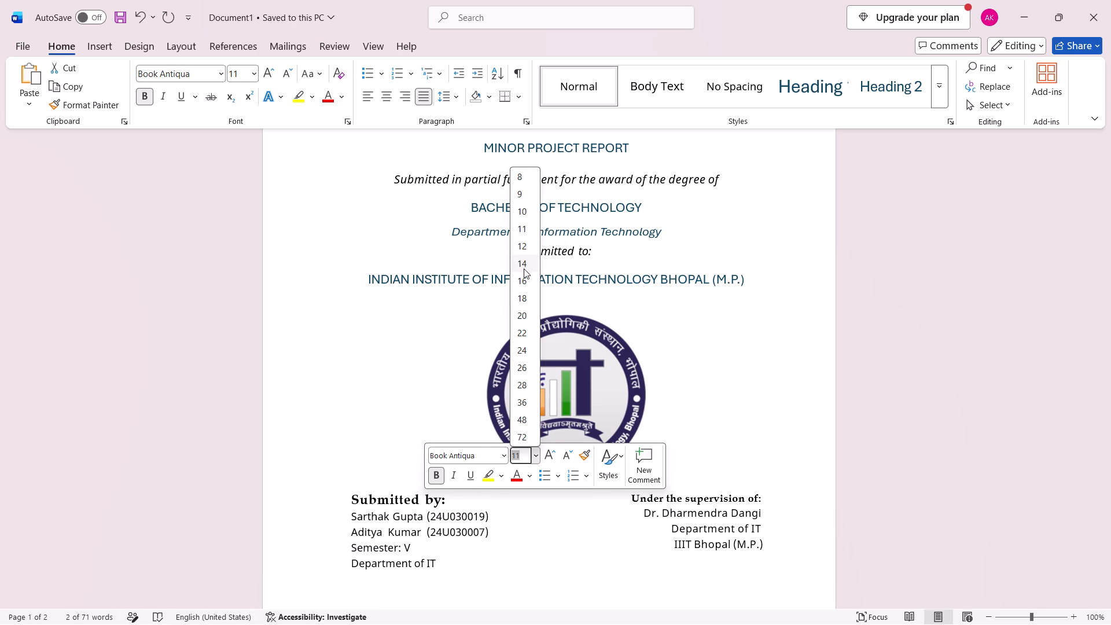
left_click(524, 269)
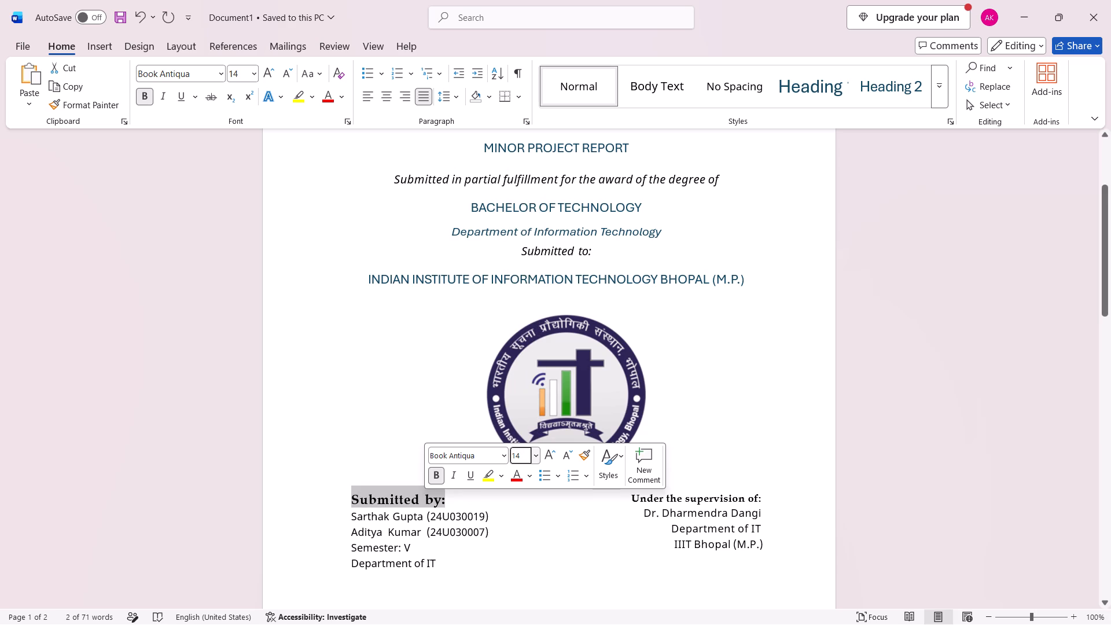
Set the font size of the "Under the supervision of:" heading to 14.
left_click(730, 495)
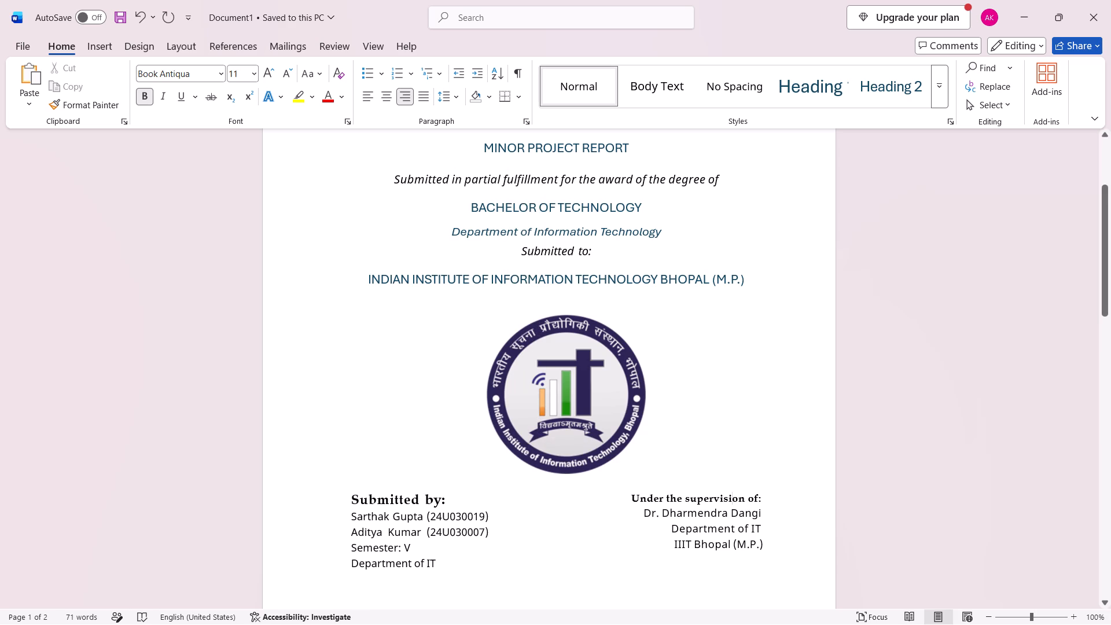
left_click_drag(633, 501, 763, 505)
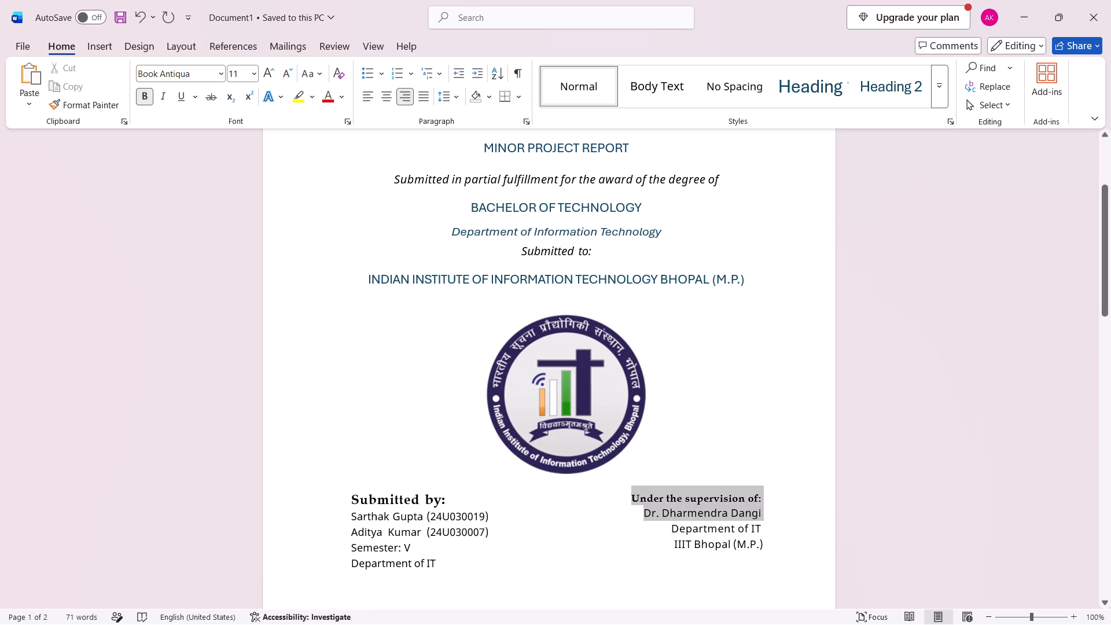
left_click_drag(763, 505, 762, 502)
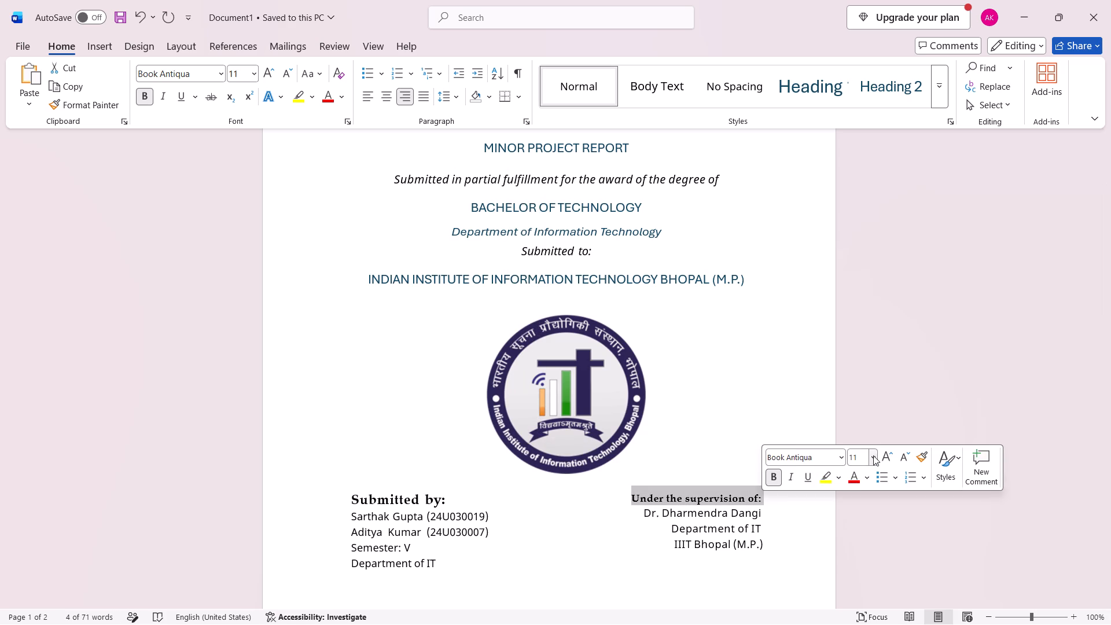
left_click(873, 455)
left_click(860, 265)
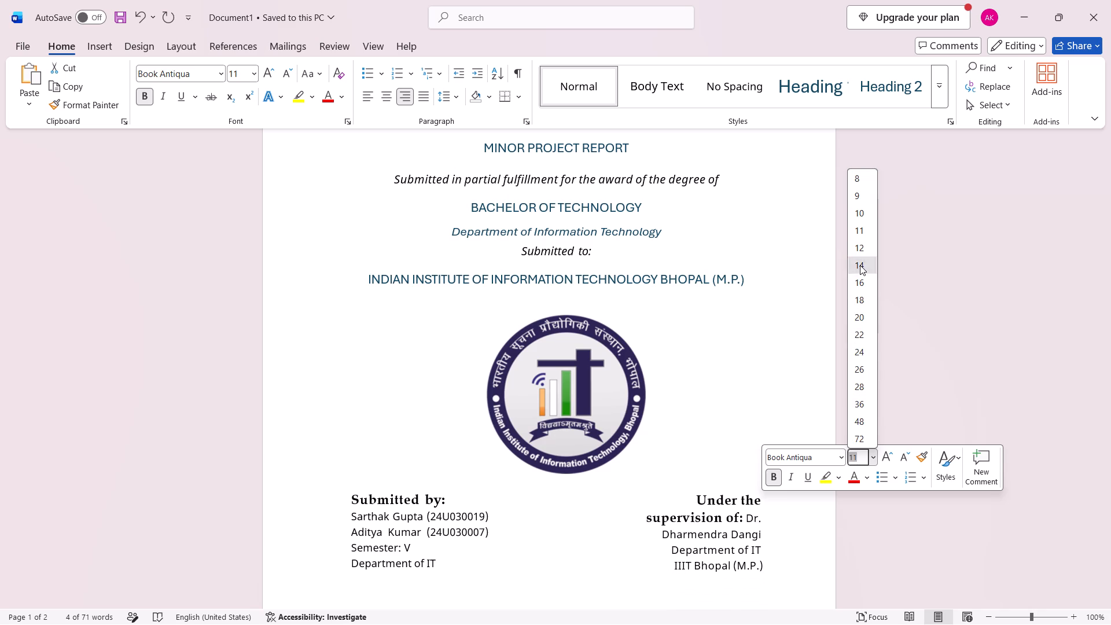
Shift the enlarged "Under the supervision of:" paragraph, including the supervisor's name and Department of IT, to left alignment.
left_click(661, 497)
left_click(661, 497)
key("BackSpace")
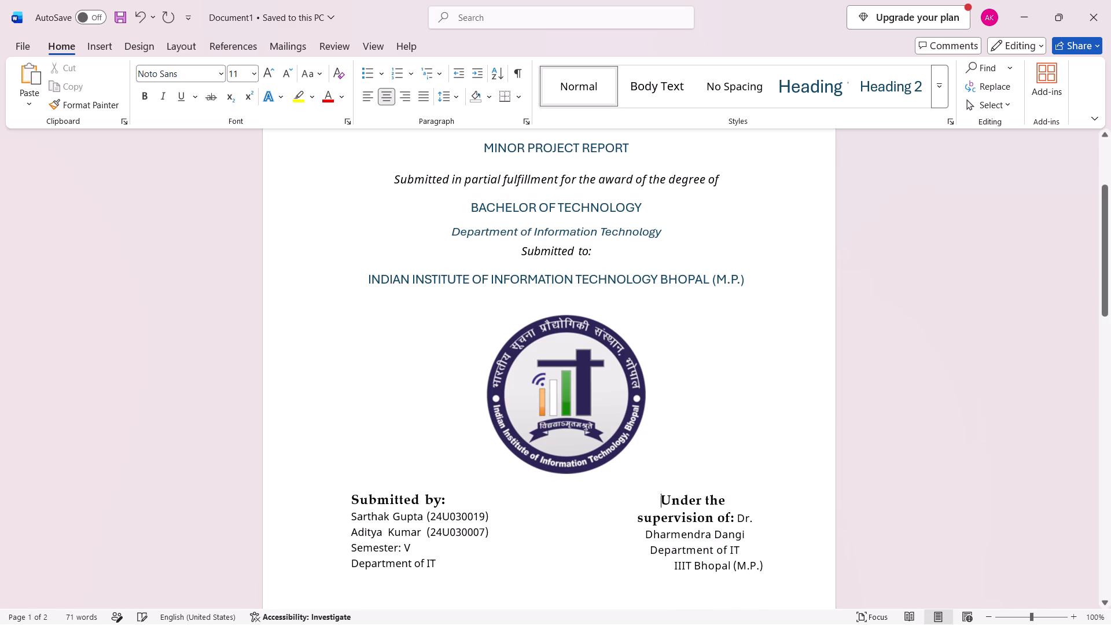
key("BackSpace")
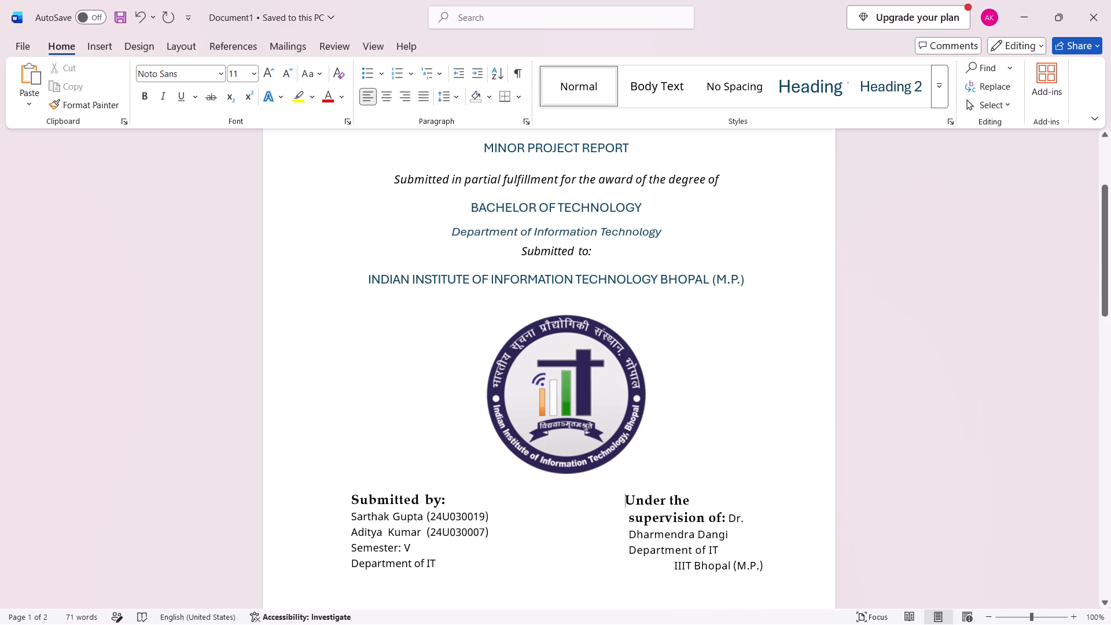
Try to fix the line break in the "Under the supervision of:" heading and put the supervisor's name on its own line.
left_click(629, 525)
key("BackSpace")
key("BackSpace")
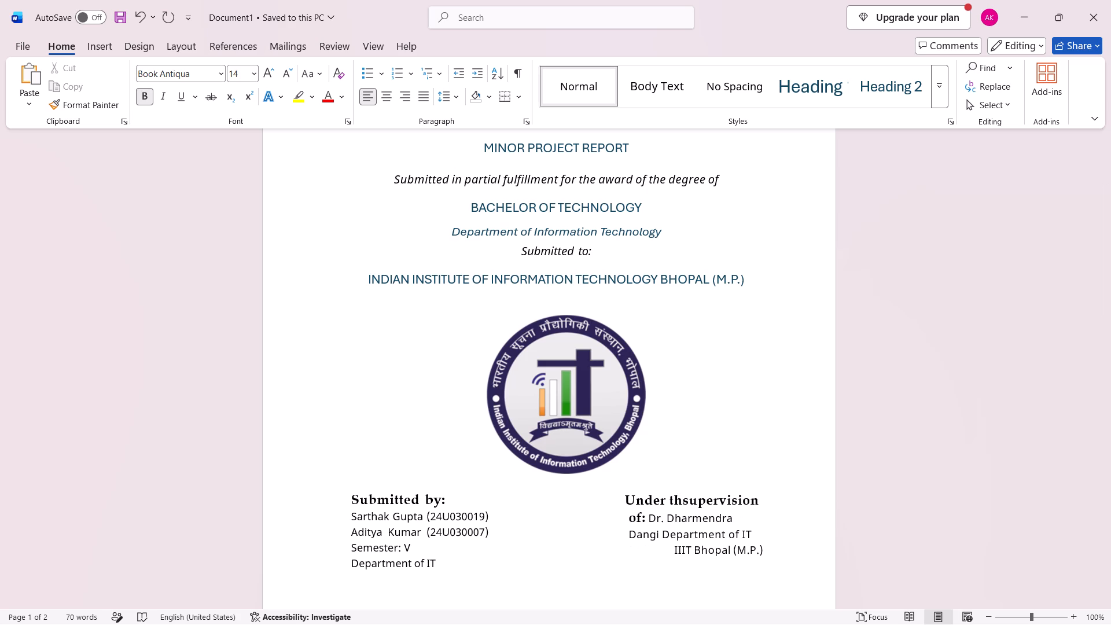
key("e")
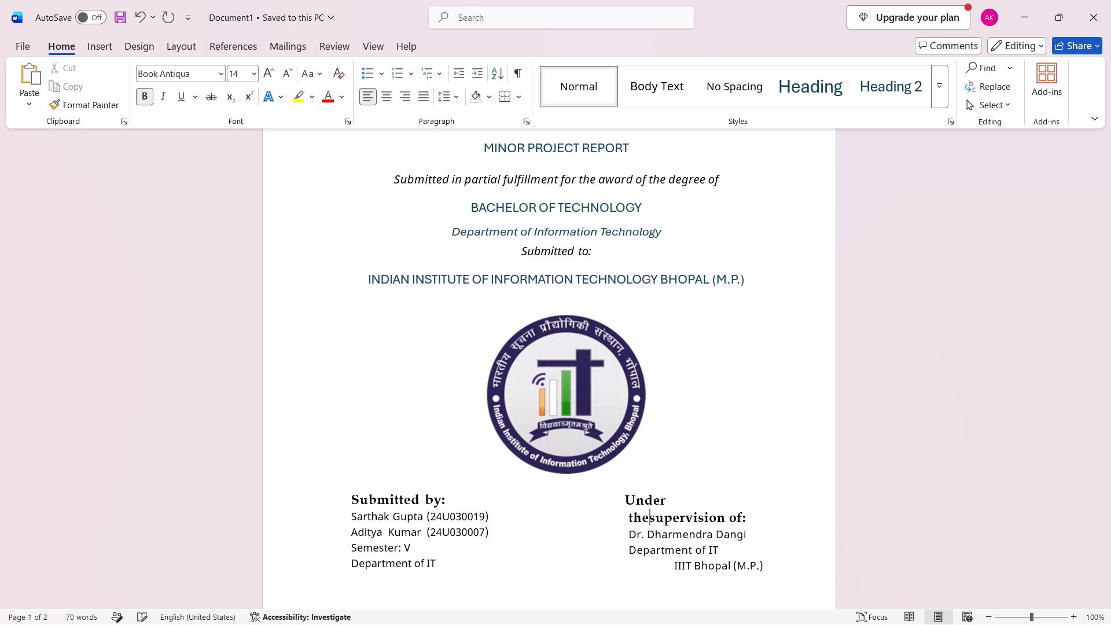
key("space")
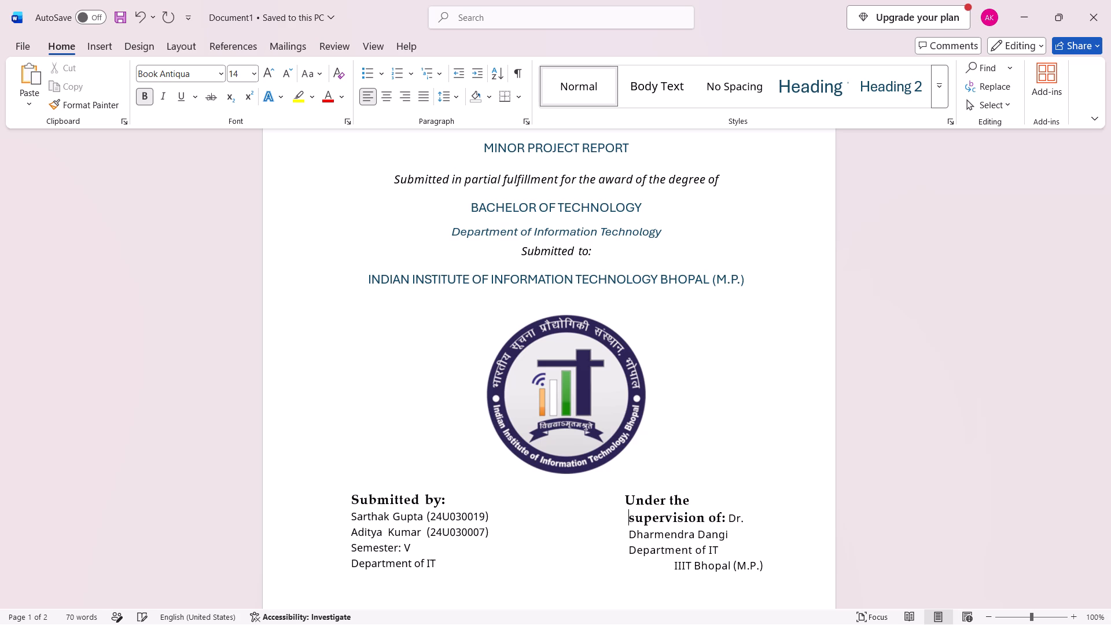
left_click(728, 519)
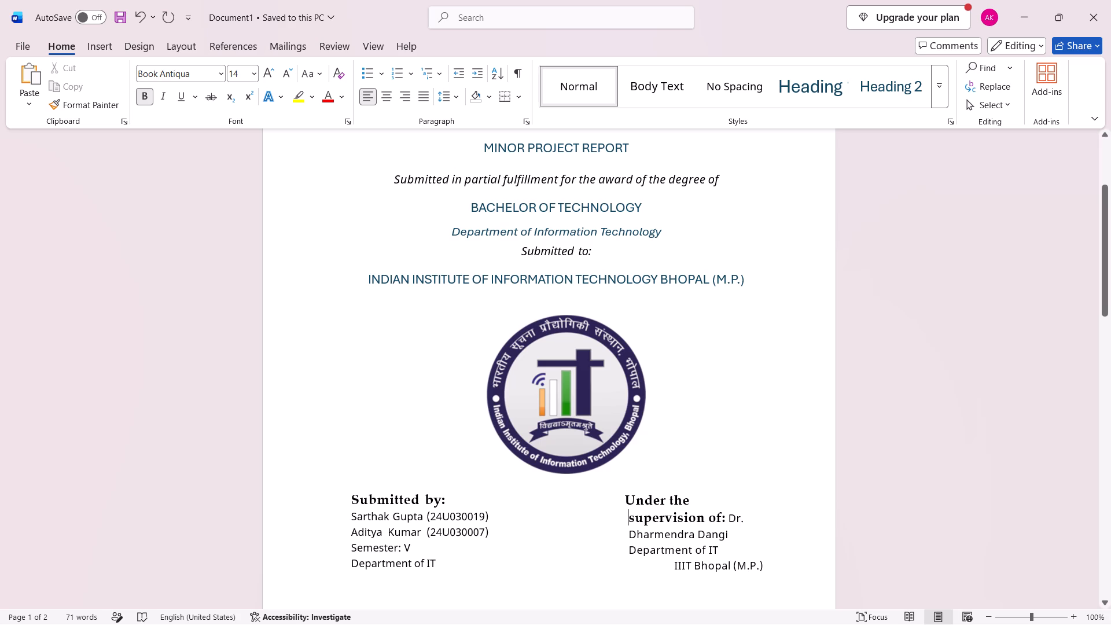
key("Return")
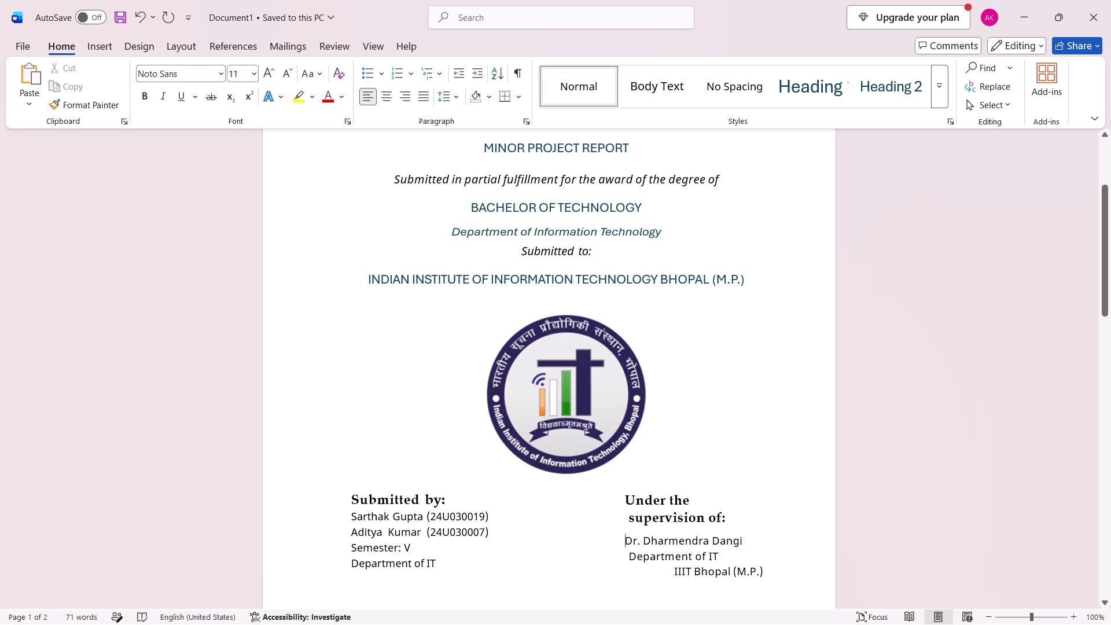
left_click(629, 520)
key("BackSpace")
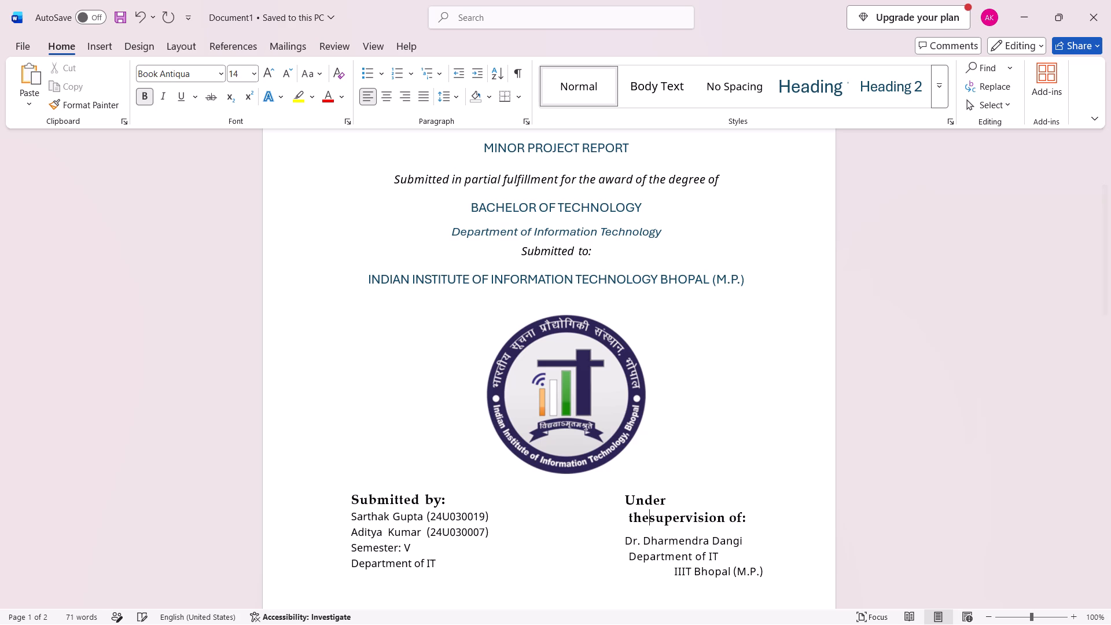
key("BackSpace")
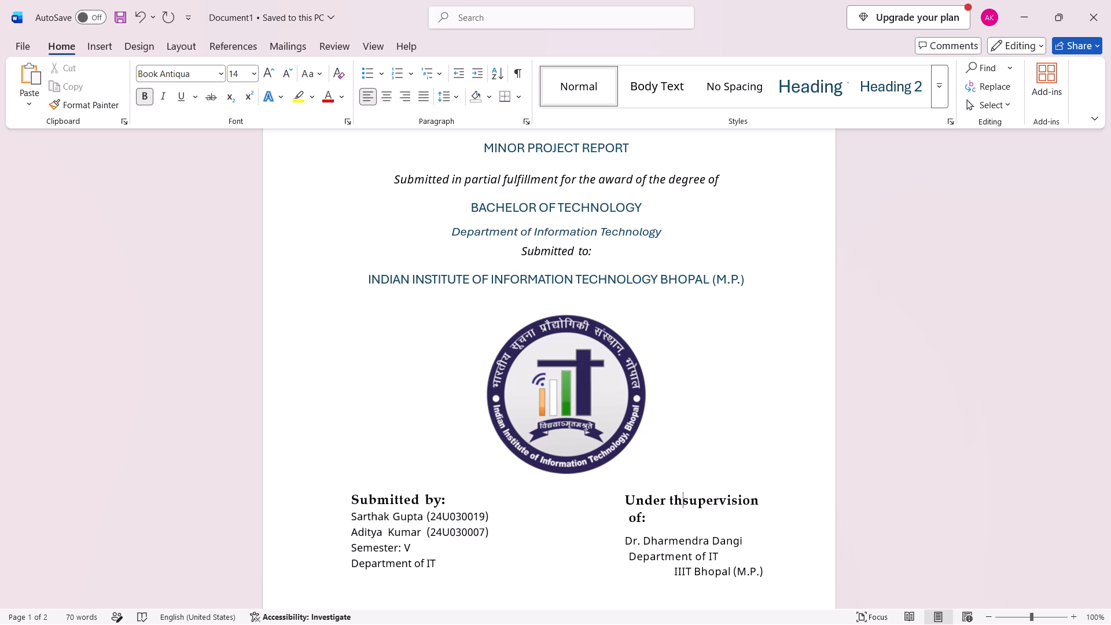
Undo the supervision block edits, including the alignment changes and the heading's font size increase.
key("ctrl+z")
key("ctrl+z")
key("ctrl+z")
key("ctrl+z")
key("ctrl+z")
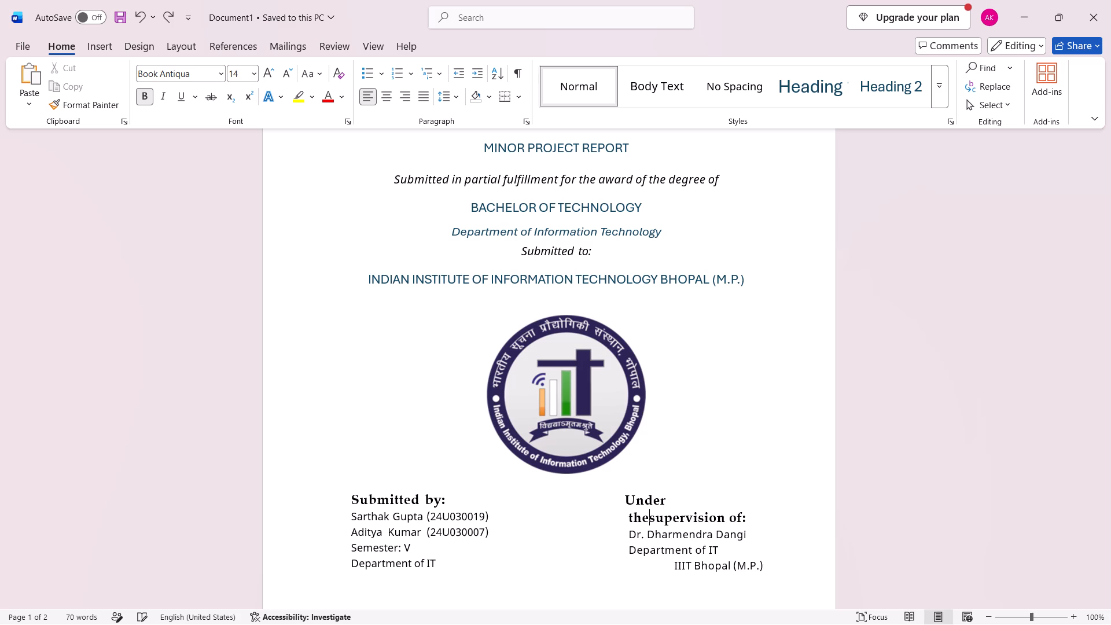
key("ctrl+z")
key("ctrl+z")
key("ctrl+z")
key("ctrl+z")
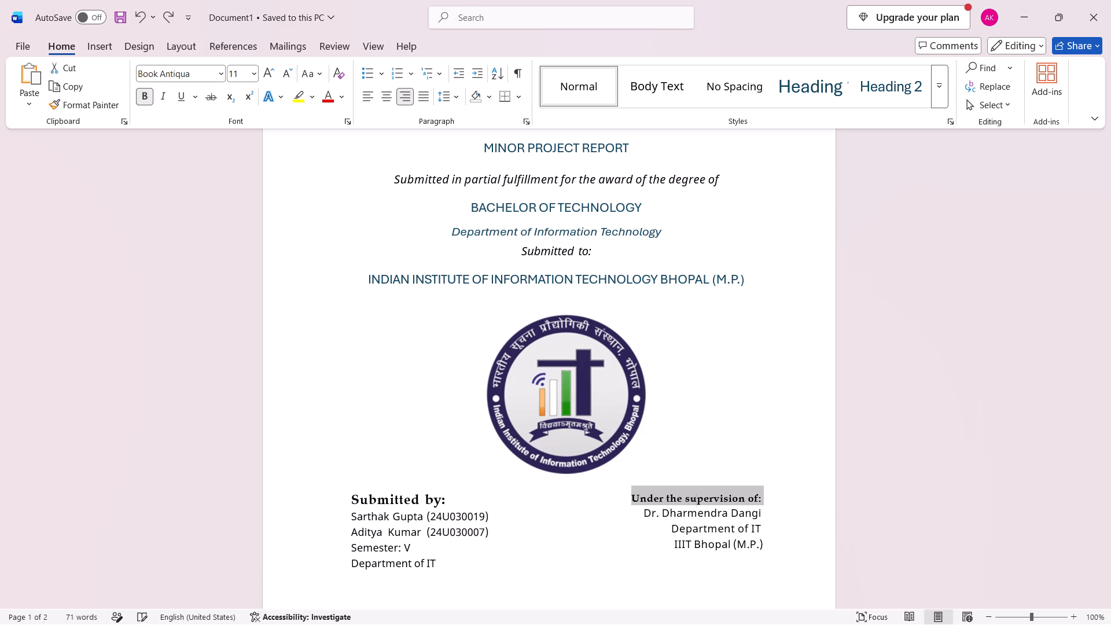
Set the font size of the "Under the supervision of:" heading to 12.
left_click(761, 494)
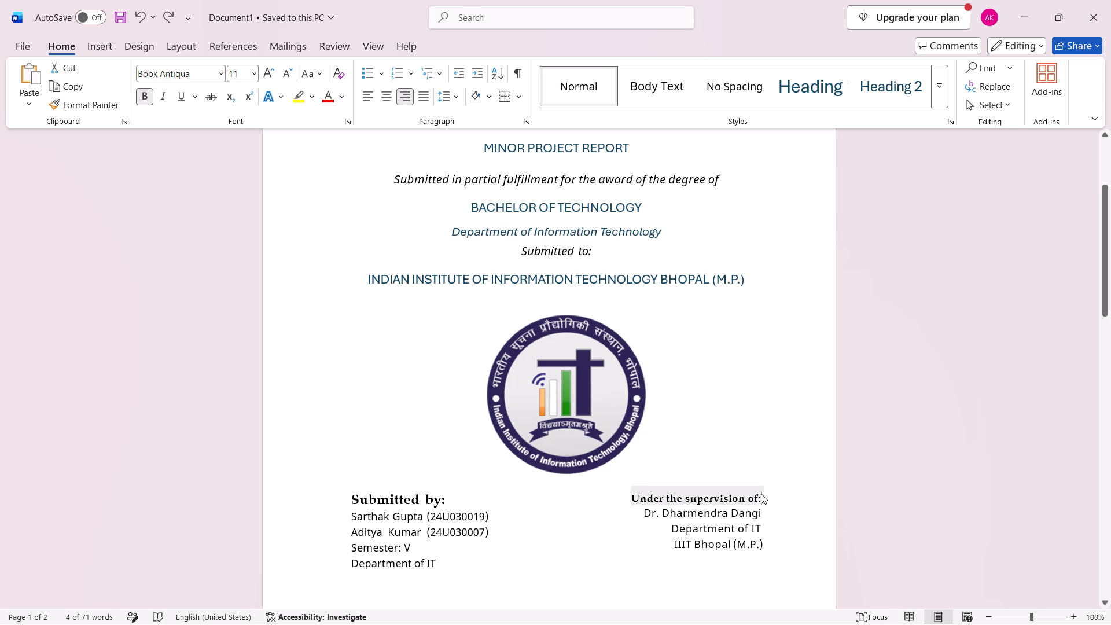
left_click_drag(761, 494, 631, 496)
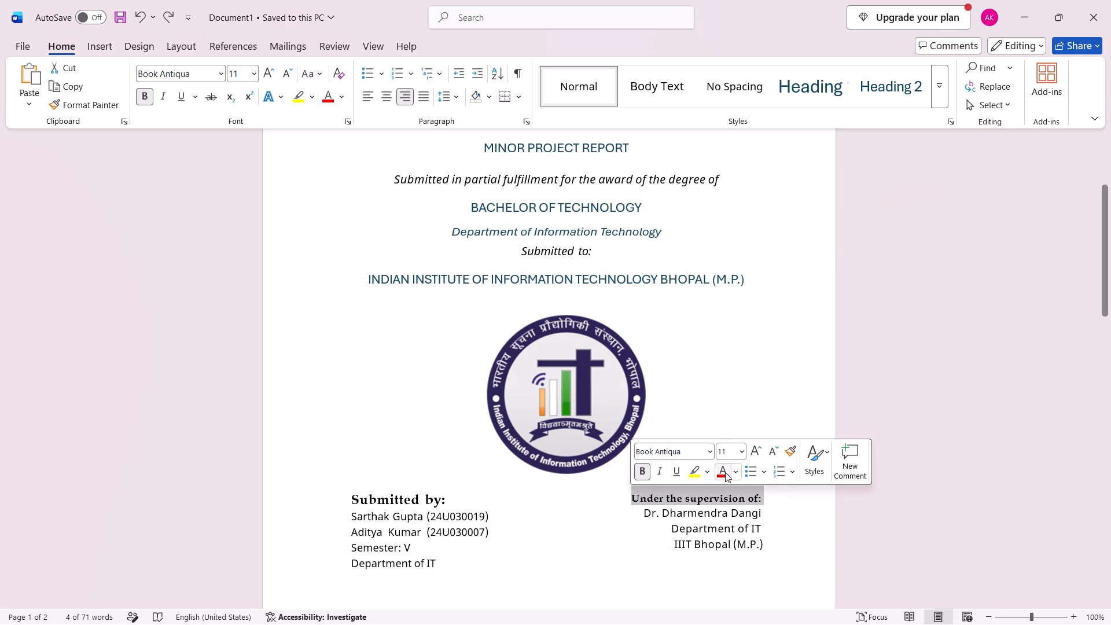
left_click(743, 446)
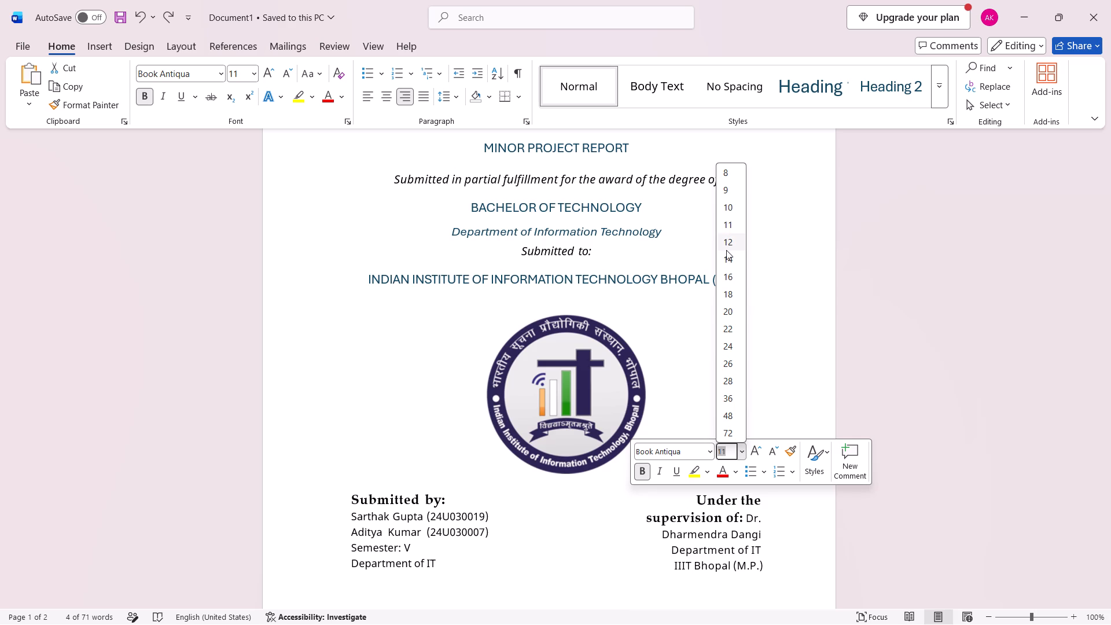
Set the font size of the "Under the supervision of:" heading to 12.
left_click(726, 238)
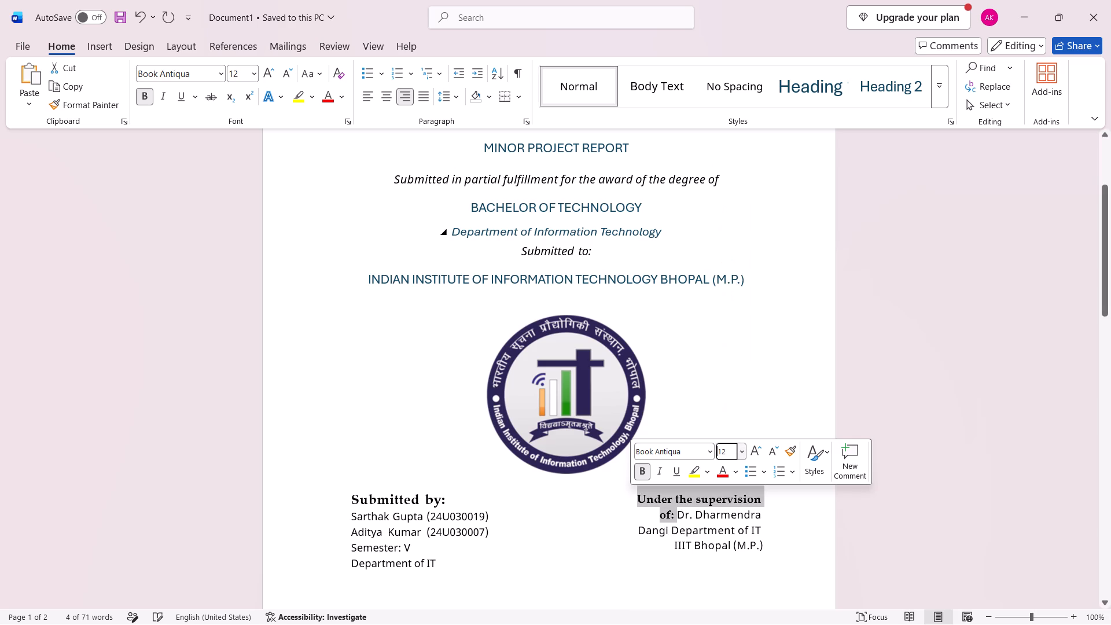
left_click(630, 548)
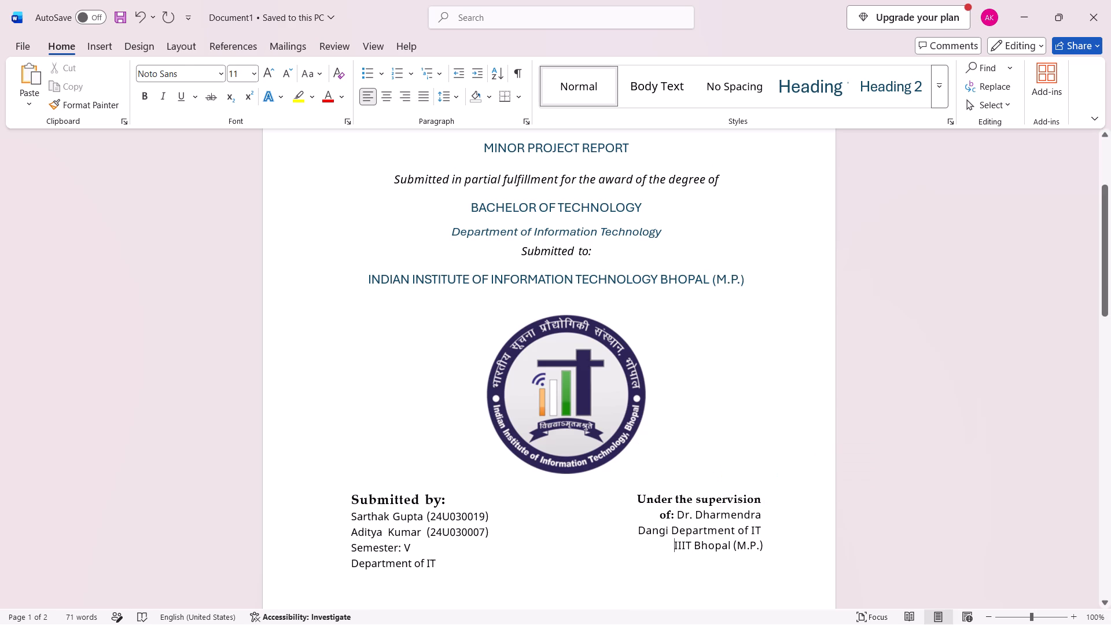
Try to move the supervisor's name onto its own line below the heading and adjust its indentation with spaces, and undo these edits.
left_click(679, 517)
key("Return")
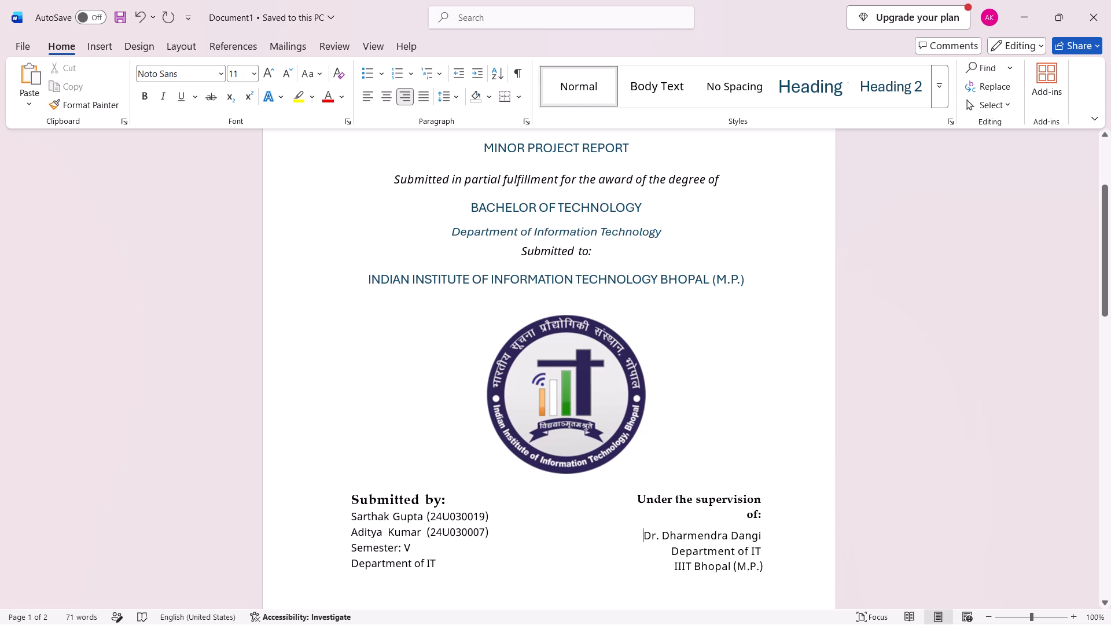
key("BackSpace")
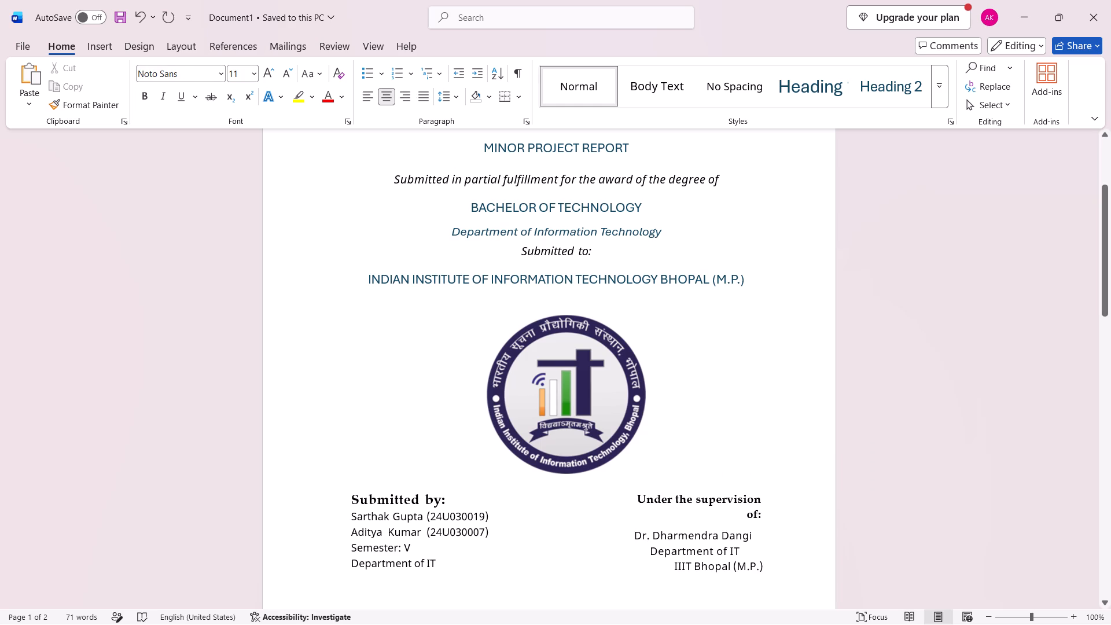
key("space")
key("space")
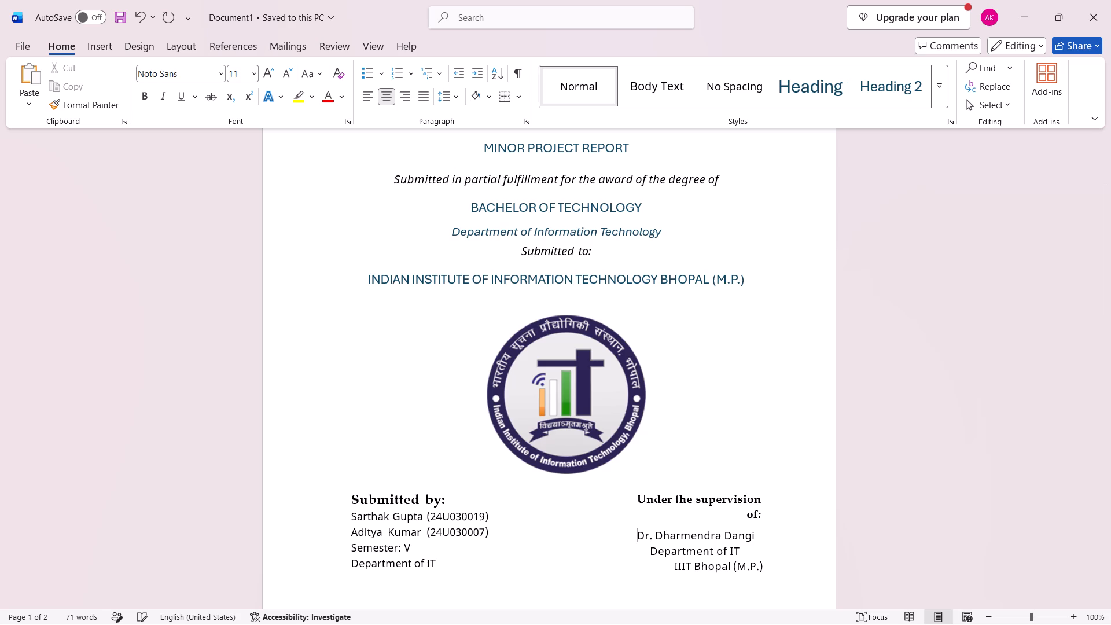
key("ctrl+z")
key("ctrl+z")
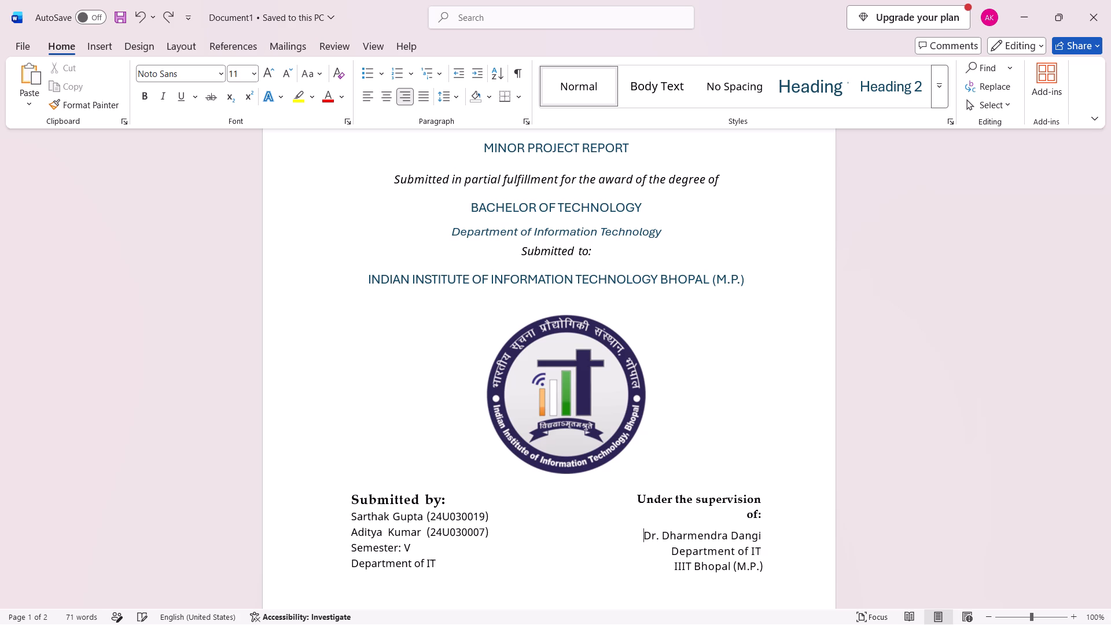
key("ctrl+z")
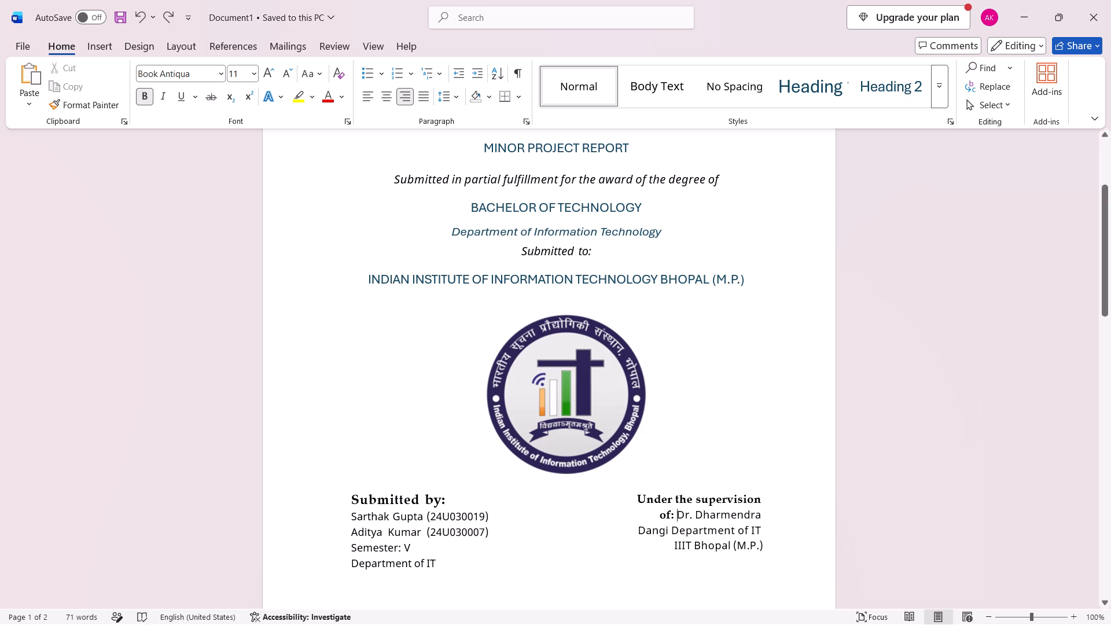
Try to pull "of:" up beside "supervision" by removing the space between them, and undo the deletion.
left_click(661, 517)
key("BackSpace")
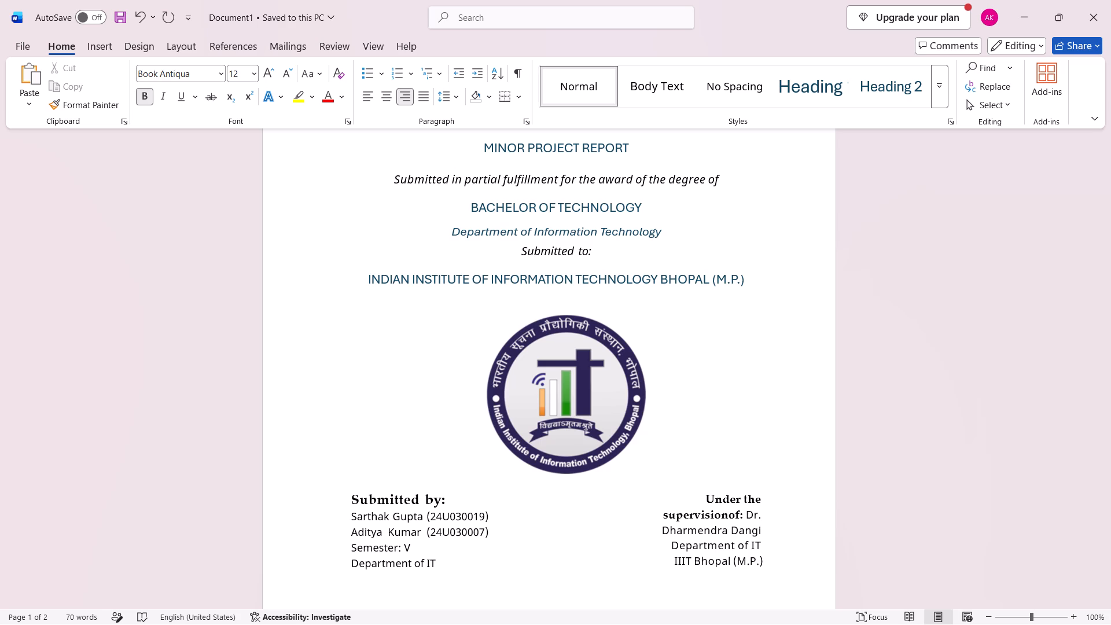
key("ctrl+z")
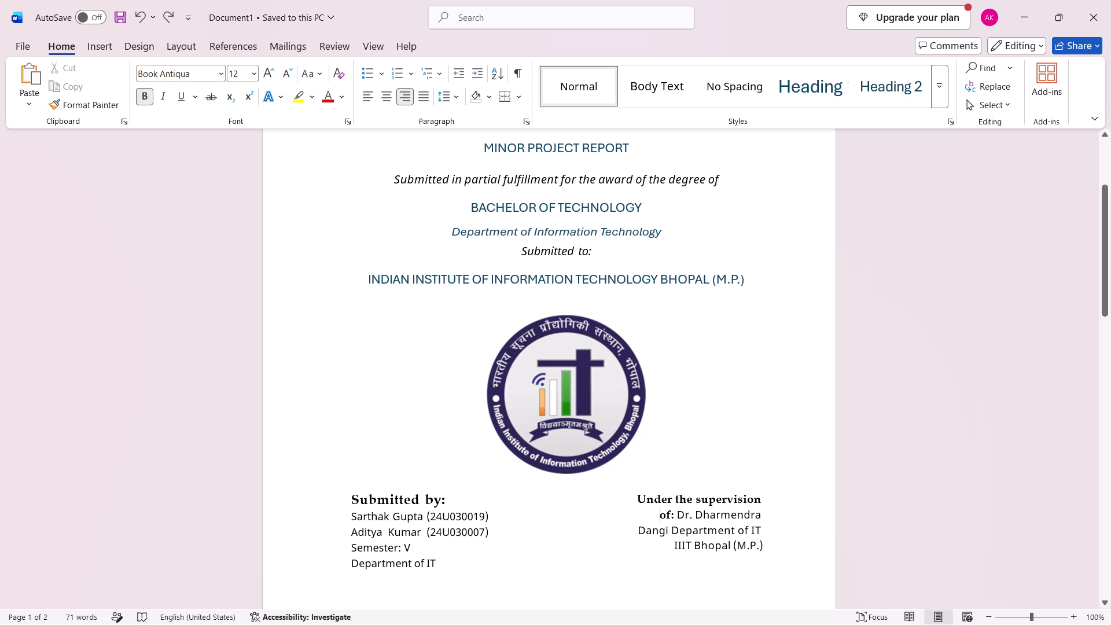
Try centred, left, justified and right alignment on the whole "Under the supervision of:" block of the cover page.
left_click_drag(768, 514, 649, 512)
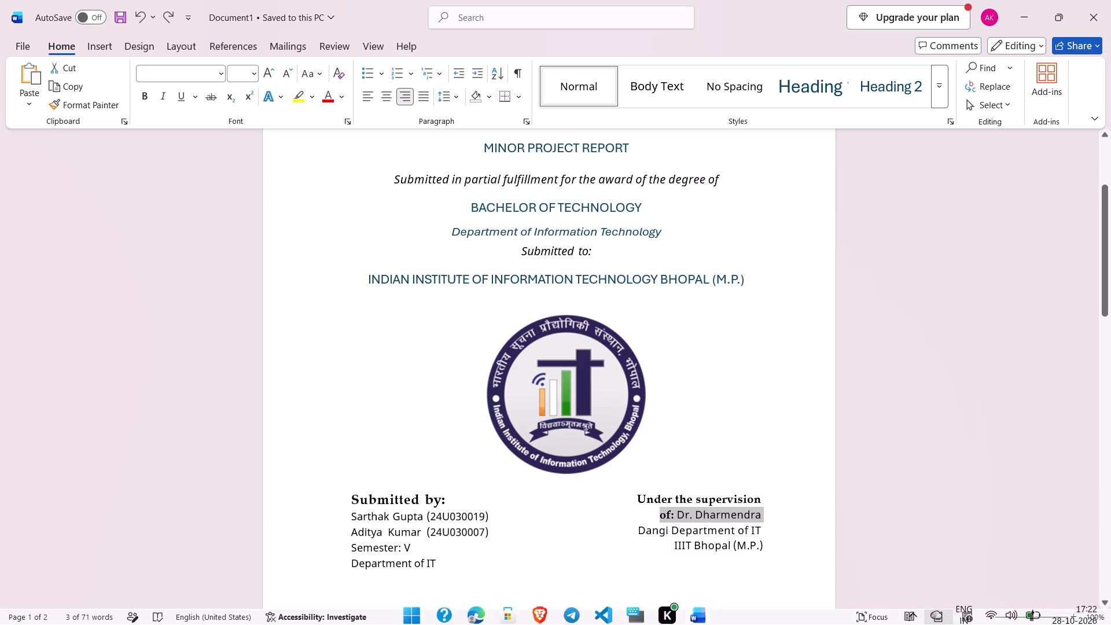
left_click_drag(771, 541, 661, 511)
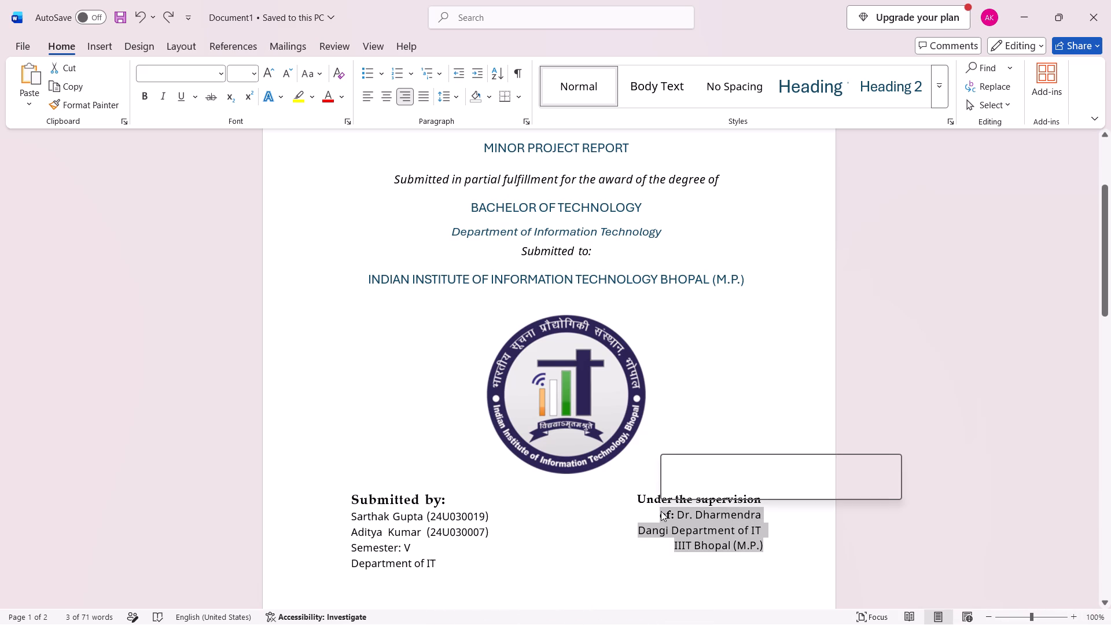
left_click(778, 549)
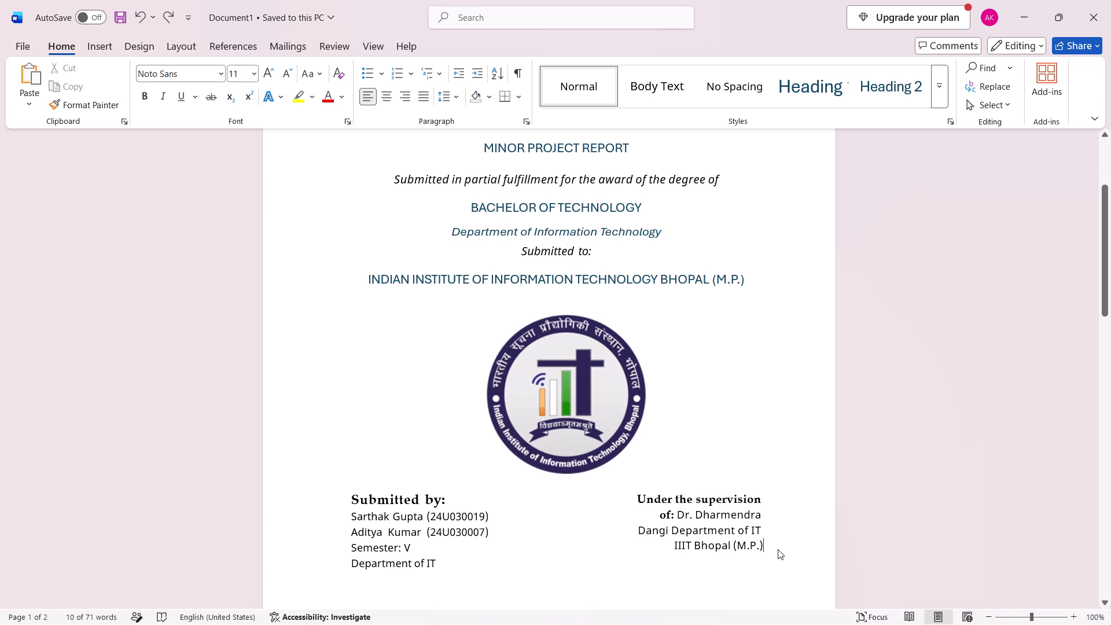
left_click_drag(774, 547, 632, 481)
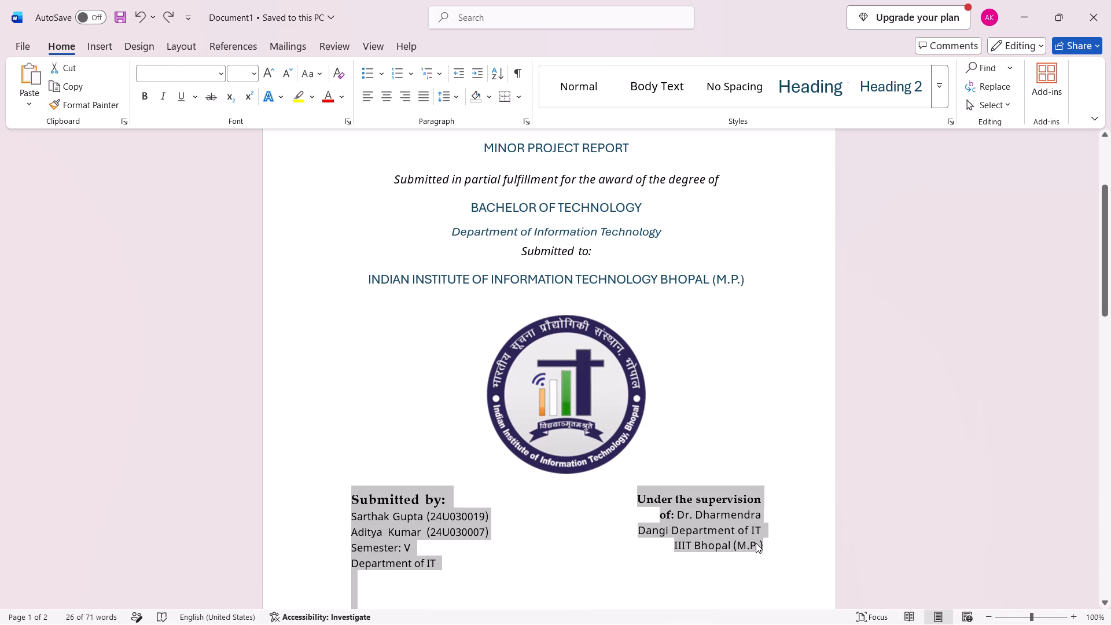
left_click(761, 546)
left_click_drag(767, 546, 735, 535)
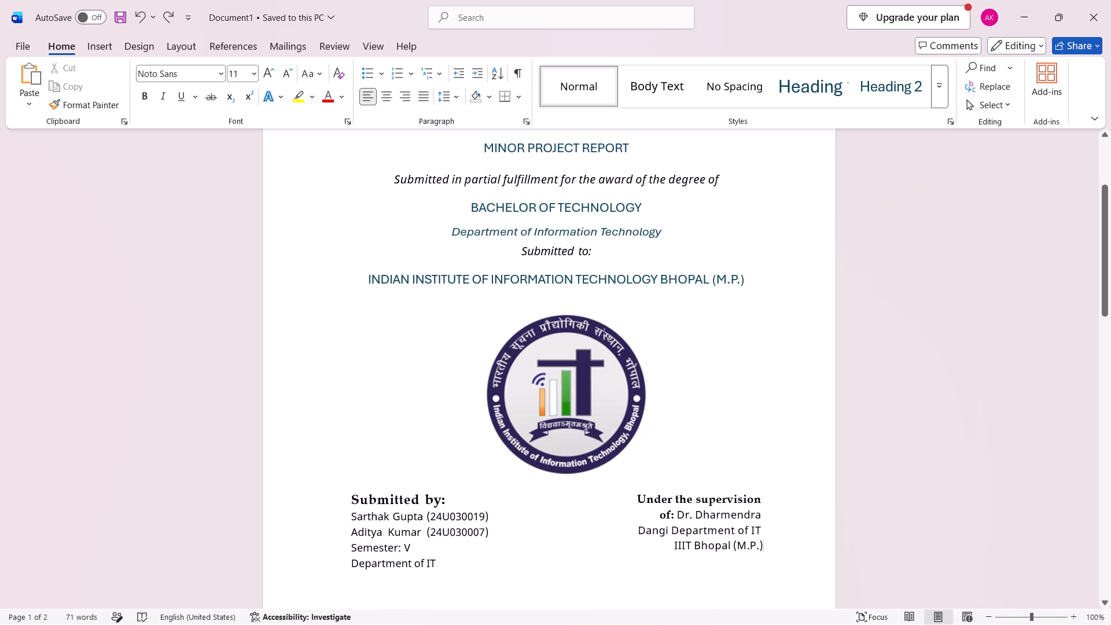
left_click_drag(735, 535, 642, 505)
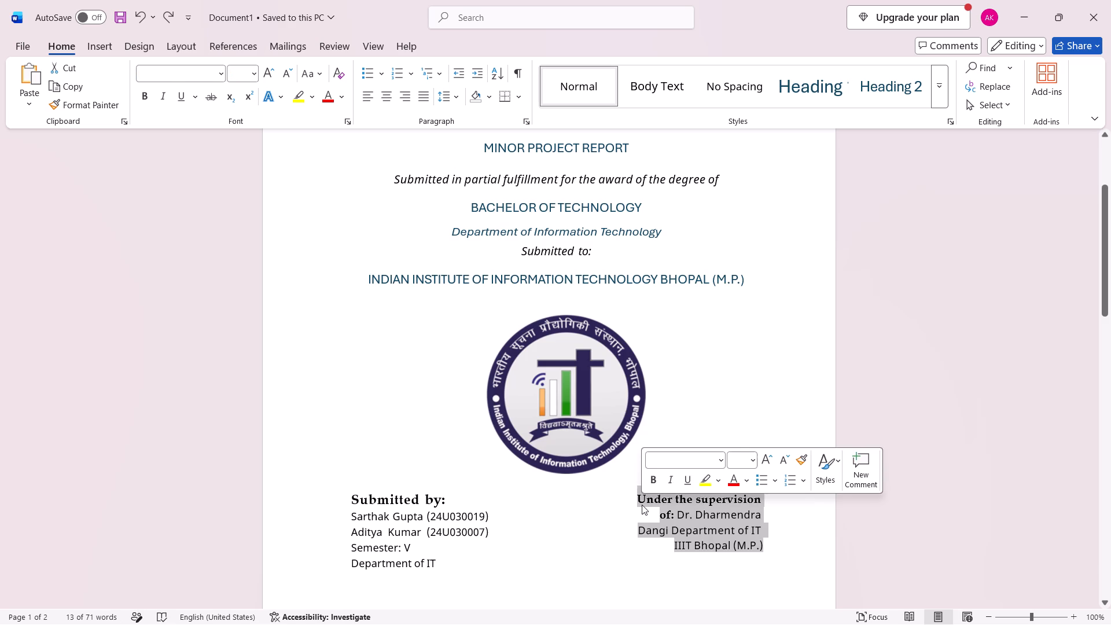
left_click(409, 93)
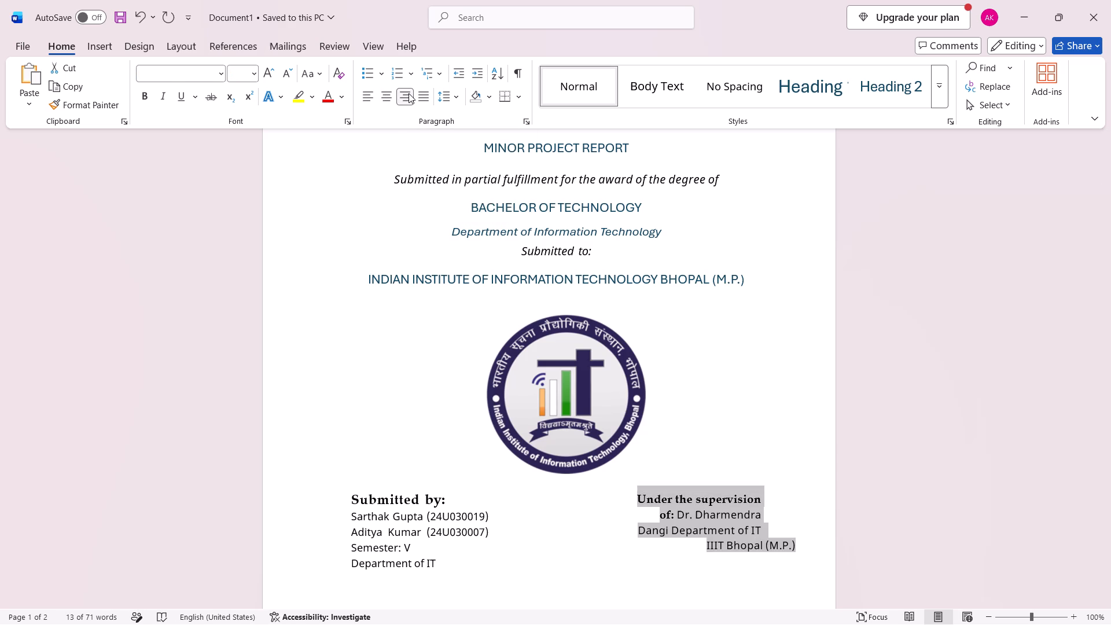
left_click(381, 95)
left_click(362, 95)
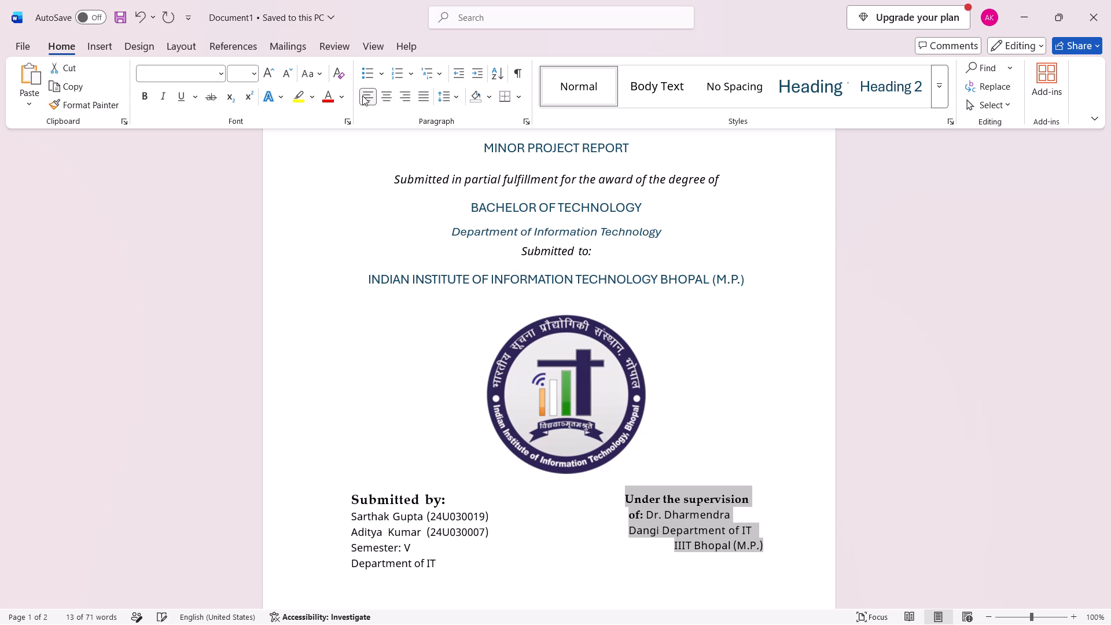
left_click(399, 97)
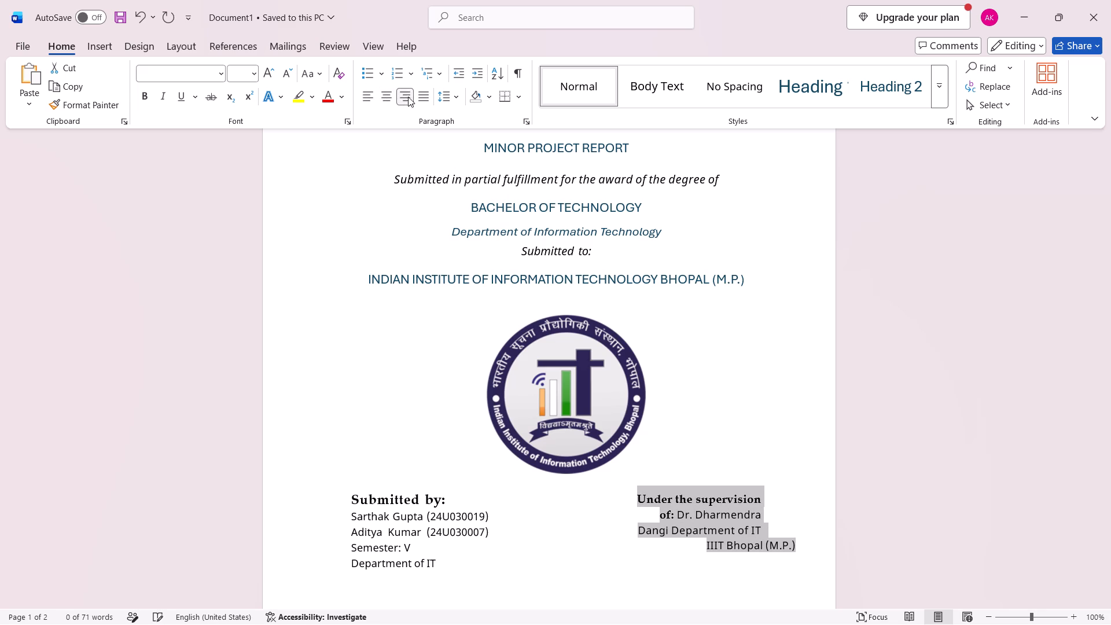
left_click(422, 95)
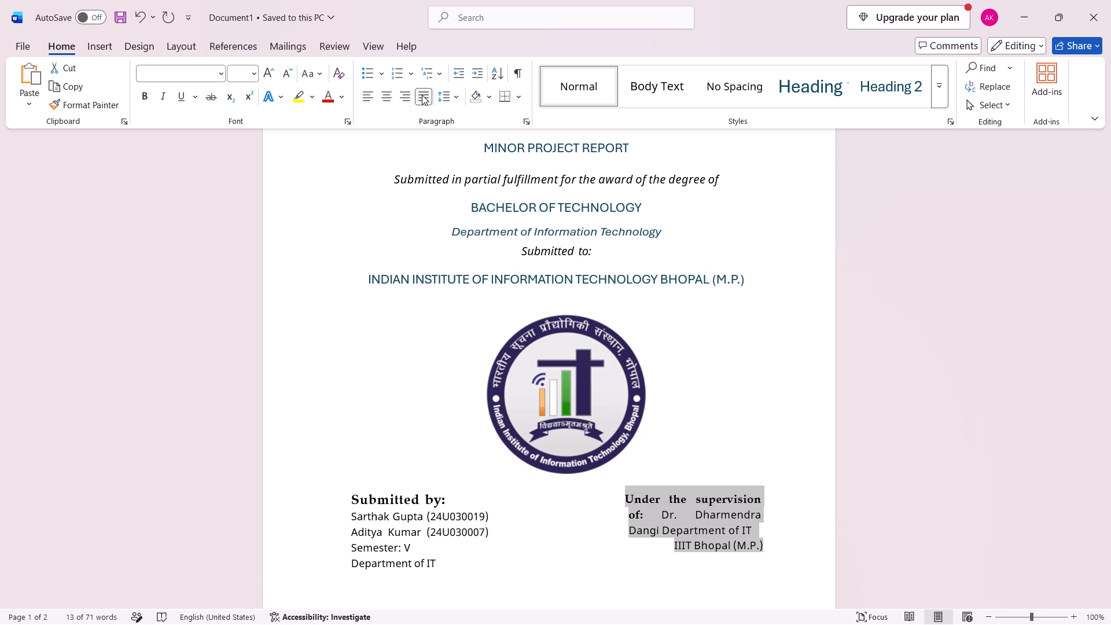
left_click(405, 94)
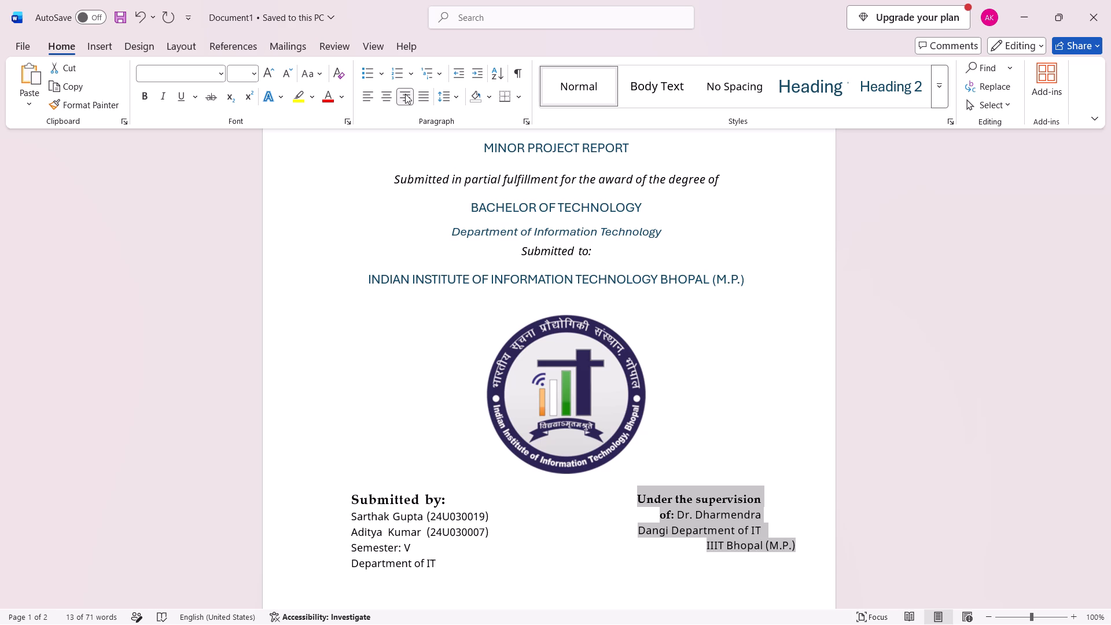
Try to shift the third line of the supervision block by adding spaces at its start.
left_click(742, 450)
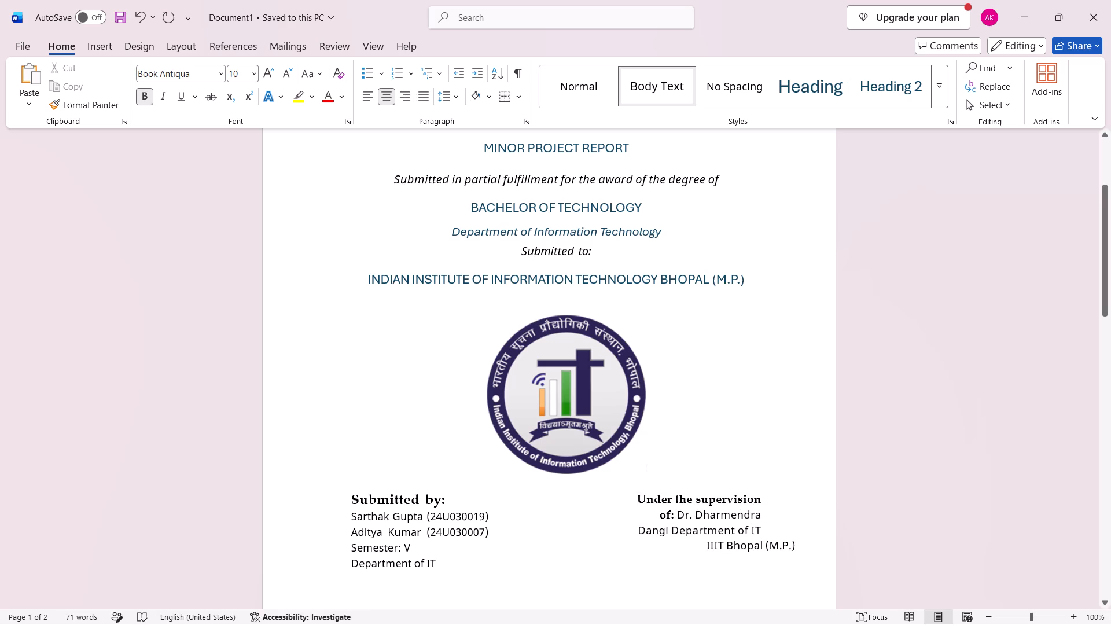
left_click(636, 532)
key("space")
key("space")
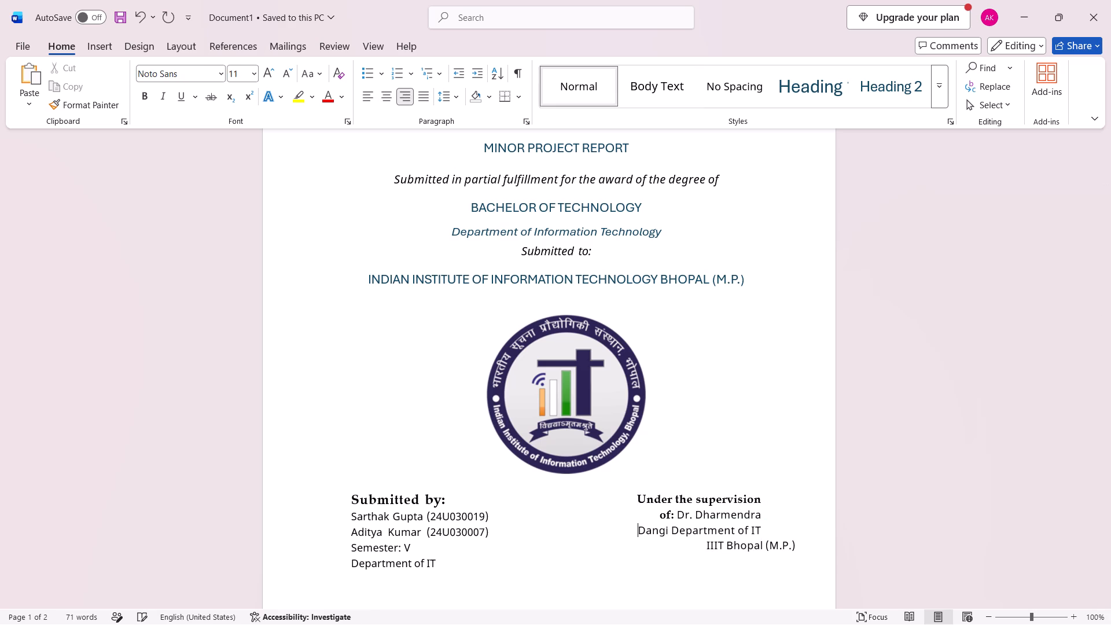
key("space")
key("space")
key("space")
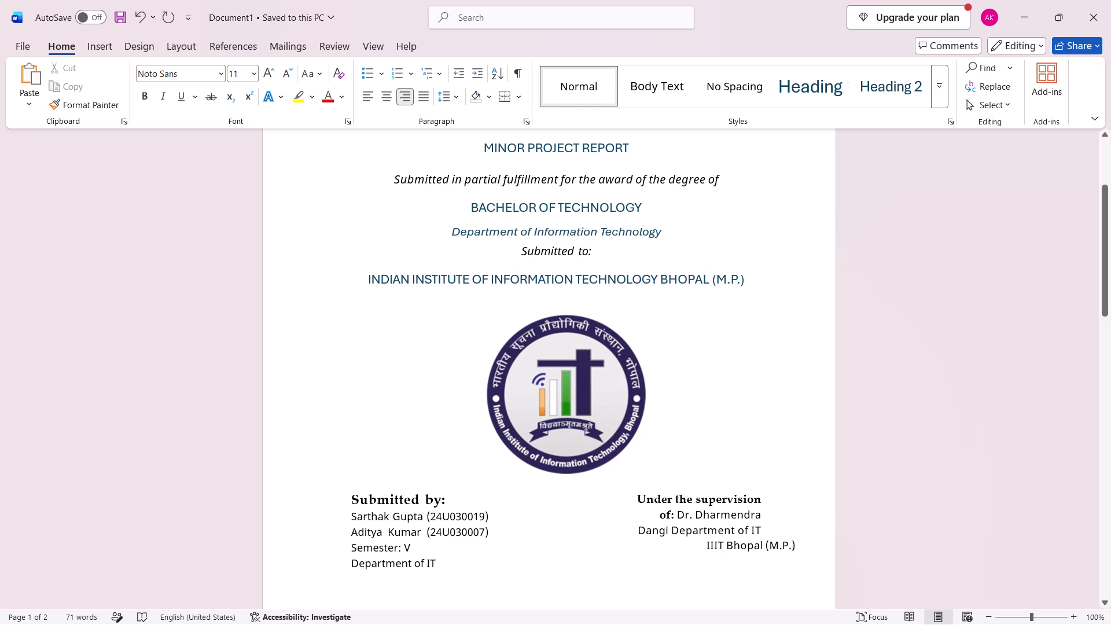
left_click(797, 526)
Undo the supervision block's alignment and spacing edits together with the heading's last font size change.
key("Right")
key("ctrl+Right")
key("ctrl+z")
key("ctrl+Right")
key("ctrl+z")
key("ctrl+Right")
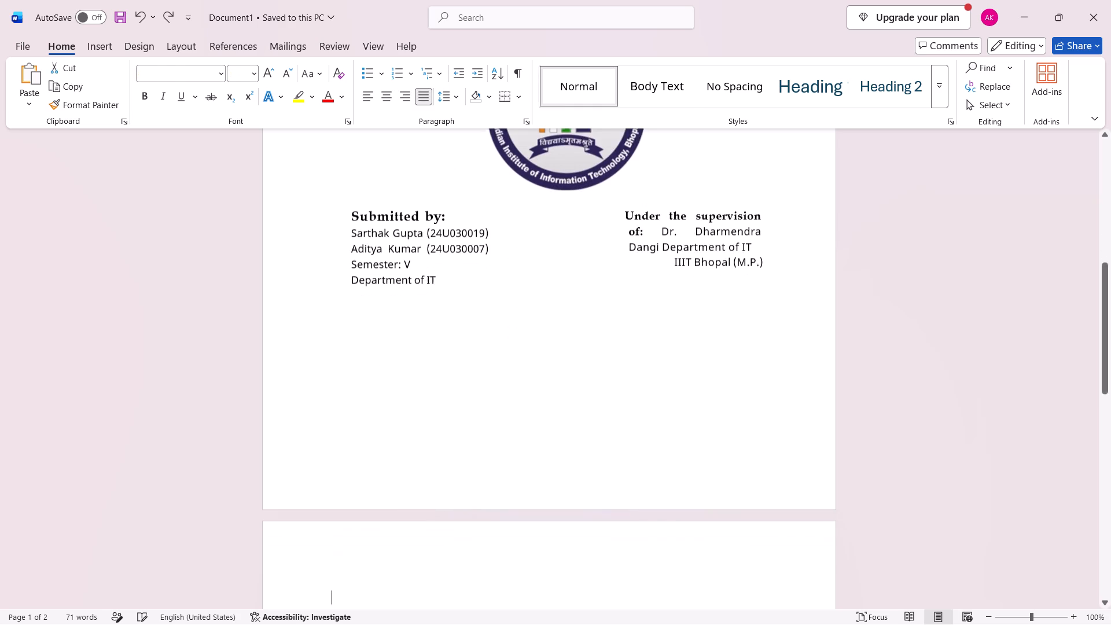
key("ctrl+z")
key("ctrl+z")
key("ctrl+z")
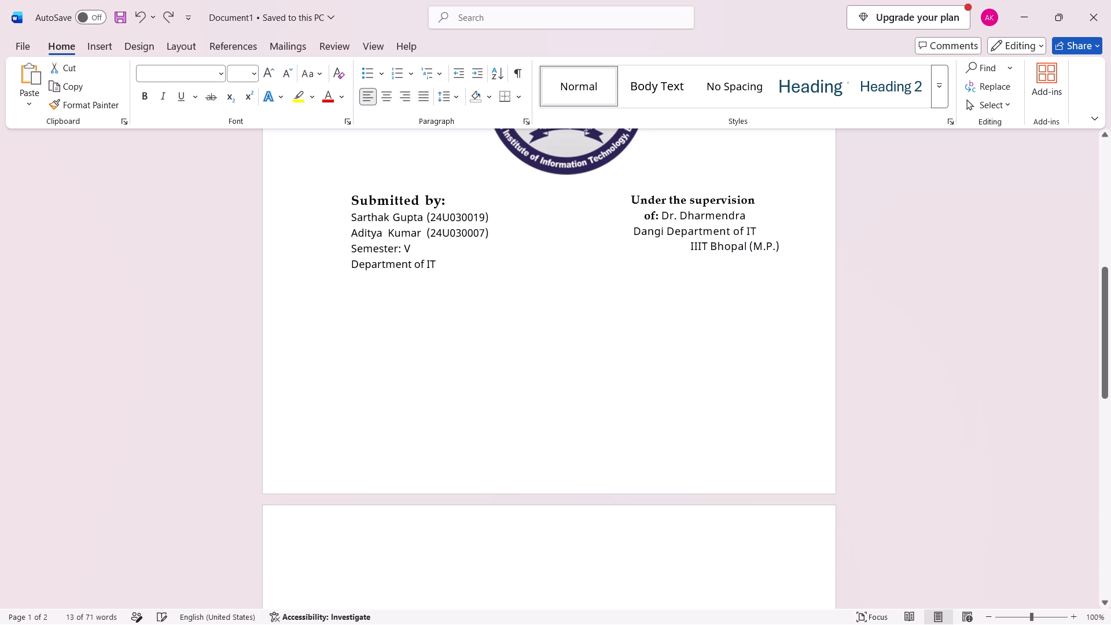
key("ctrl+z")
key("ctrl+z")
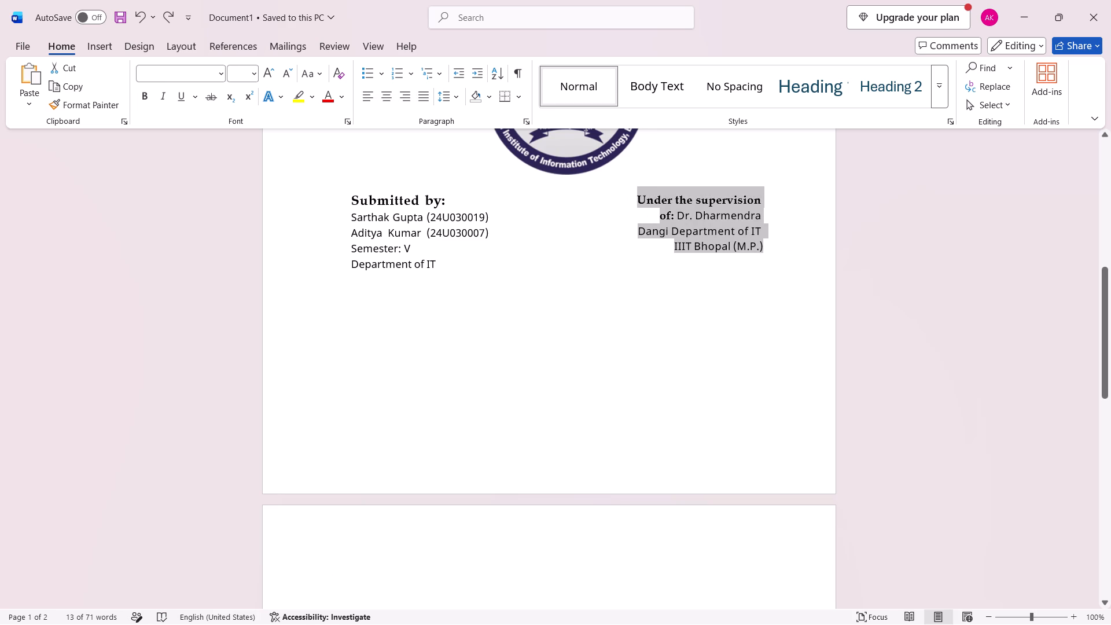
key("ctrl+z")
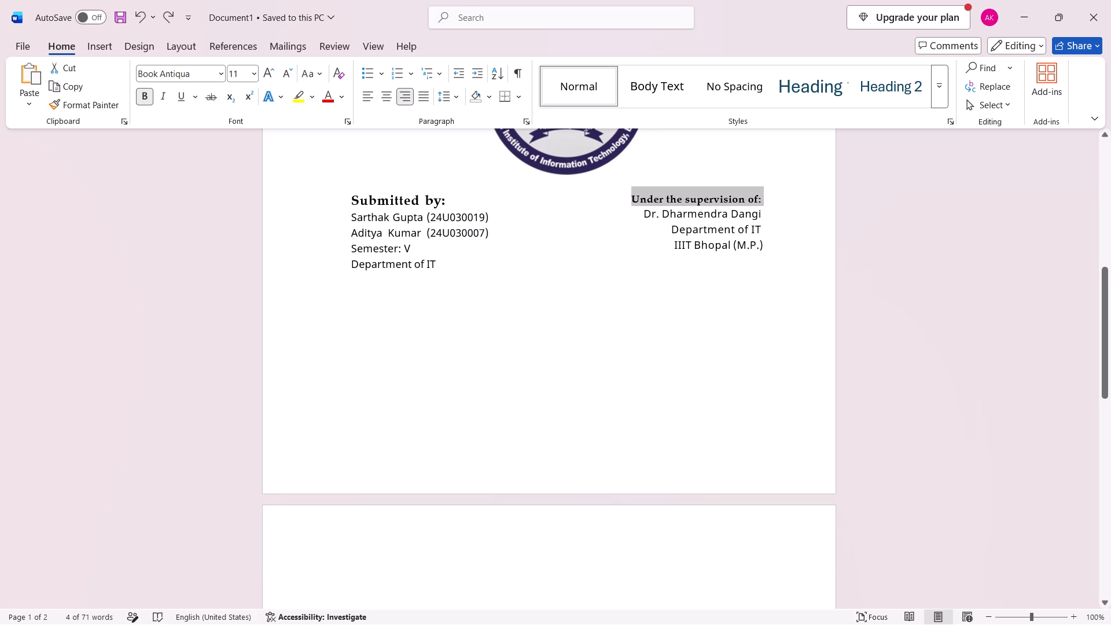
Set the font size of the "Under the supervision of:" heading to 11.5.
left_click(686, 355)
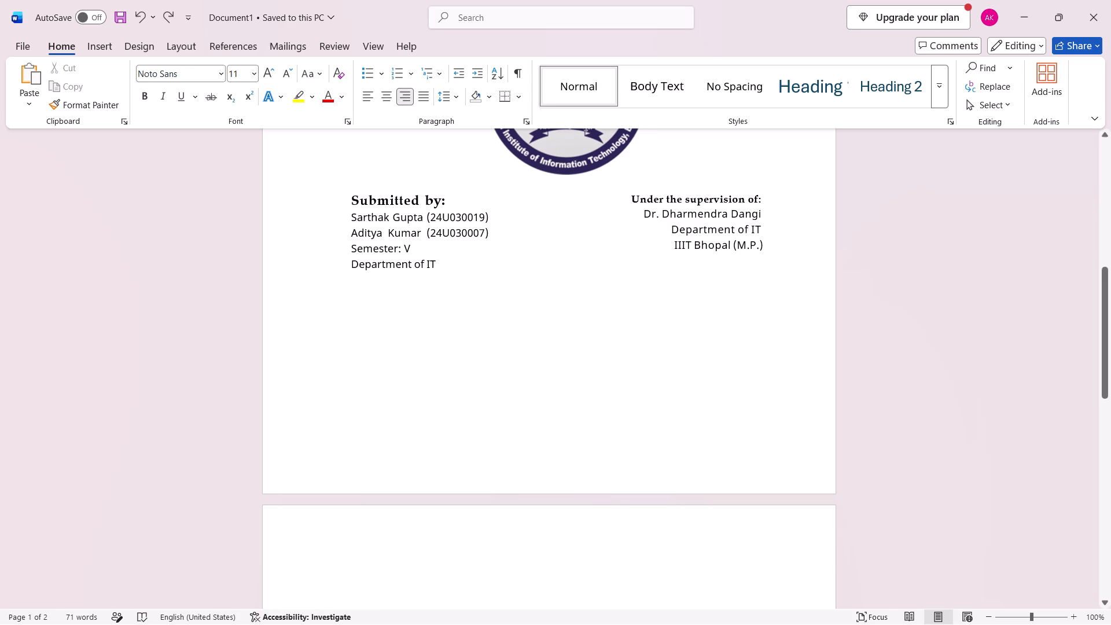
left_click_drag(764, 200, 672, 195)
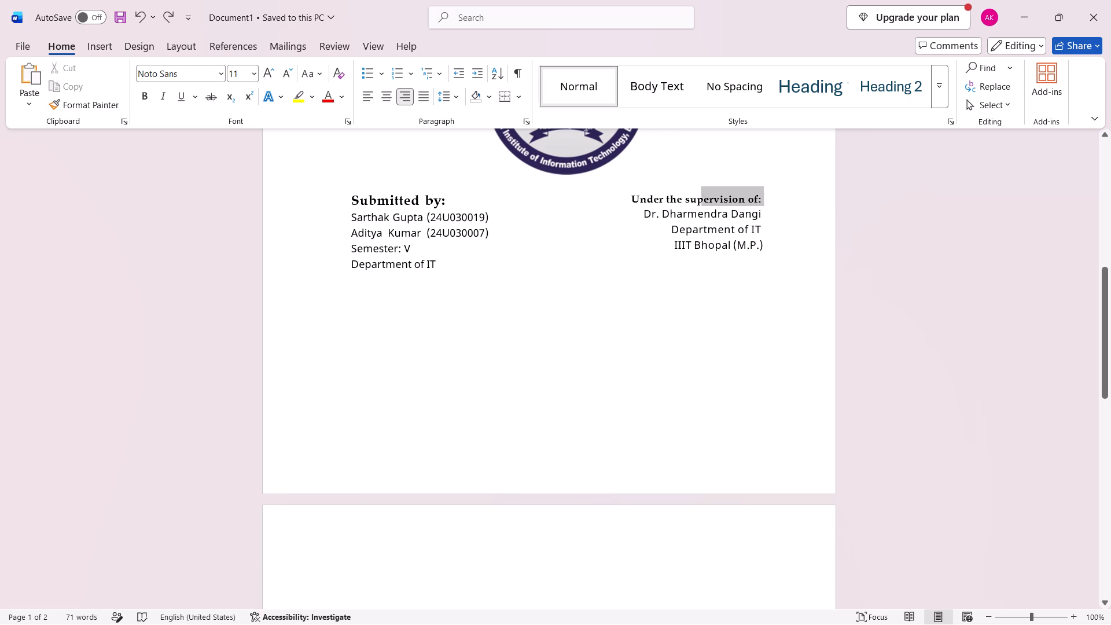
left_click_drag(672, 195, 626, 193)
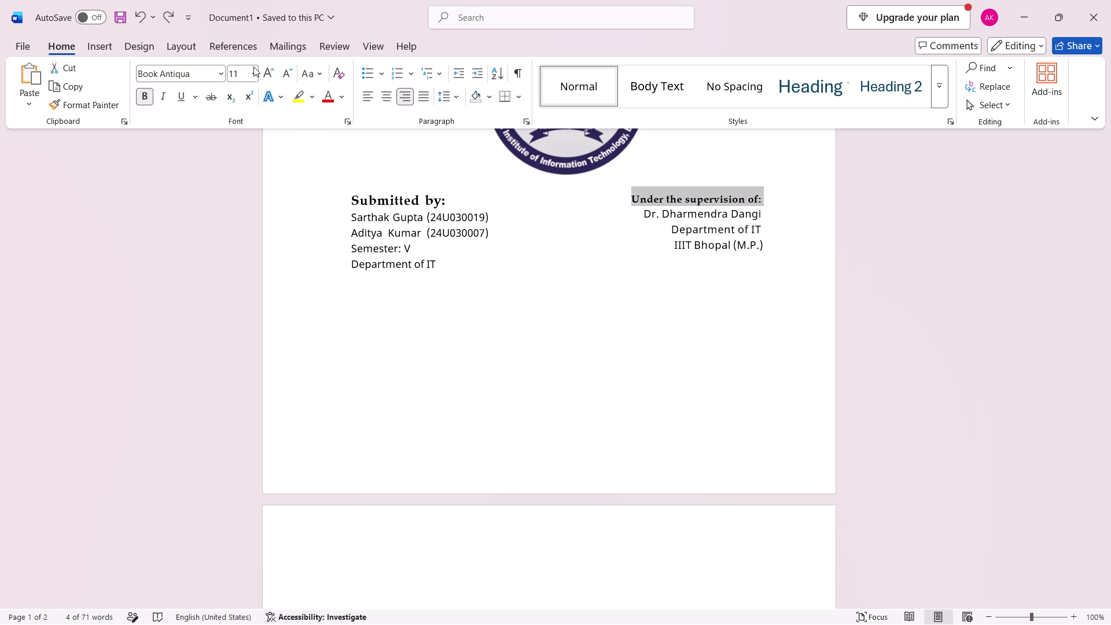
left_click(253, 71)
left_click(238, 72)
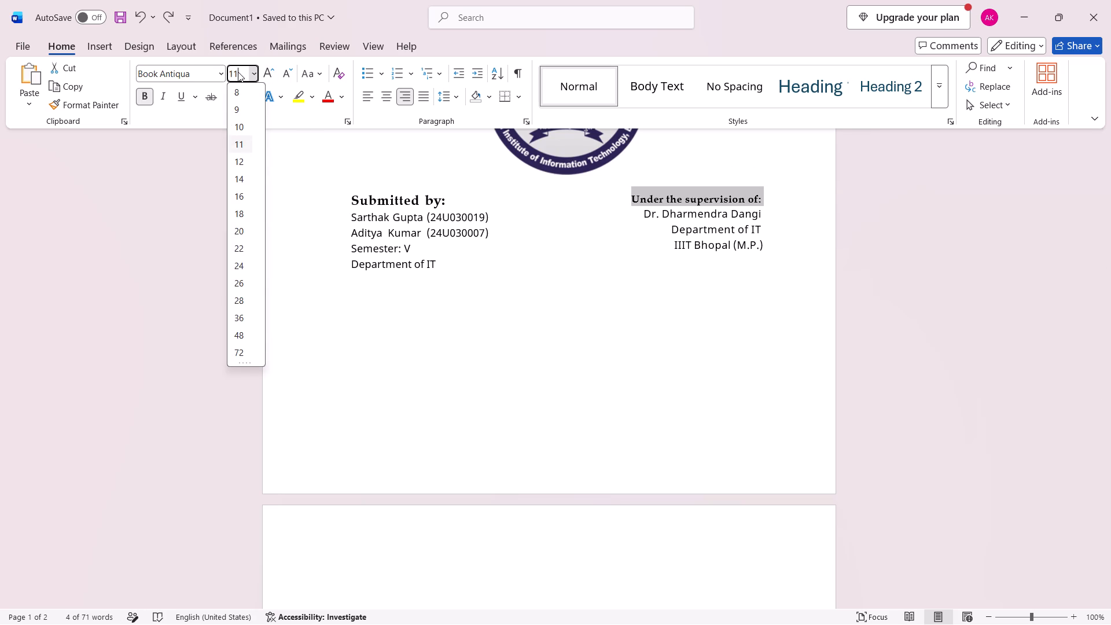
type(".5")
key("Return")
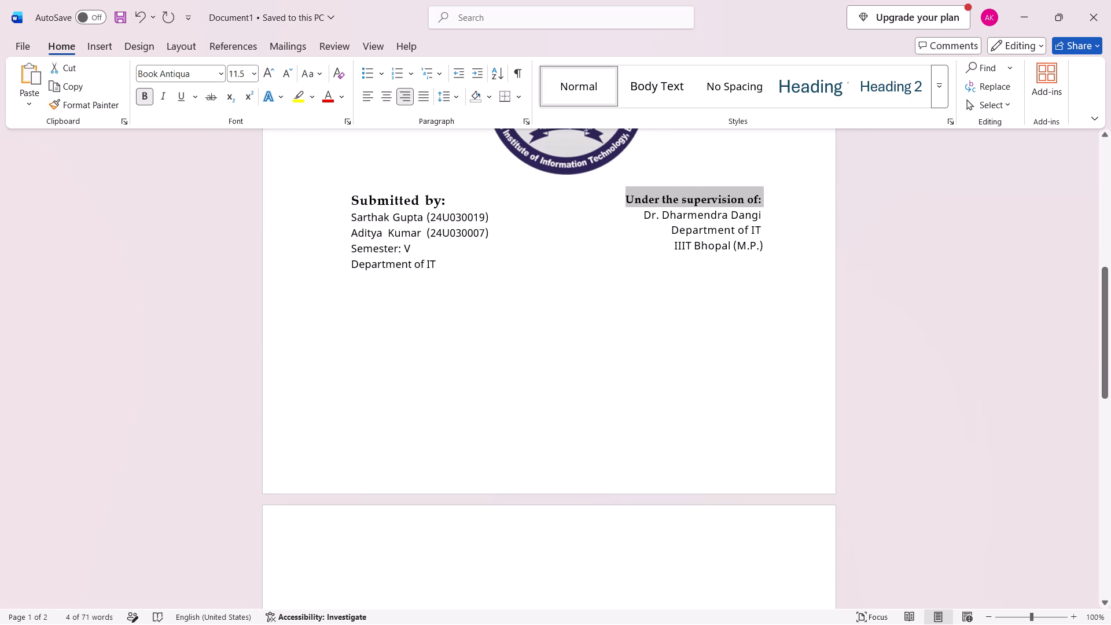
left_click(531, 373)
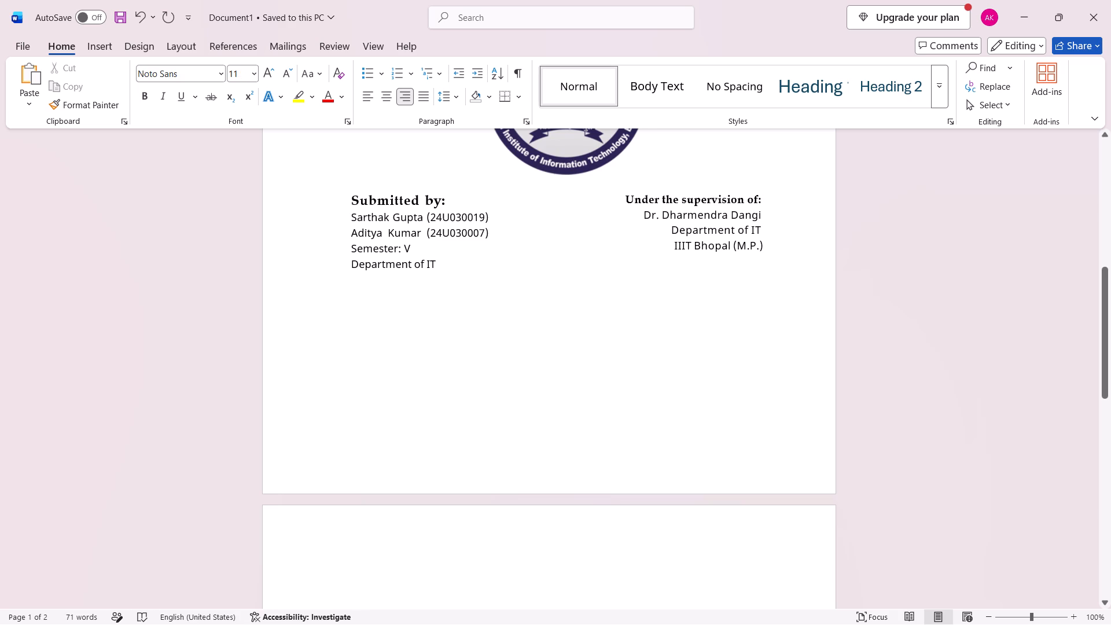
Set the font size of the "Under the supervision of:" heading to 12.
left_click(760, 198)
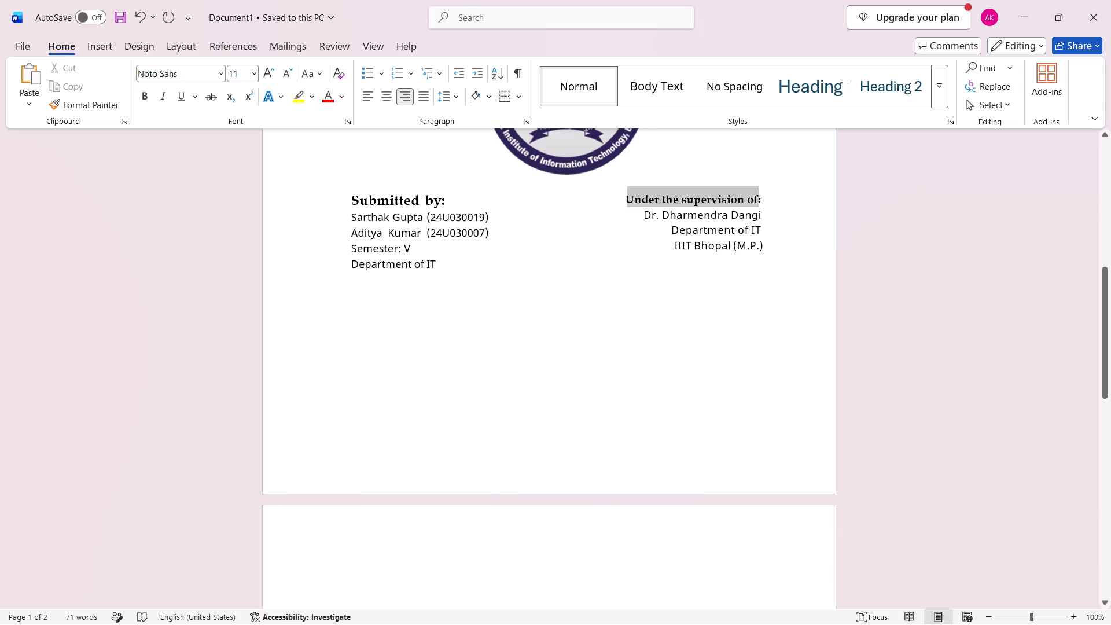
left_click_drag(767, 203, 762, 200)
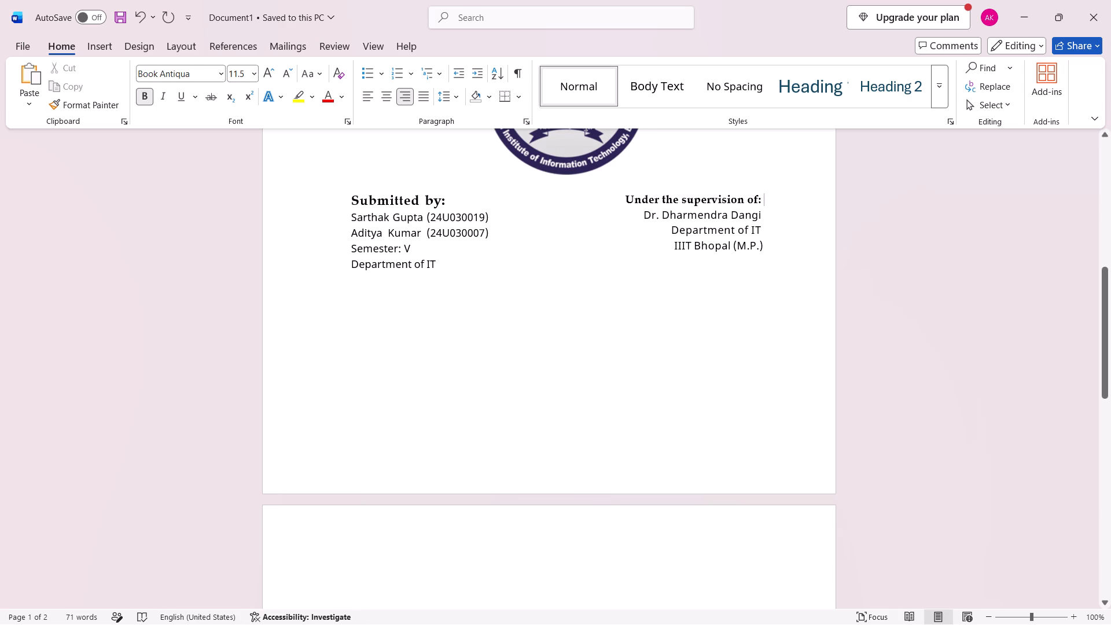
left_click_drag(762, 200, 619, 196)
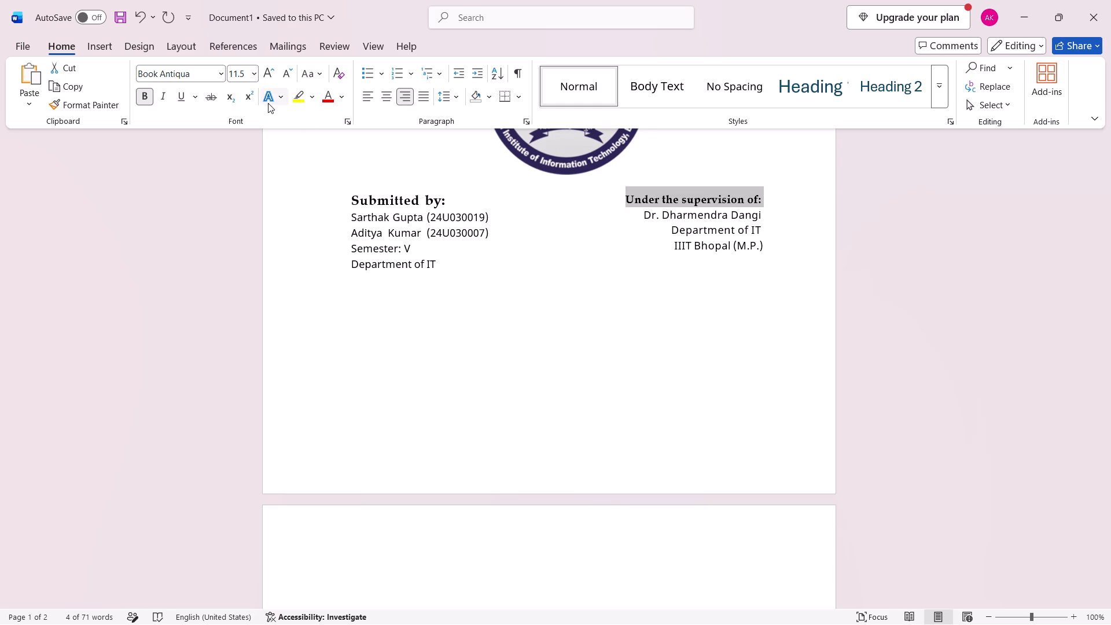
left_click(251, 75)
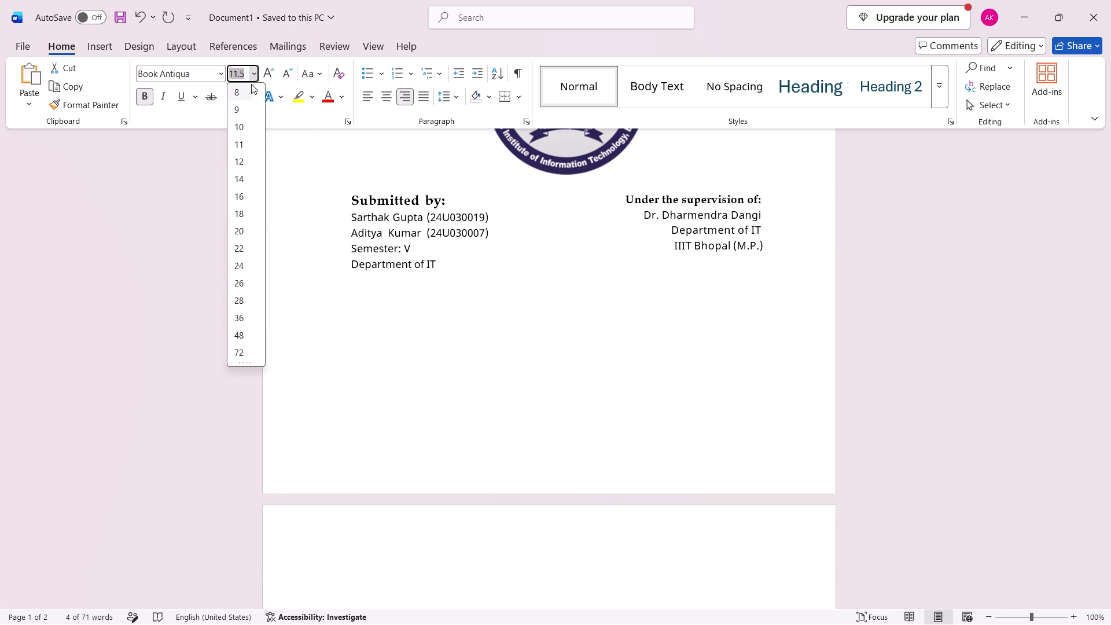
left_click(242, 154)
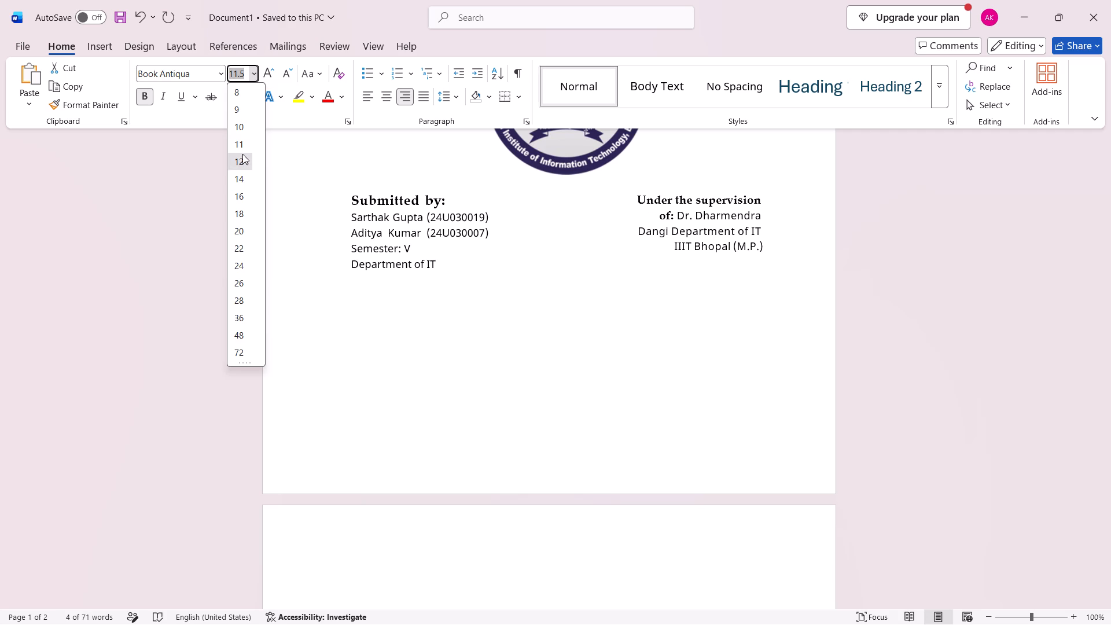
left_click(569, 327)
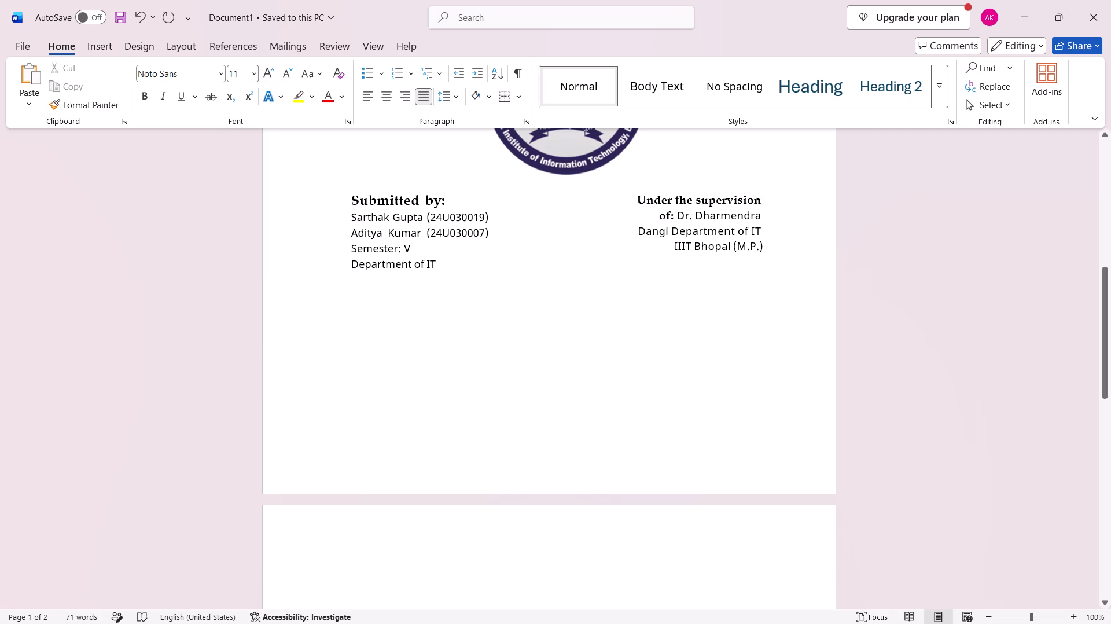
Break the line after "Under the supervision of:" so the supervisor's name starts on its own line.
left_click(675, 214)
key("Return")
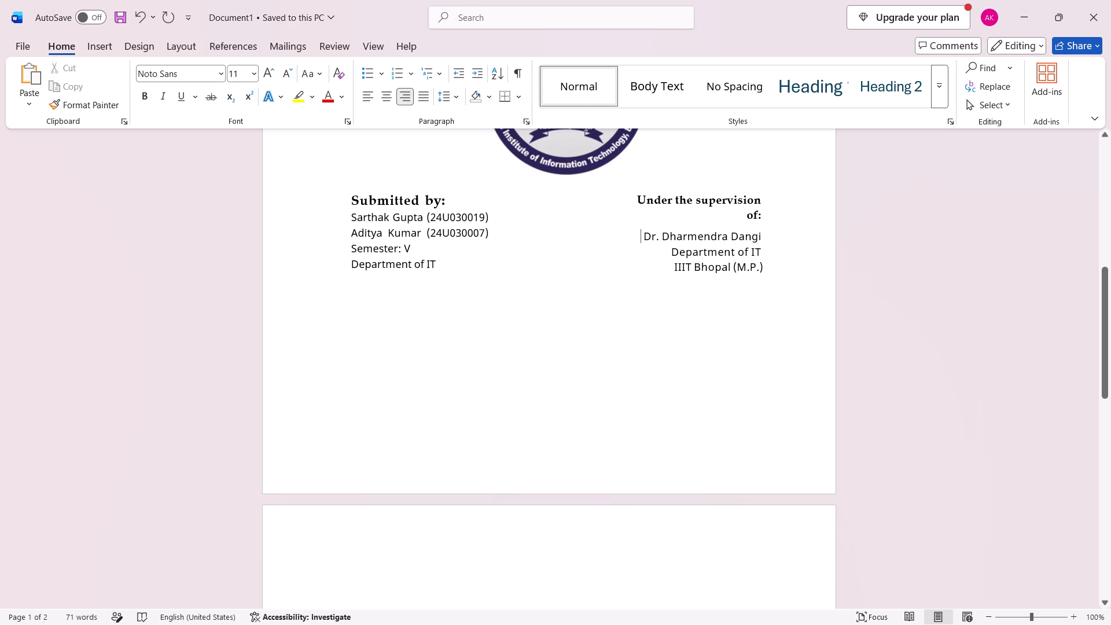
Insert a blank line between the "Submitted by:" heading and the first student's name.
left_click(462, 201)
key("Return")
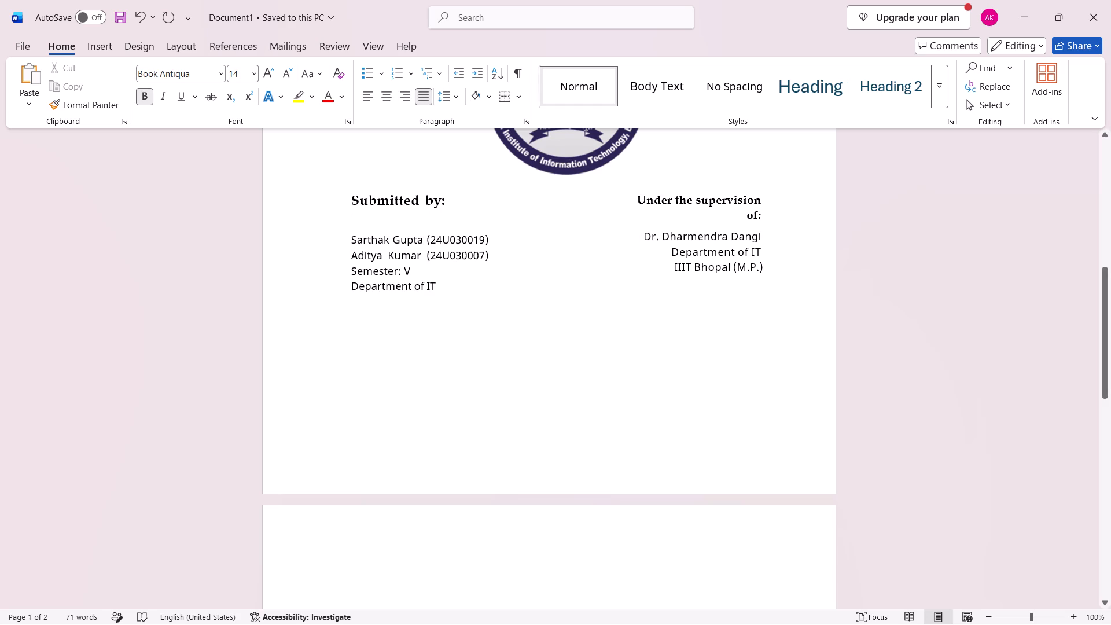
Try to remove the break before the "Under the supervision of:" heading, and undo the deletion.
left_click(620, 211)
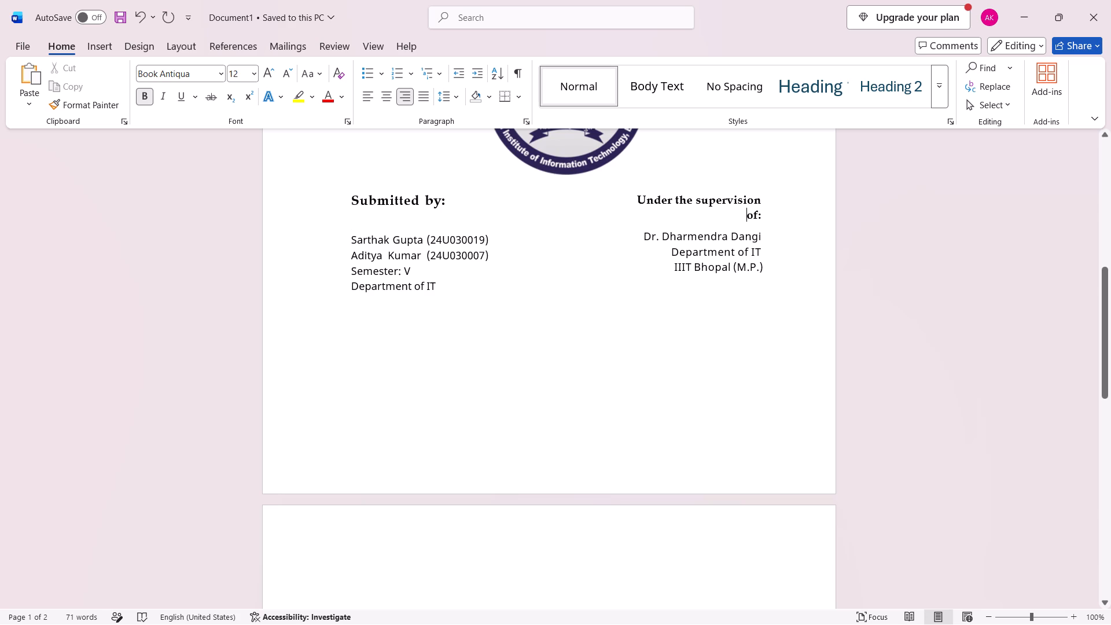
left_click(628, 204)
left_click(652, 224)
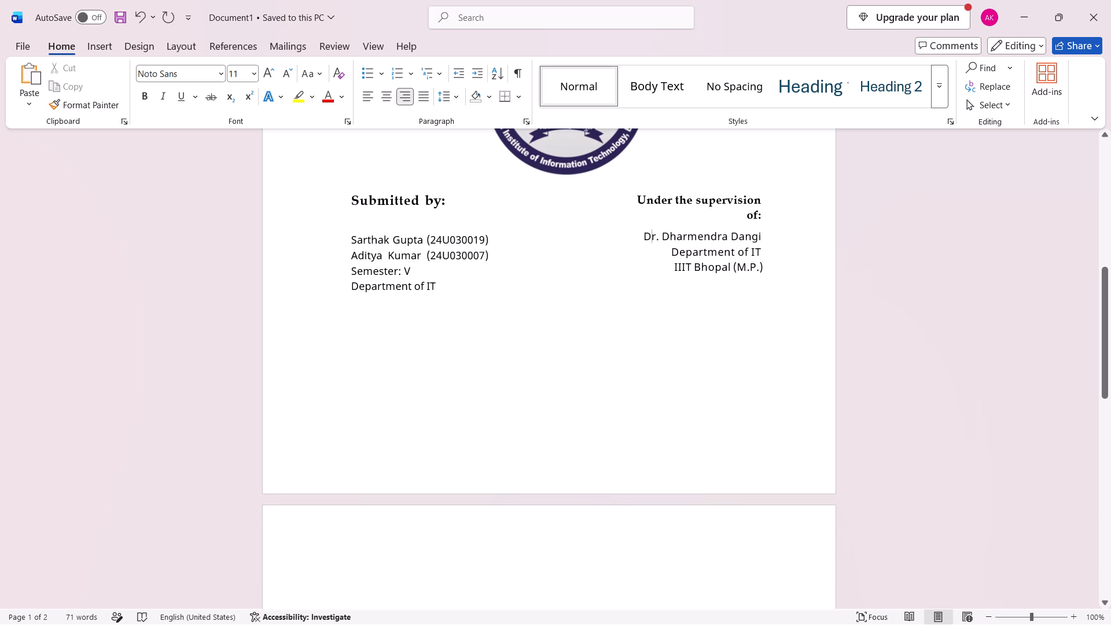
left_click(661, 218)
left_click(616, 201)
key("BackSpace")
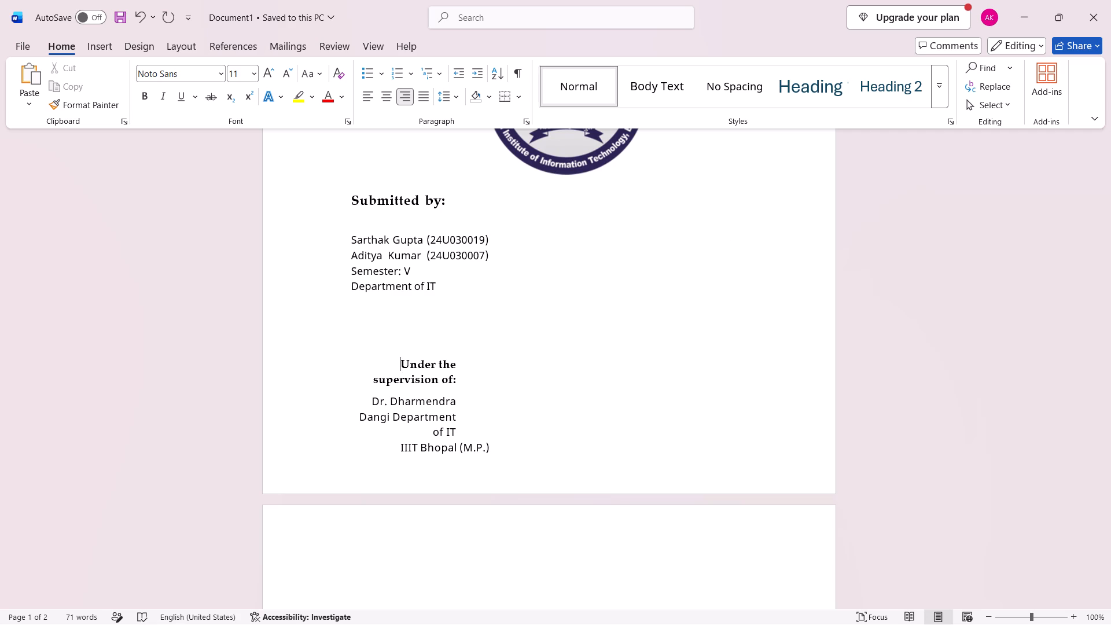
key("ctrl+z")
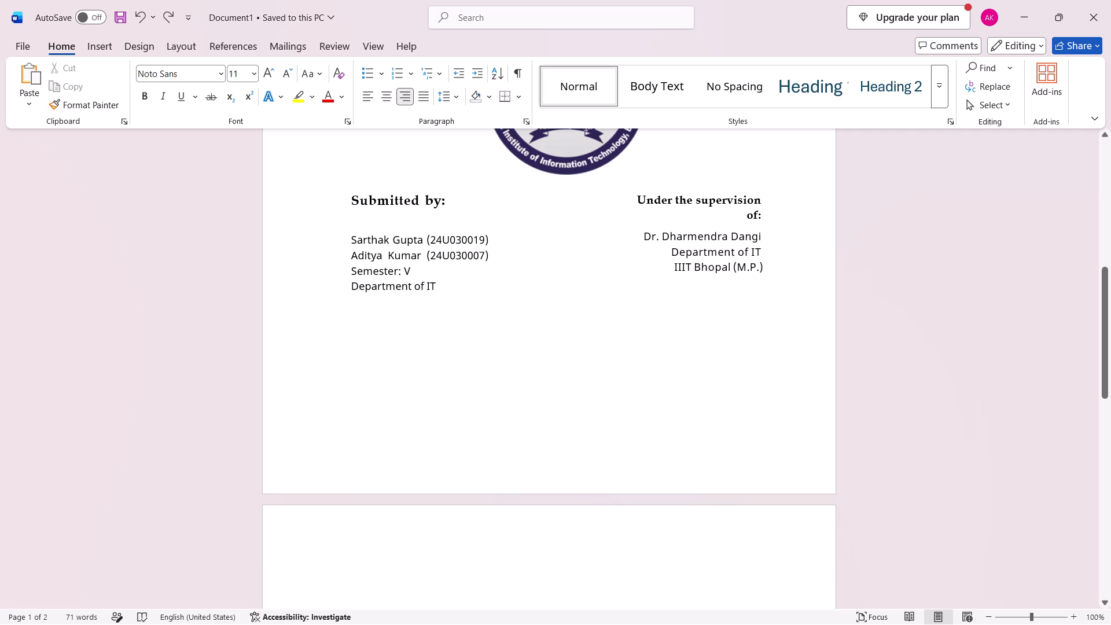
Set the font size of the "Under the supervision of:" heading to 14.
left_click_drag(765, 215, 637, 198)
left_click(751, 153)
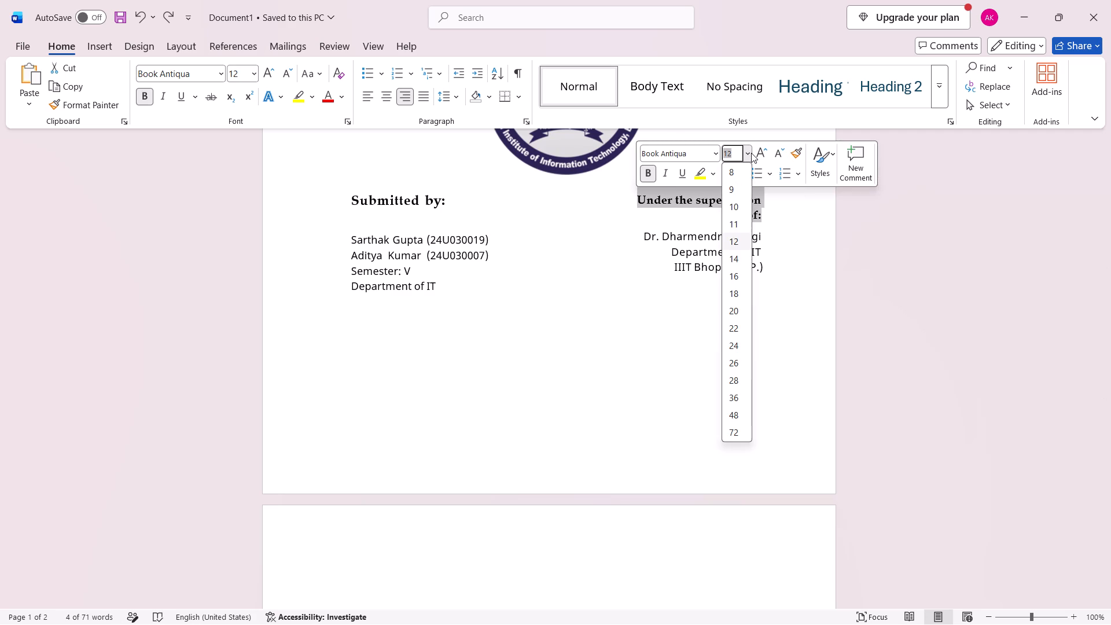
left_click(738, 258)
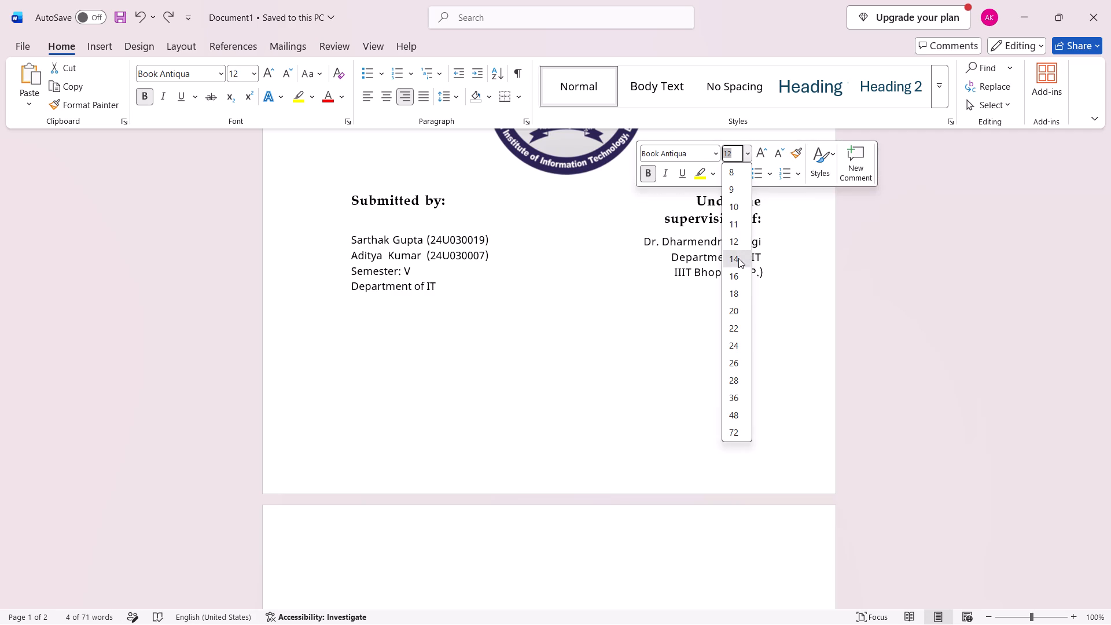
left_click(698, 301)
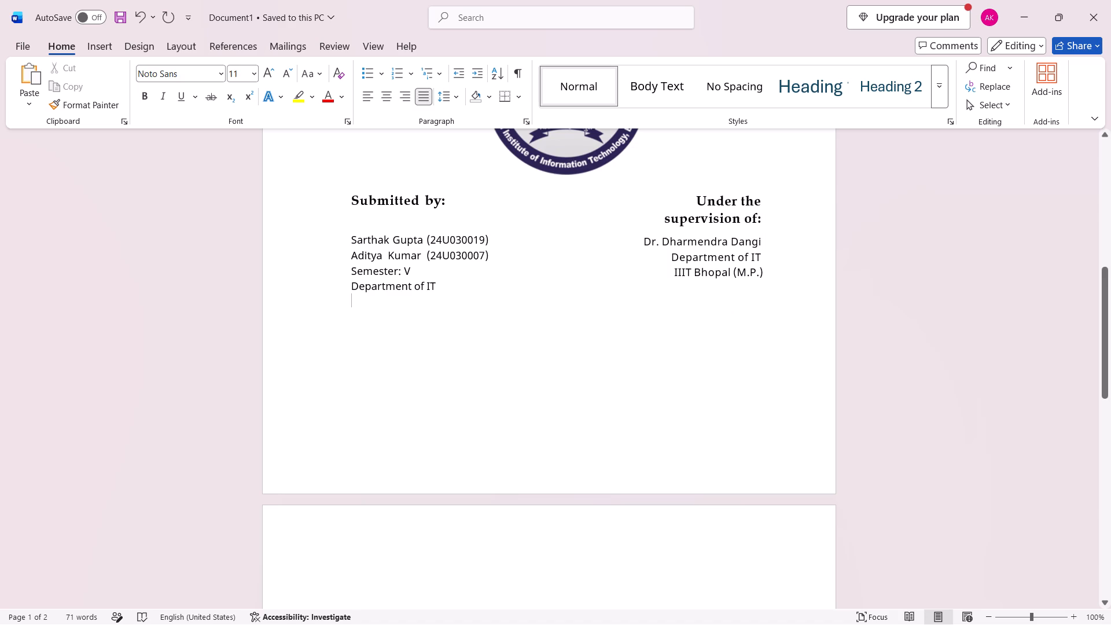
Undo the supervision heading's size changes to 14 and 12, its line break, and the blank line below "Submitted by:".
key("ctrl+z")
key("ctrl+z")
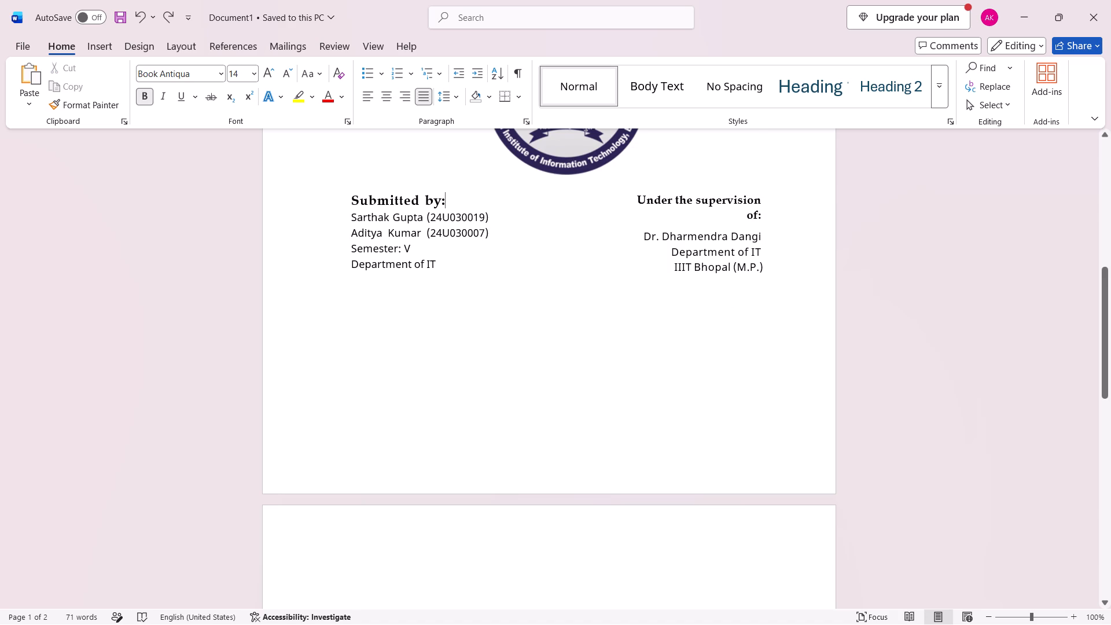
key("ctrl+z")
key("ctrl+z")
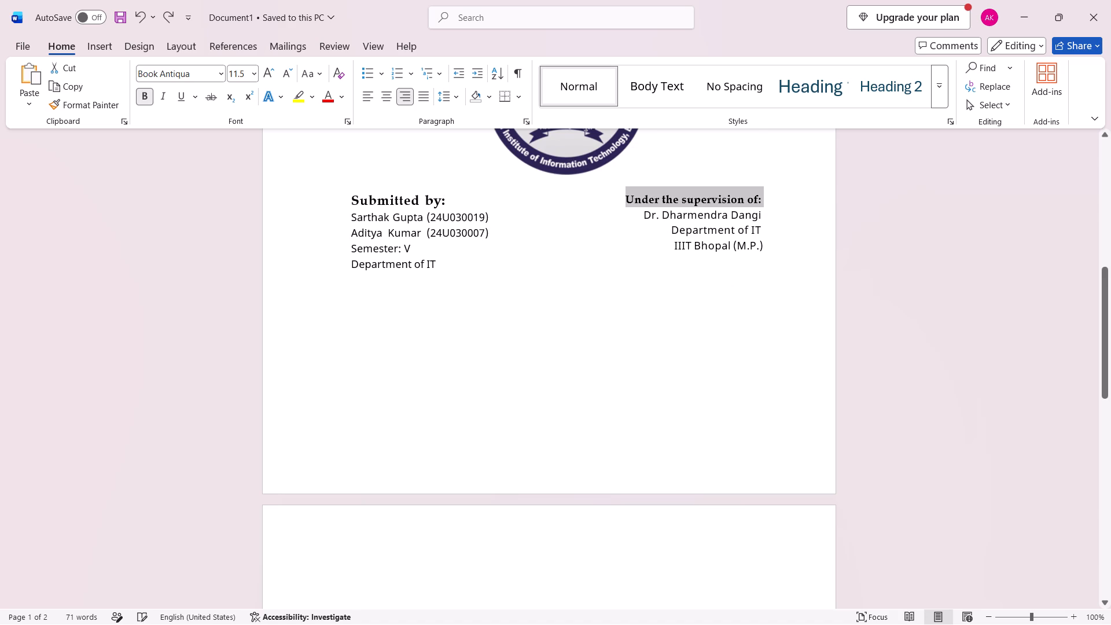
left_click(745, 302)
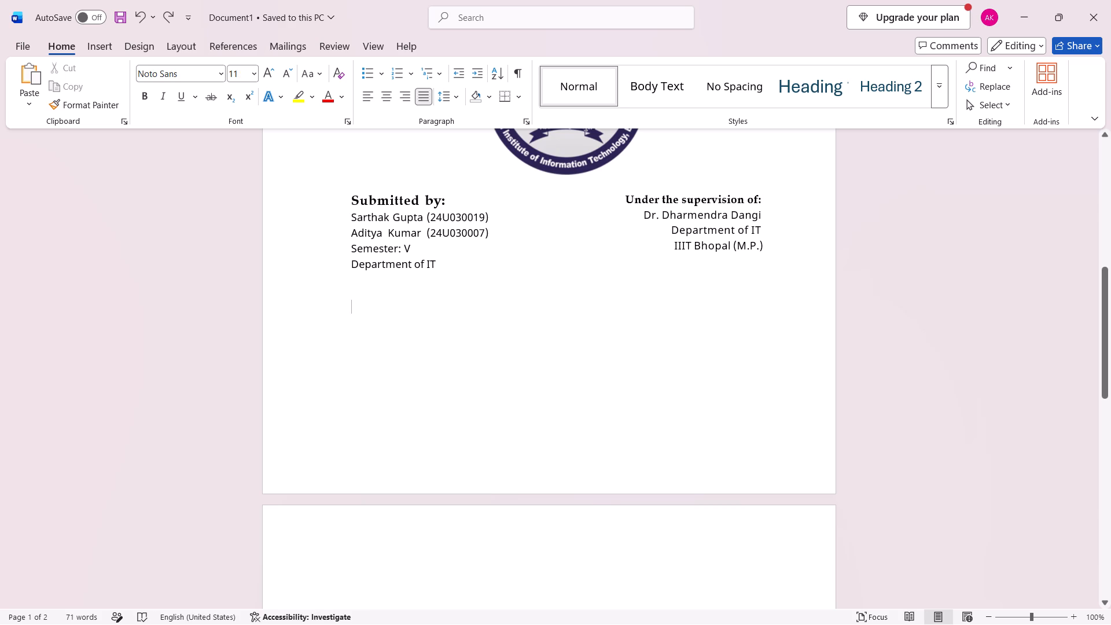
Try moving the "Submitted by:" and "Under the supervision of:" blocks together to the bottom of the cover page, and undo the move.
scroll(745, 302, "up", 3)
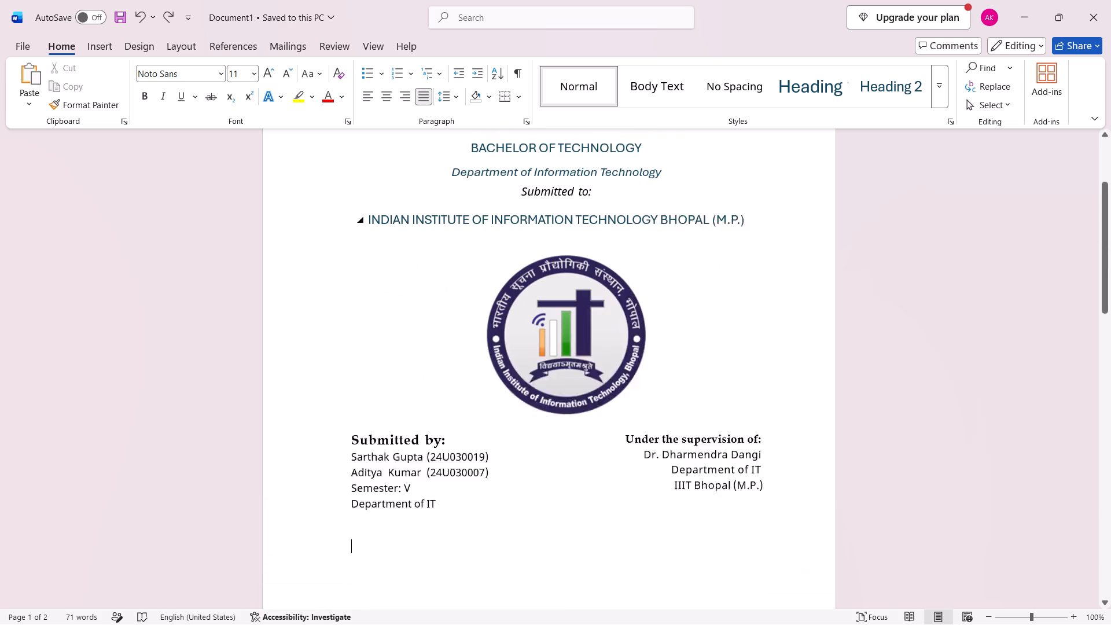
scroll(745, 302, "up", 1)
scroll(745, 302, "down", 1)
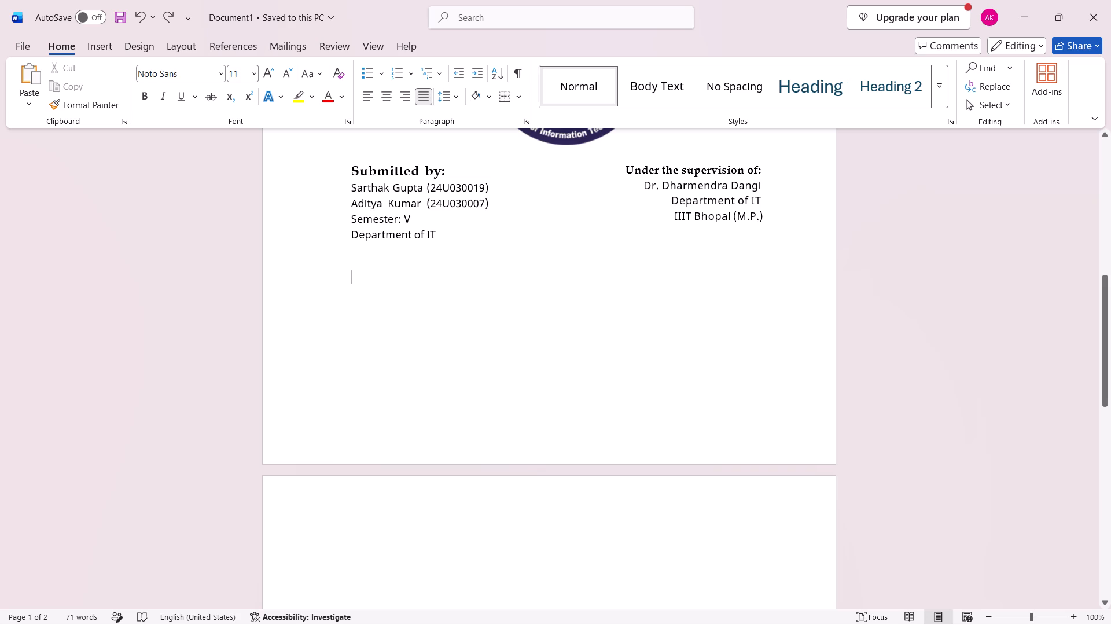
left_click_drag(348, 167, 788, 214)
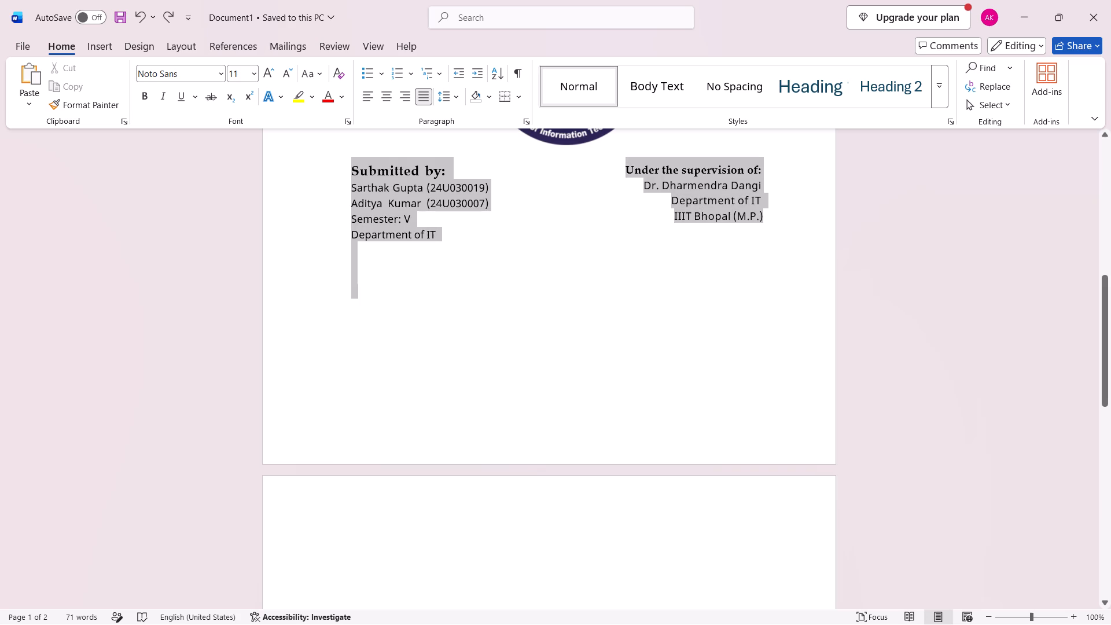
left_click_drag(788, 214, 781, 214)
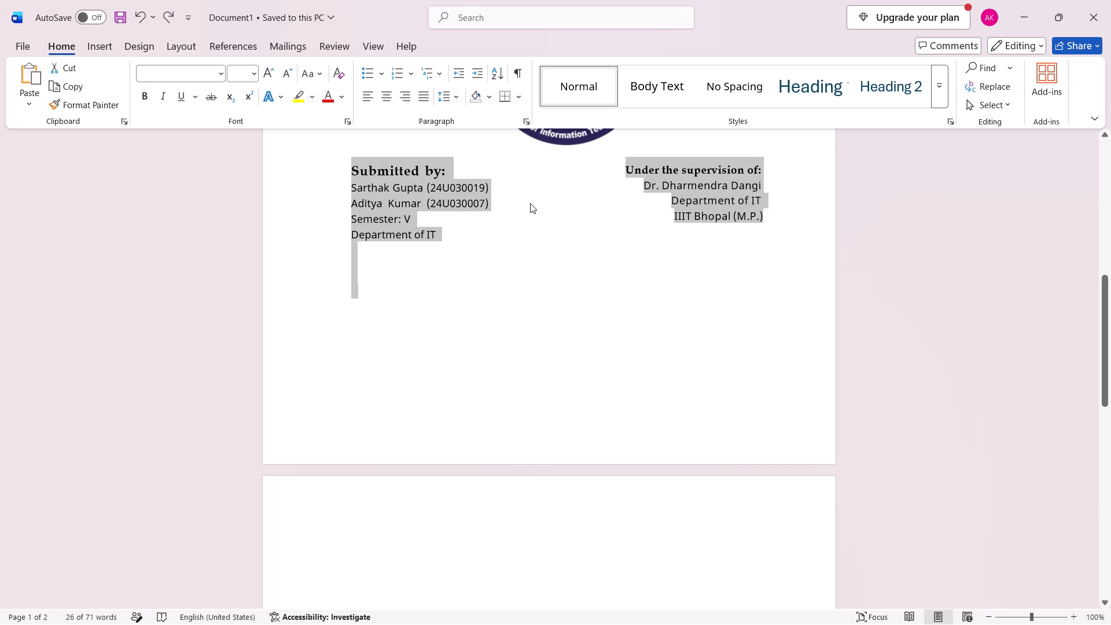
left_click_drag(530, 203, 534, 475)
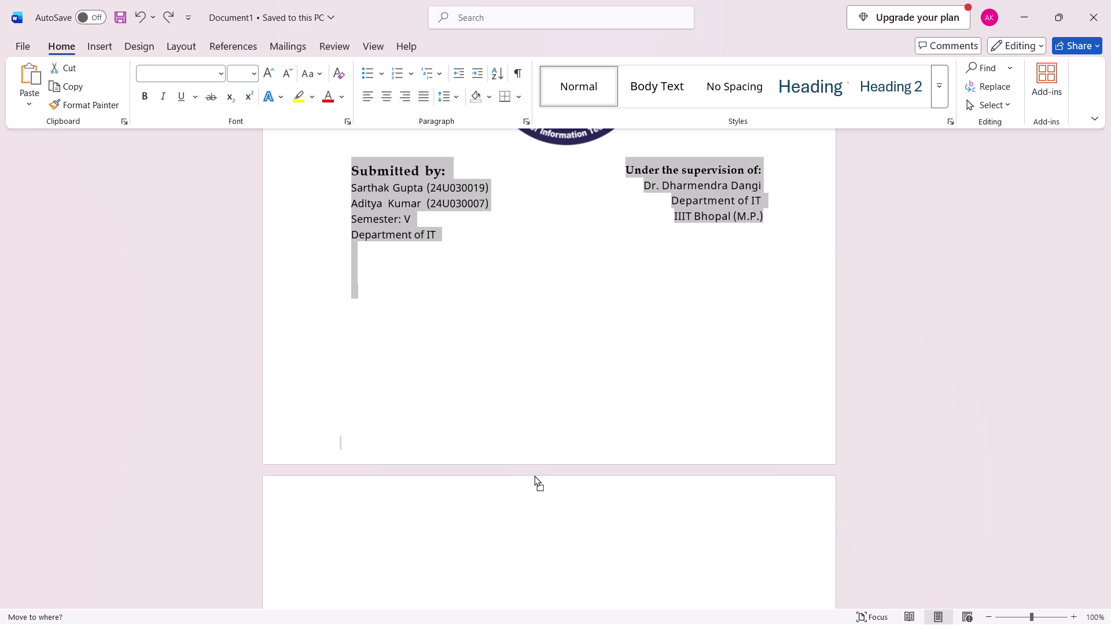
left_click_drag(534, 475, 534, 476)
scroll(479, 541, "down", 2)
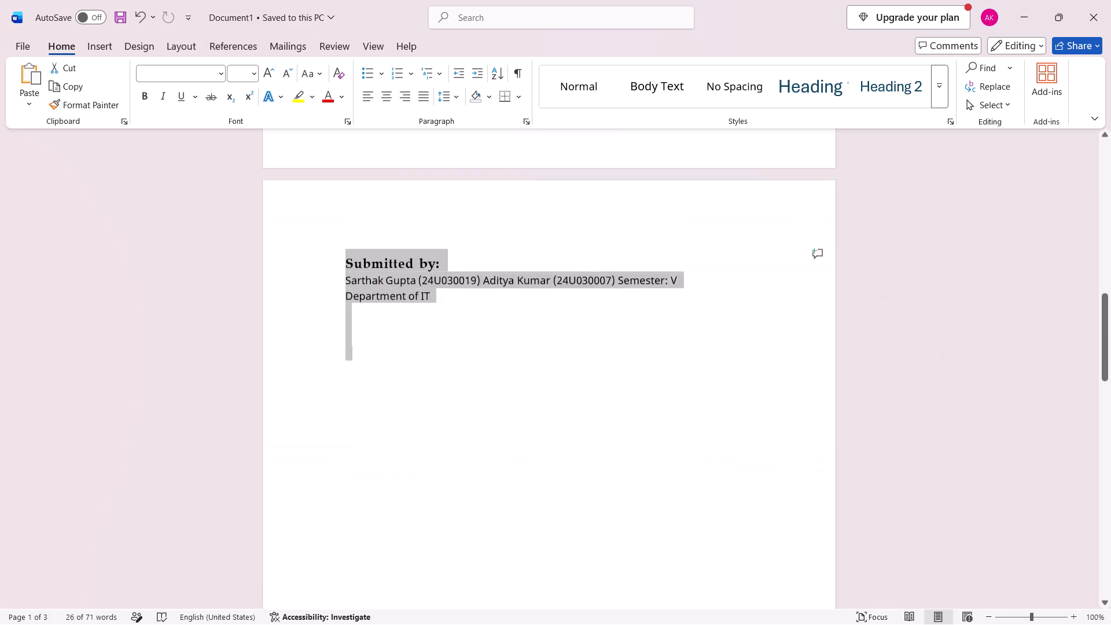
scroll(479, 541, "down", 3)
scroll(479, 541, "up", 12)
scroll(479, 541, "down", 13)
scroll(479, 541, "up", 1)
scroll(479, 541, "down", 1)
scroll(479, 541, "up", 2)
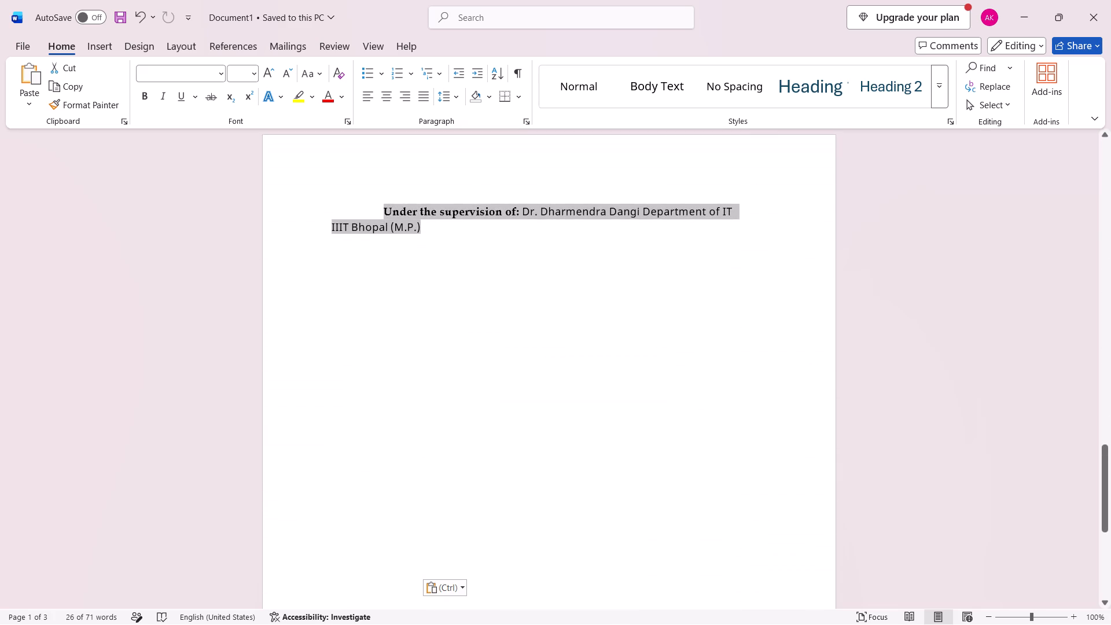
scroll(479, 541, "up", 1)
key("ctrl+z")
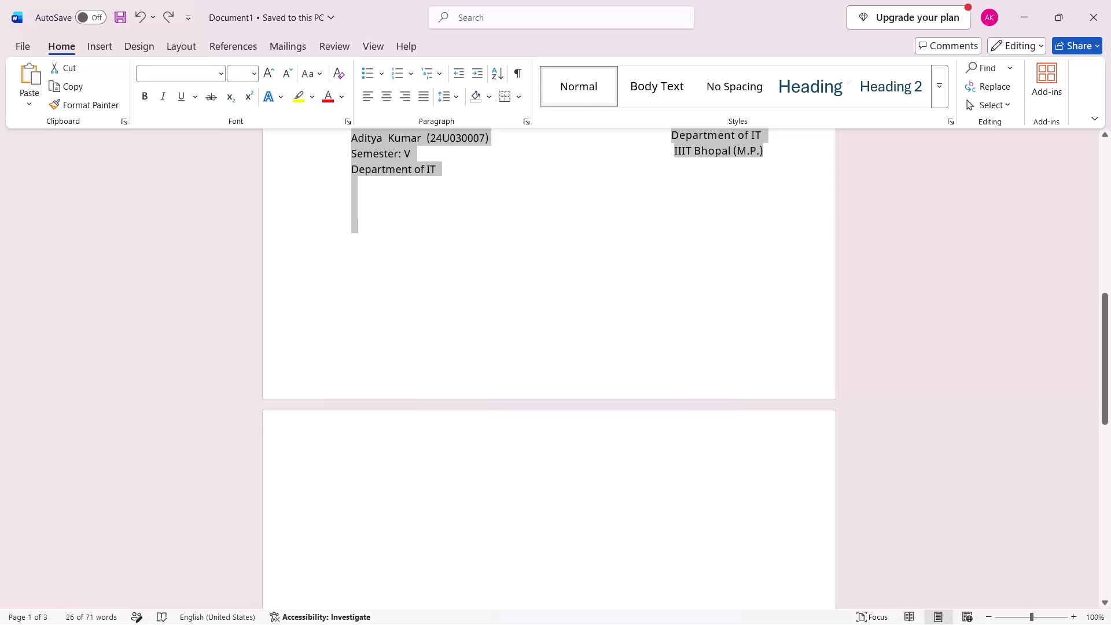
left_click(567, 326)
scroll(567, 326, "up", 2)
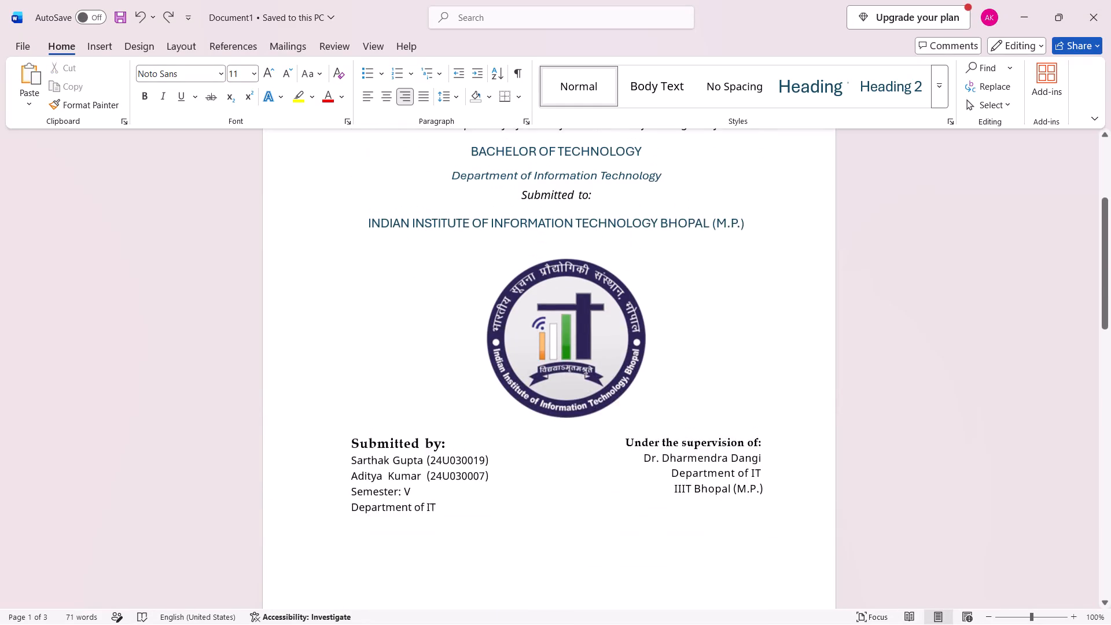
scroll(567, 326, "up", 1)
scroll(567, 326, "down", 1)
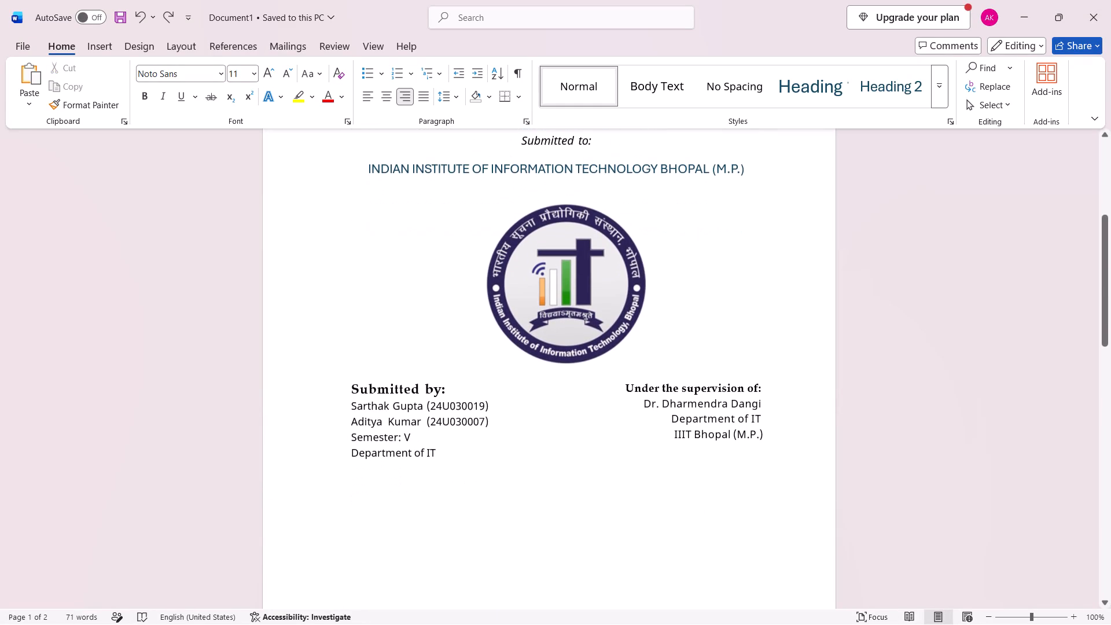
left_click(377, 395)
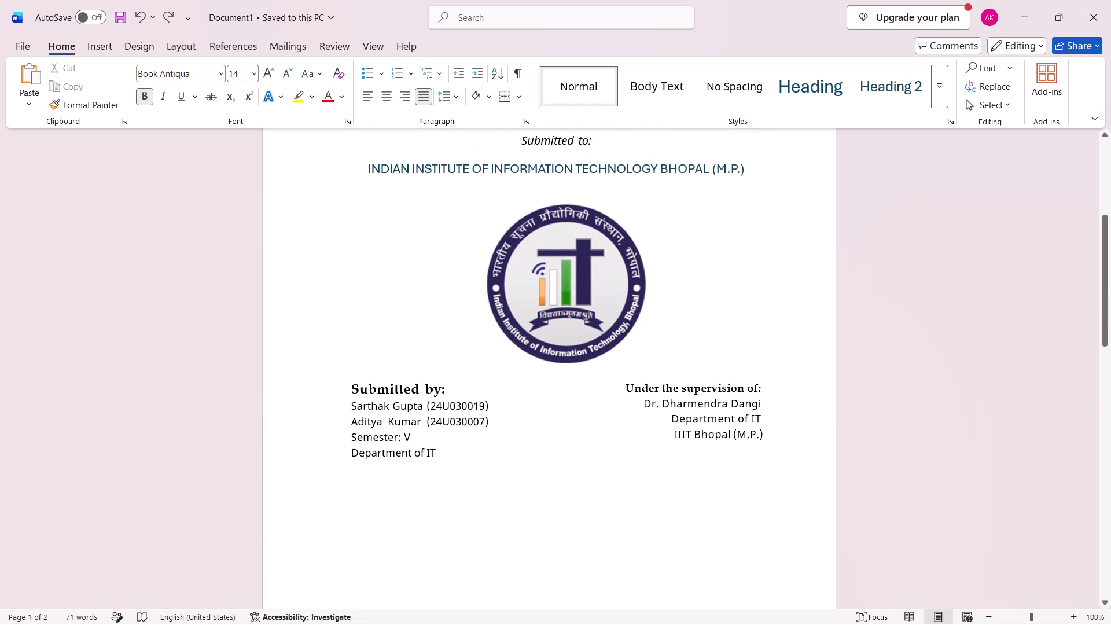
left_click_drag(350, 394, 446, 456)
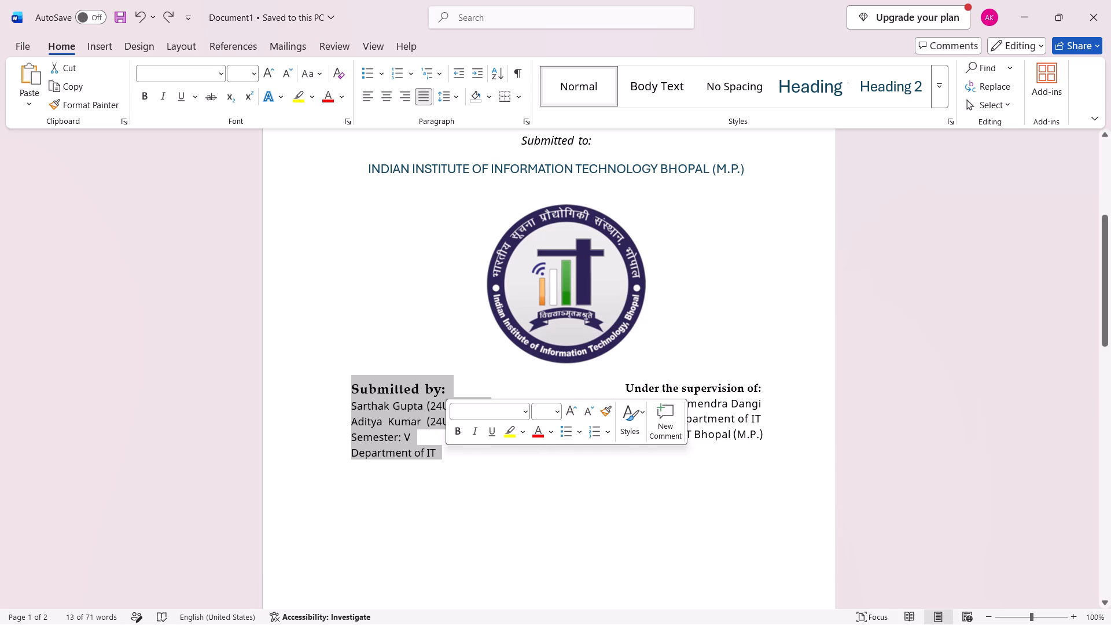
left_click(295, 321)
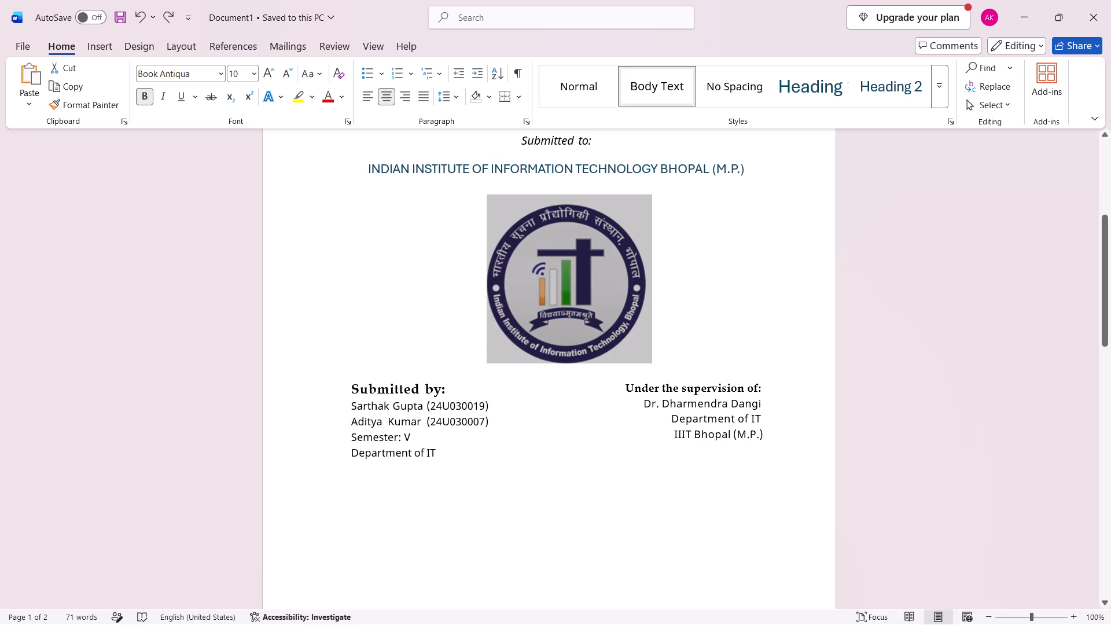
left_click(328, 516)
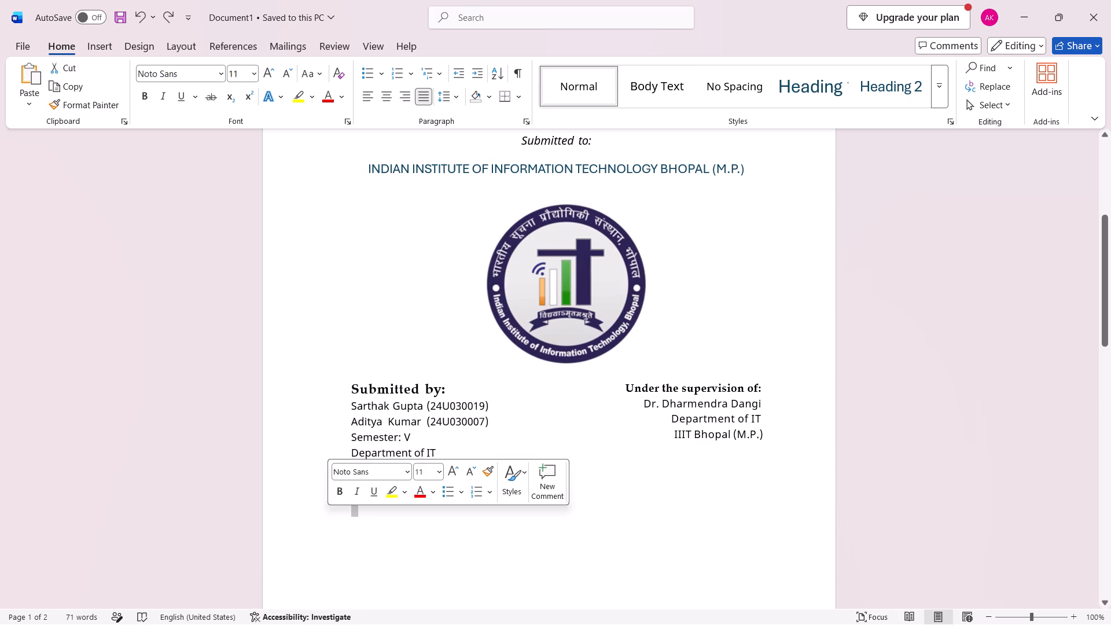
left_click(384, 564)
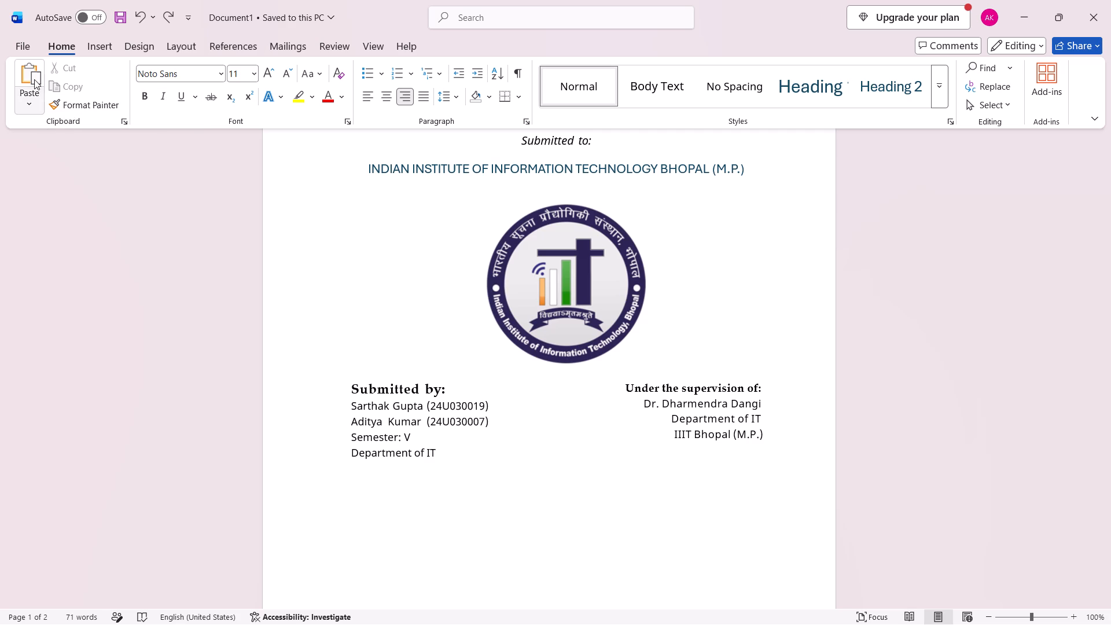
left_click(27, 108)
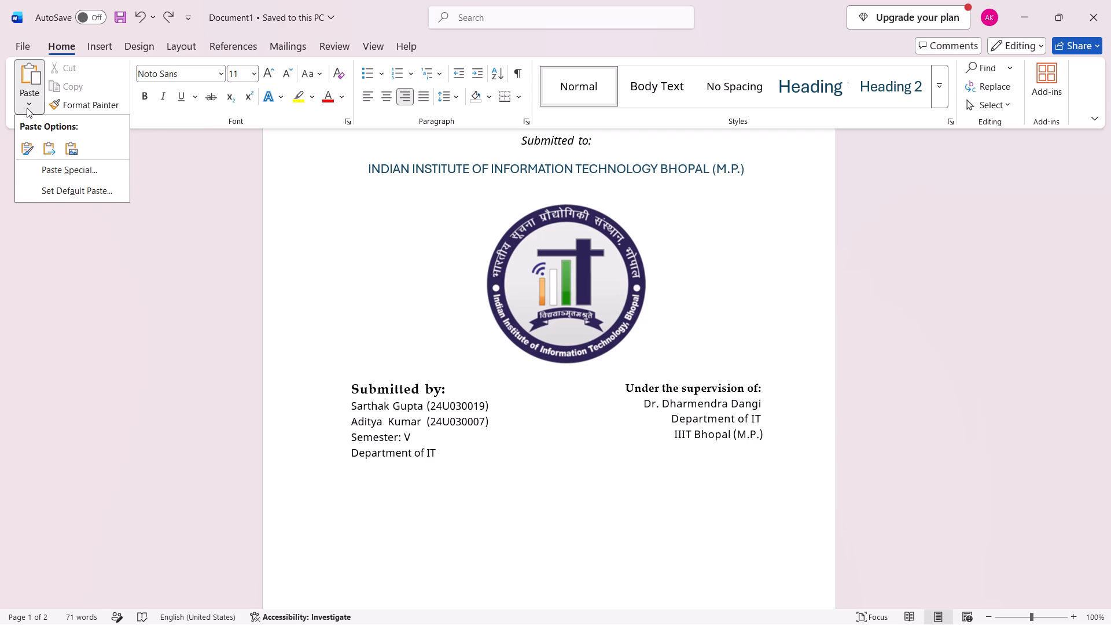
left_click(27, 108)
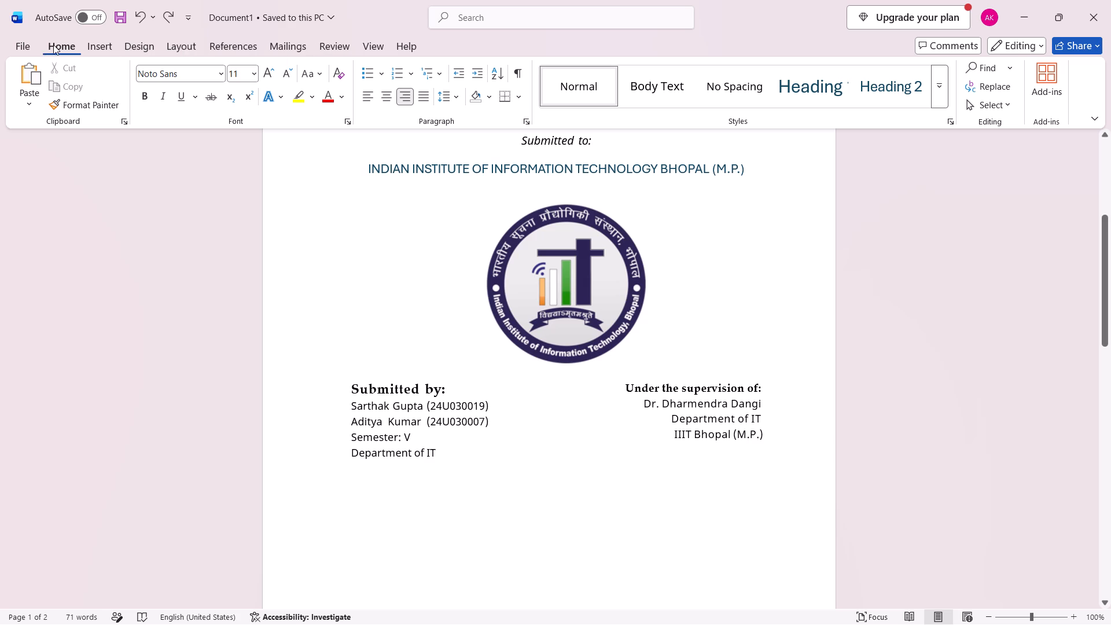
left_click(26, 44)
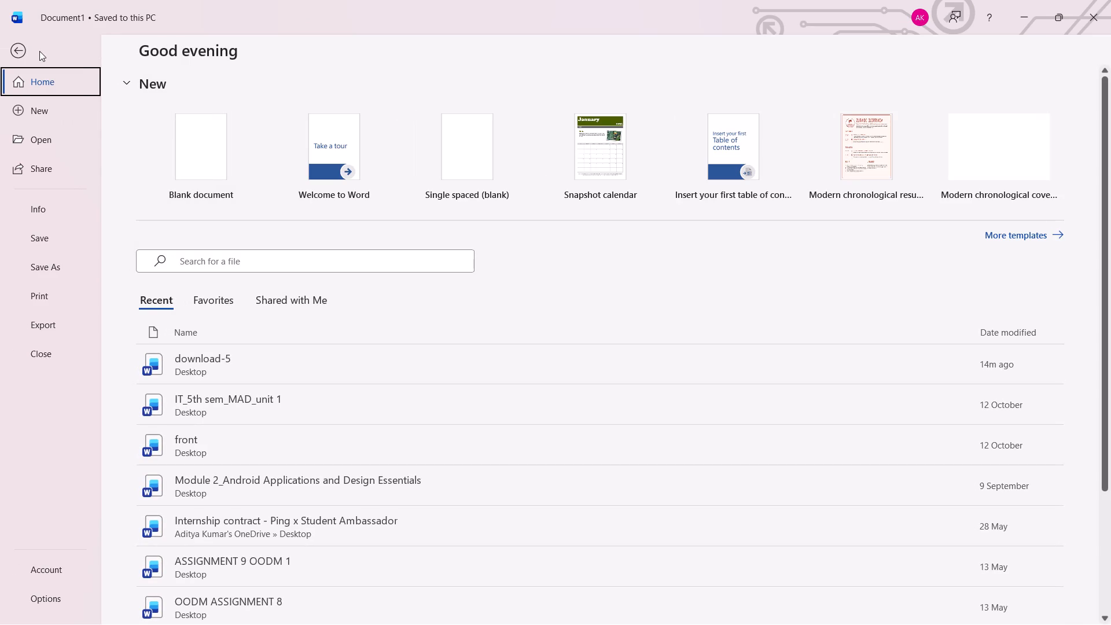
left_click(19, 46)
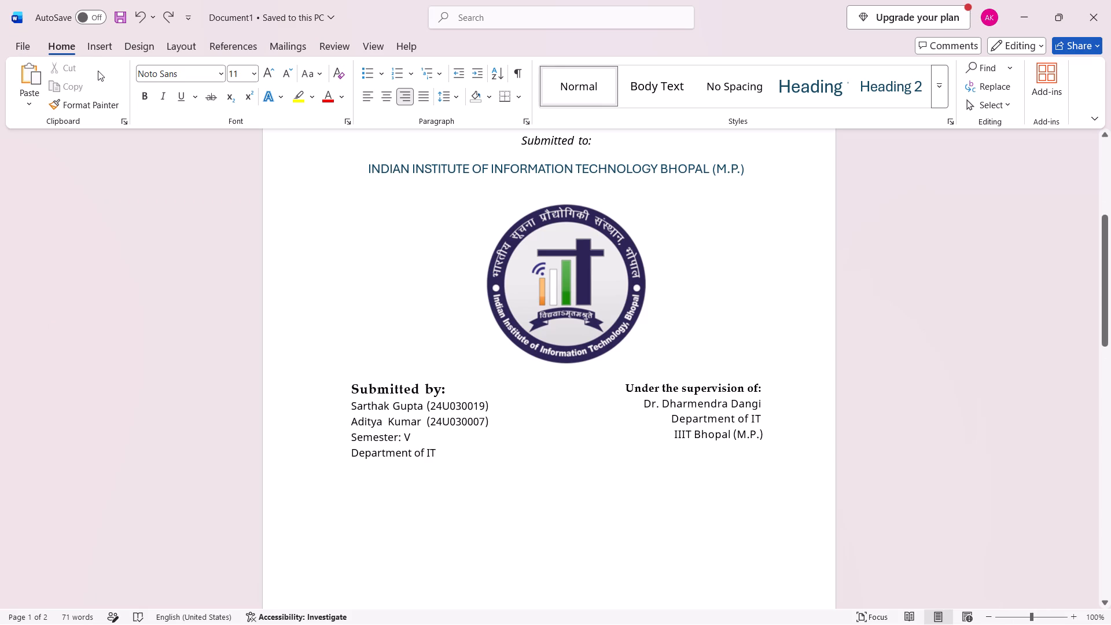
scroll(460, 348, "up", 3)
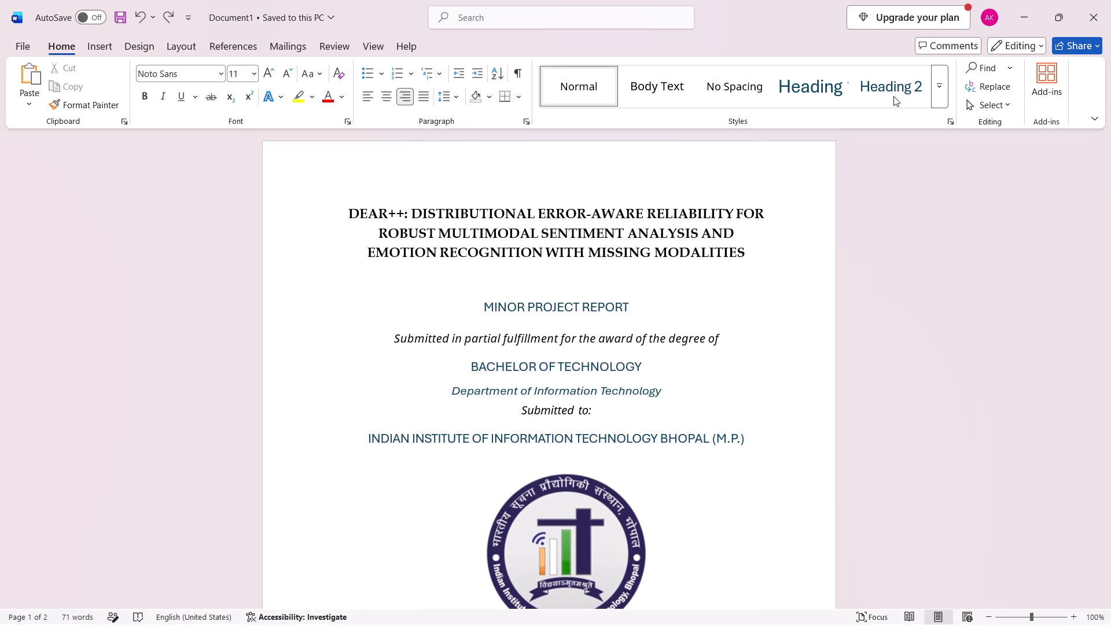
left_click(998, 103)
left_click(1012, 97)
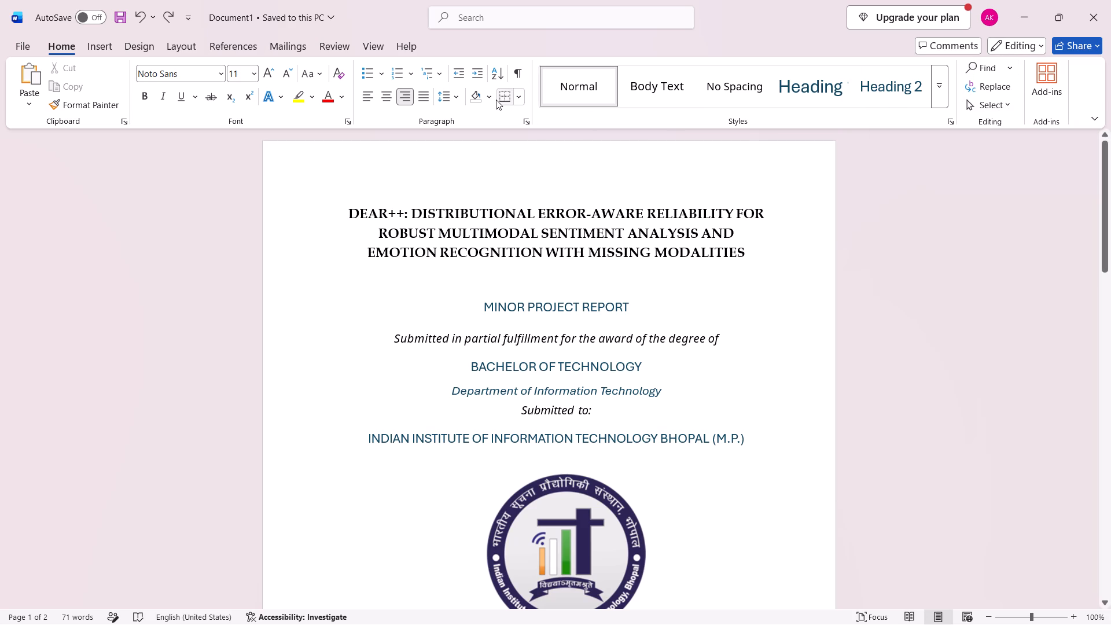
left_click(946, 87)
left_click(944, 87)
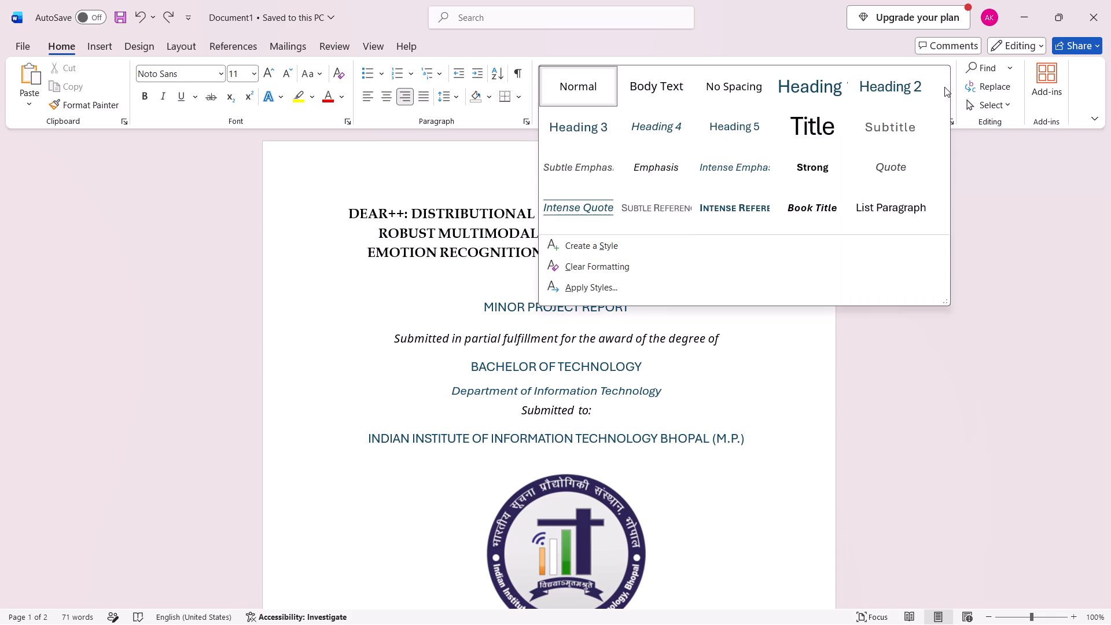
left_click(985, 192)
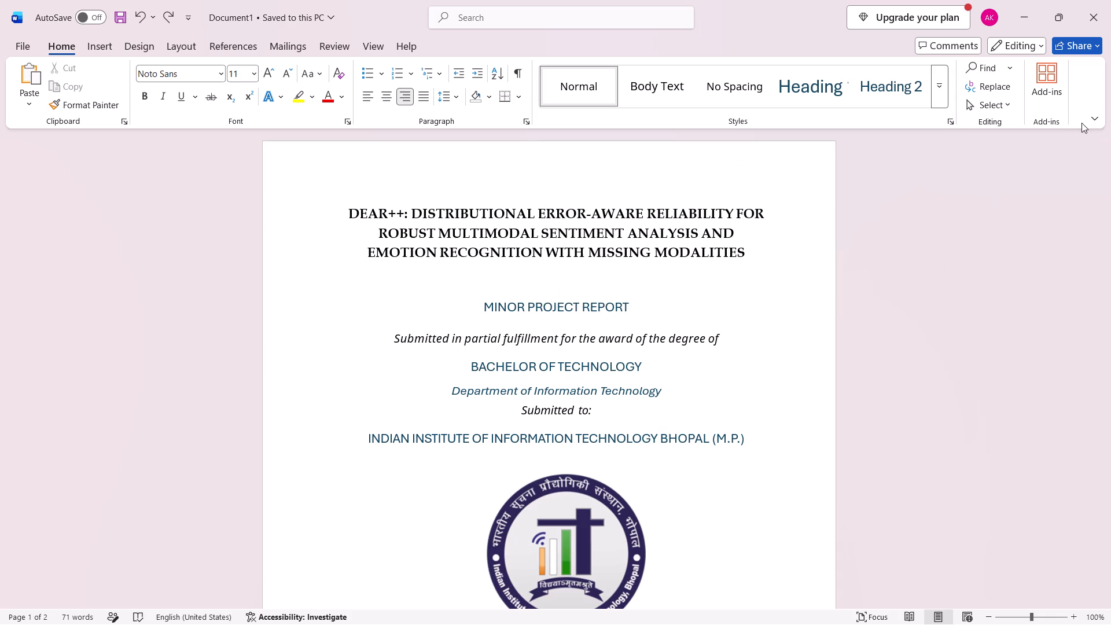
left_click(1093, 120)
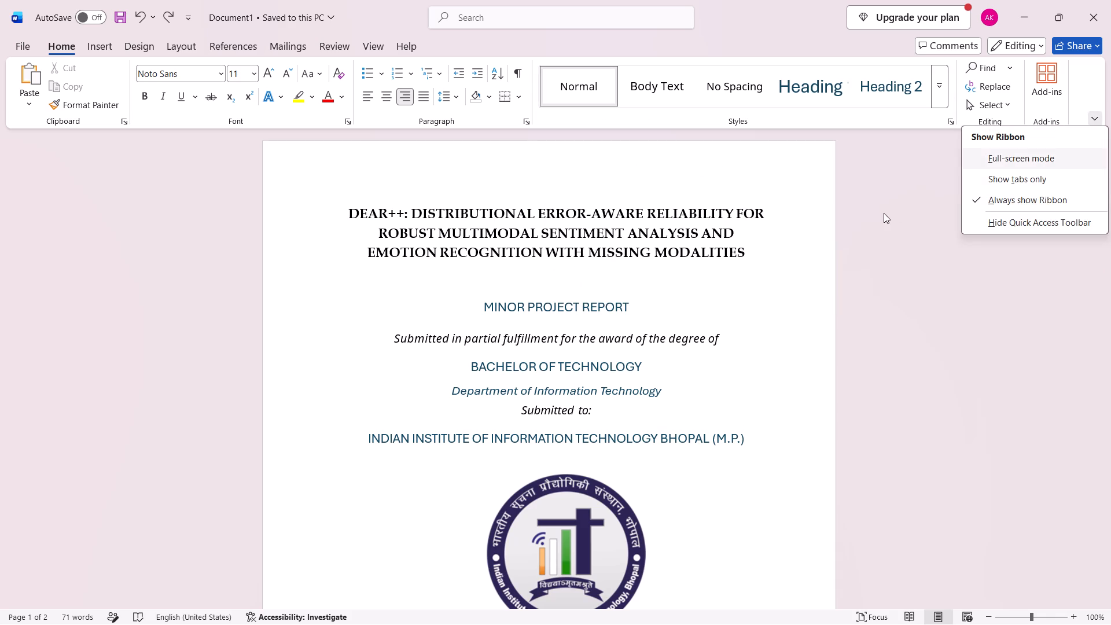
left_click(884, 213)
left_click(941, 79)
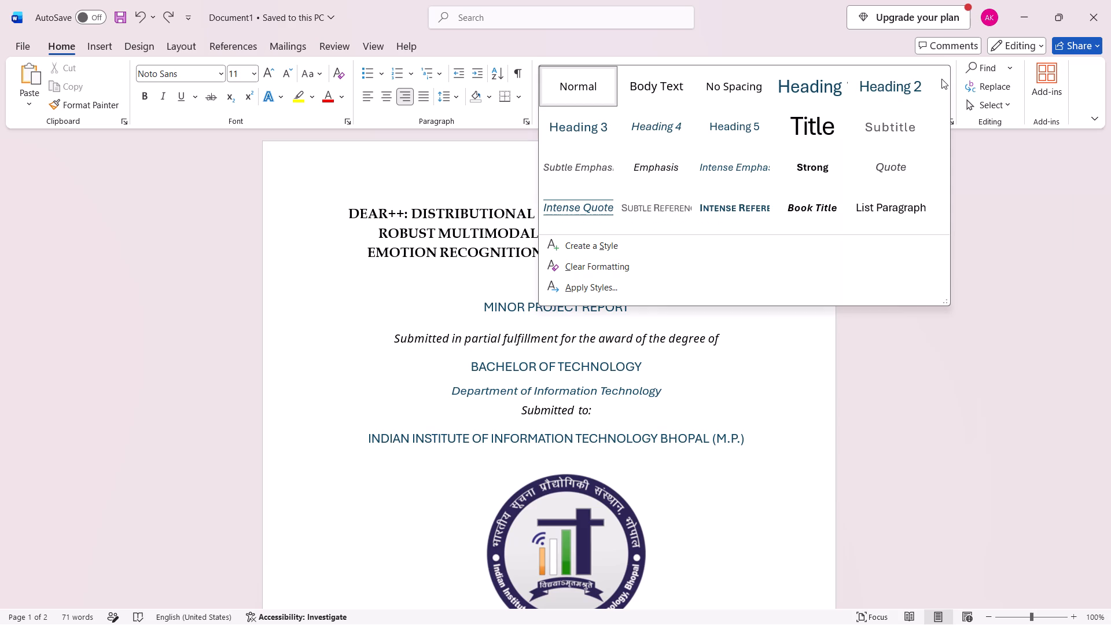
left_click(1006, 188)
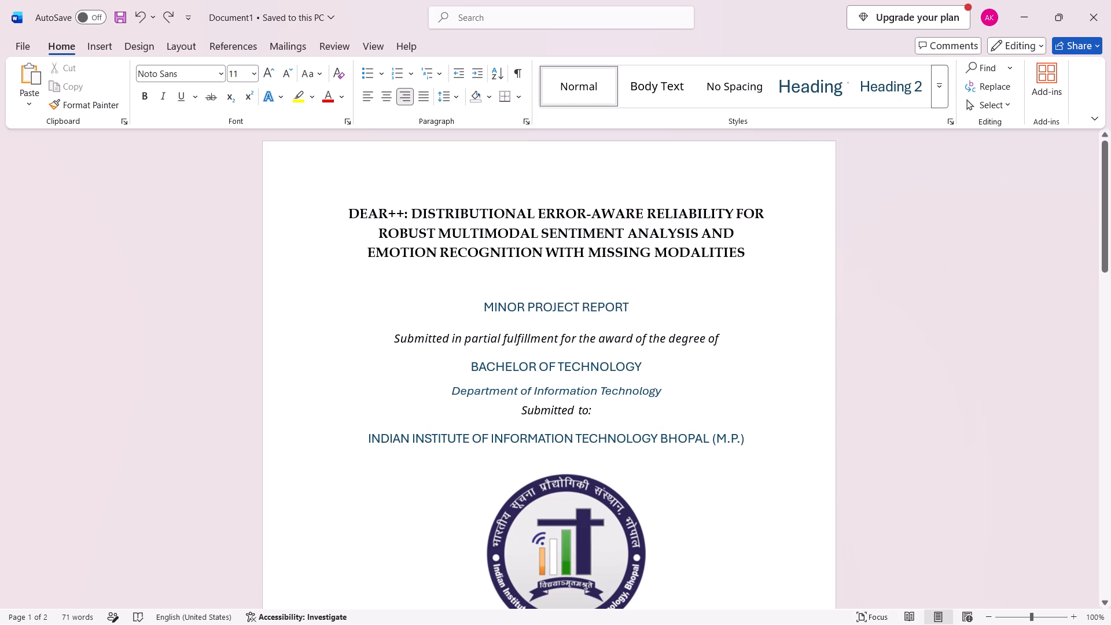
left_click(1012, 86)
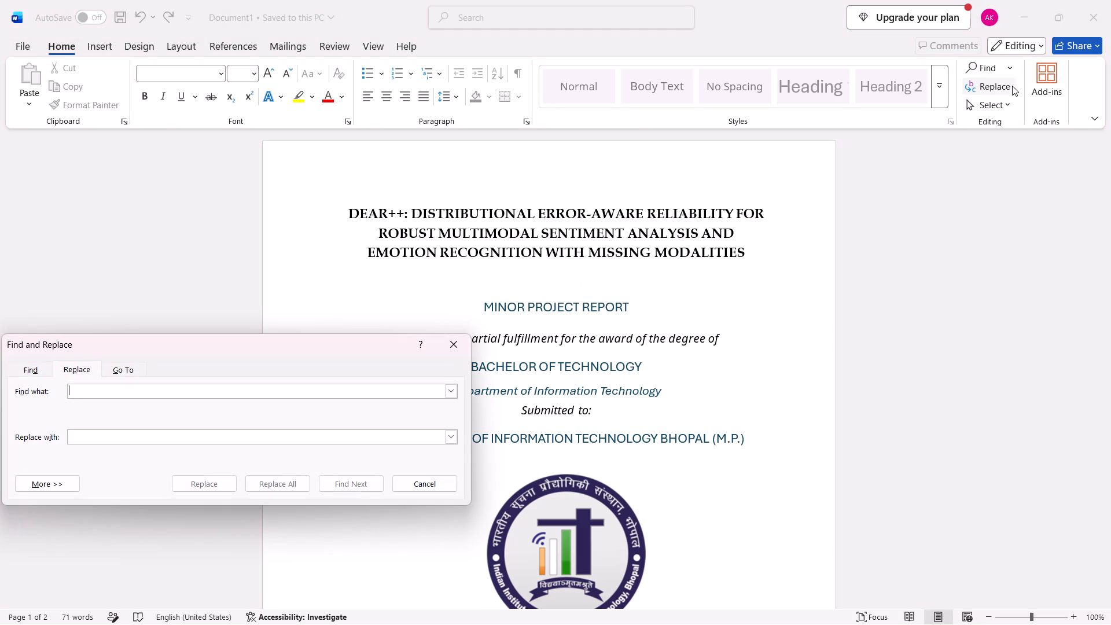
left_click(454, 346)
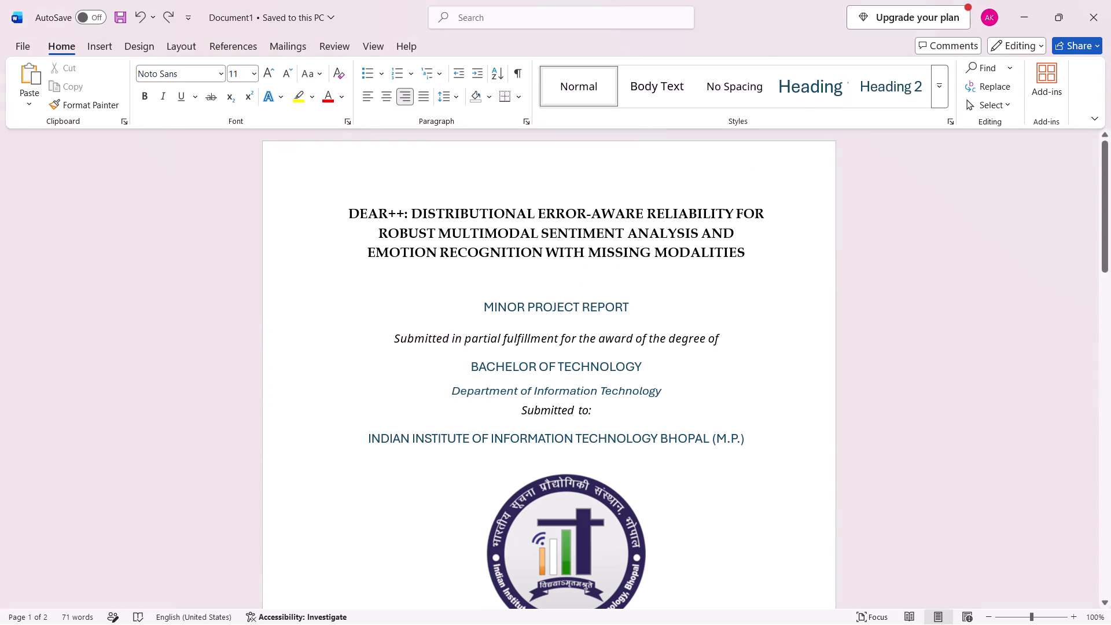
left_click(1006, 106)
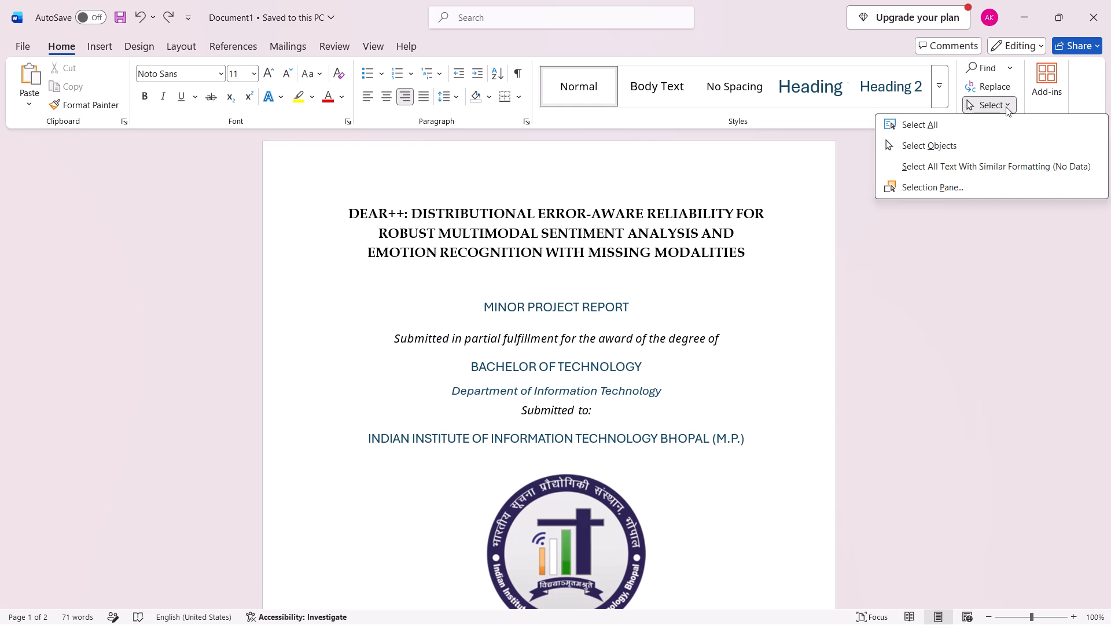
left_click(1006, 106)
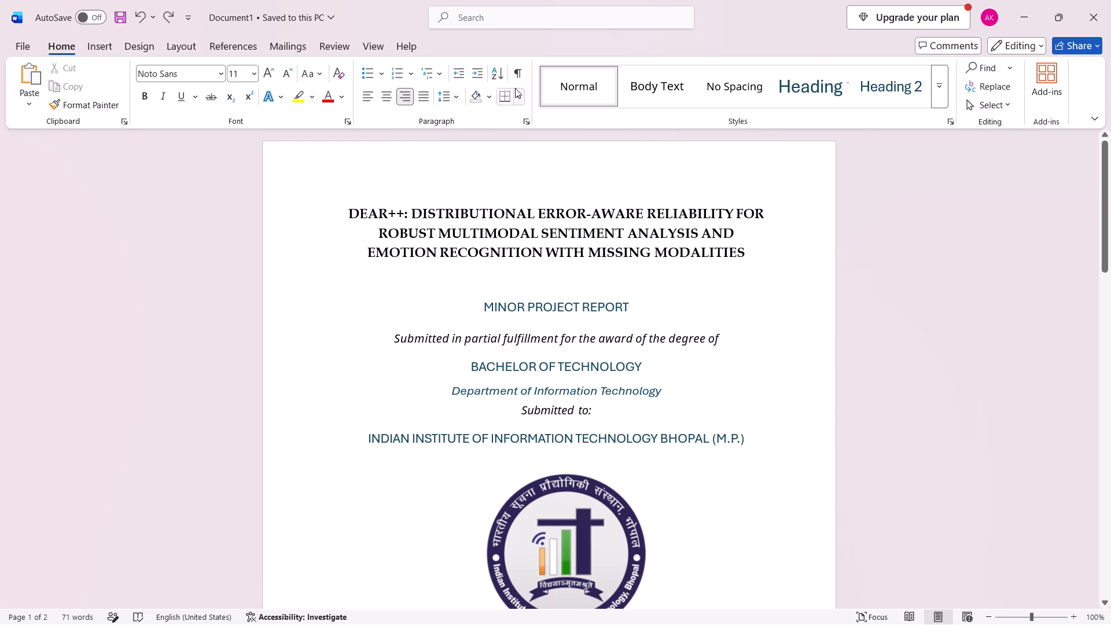
Open the page border settings, compare the Box, Shadow and 3-D settings, and choose 3-D.
left_click(126, 42)
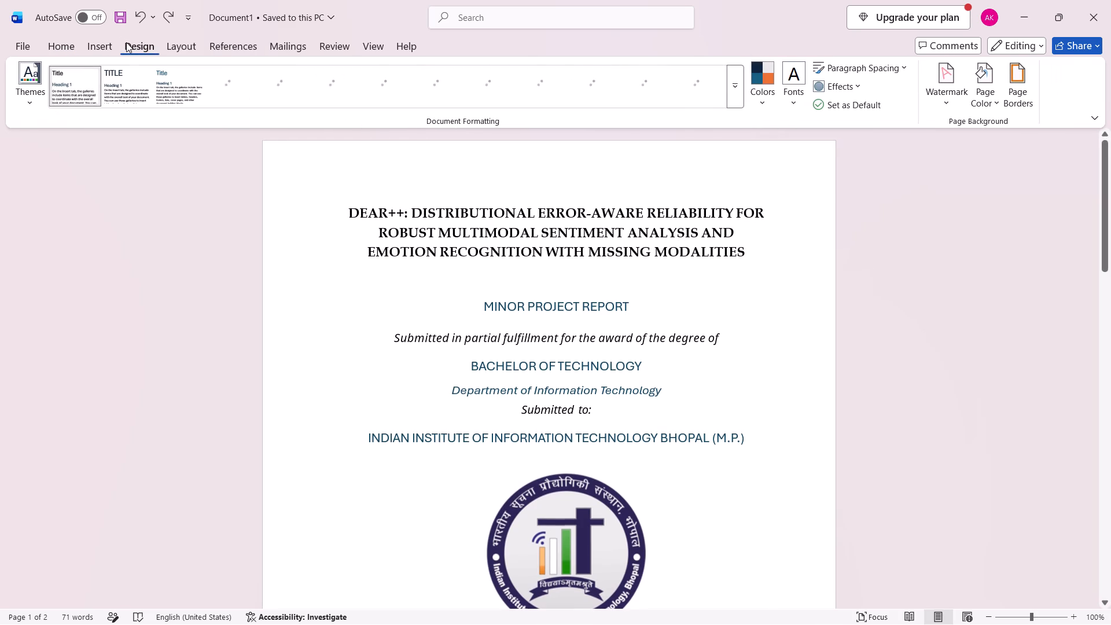
left_click(1014, 89)
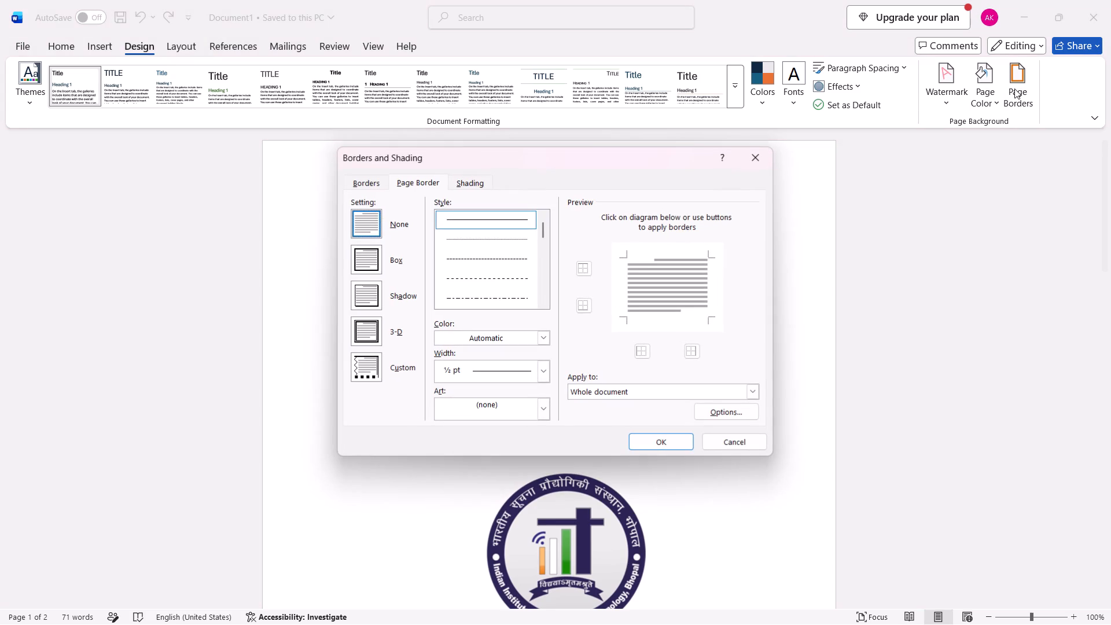
left_click(362, 255)
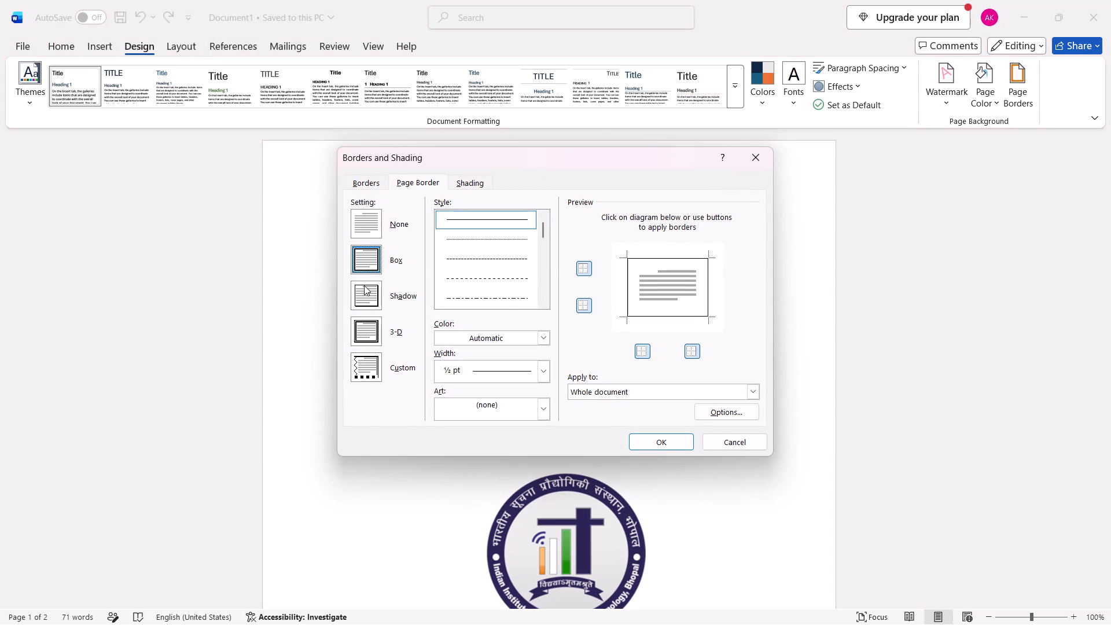
left_click(363, 292)
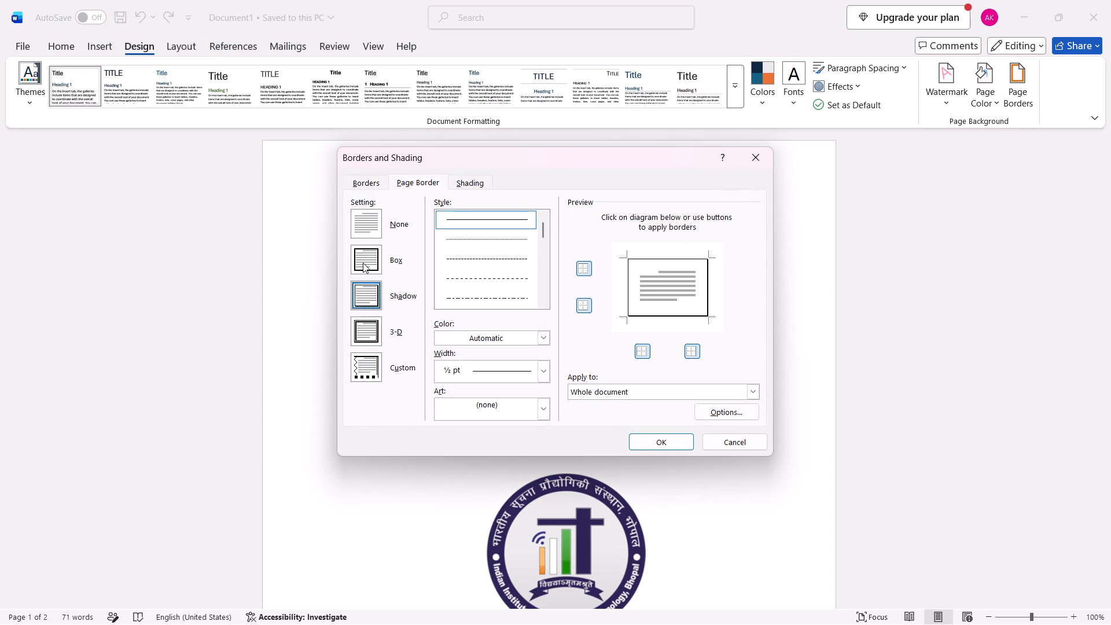
left_click(363, 263)
scroll(361, 345, "down", 5)
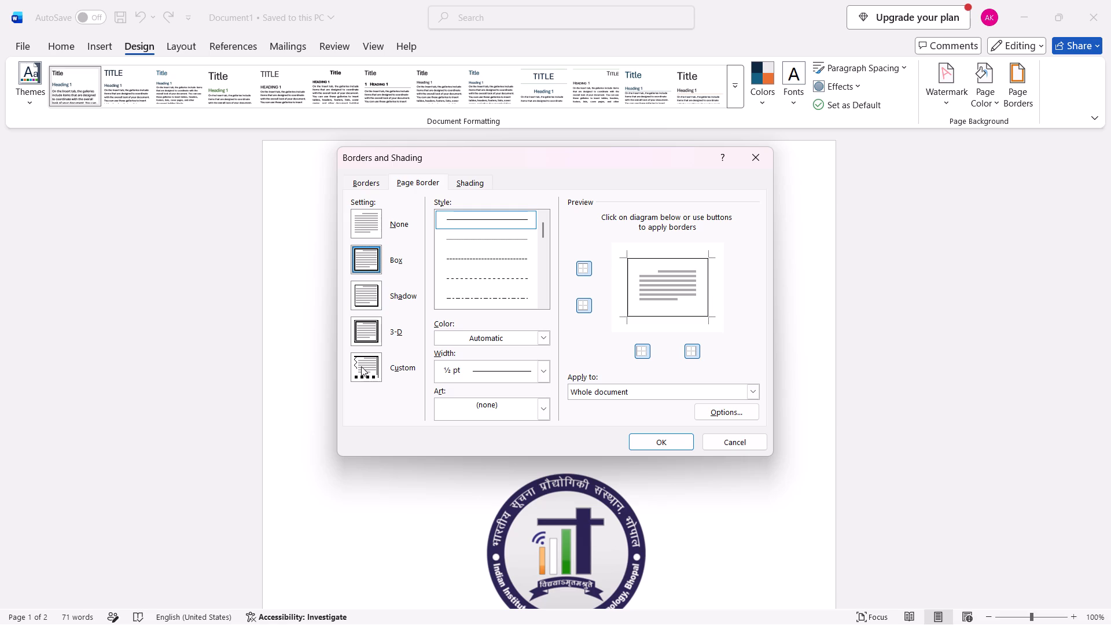
left_click(361, 366)
left_click(364, 329)
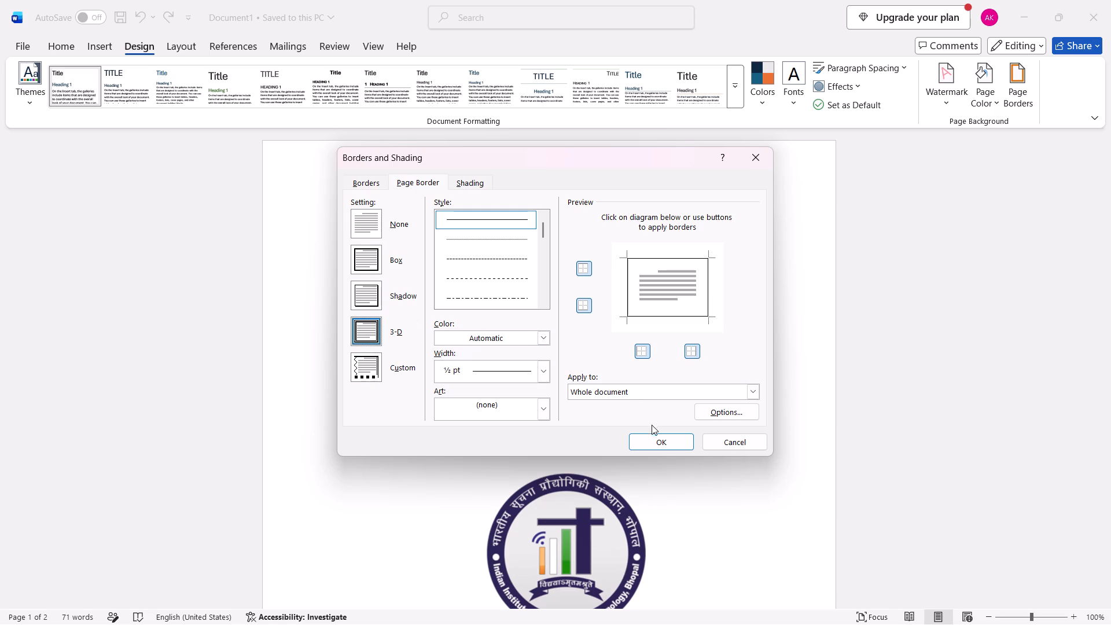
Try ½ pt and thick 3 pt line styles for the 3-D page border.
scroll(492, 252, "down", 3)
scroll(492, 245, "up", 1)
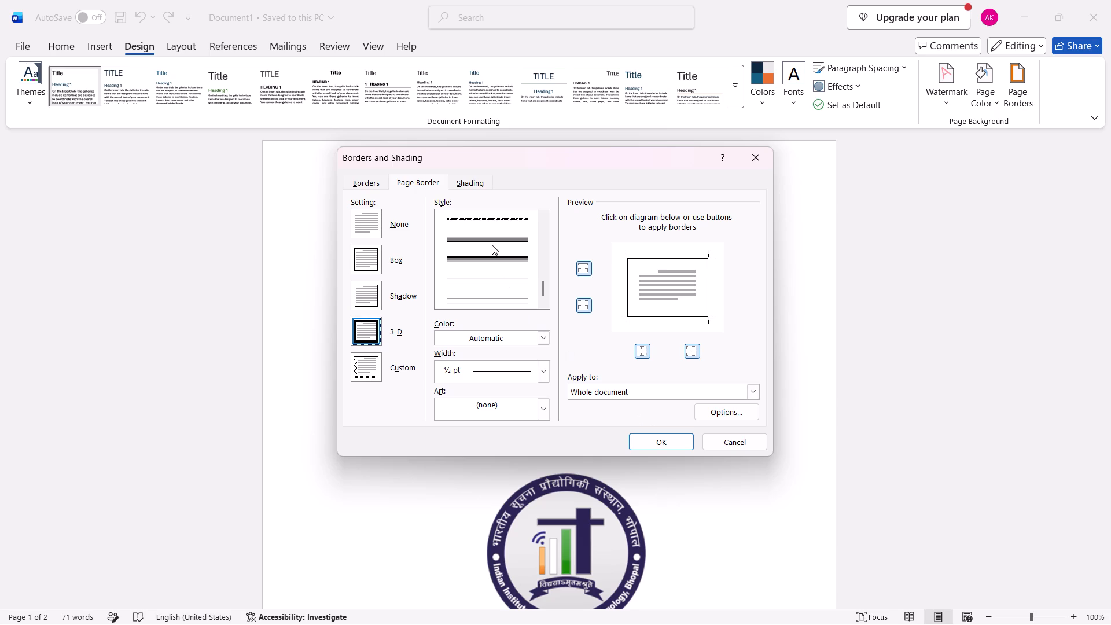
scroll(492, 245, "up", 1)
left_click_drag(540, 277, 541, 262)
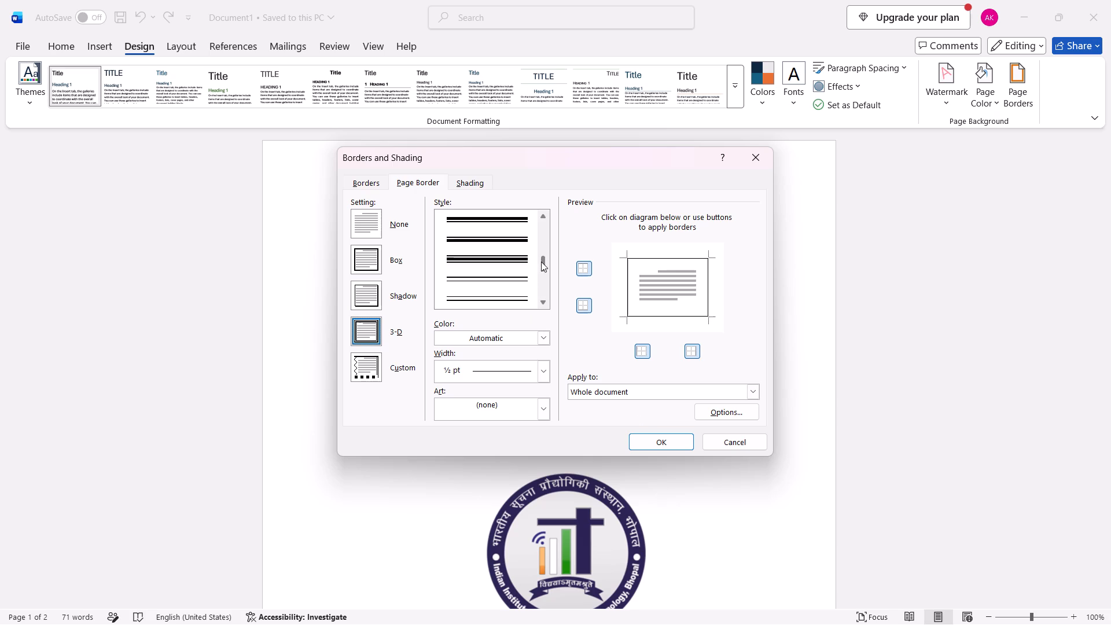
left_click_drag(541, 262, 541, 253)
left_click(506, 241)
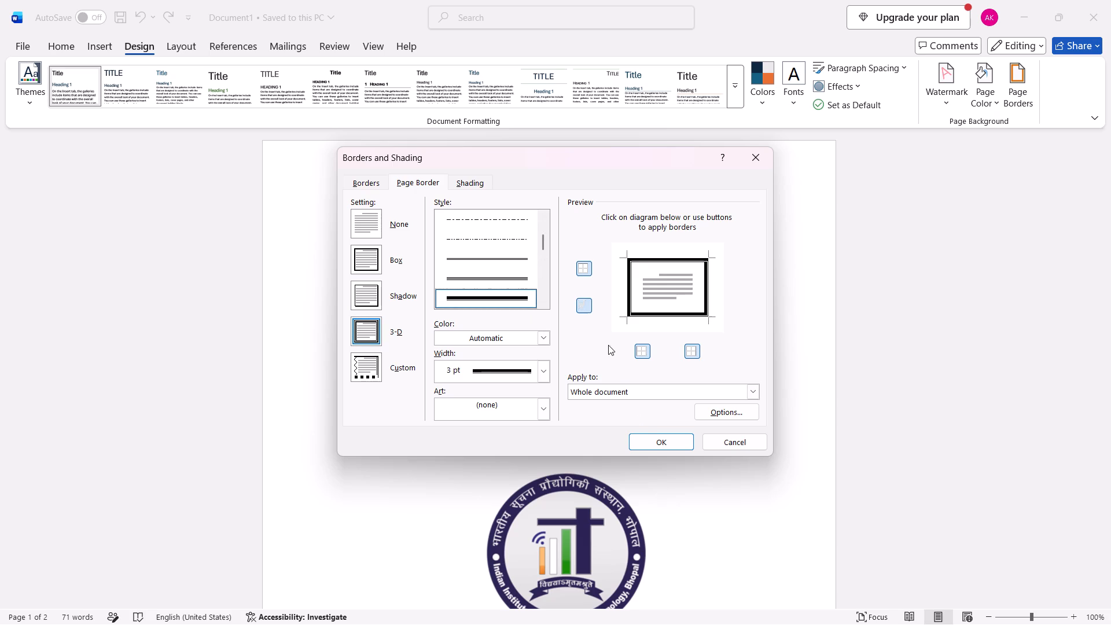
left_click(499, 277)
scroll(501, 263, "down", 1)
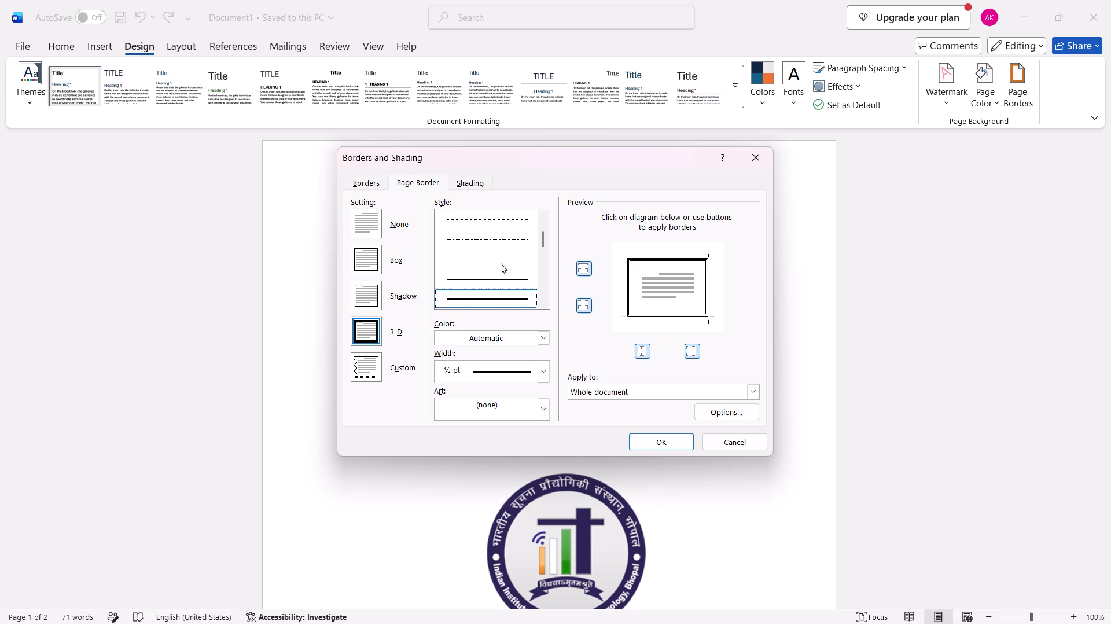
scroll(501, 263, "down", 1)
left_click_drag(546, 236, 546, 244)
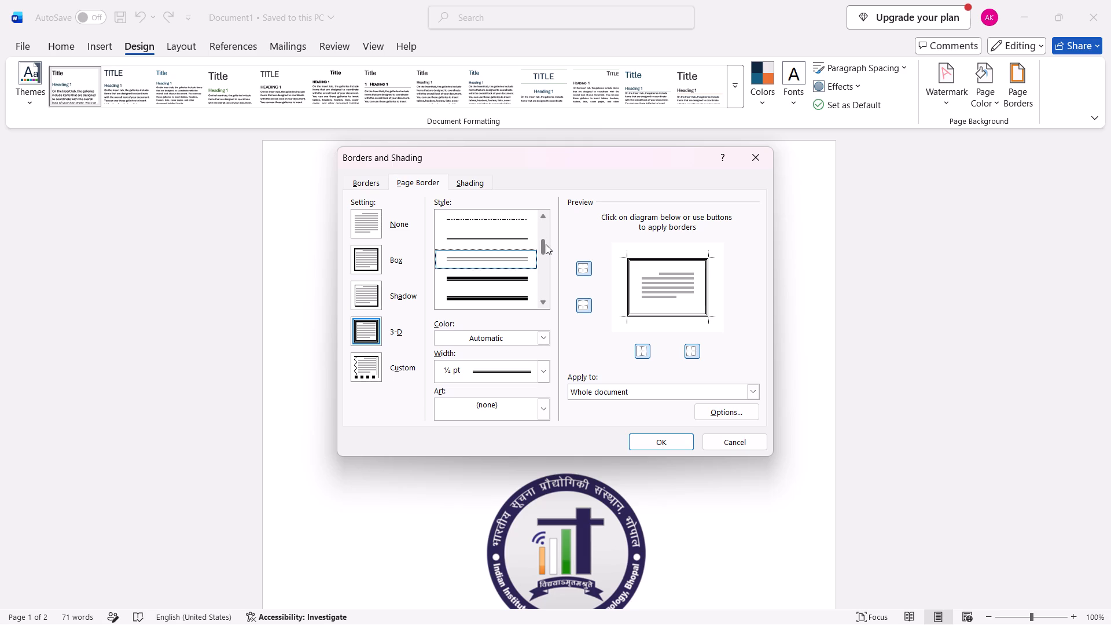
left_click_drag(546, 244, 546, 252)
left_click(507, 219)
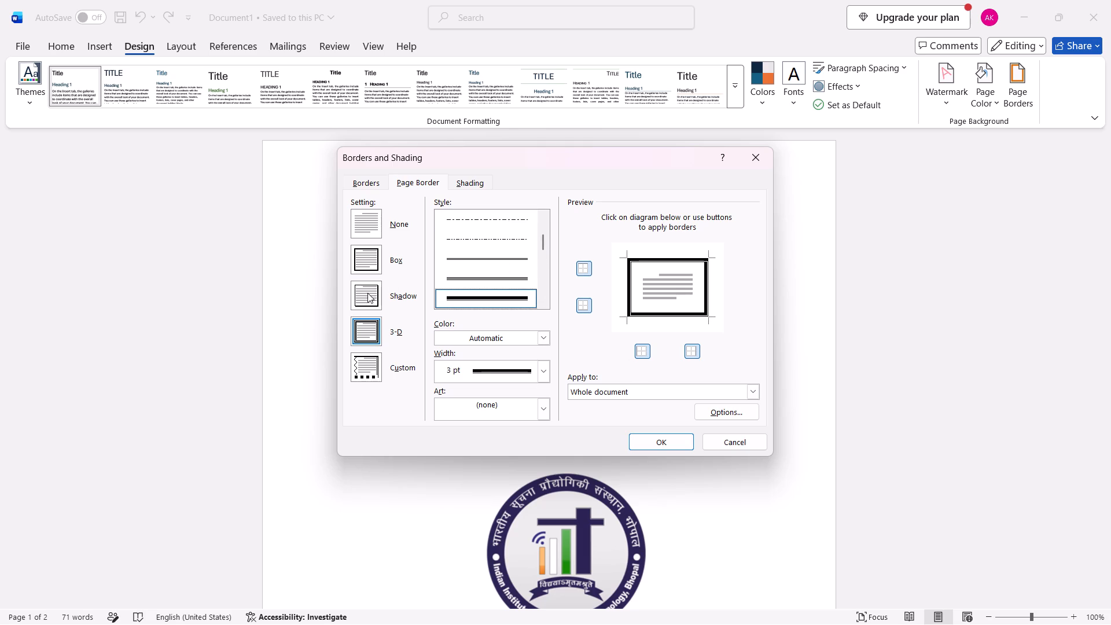
Apply a 3-D page border with the 3 pt thick-and-thin line style to the whole document.
left_click(358, 225)
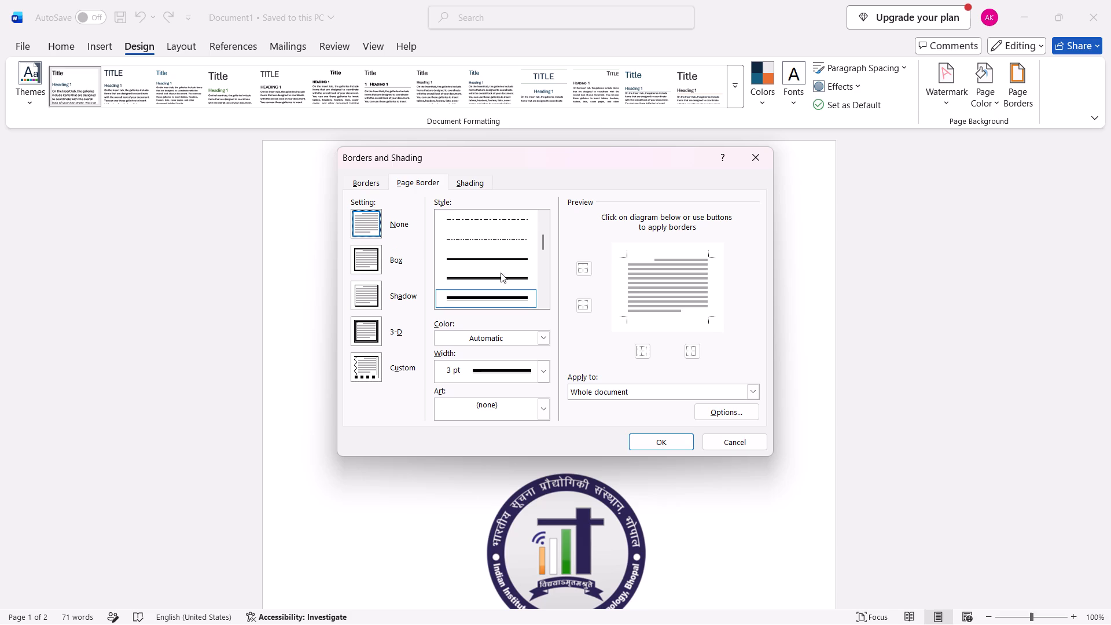
left_click(502, 270)
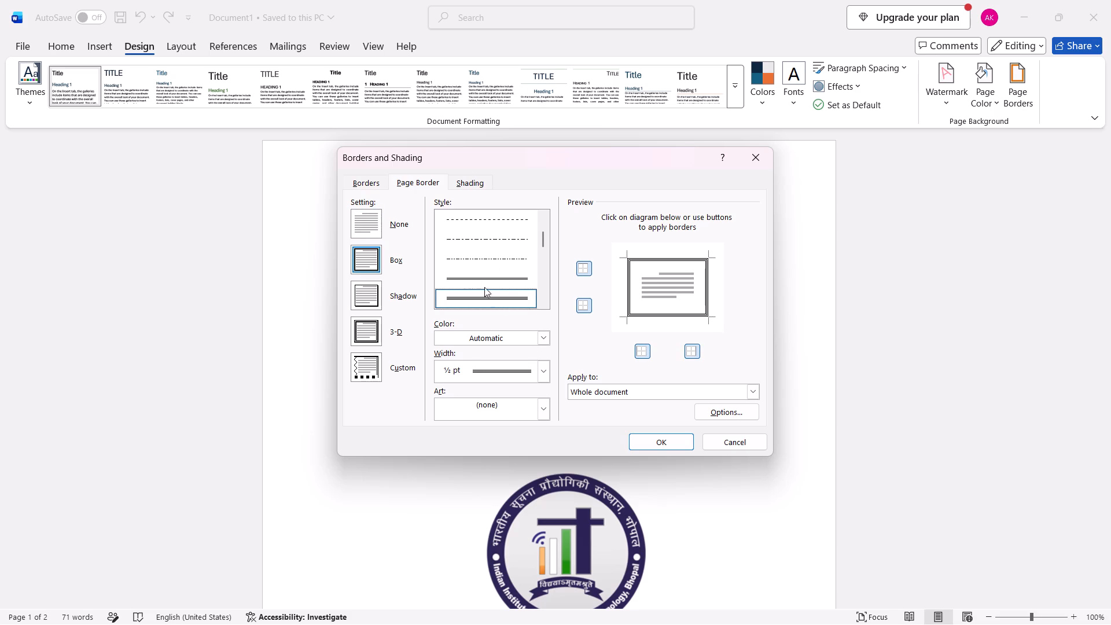
scroll(466, 269, "down", 2)
scroll(531, 249, "down", 1)
left_click_drag(546, 242, 546, 259)
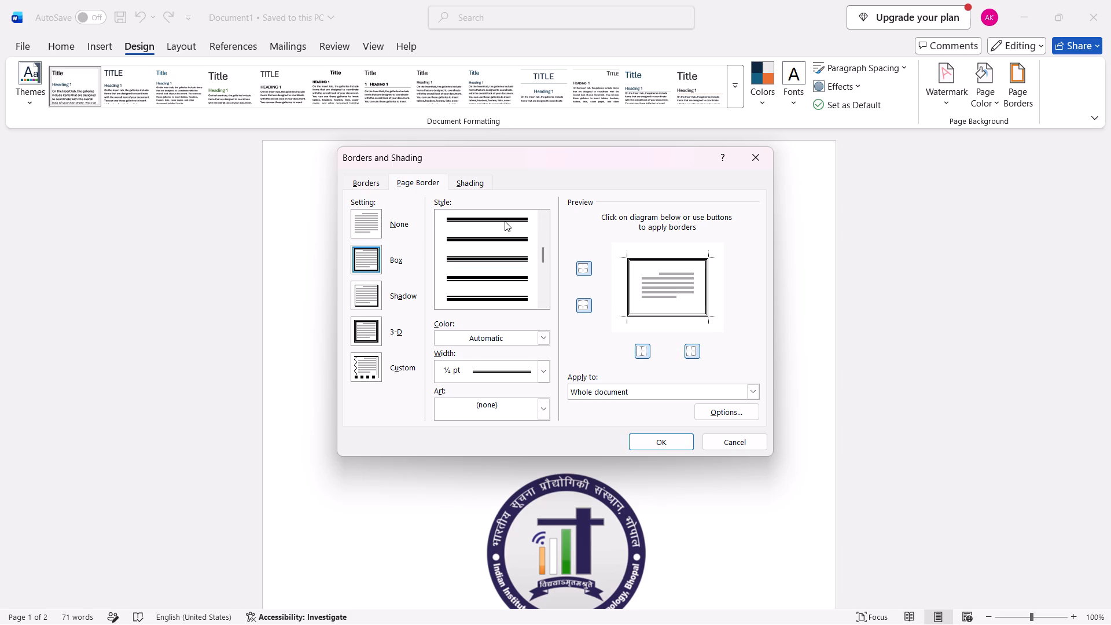
left_click(505, 221)
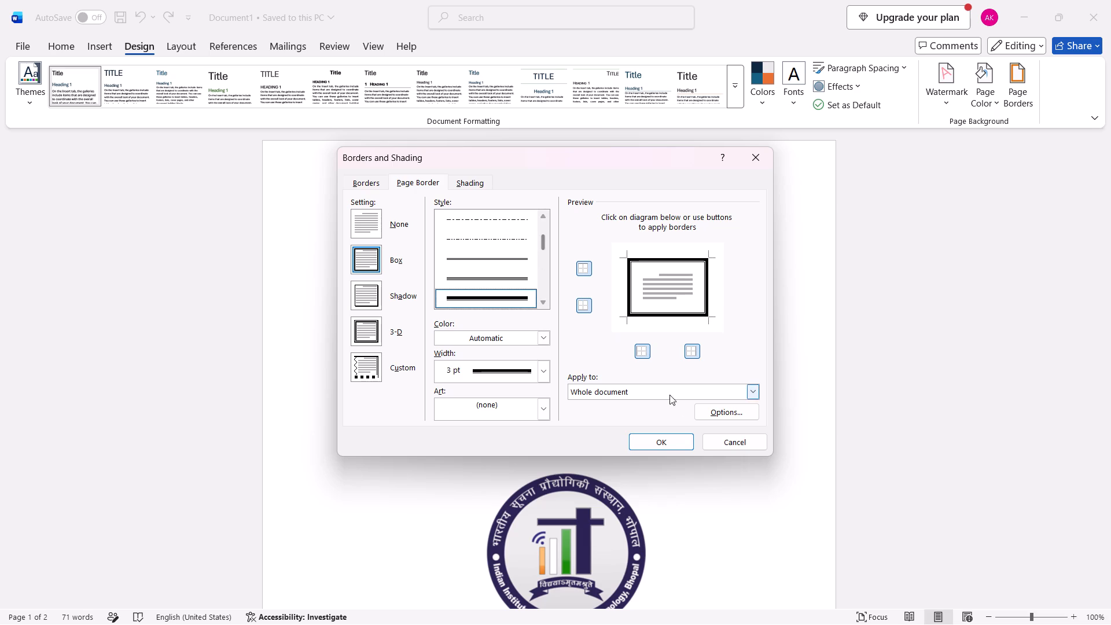
left_click(364, 340)
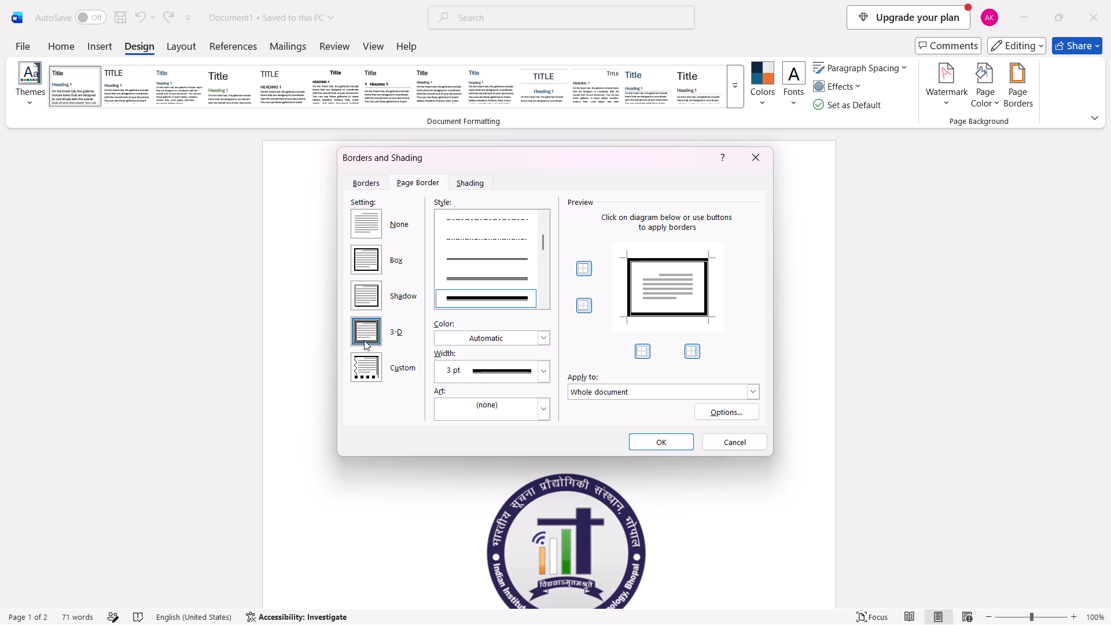
left_click(650, 440)
Check how the page border frames the cover page content and the following page.
scroll(741, 414, "up", 3)
scroll(741, 414, "down", 5)
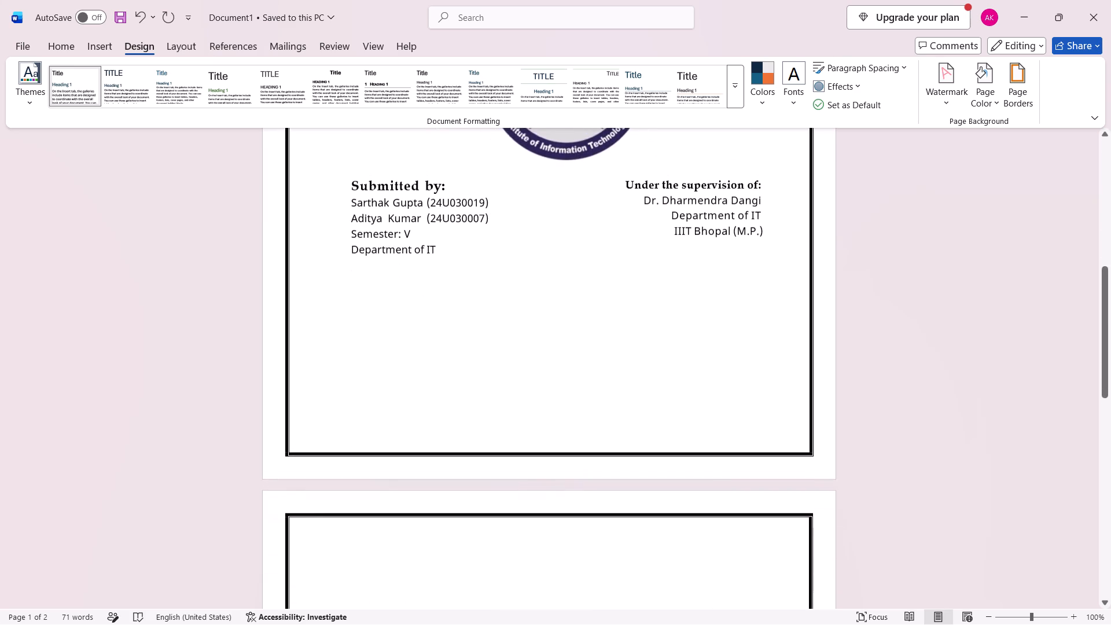
scroll(741, 414, "down", 5)
scroll(741, 414, "up", 1)
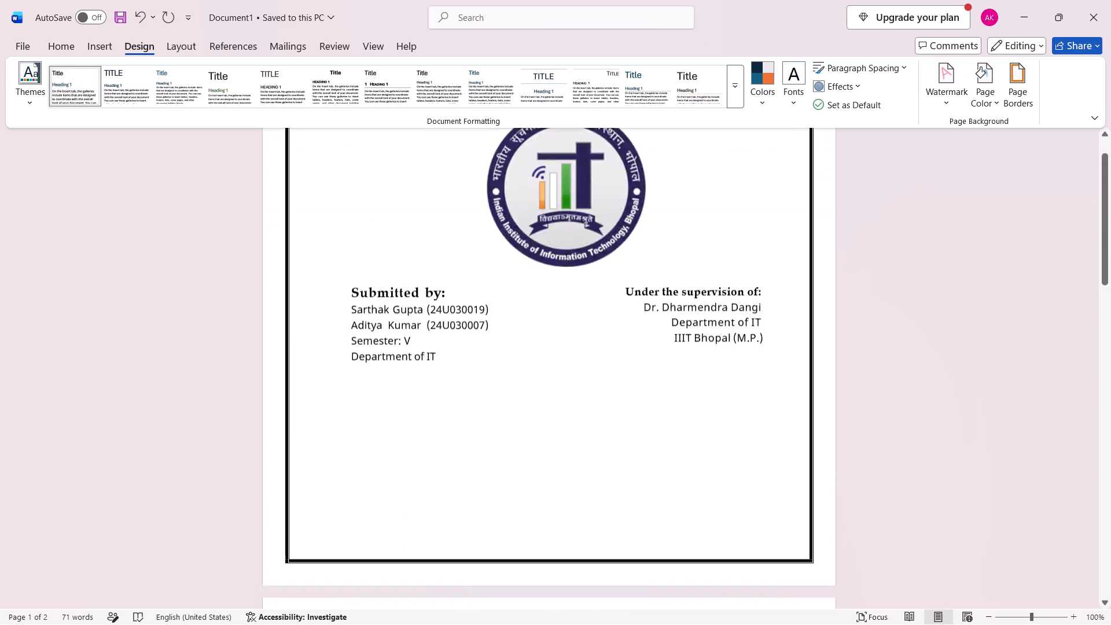
scroll(741, 414, "up", 1)
scroll(741, 414, "down", 2)
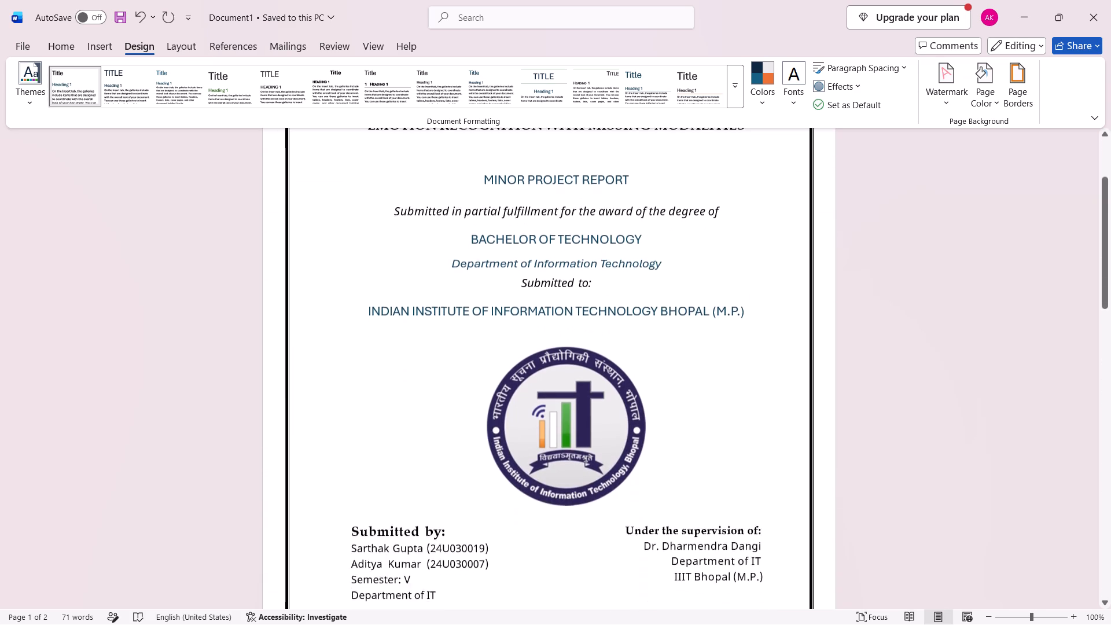
scroll(741, 414, "down", 3)
scroll(741, 414, "up", 6)
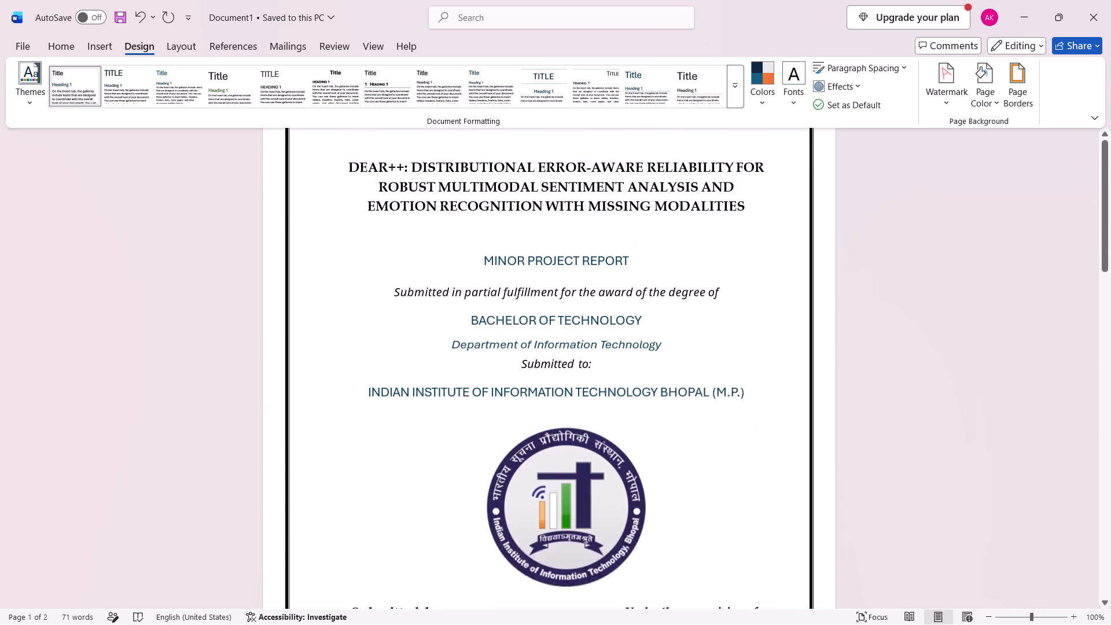
scroll(741, 414, "up", 2)
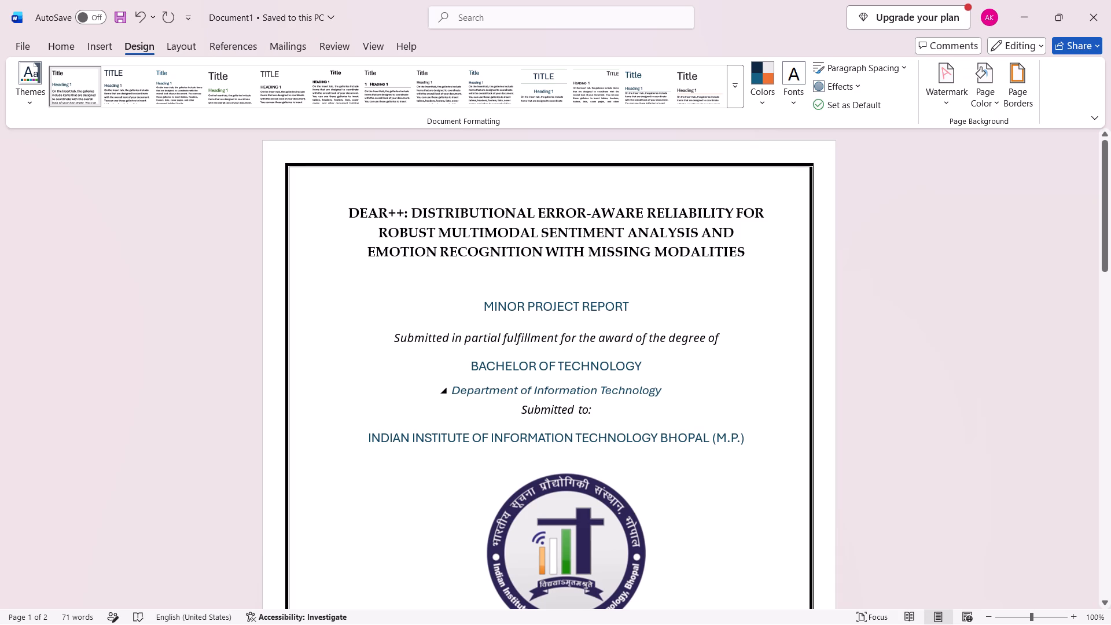
Insert a blank line below "MINOR PROJECT REPORT" and another below "BACHELOR OF TECHNOLOGY" on the cover page.
left_click(669, 310)
key("Return")
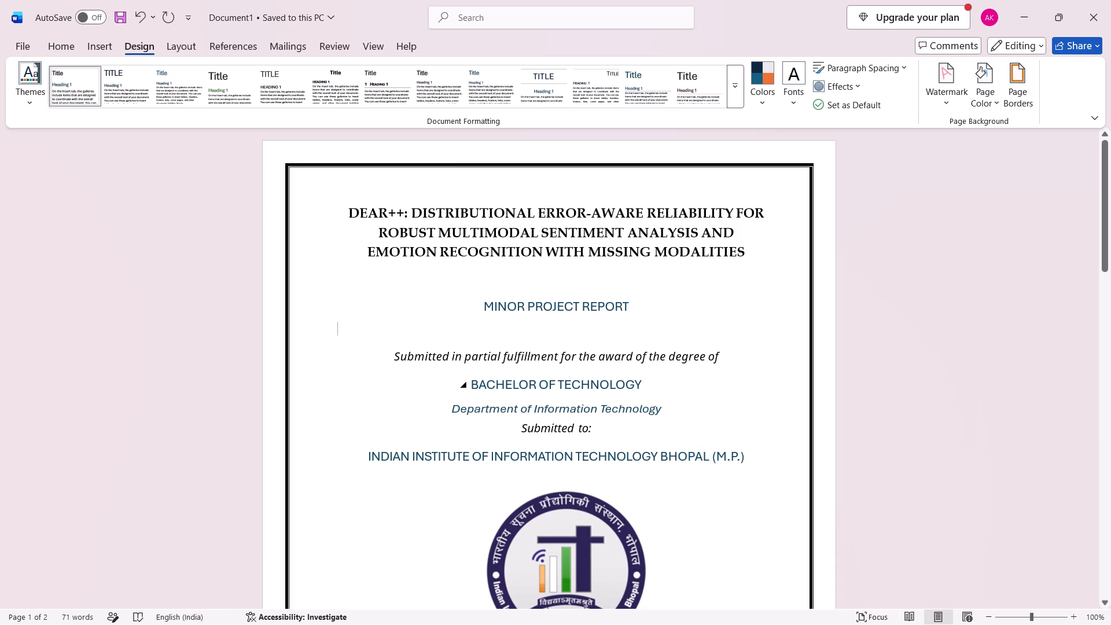
left_click(680, 375)
key("Return")
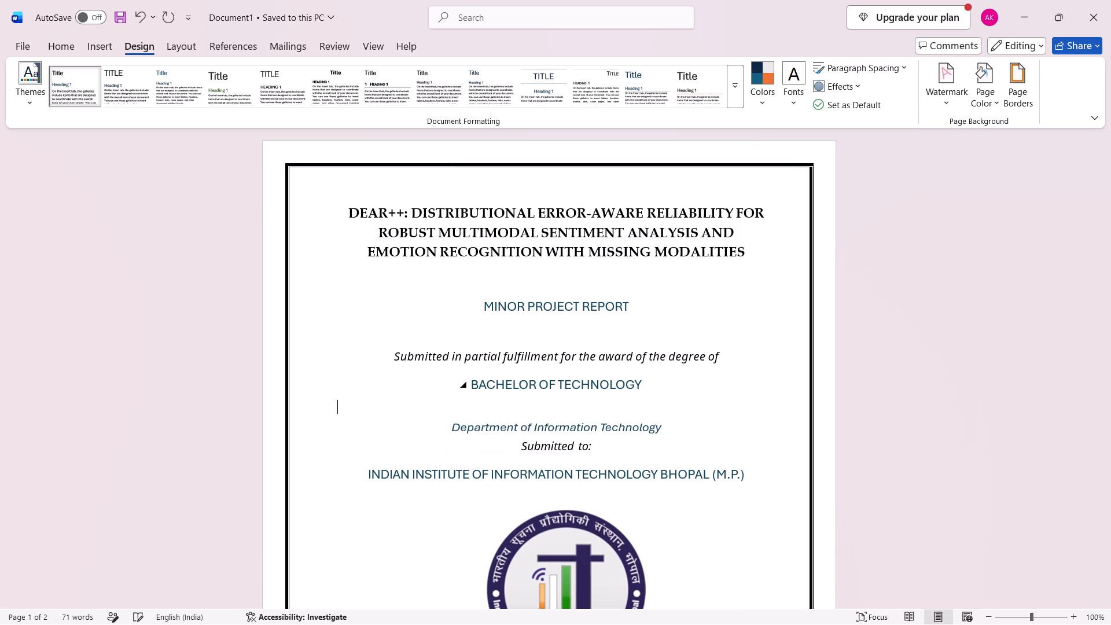
Insert a blank line below "Department of Information Technology", below the institute name, and below the logo on the cover page.
left_click(626, 447)
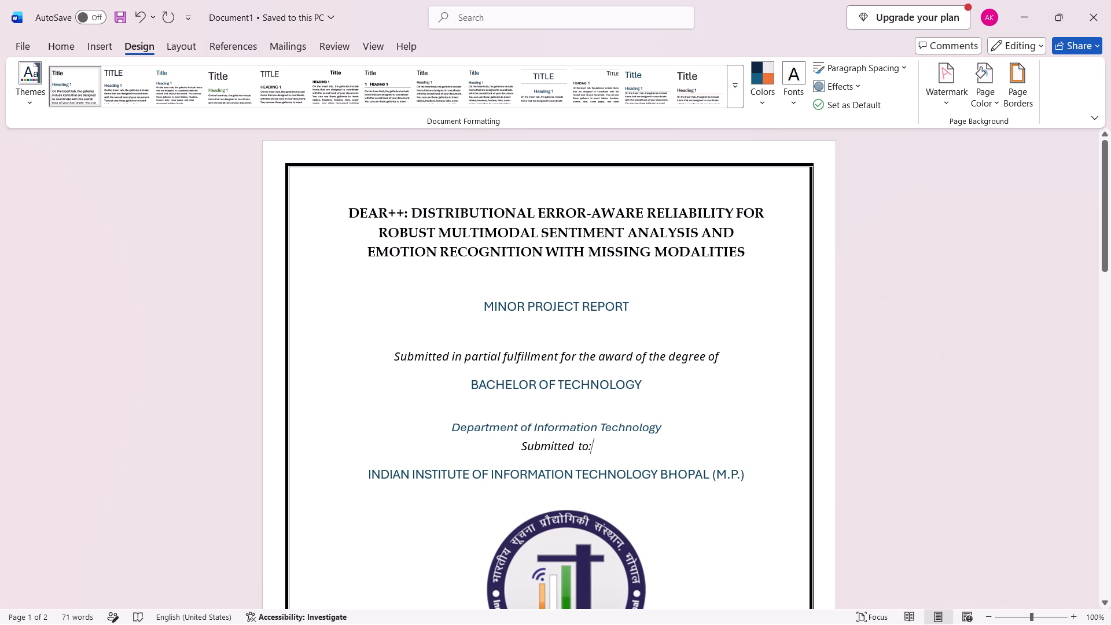
left_click(674, 425)
key("Return")
scroll(788, 400, "down", 2)
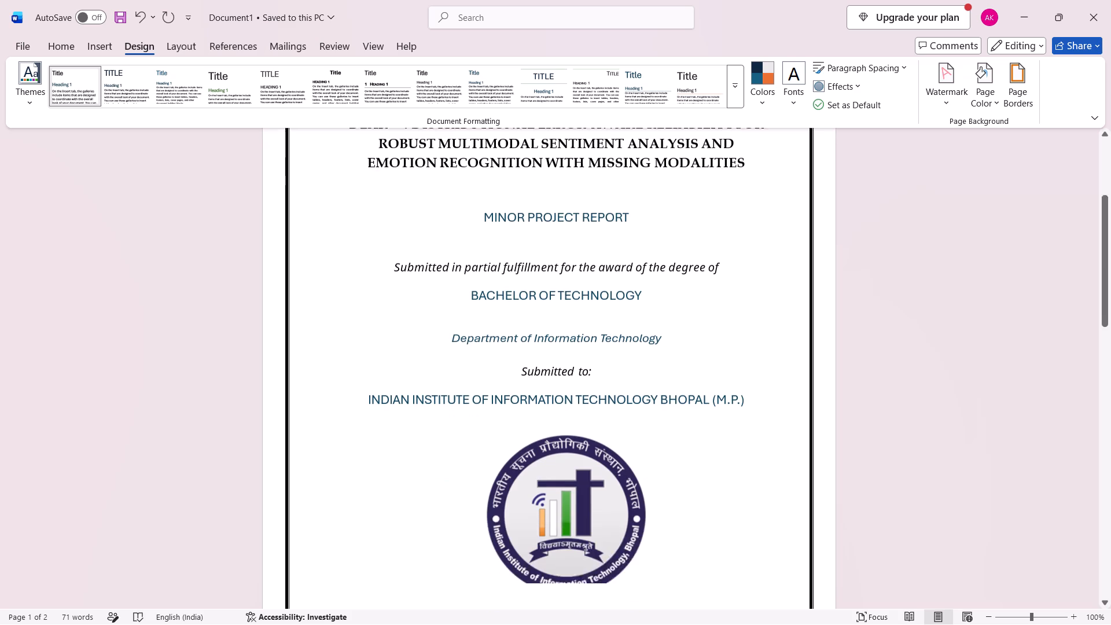
scroll(788, 400, "down", 2)
scroll(788, 400, "up", 2)
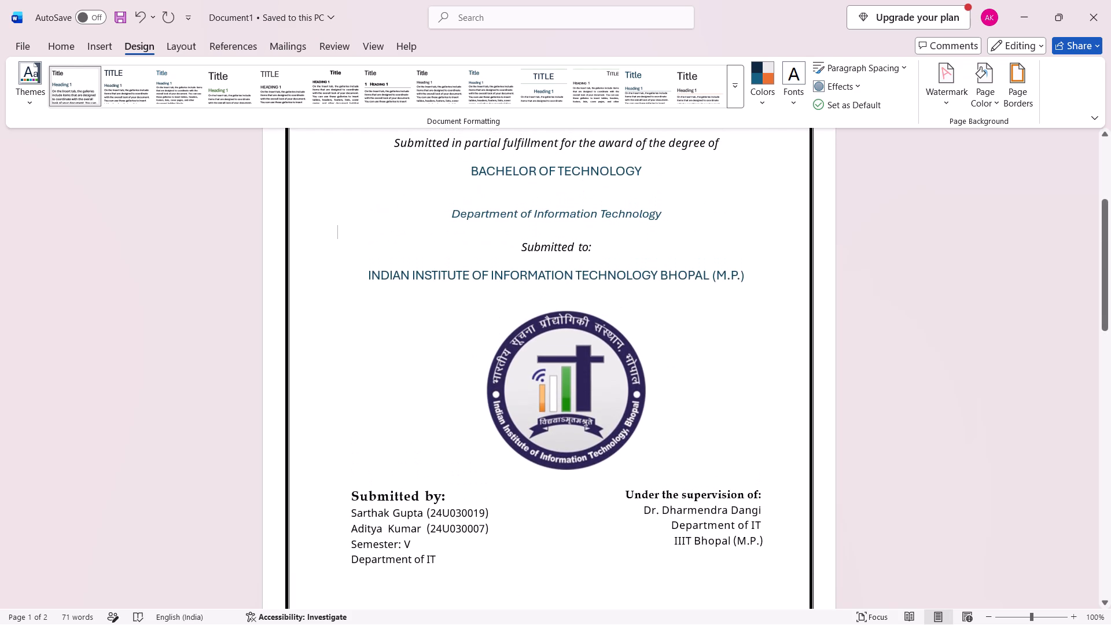
left_click(759, 275)
key("Return")
left_click(755, 460)
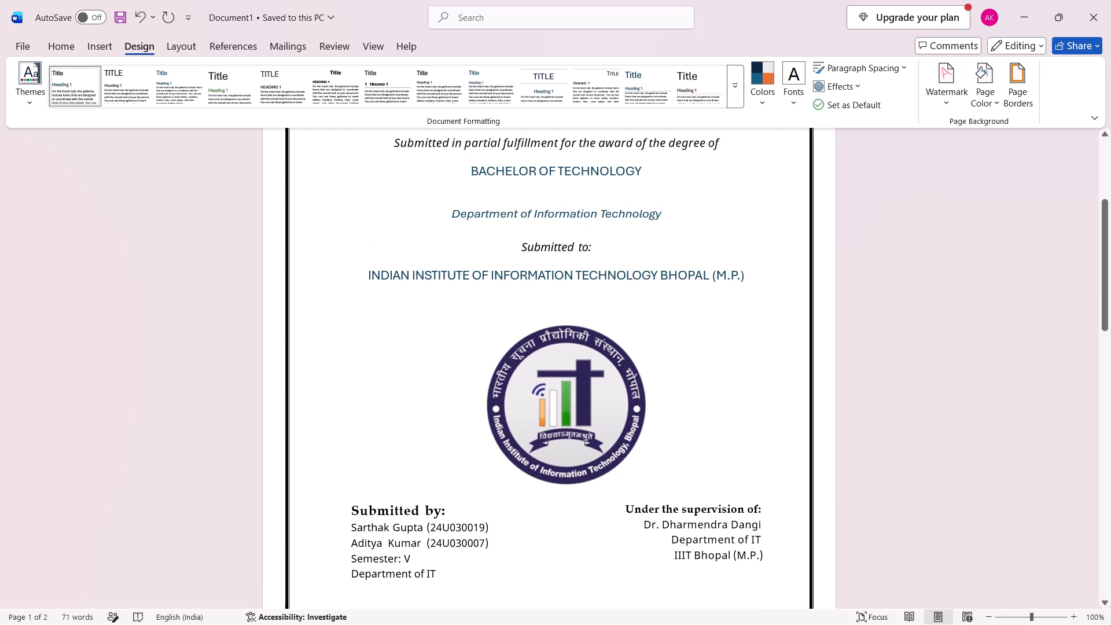
key("Return")
Set the font size of "MINOR PROJECT REPORT" on the cover page to 20.
scroll(755, 460, "right", 1)
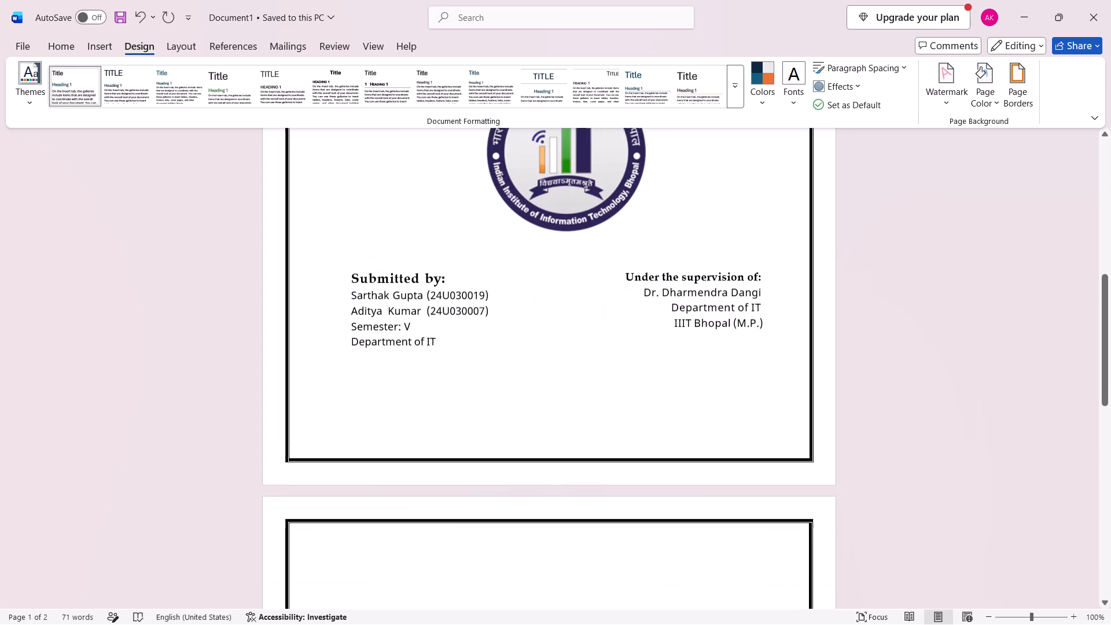
scroll(755, 460, "right", 2)
scroll(755, 460, "up", 1)
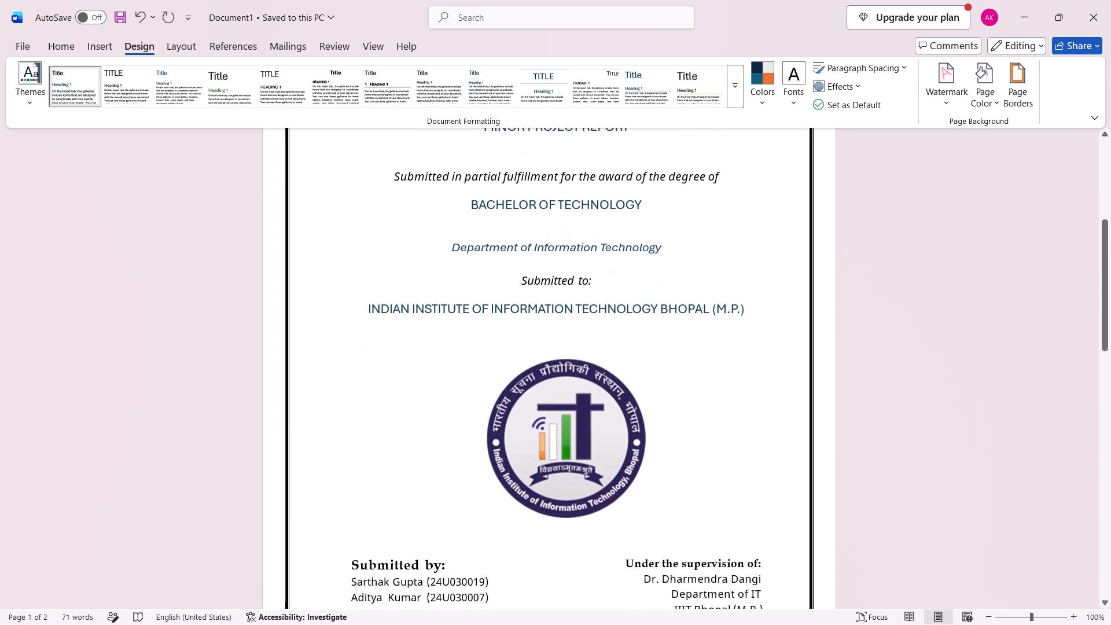
scroll(755, 460, "up", 1)
scroll(755, 460, "down", 1)
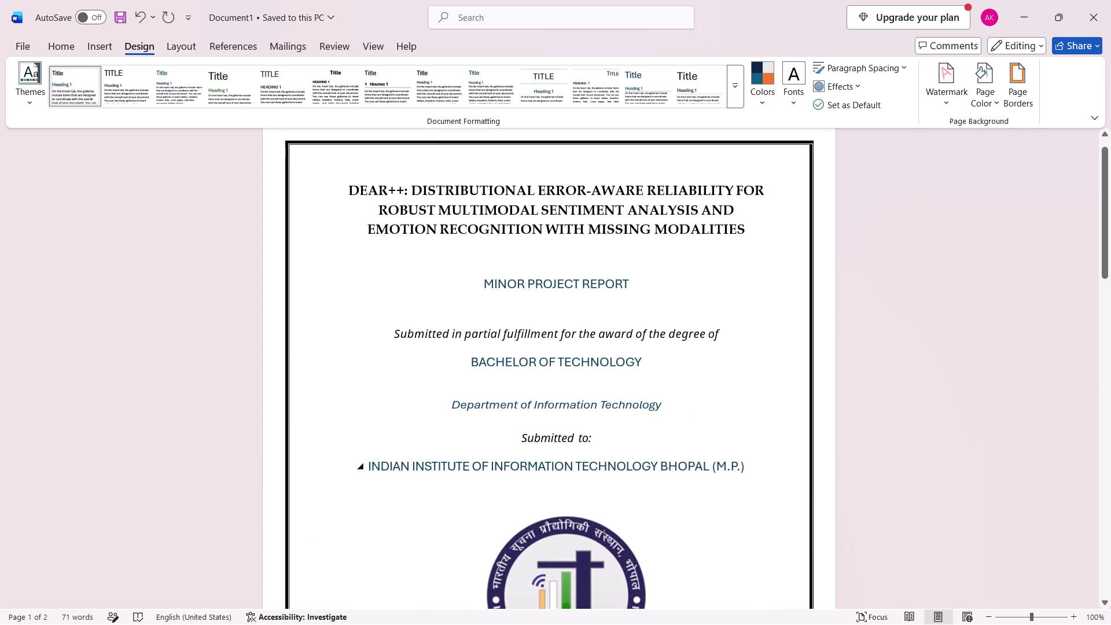
scroll(755, 460, "down", 1)
left_click_drag(638, 280, 483, 277)
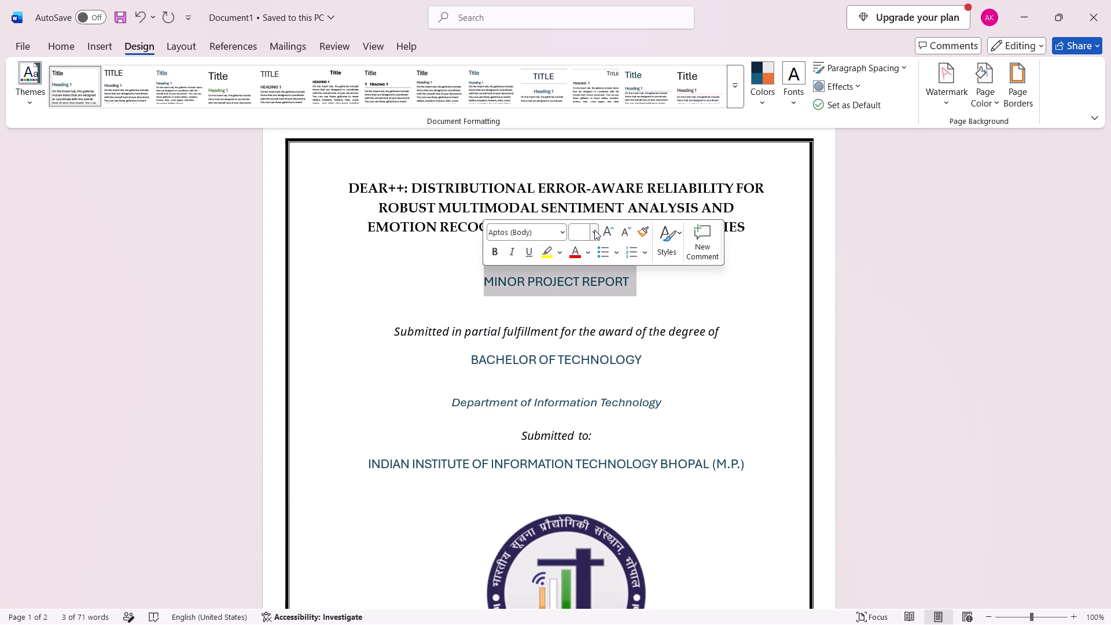
left_click(594, 230)
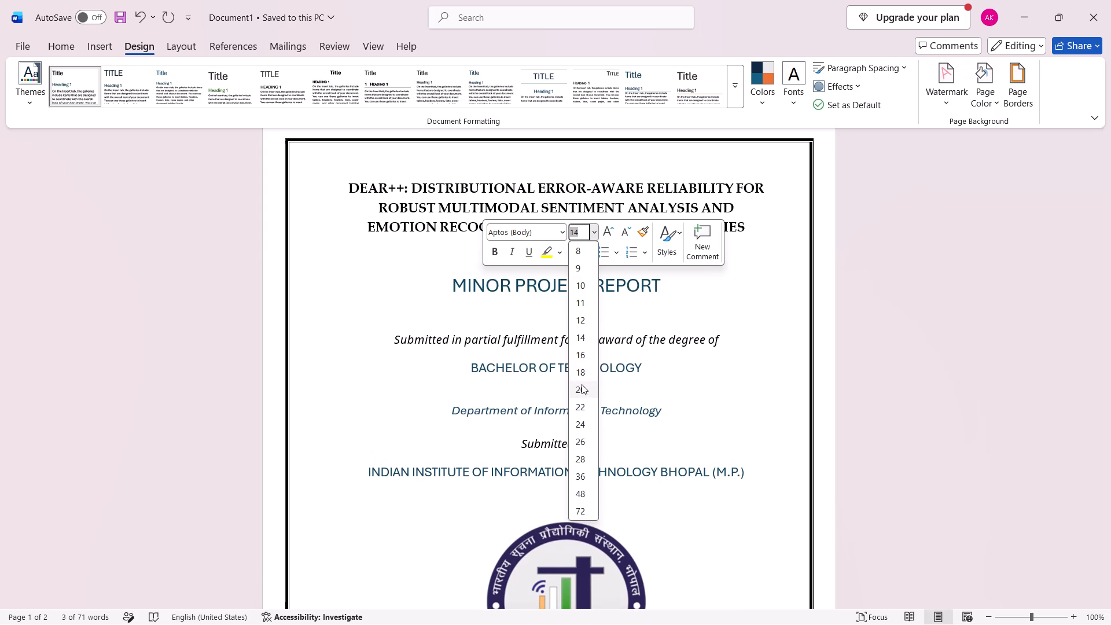
left_click(582, 384)
left_click(867, 312)
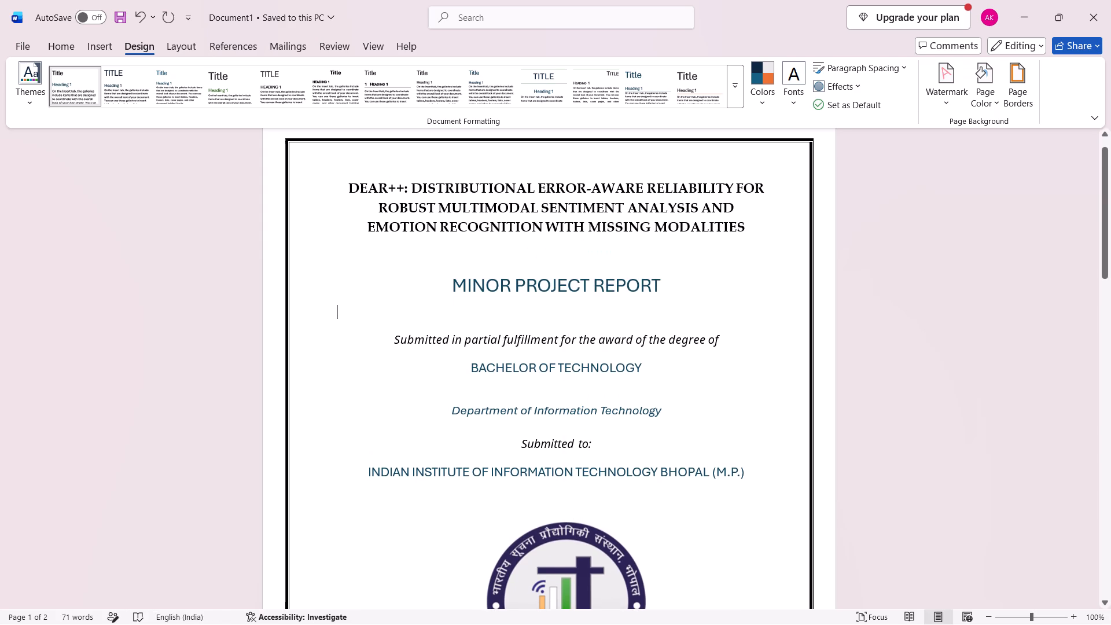
Remove the blank line between "BACHELOR OF TECHNOLOGY" and "Department of Information Technology".
scroll(867, 312, "down", 2)
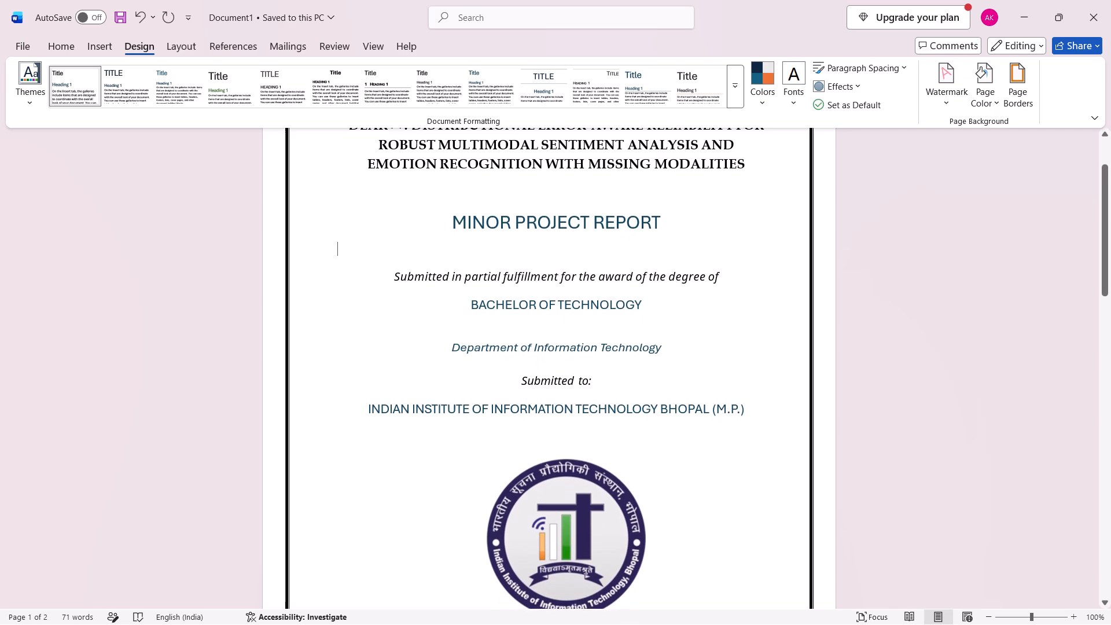
scroll(867, 312, "down", 1)
left_click(542, 340)
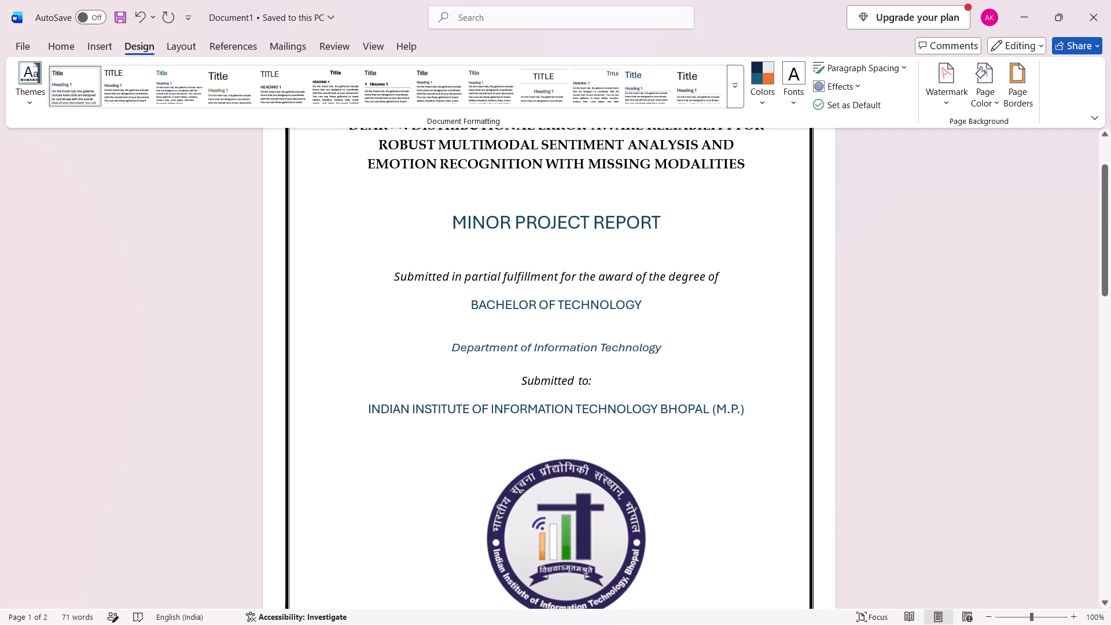
left_click(523, 332)
key("BackSpace")
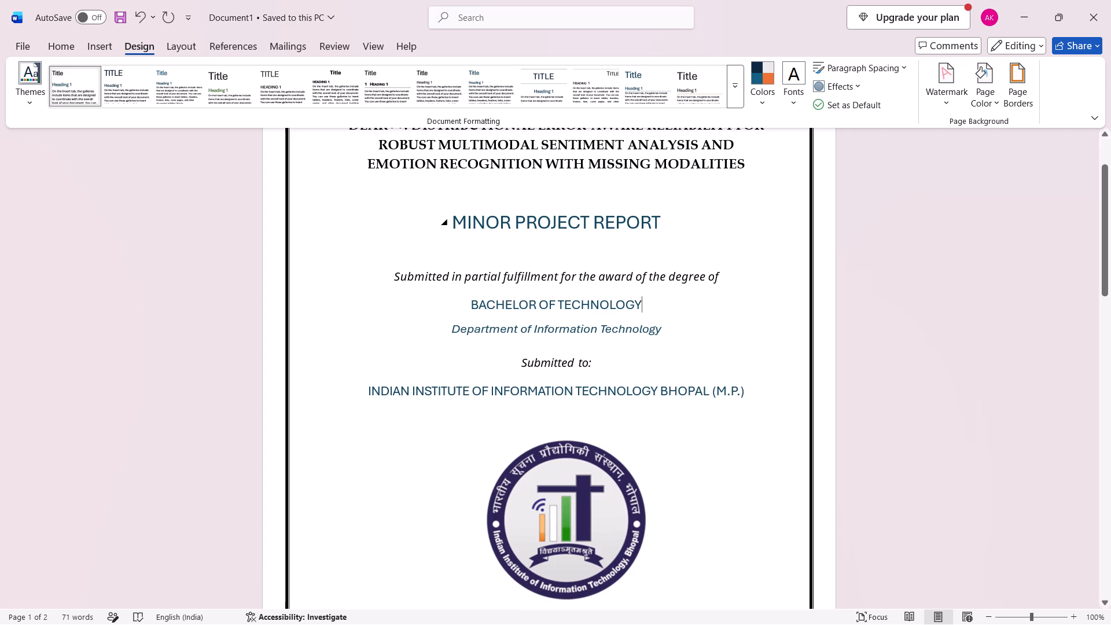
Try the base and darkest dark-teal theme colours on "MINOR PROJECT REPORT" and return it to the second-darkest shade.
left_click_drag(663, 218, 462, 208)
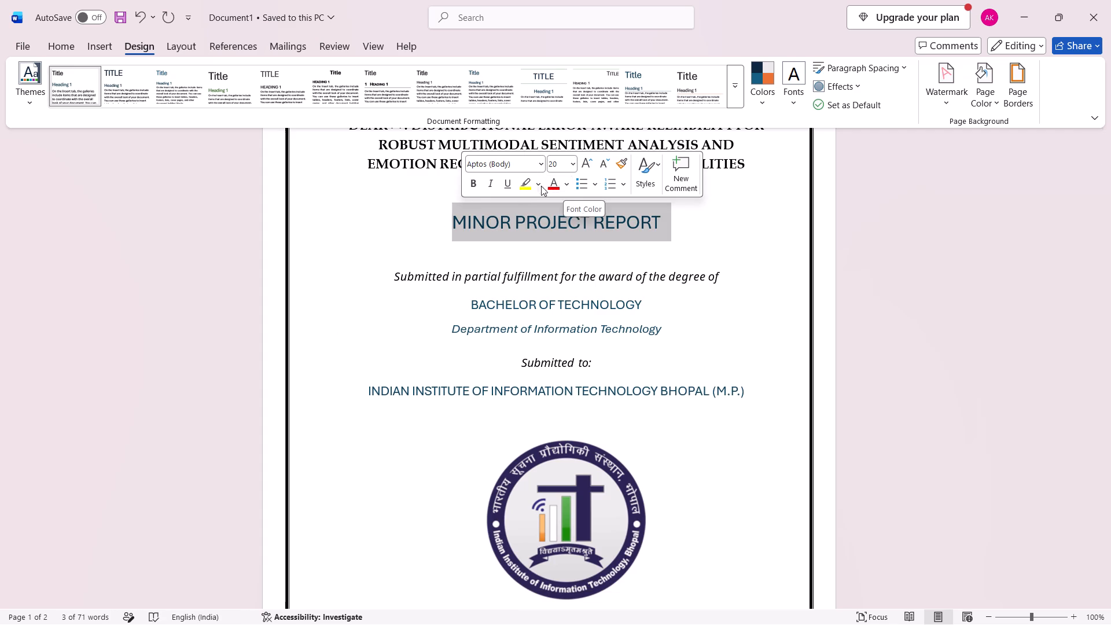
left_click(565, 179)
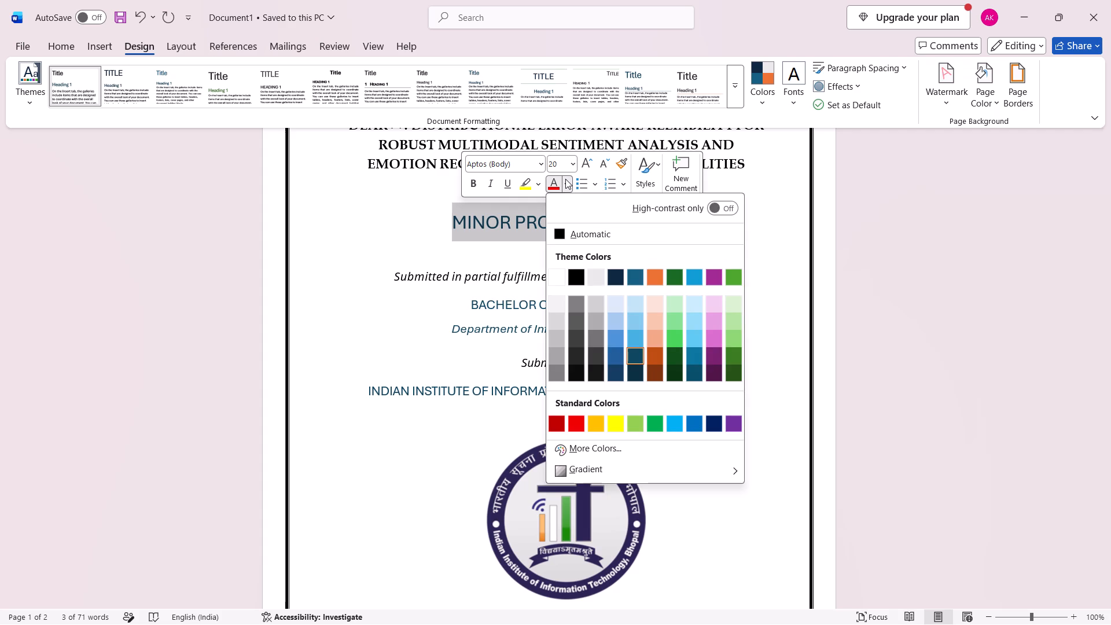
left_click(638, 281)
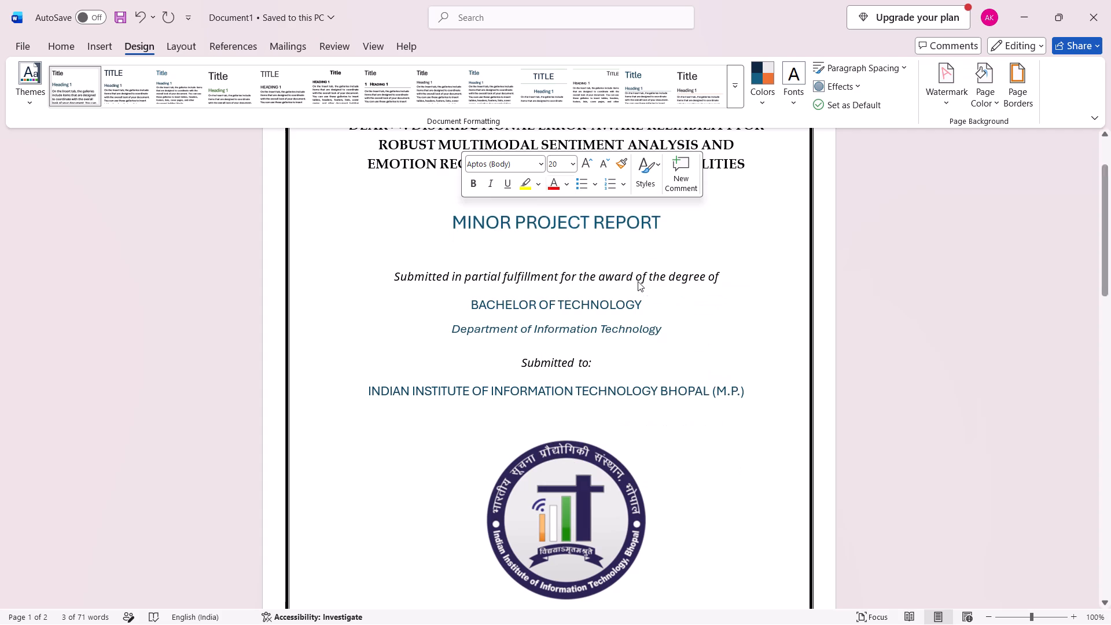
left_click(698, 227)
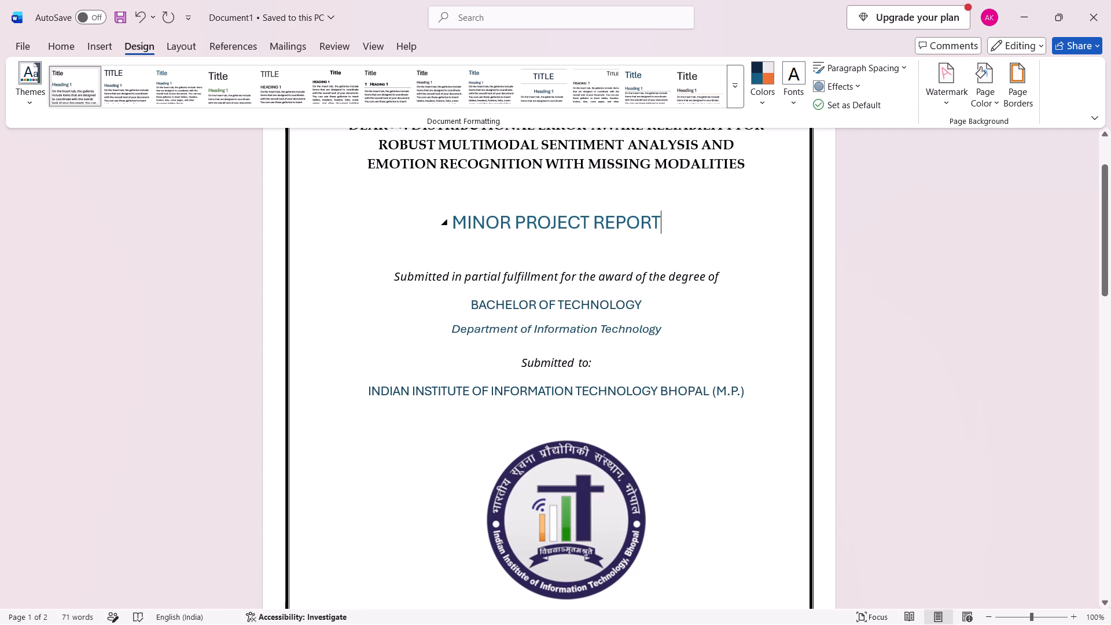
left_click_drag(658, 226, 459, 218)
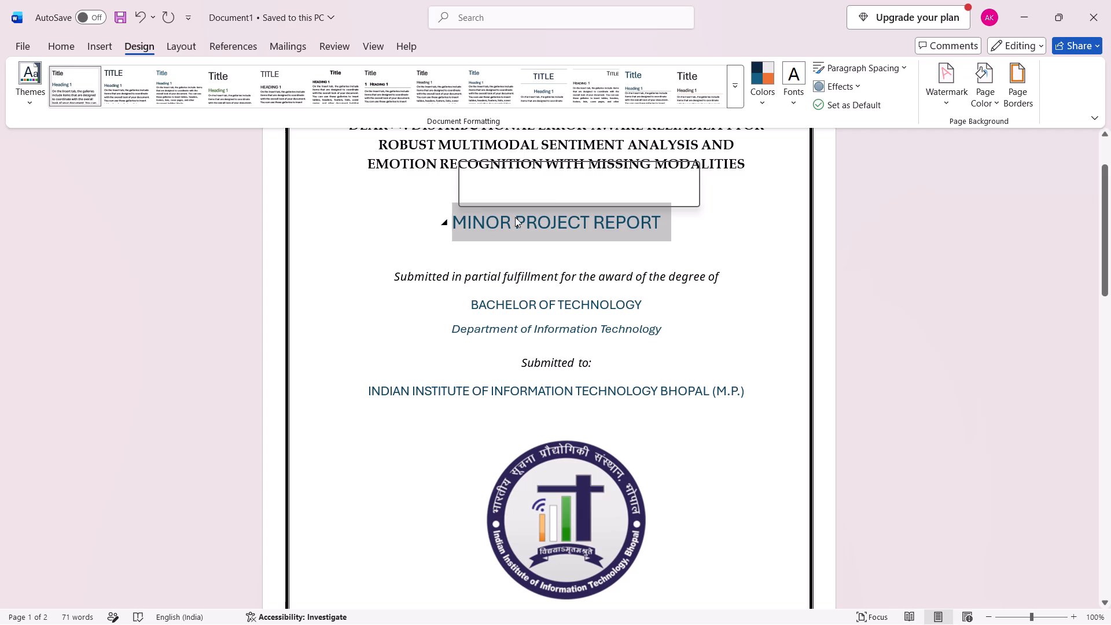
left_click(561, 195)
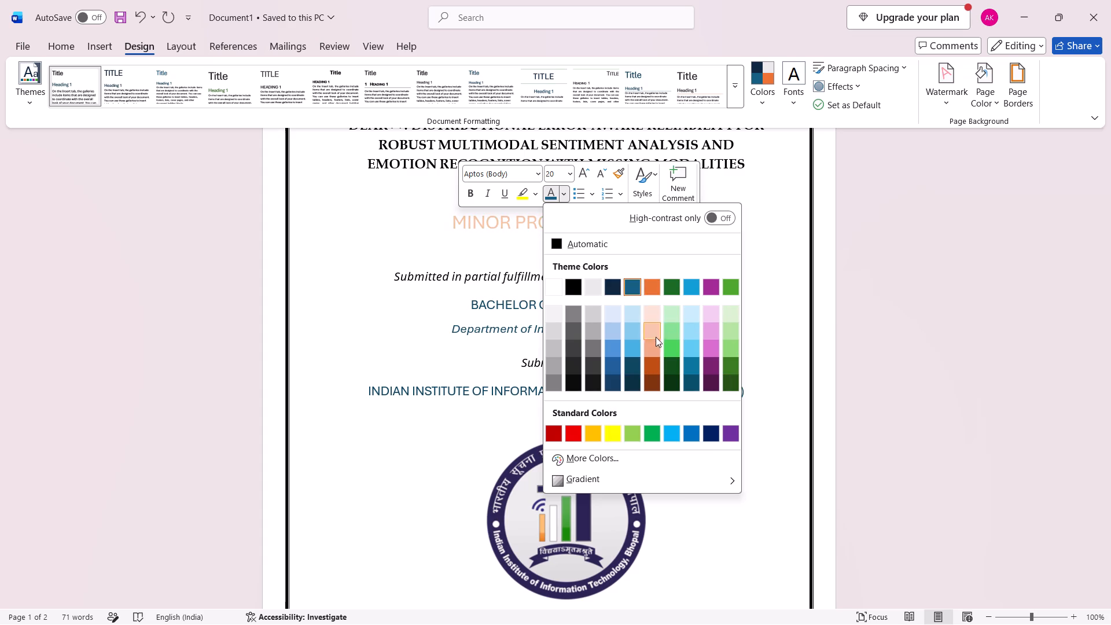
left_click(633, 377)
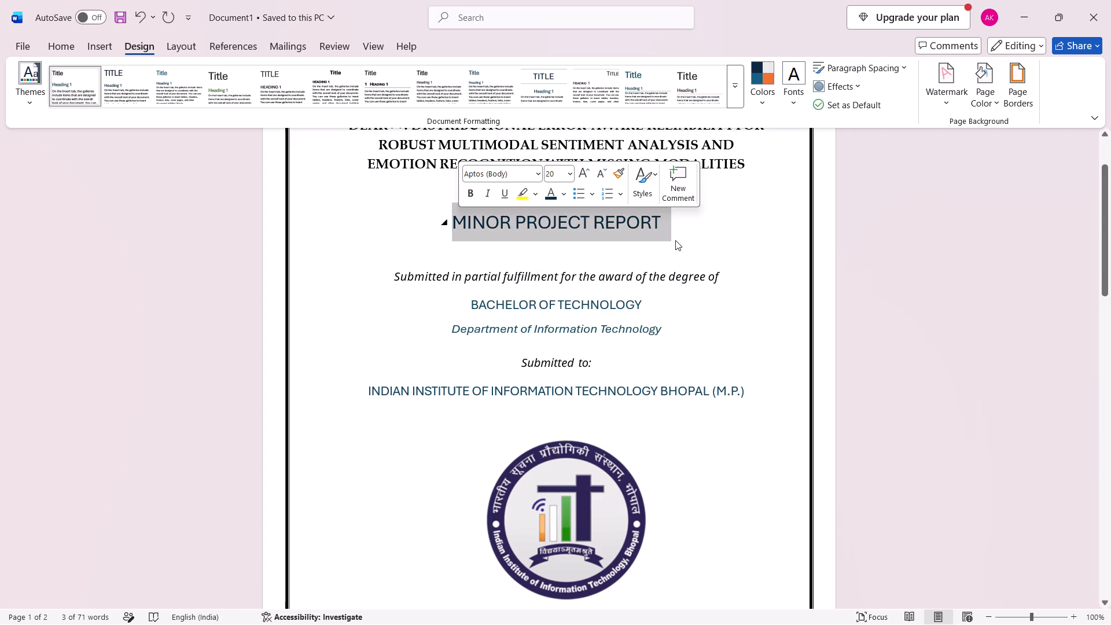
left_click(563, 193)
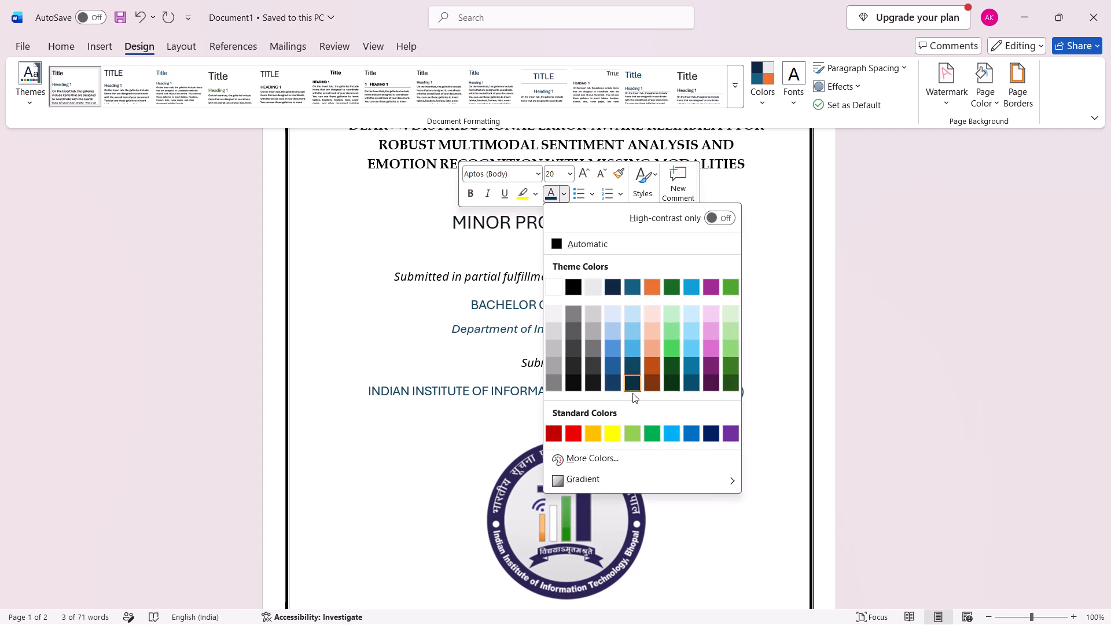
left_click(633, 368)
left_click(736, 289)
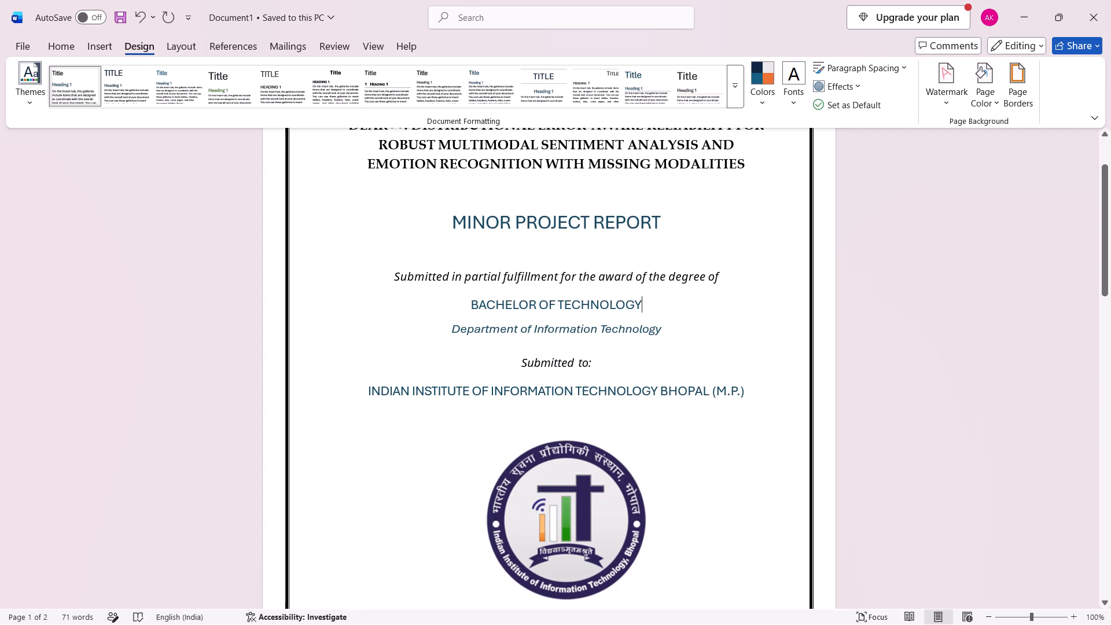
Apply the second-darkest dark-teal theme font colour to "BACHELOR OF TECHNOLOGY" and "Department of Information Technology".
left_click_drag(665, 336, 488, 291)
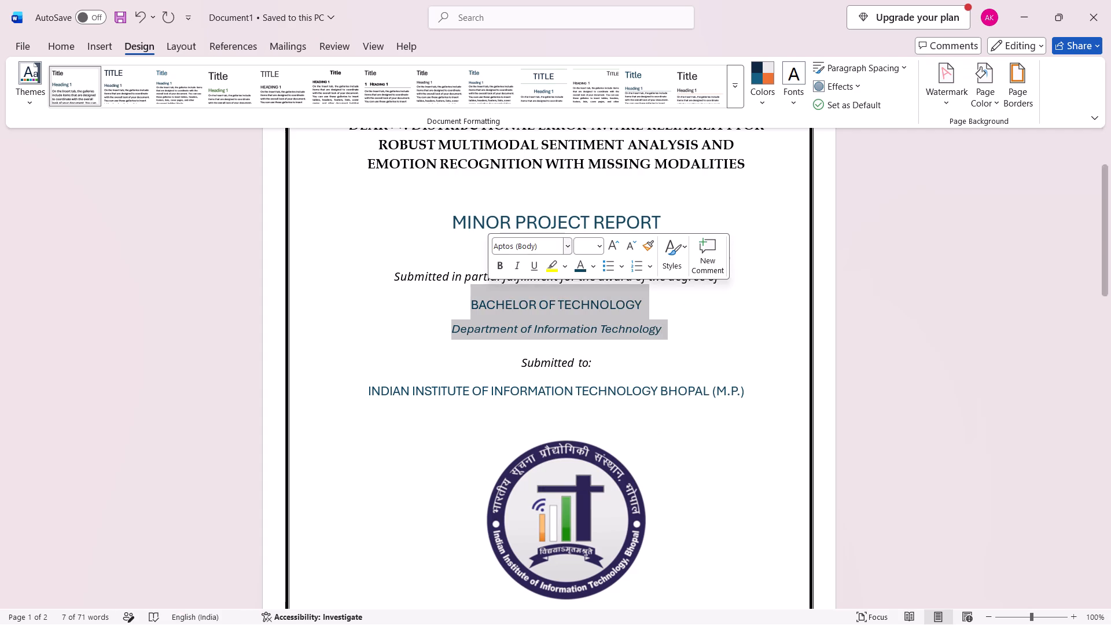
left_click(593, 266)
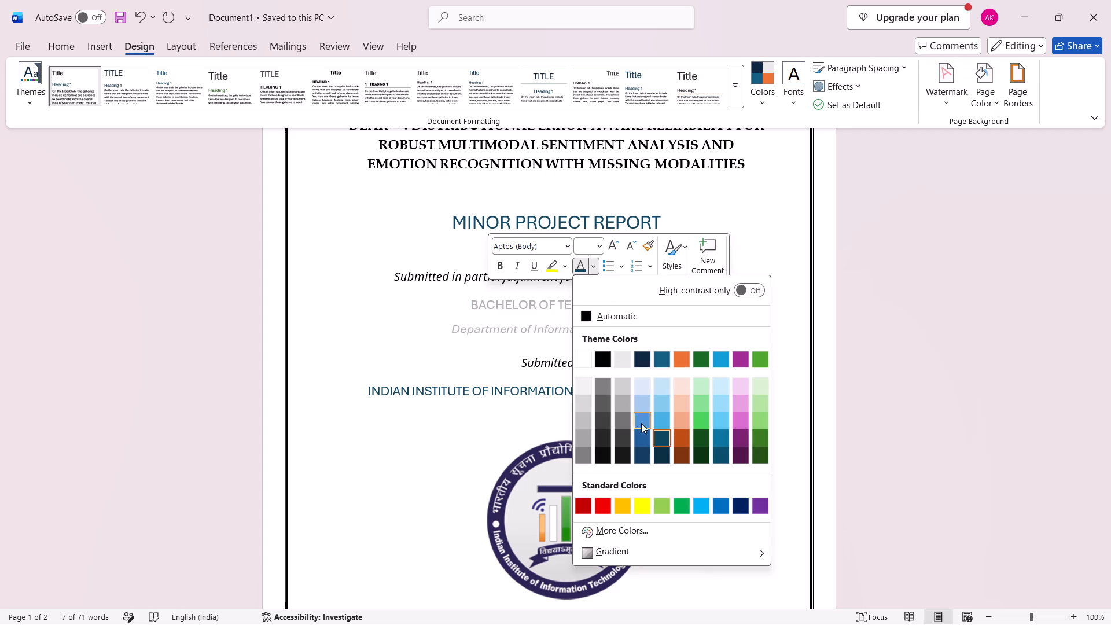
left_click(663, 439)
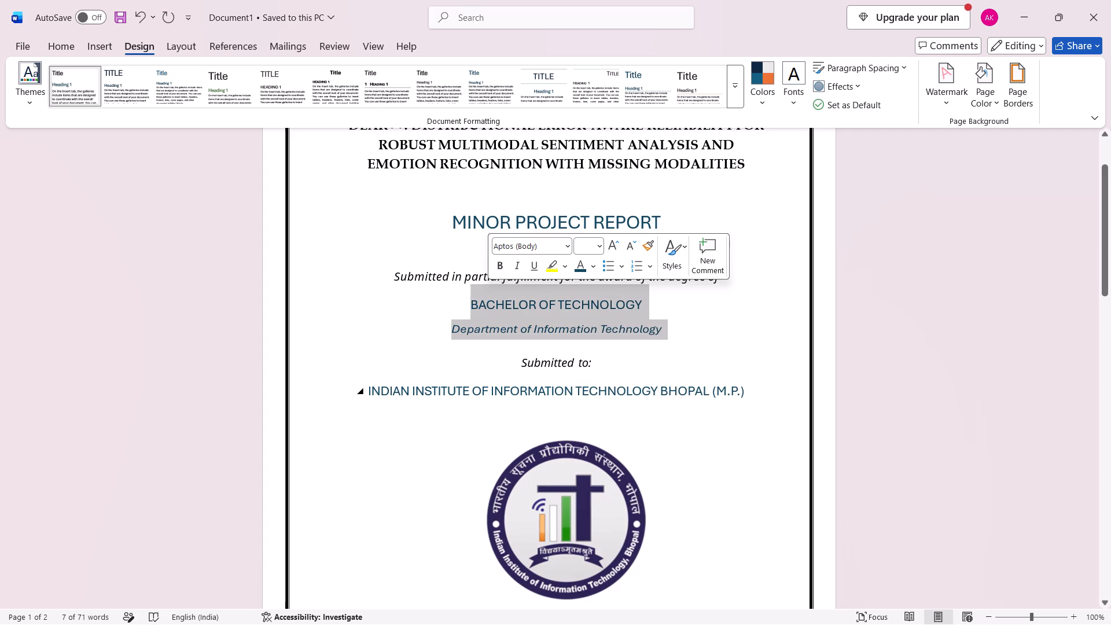
Change the font colour of the "INDIAN INSTITUTE OF INFORMATION TECHNOLOGY BHOPAL (M.P.)" line to the darkest shade of the bright blue theme colour.
left_click_drag(750, 388, 402, 379)
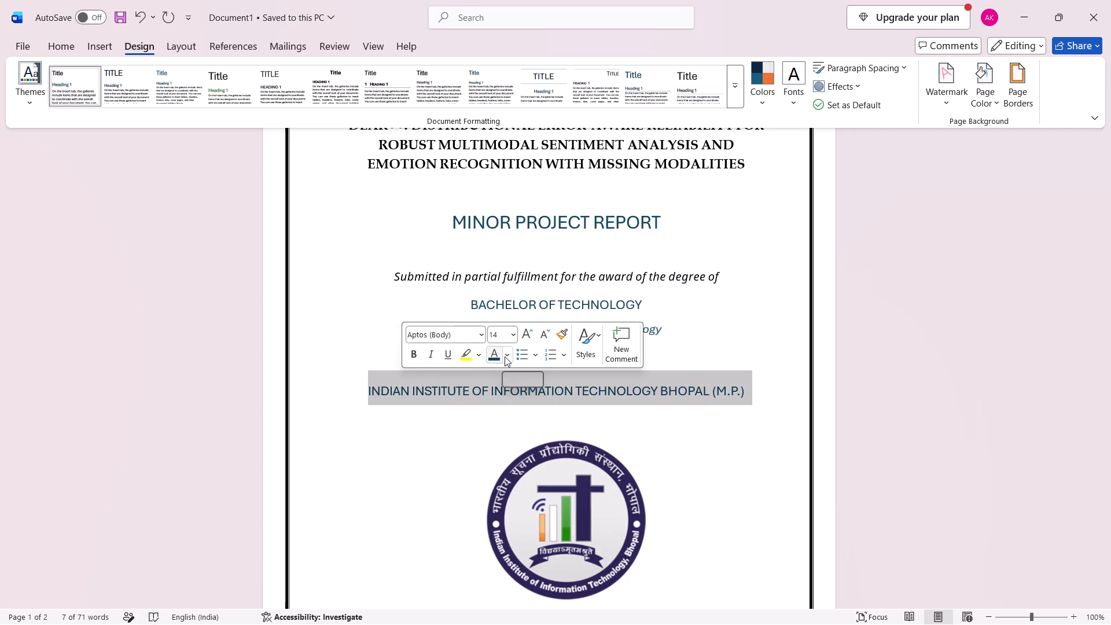
left_click(505, 356)
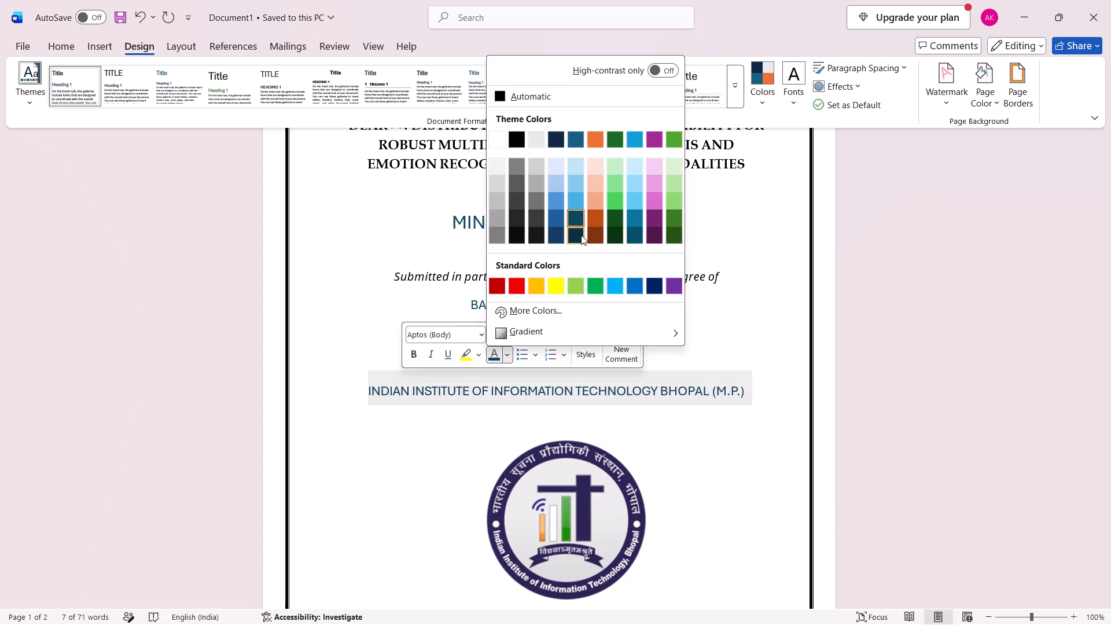
left_click(635, 234)
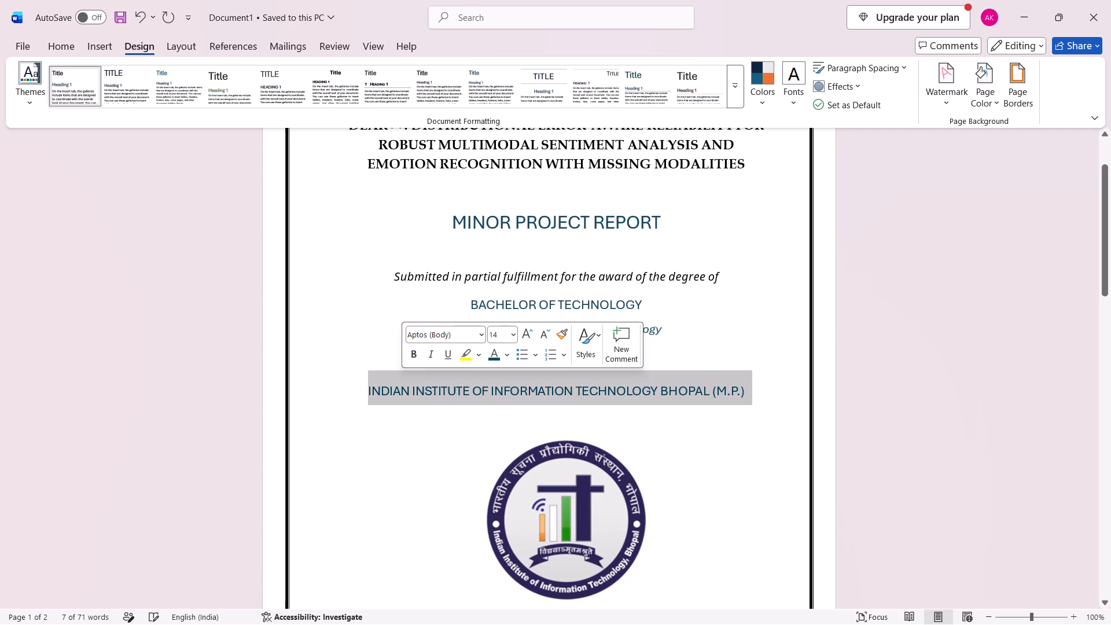
left_click(757, 330)
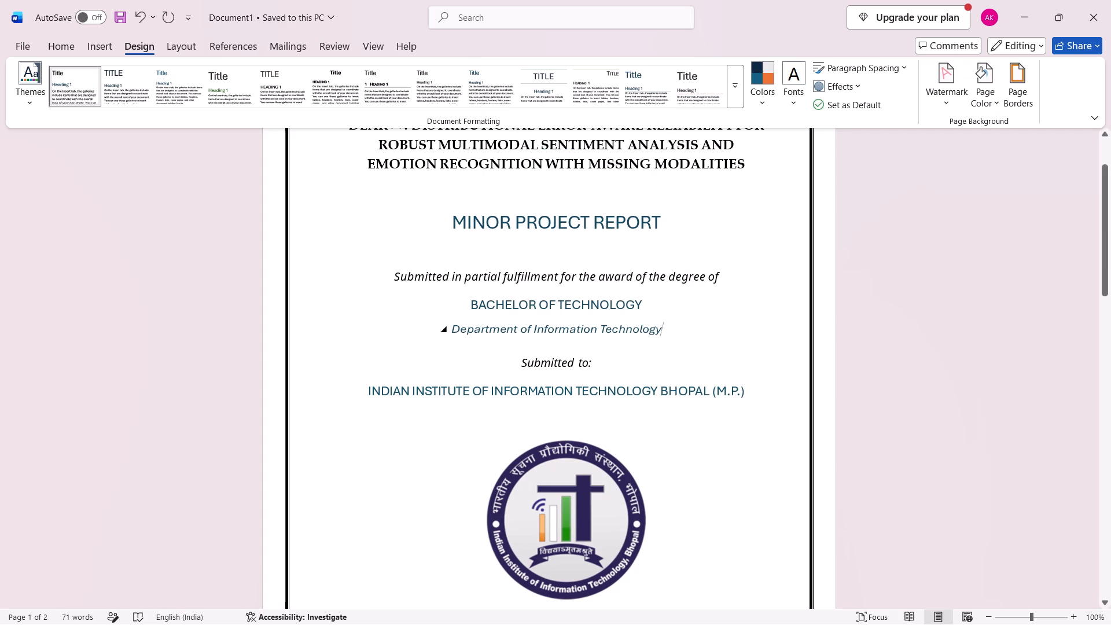
Change the font colour of "BACHELOR OF TECHNOLOGY" and "Department of Information Technology" to the darkest shade of the bright blue theme colour.
left_click_drag(672, 328, 472, 308)
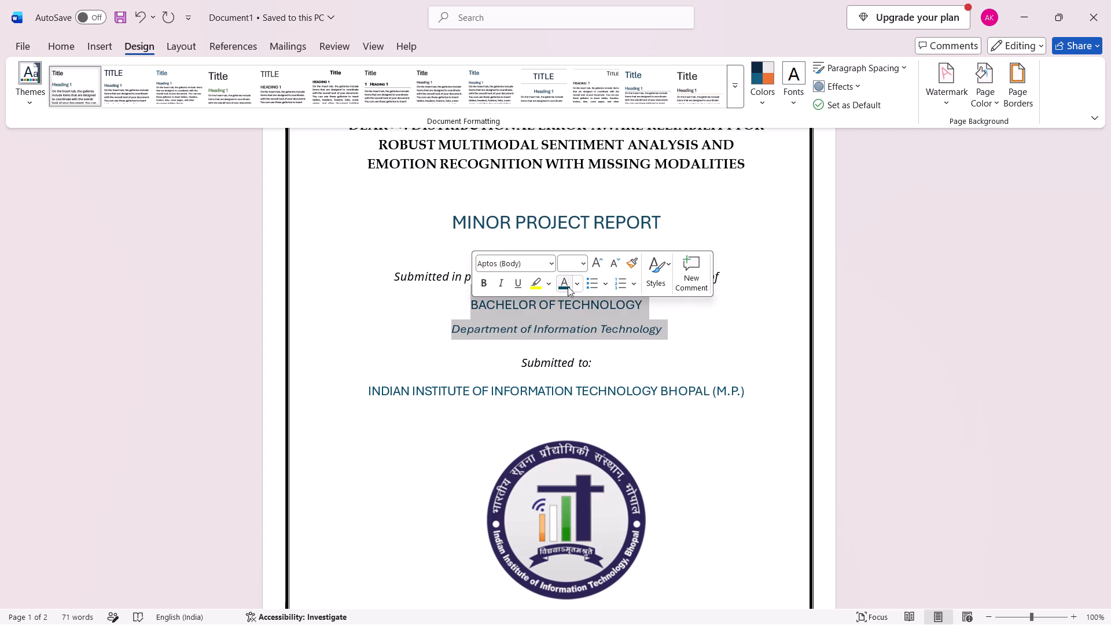
left_click(576, 286)
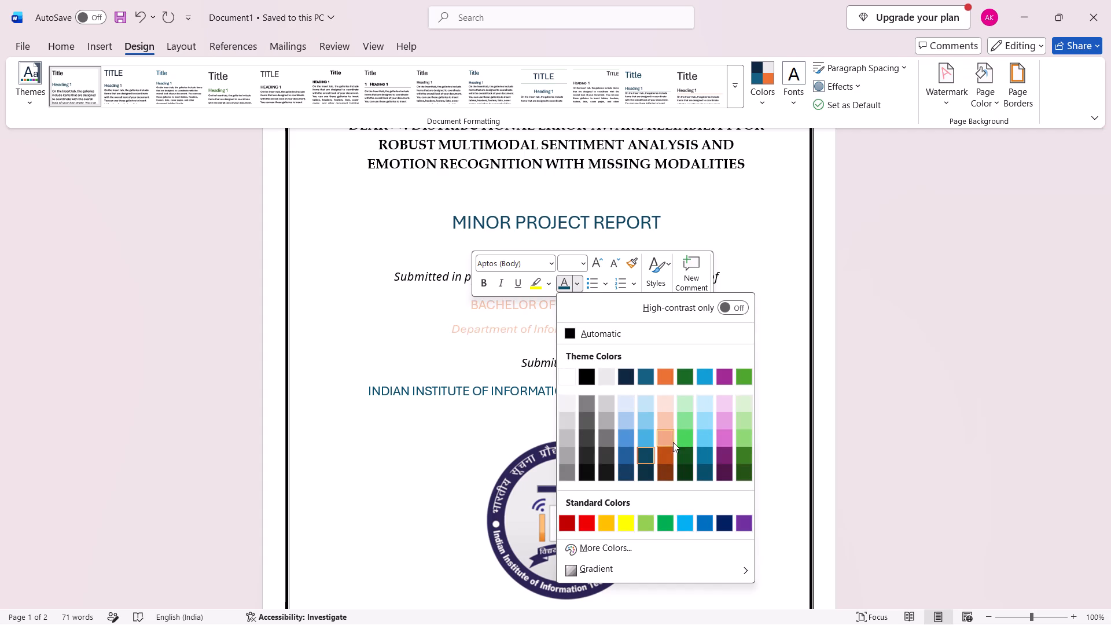
left_click(698, 472)
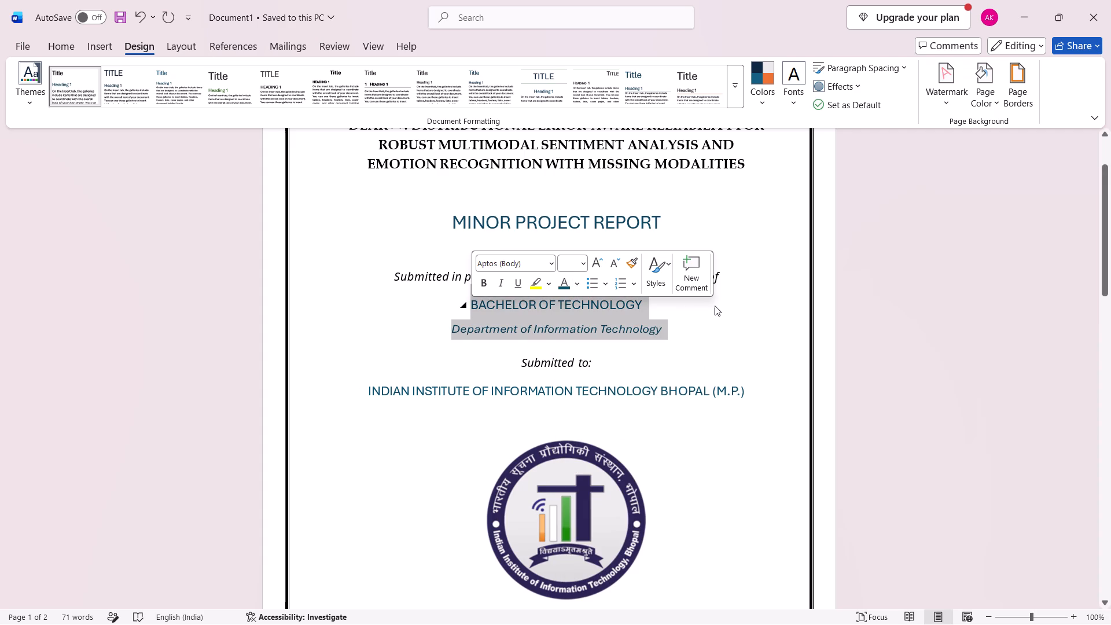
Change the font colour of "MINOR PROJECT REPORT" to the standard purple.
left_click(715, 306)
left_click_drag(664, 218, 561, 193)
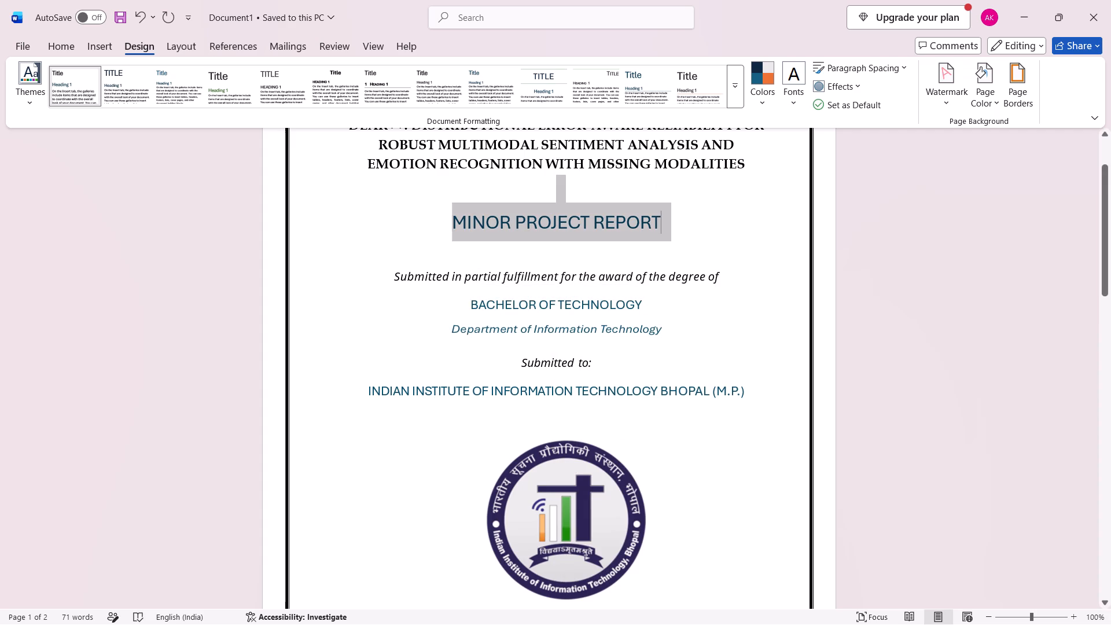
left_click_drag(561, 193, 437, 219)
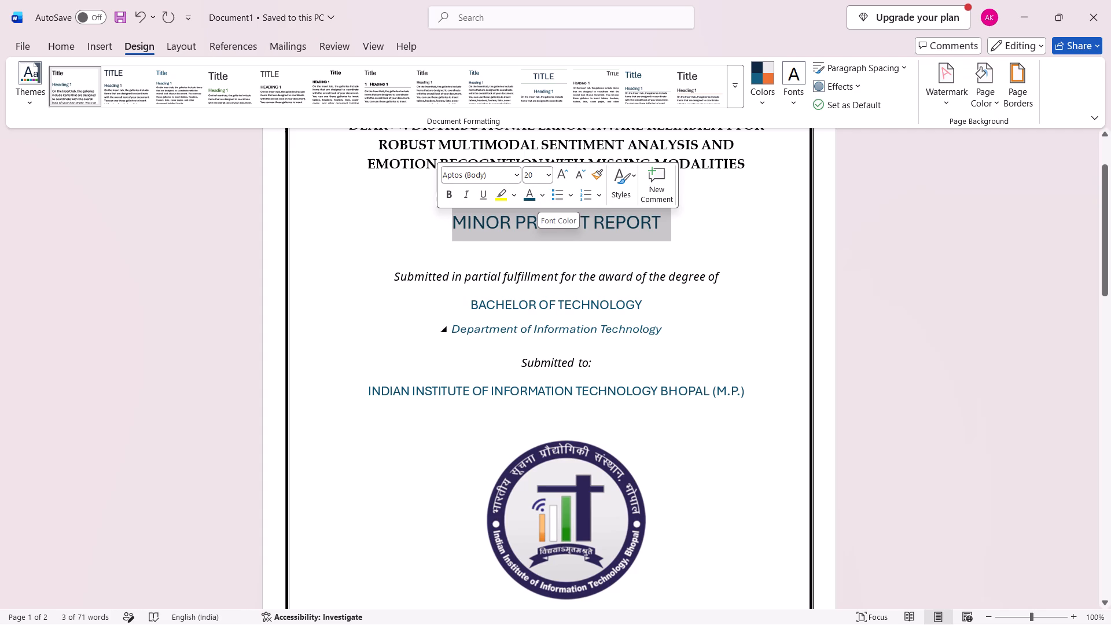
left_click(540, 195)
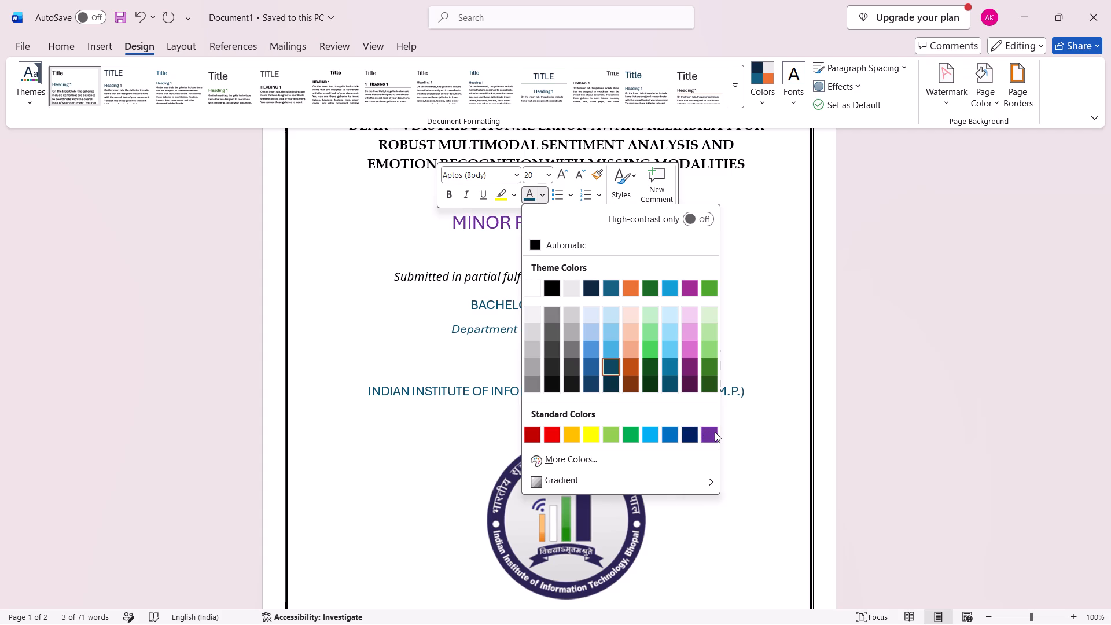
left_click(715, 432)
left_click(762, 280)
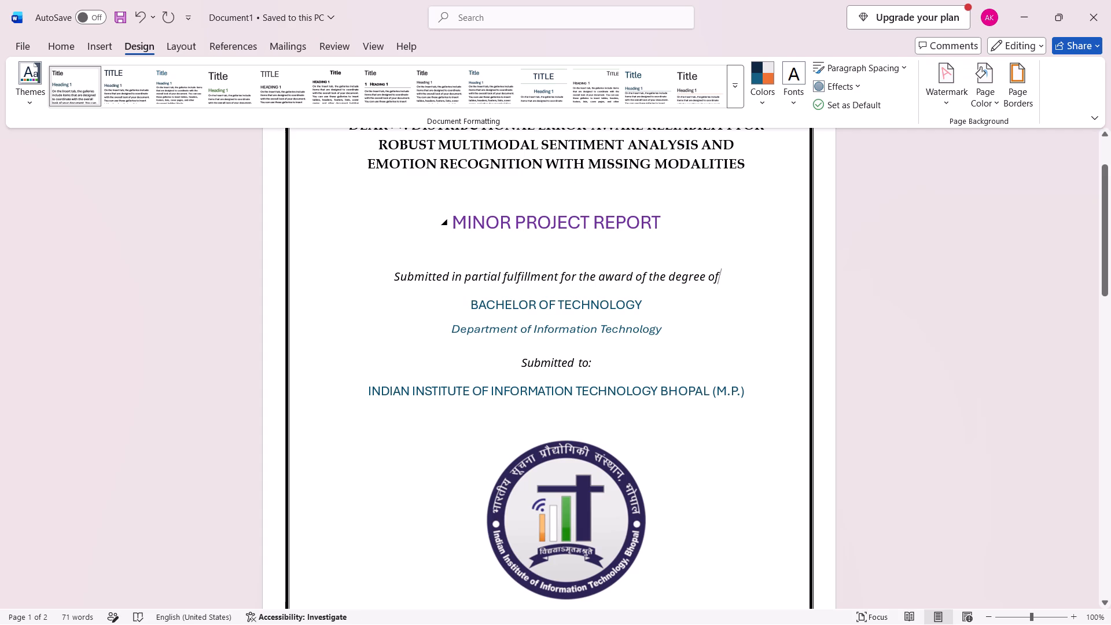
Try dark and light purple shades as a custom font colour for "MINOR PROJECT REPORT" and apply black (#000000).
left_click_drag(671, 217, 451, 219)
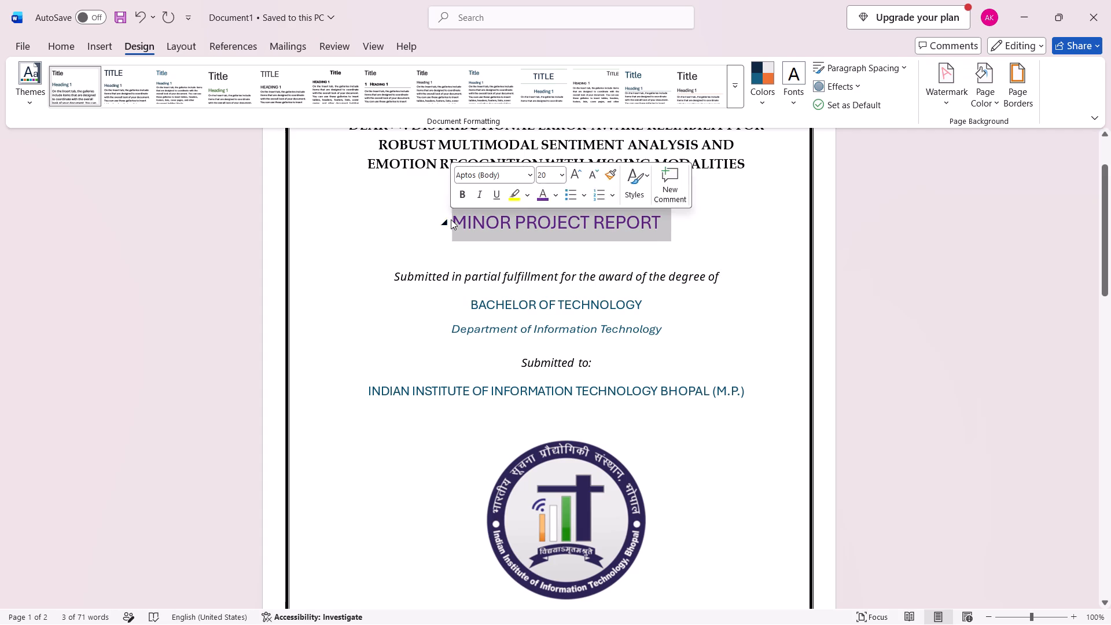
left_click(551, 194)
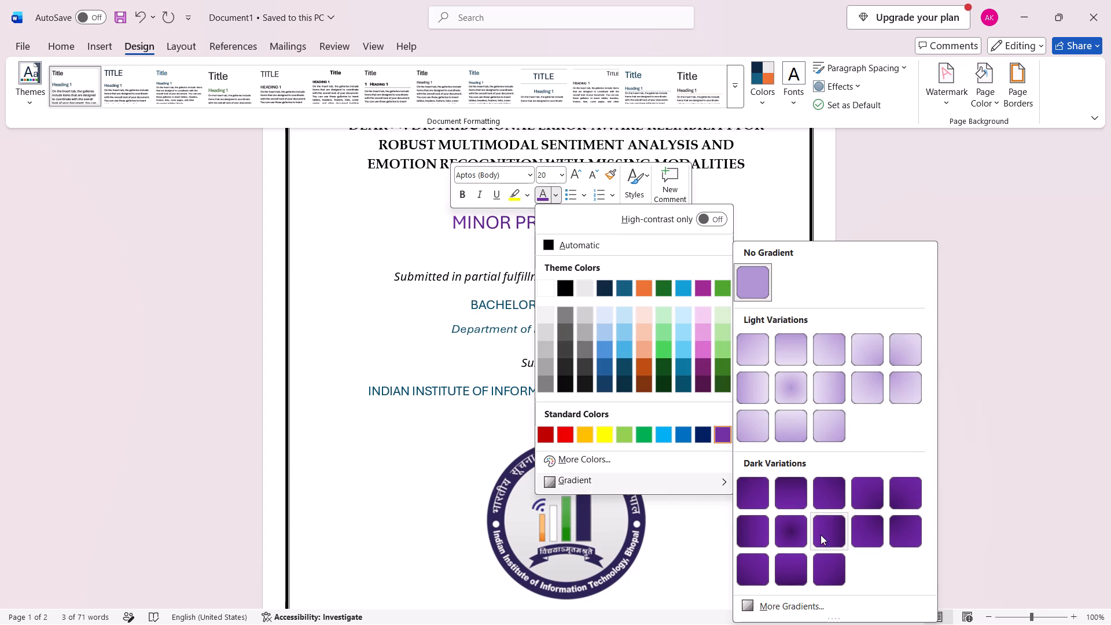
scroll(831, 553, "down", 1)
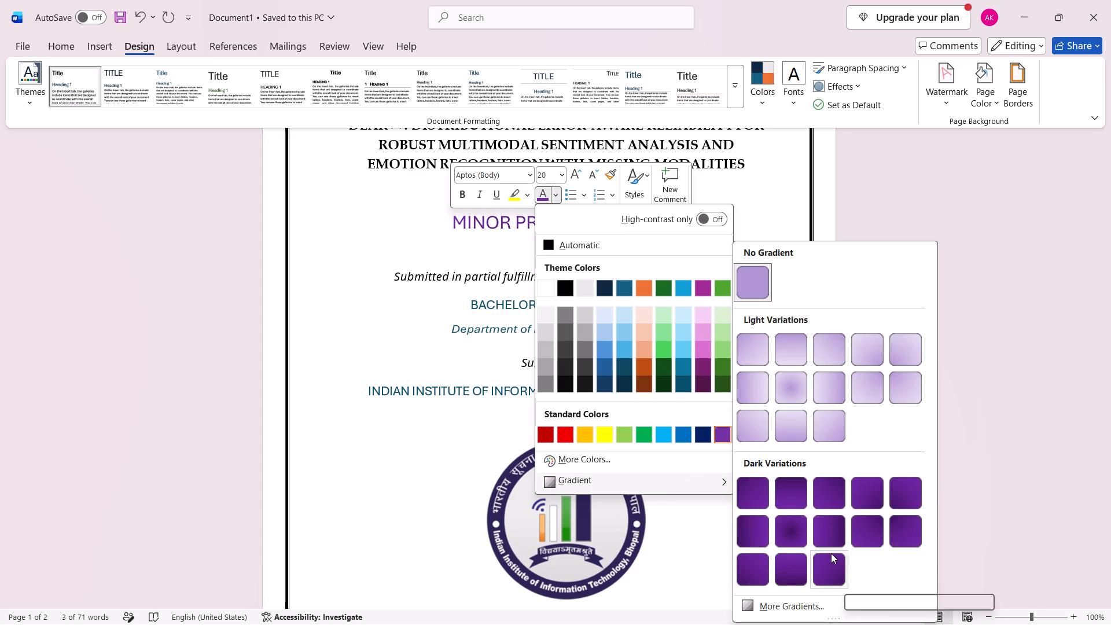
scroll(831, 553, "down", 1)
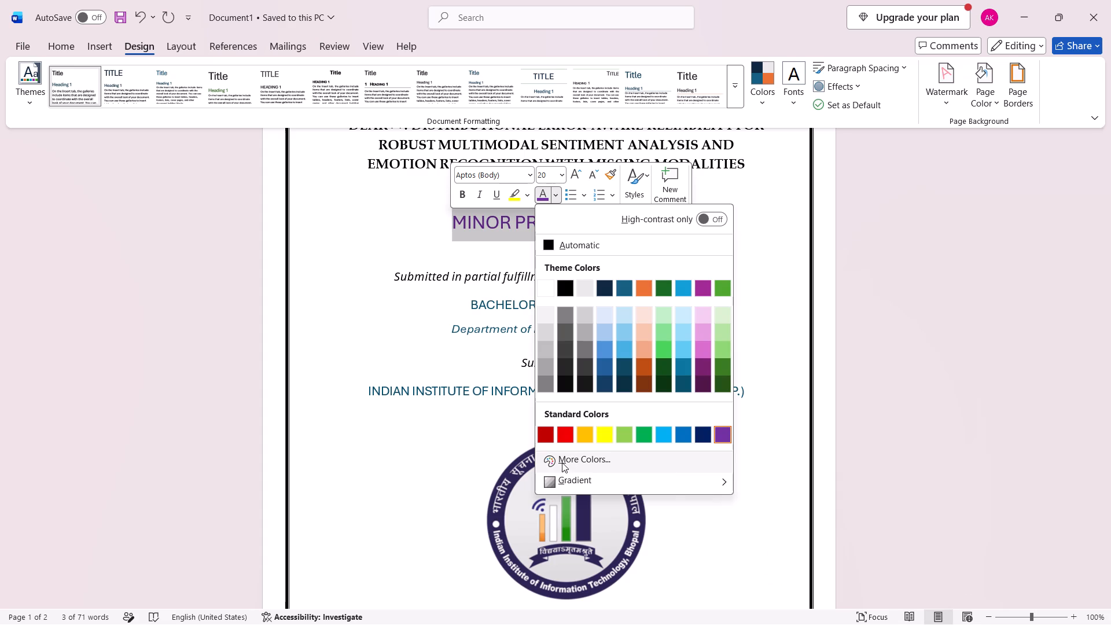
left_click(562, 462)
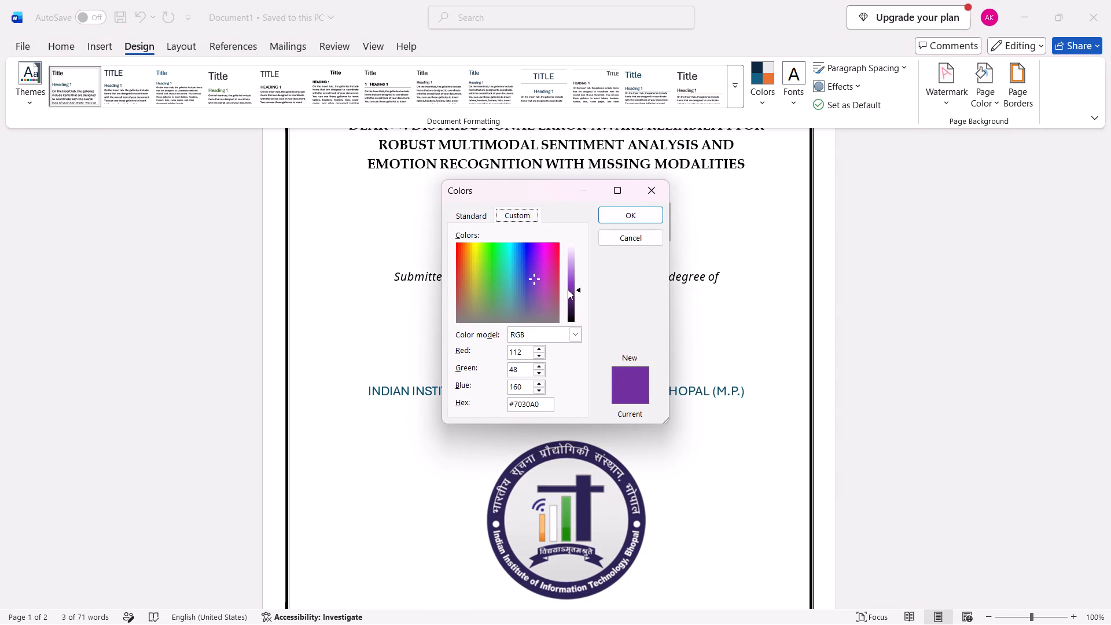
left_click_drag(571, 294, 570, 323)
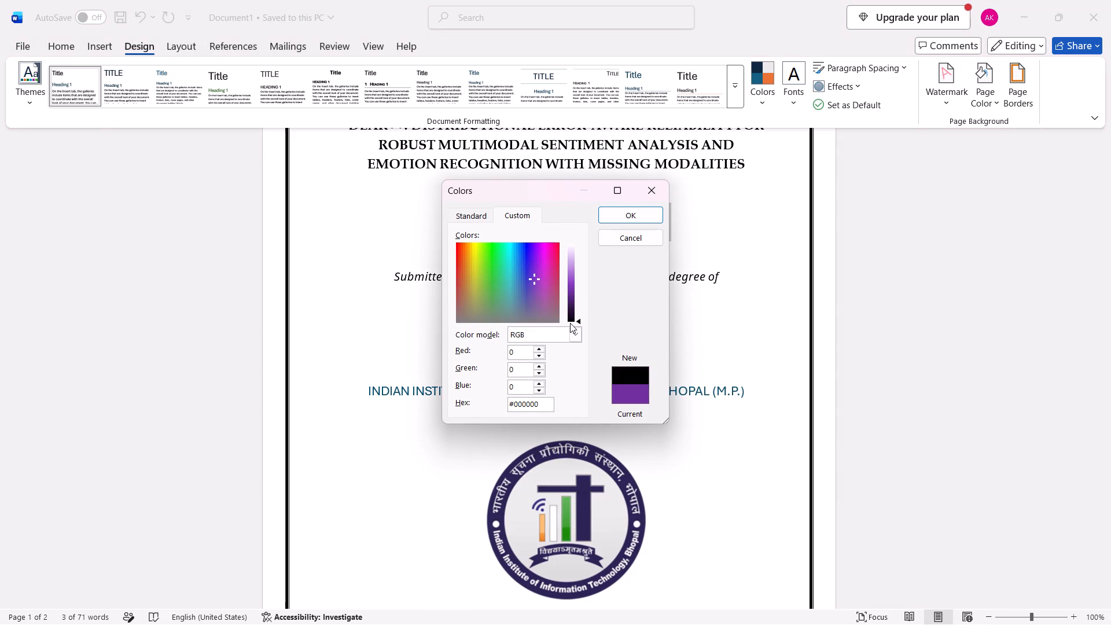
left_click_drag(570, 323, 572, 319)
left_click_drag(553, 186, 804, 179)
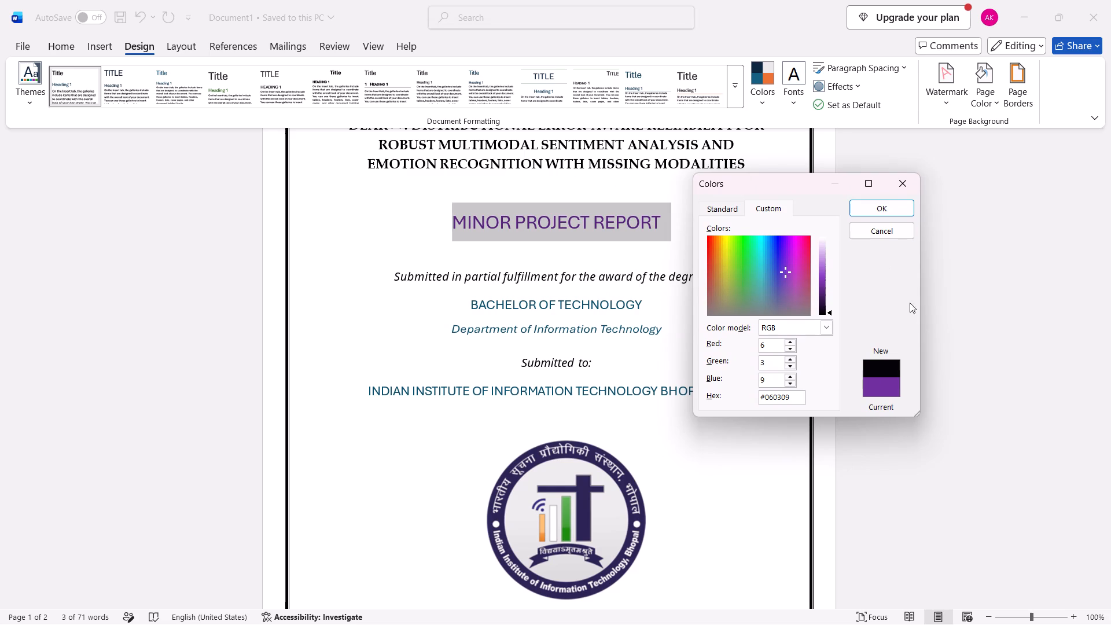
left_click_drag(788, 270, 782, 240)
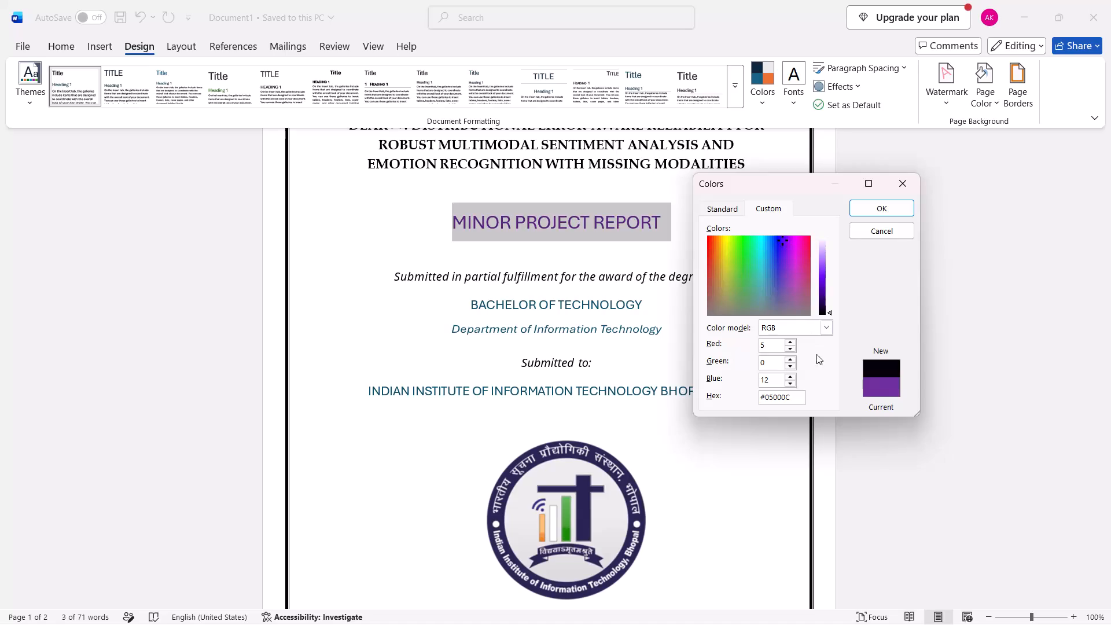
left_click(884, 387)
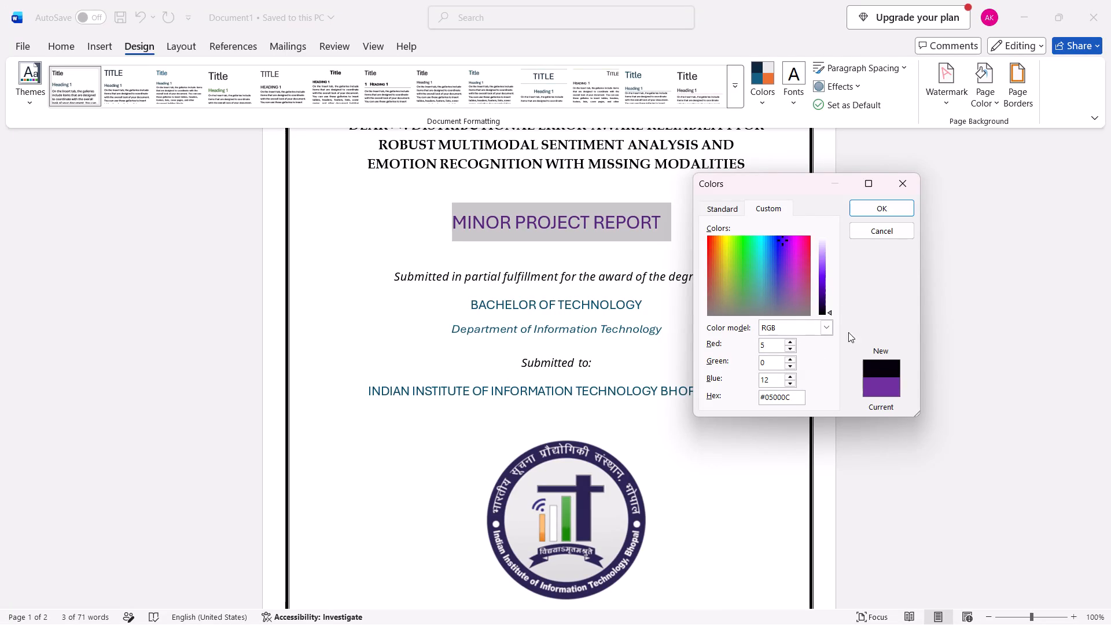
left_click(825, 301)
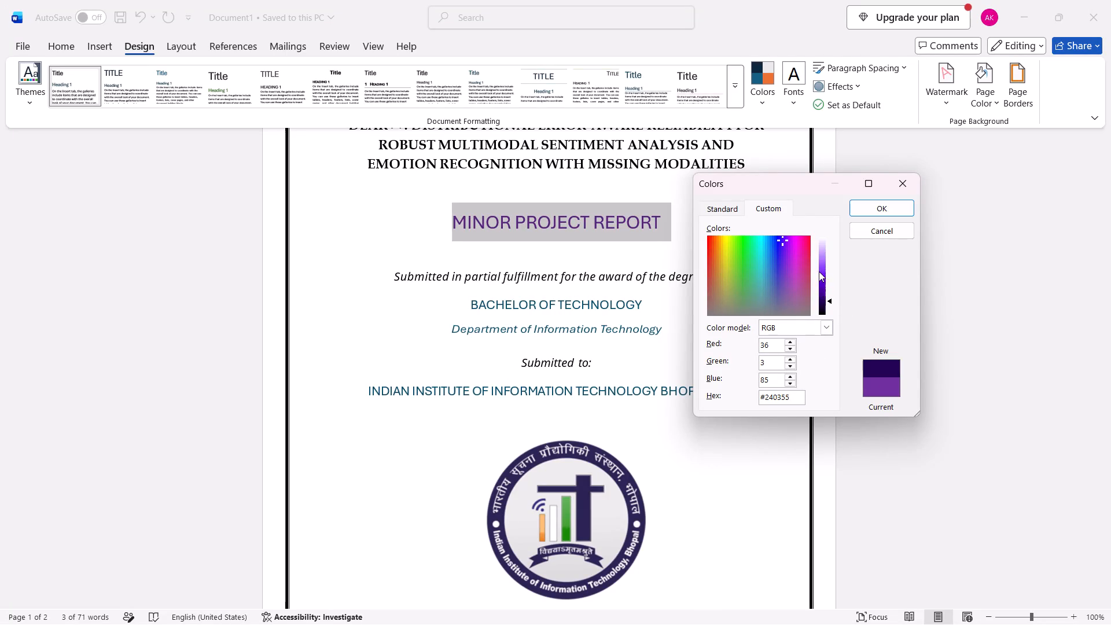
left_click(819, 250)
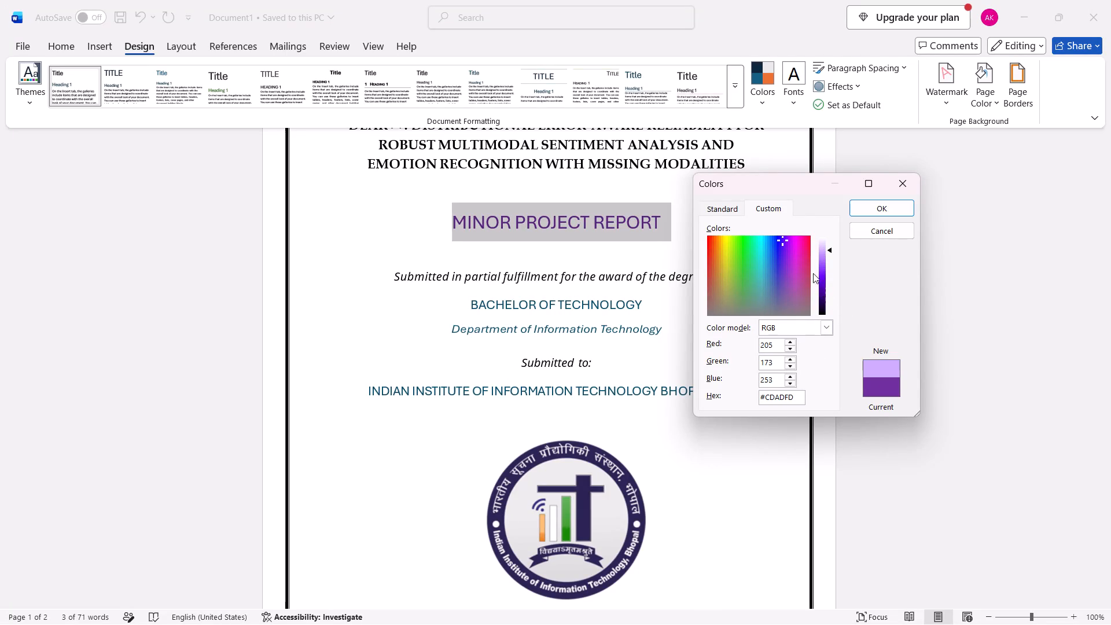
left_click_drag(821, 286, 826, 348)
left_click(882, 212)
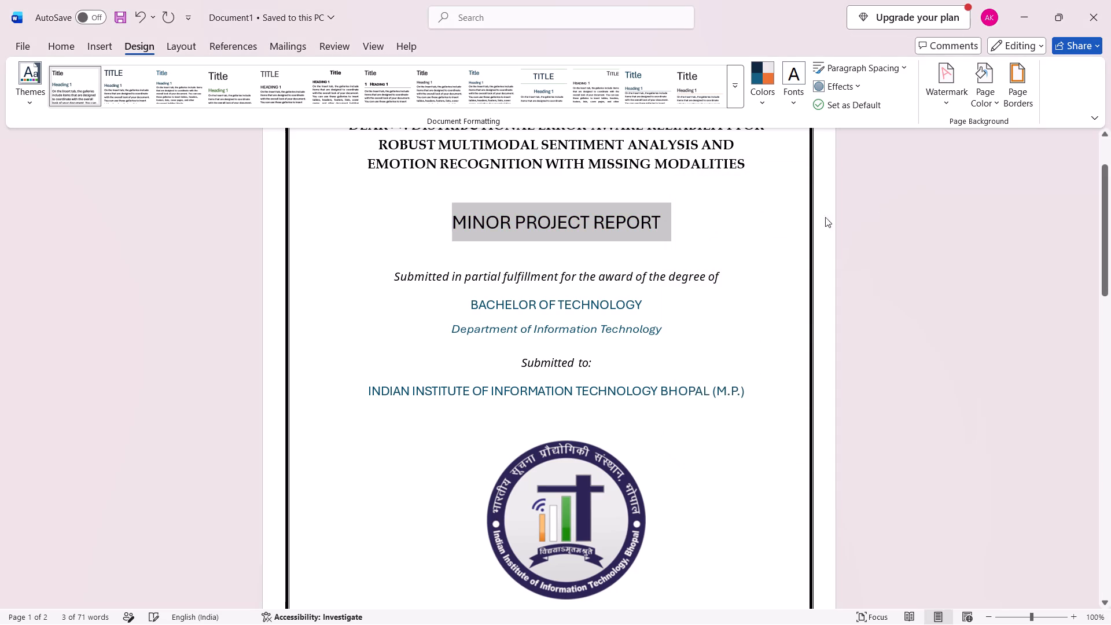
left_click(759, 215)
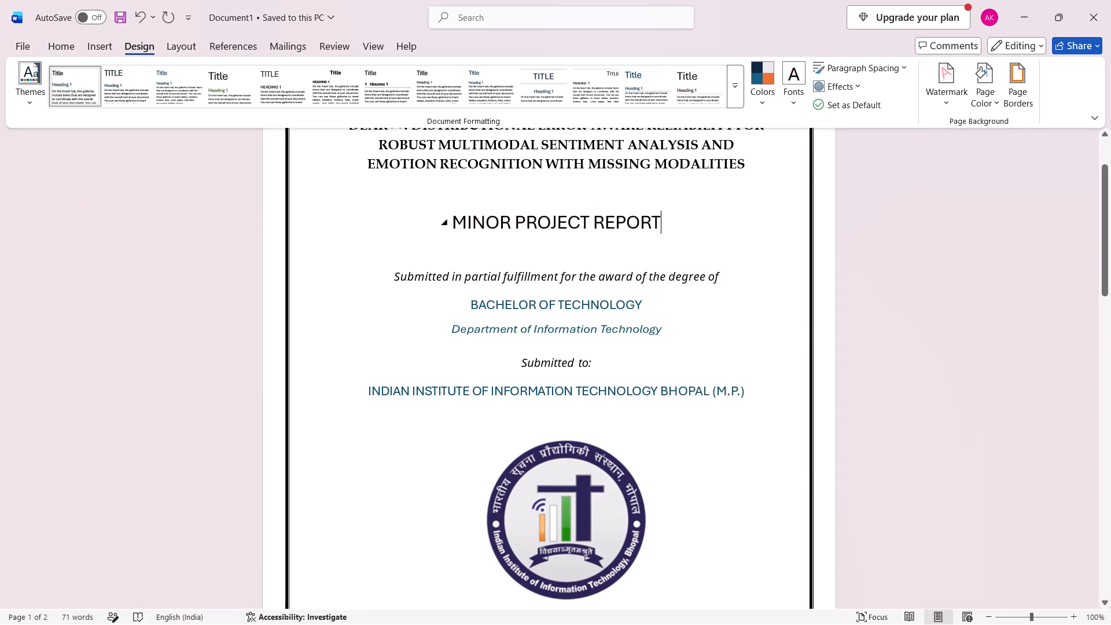
Set the font colour of "MINOR PROJECT REPORT" to the custom dark indigo #1D0868.
left_click_drag(661, 227, 458, 218)
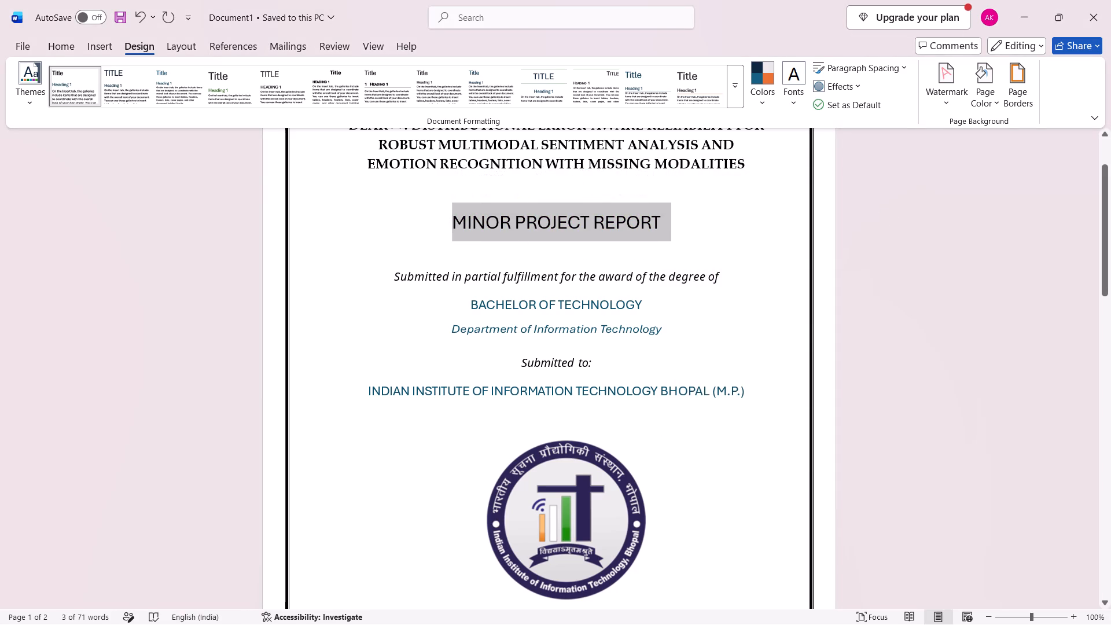
right_click(491, 216)
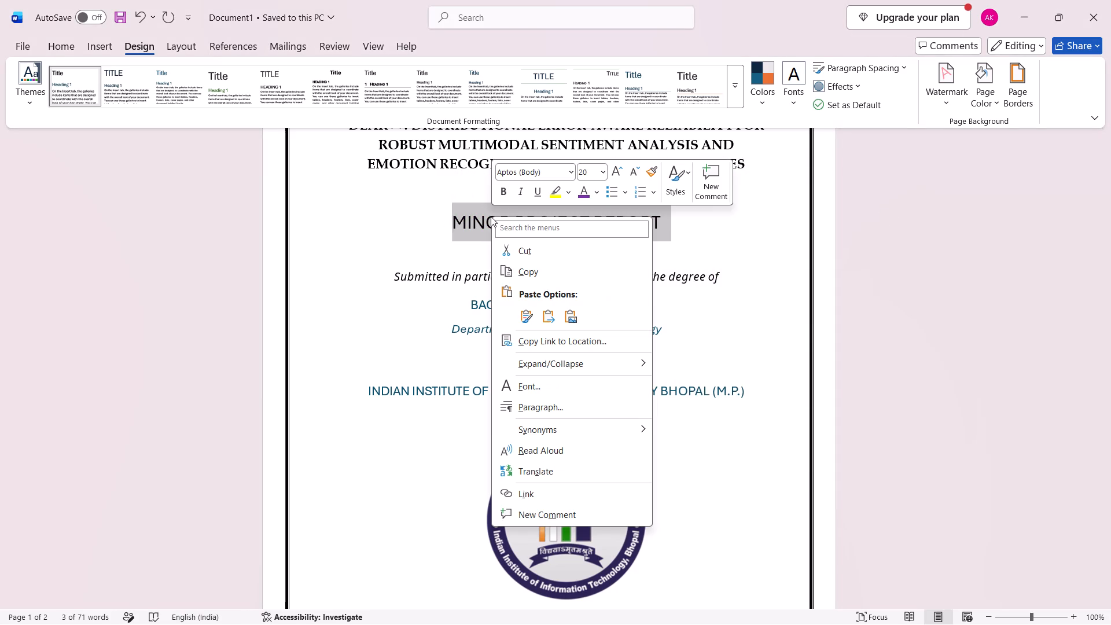
left_click(595, 183)
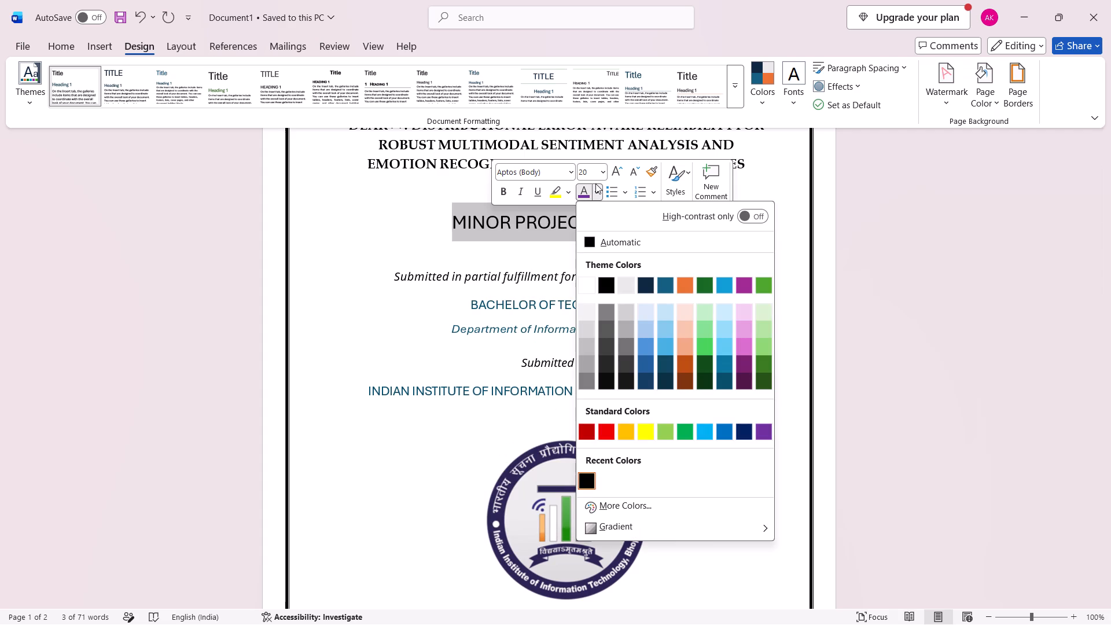
left_click(586, 486)
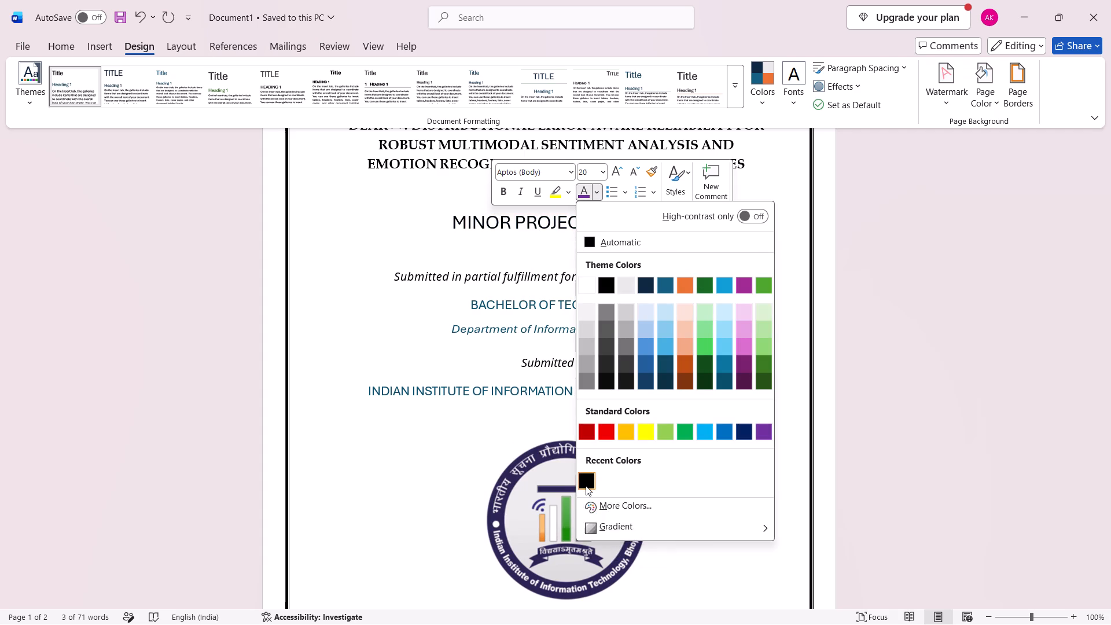
left_click(593, 193)
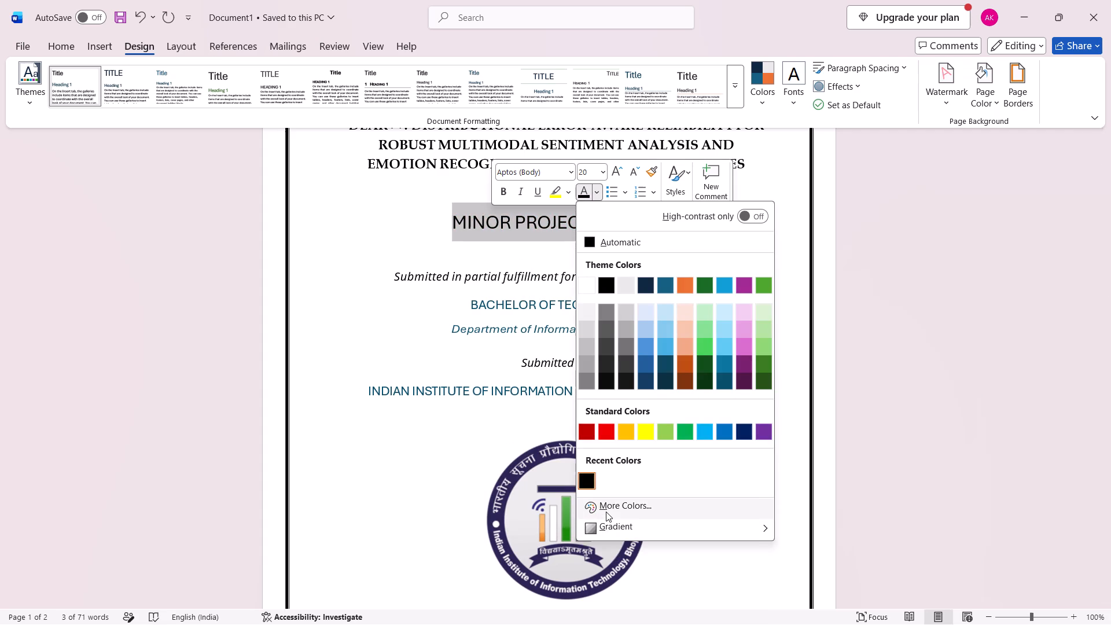
left_click(606, 512)
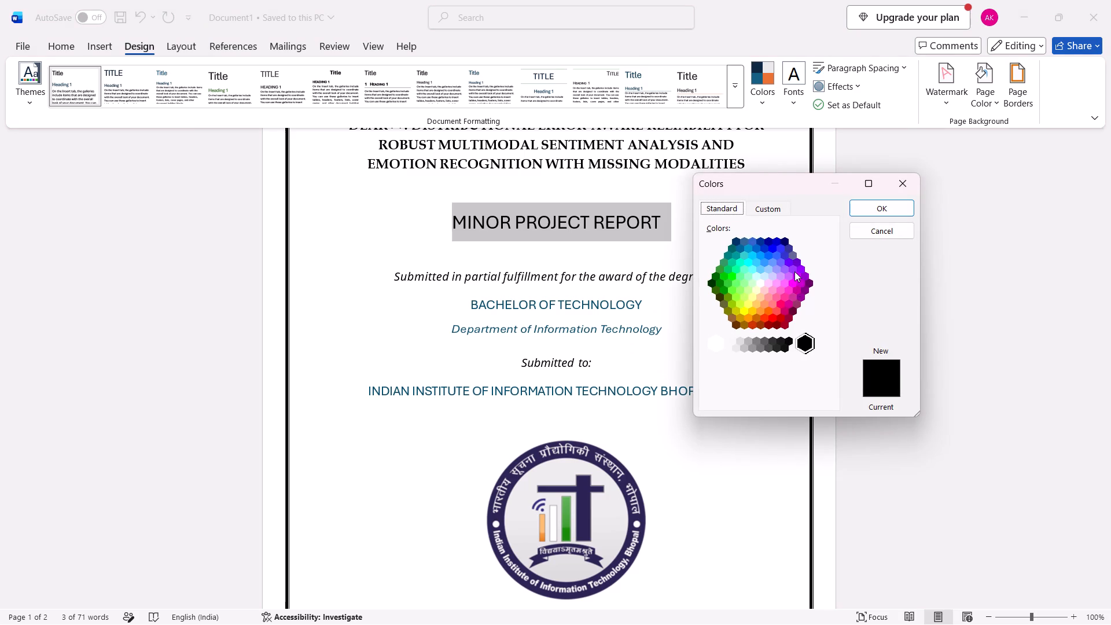
left_click(775, 207)
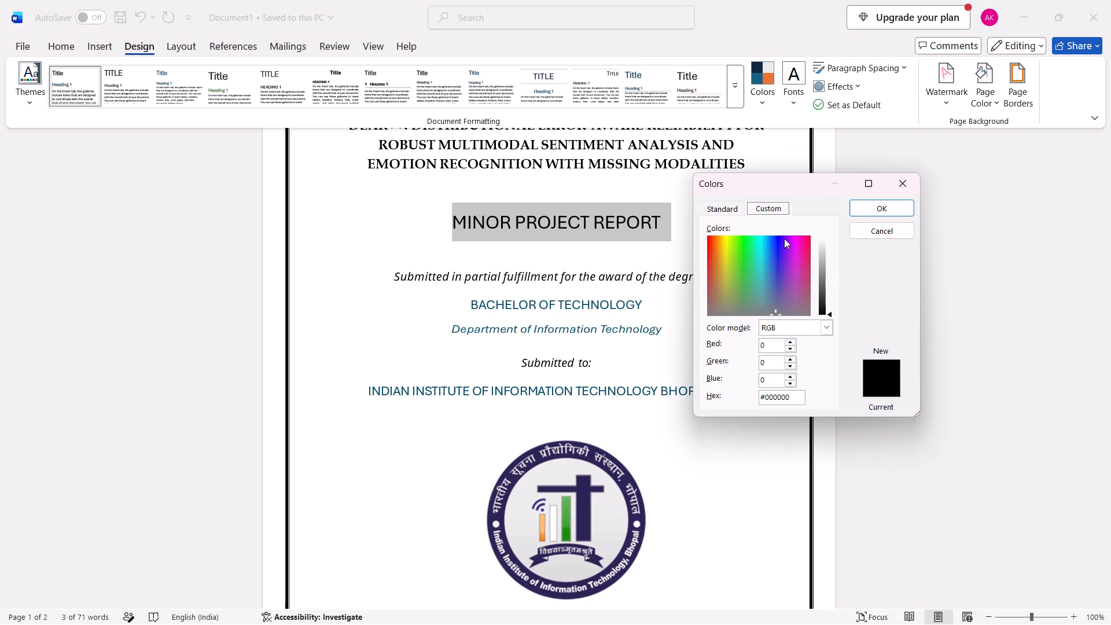
left_click(783, 251)
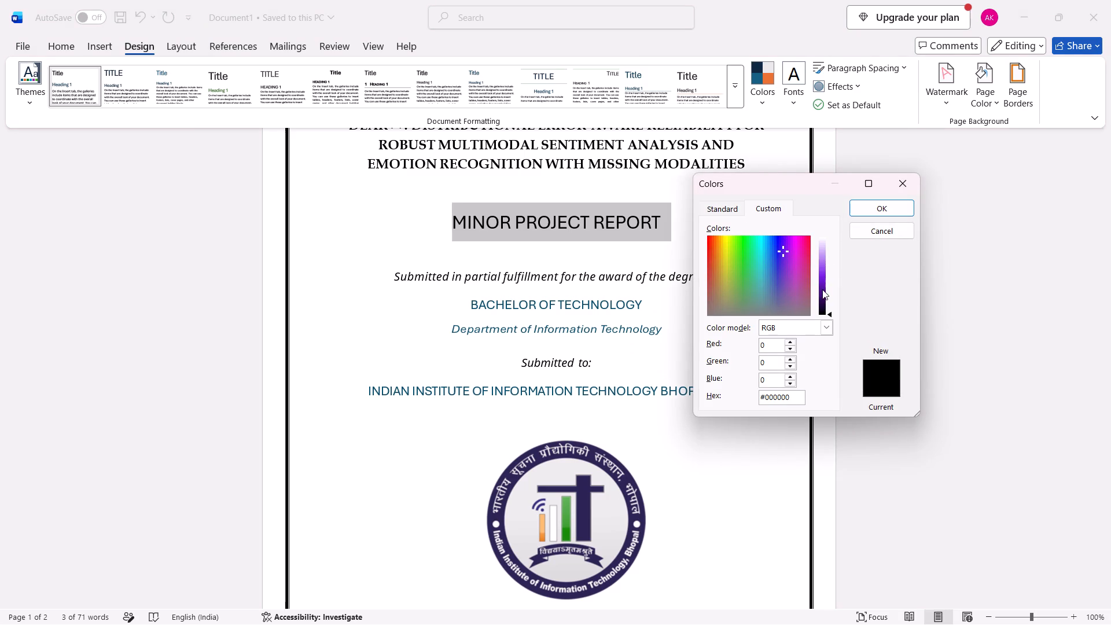
left_click(822, 289)
left_click_drag(822, 289, 822, 281)
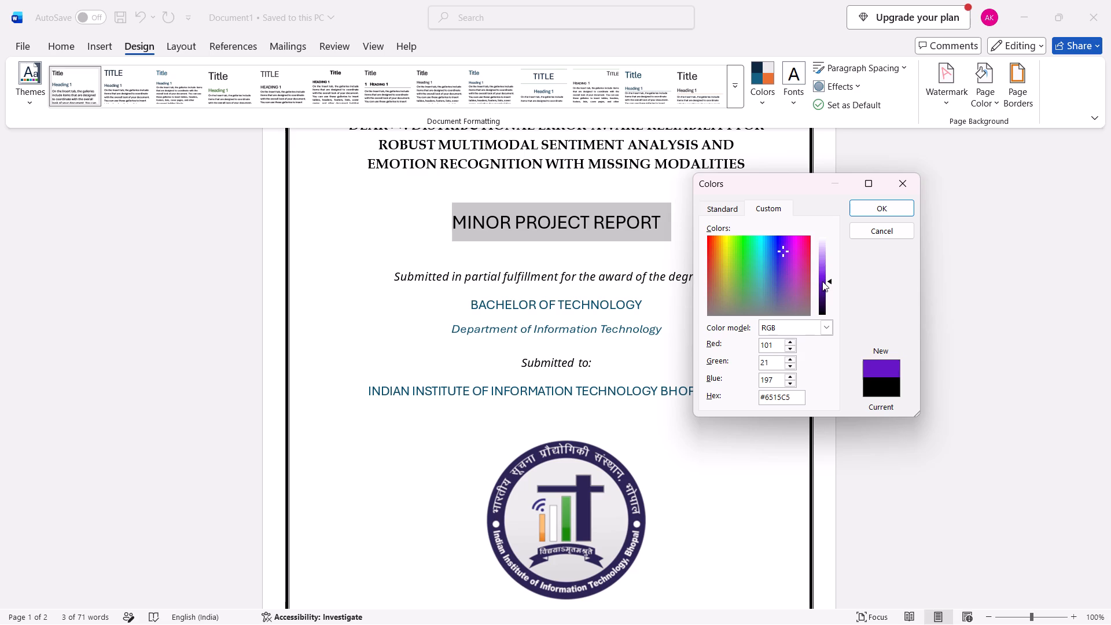
left_click_drag(822, 281, 822, 292)
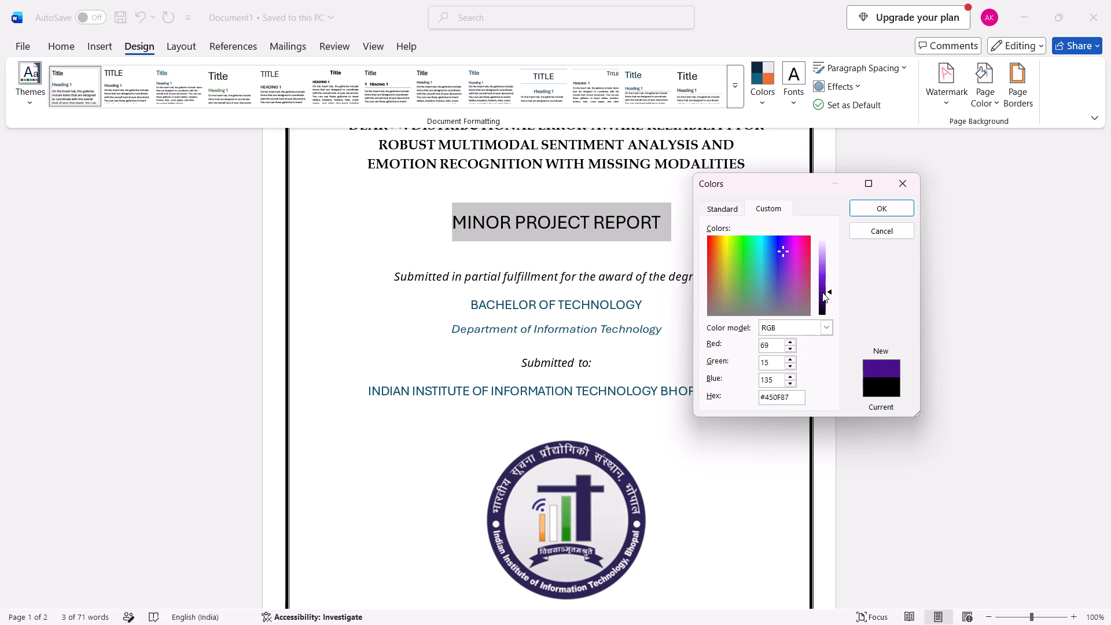
left_click_drag(822, 292, 823, 298)
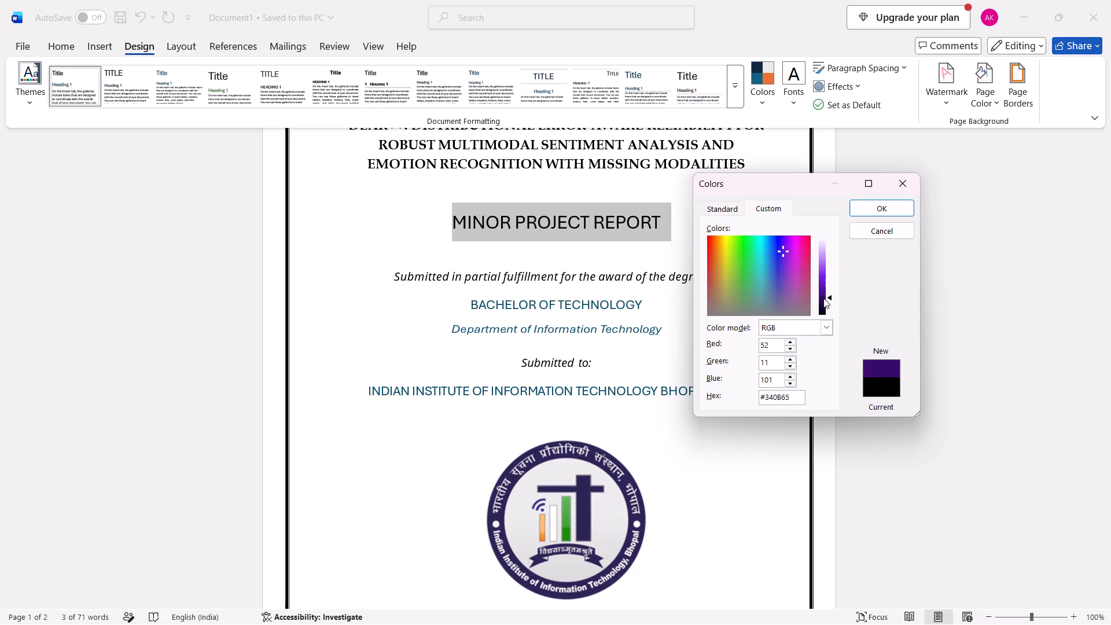
left_click_drag(823, 298, 824, 297)
left_click(782, 251)
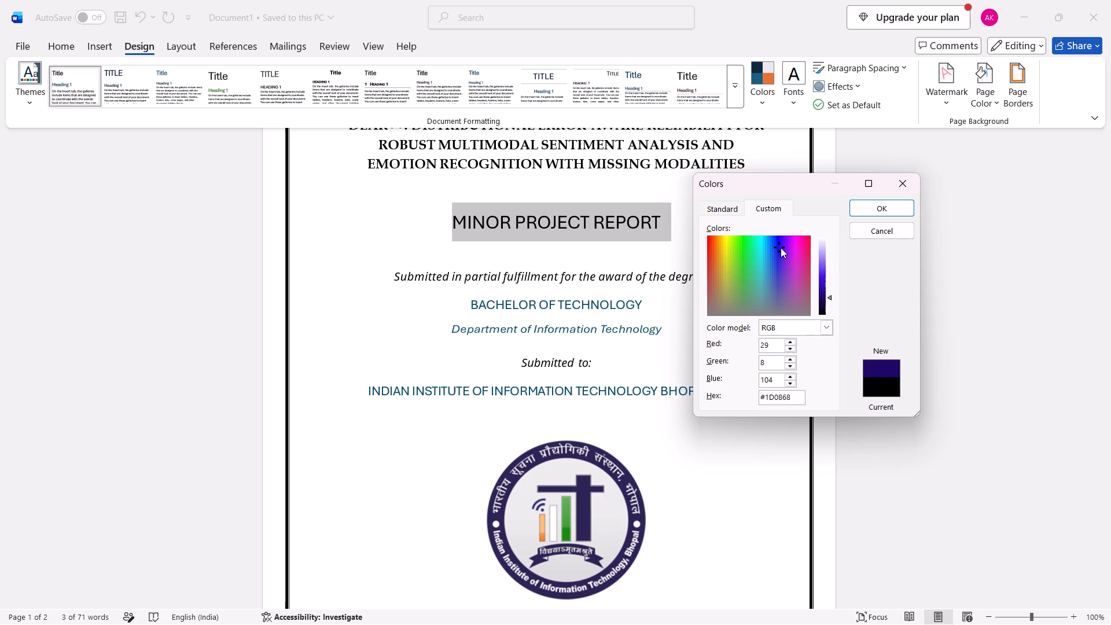
left_click(882, 207)
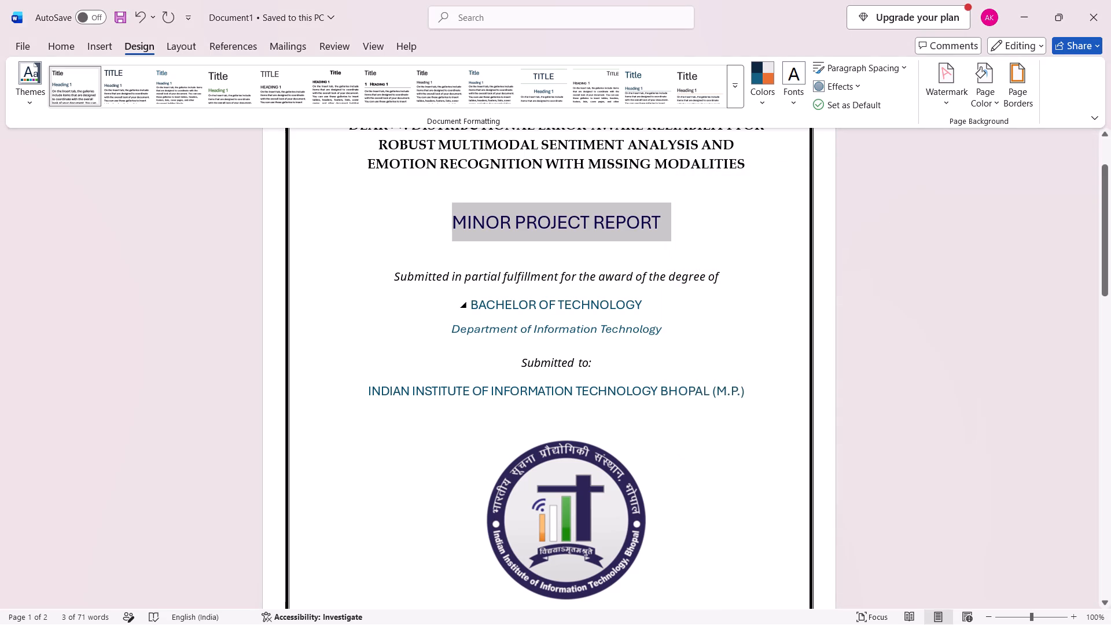
left_click(716, 240)
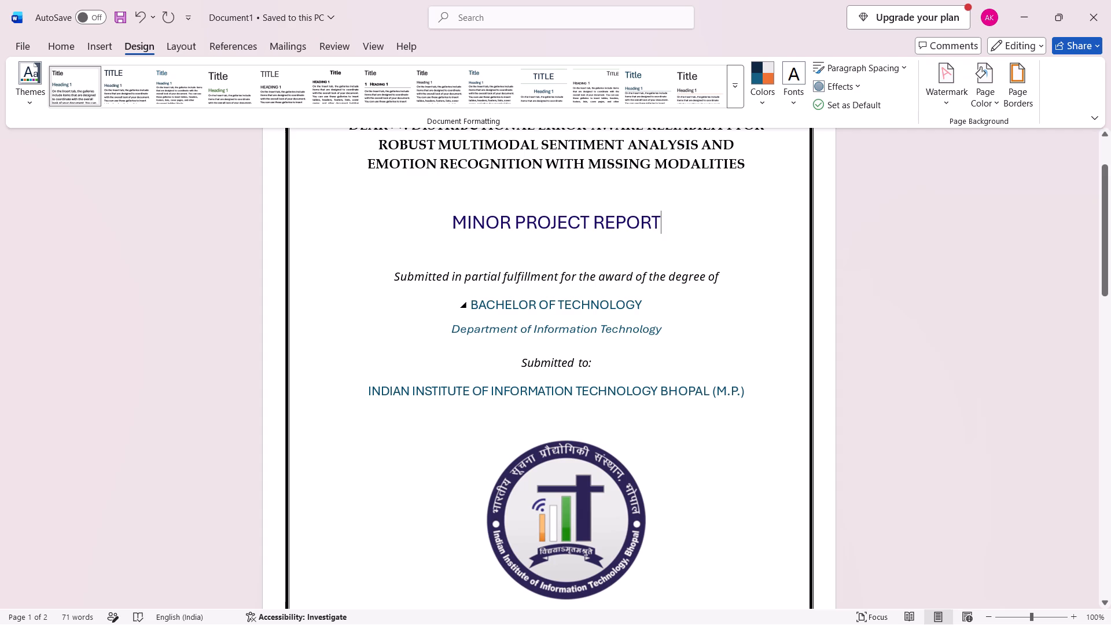
Apply the custom dark indigo #1D0868 to the "INDIAN INSTITUTE OF INFORMATION TECHNOLOGY BHOPAL (M.P.)", "BACHELOR OF TECHNOLOGY" and "Department of Information Technology" lines.
left_click_drag(755, 397, 562, 345)
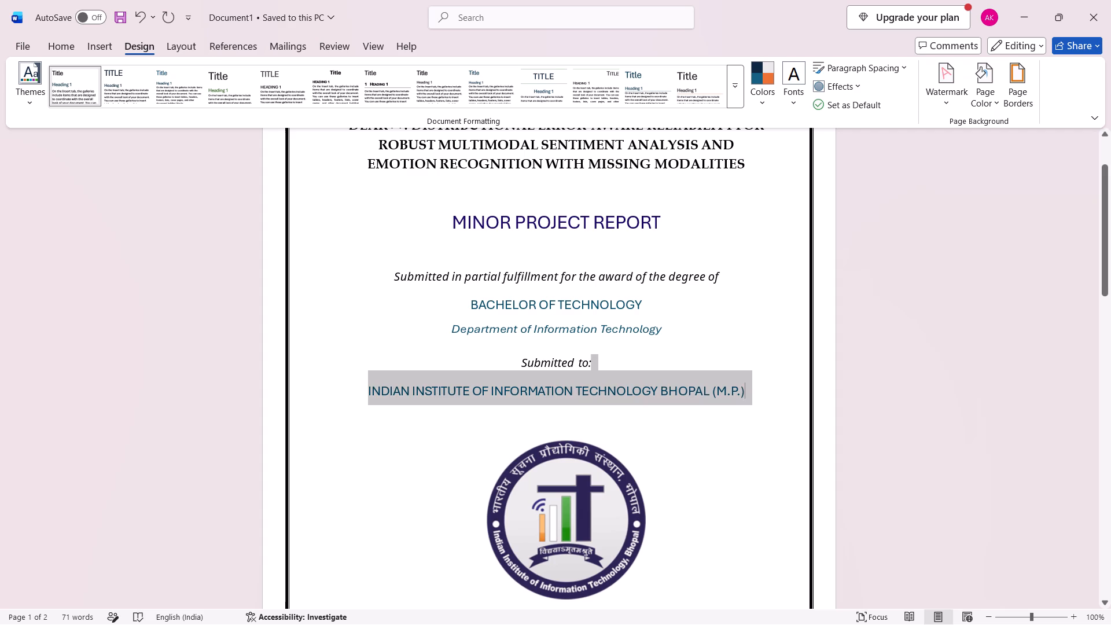
left_click_drag(562, 345, 368, 399)
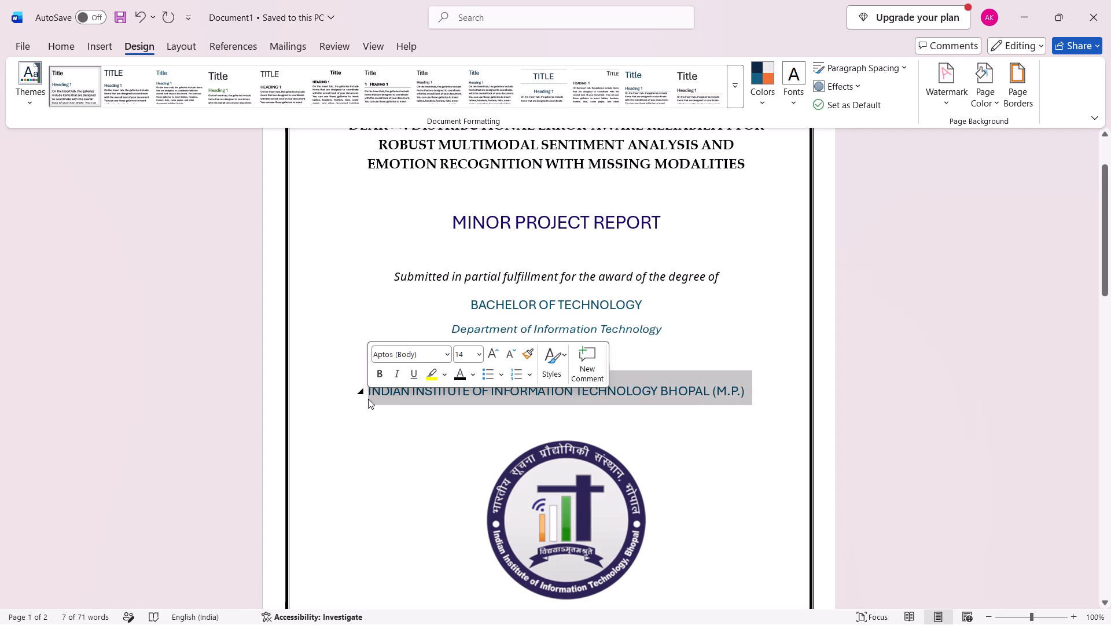
left_click(474, 374)
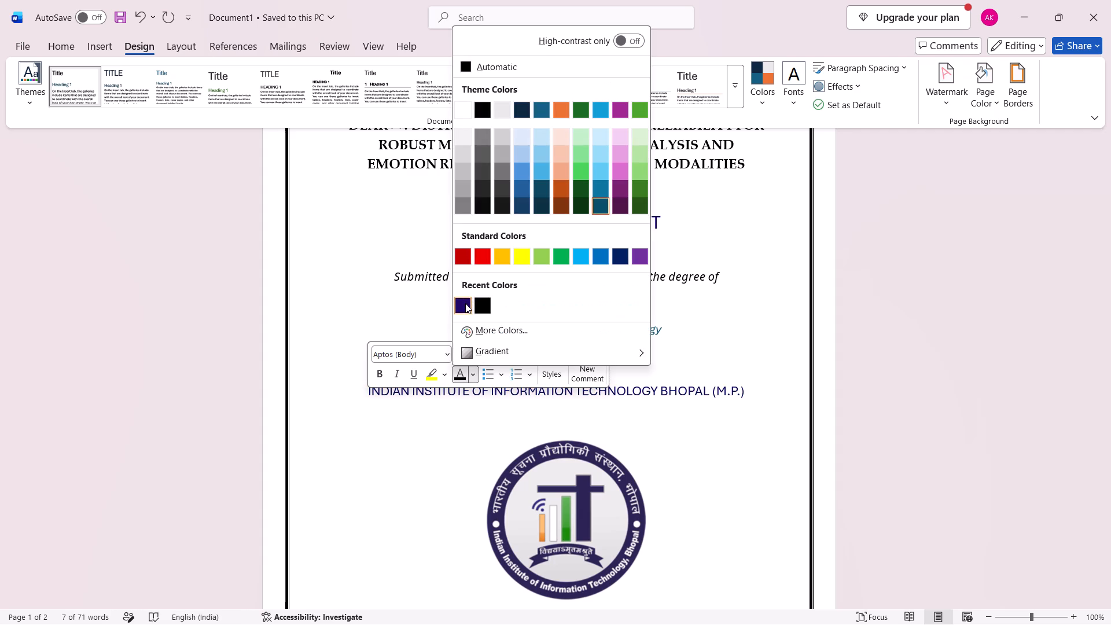
left_click(465, 303)
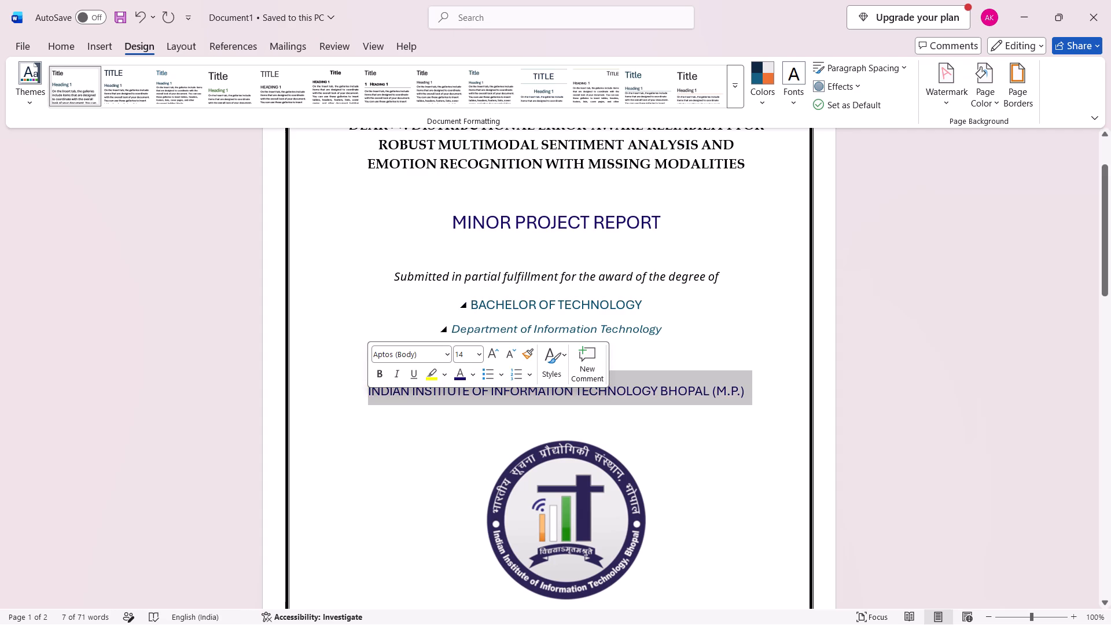
left_click_drag(663, 334, 472, 308)
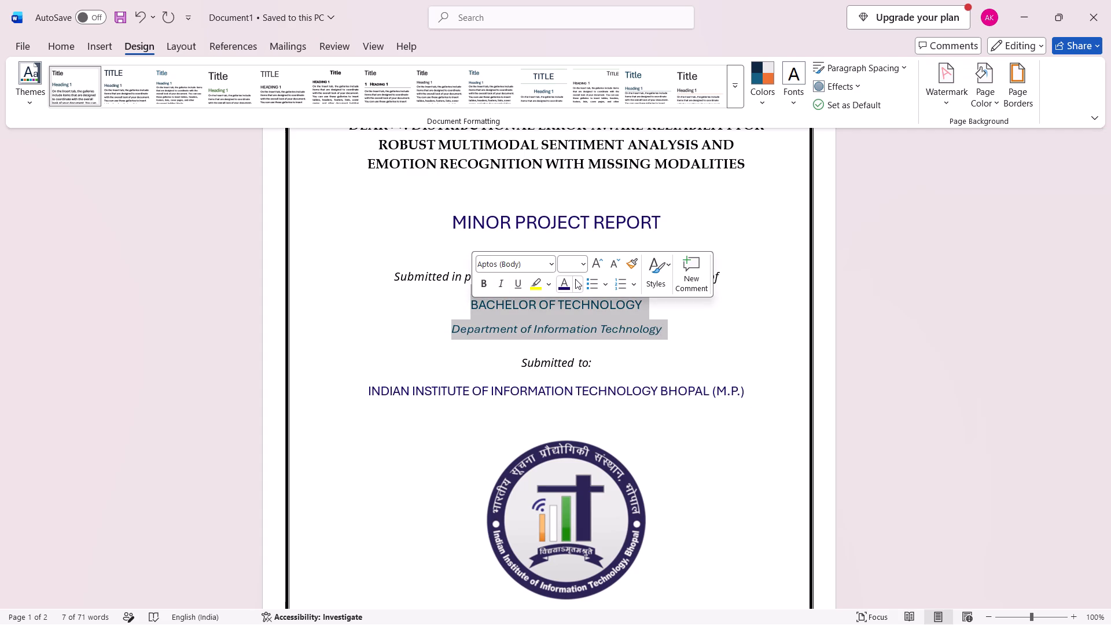
left_click(575, 279)
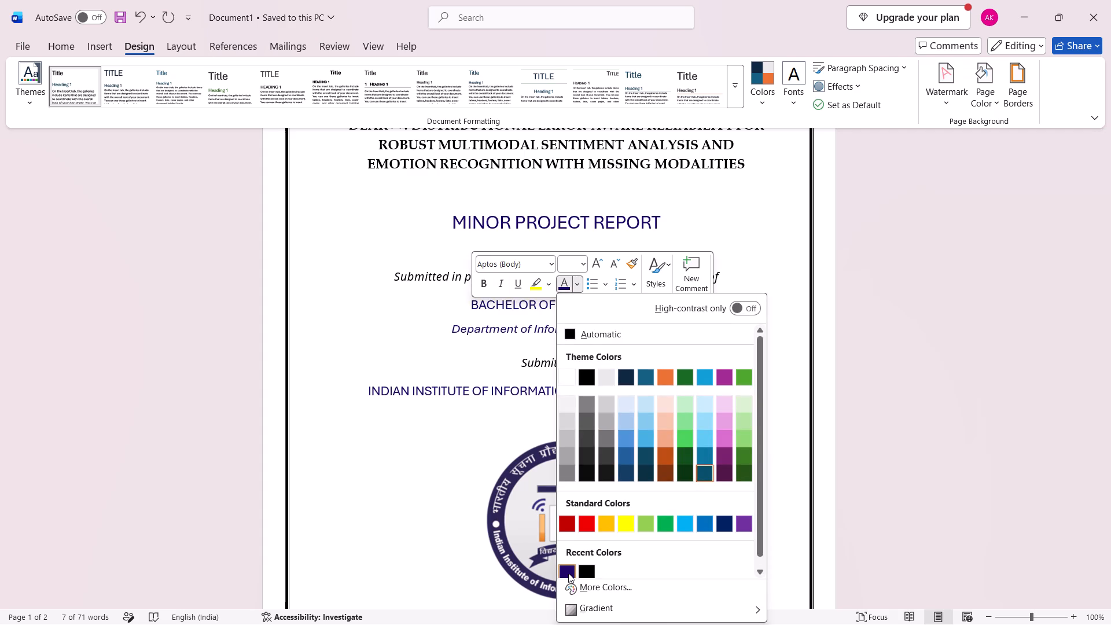
left_click(566, 573)
left_click(983, 449)
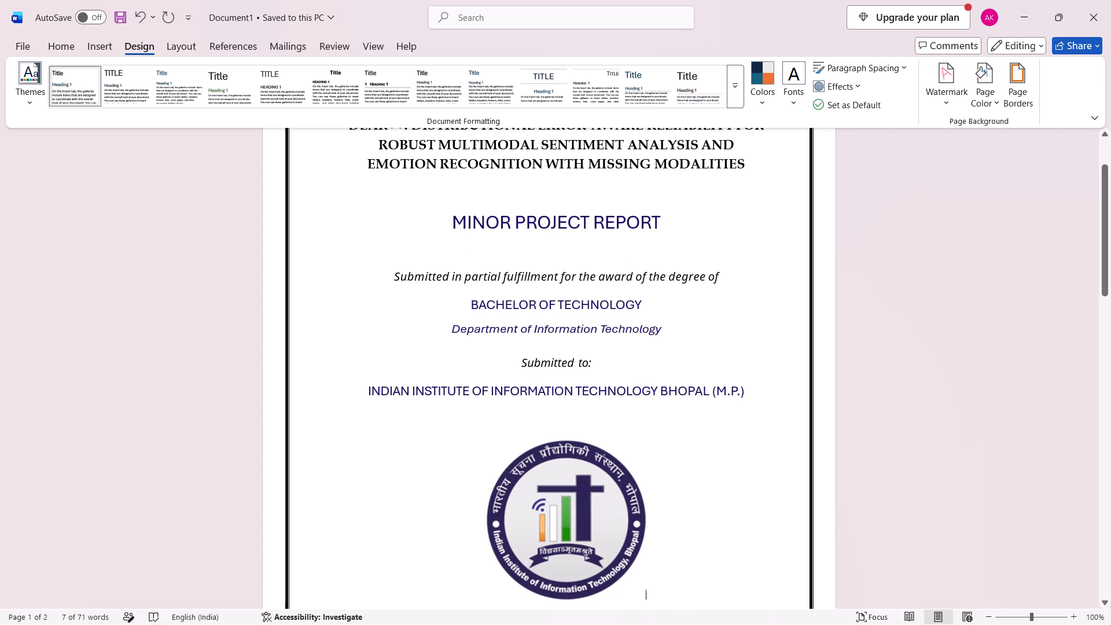
Review the recoloured cover page from the title to the submission details, along with the bordered second page.
scroll(686, 407, "down", 5)
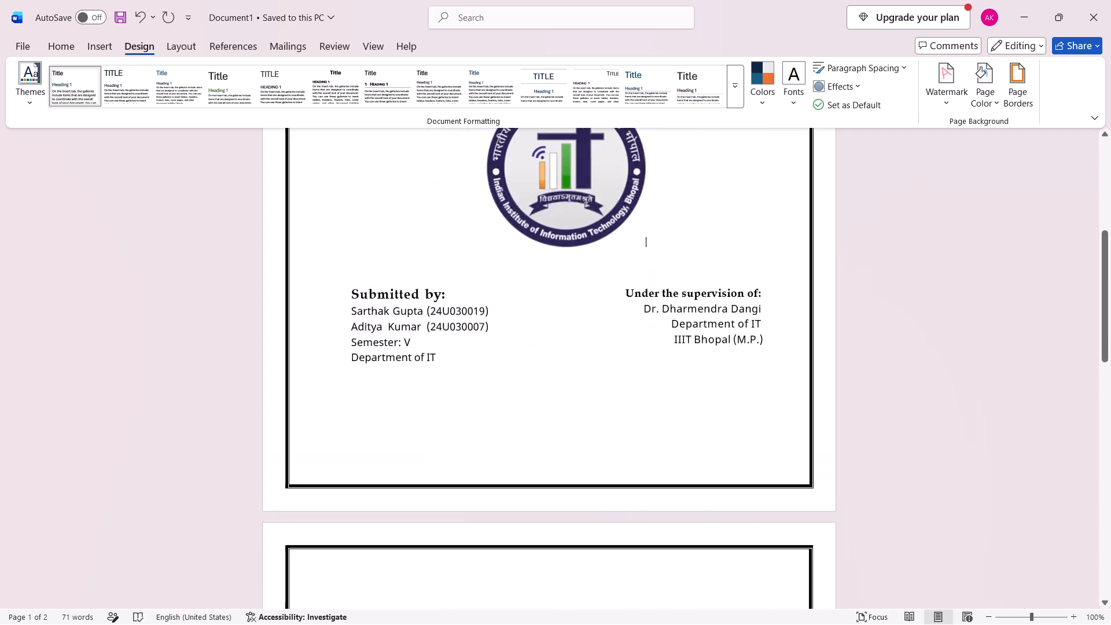
scroll(686, 407, "down", 1)
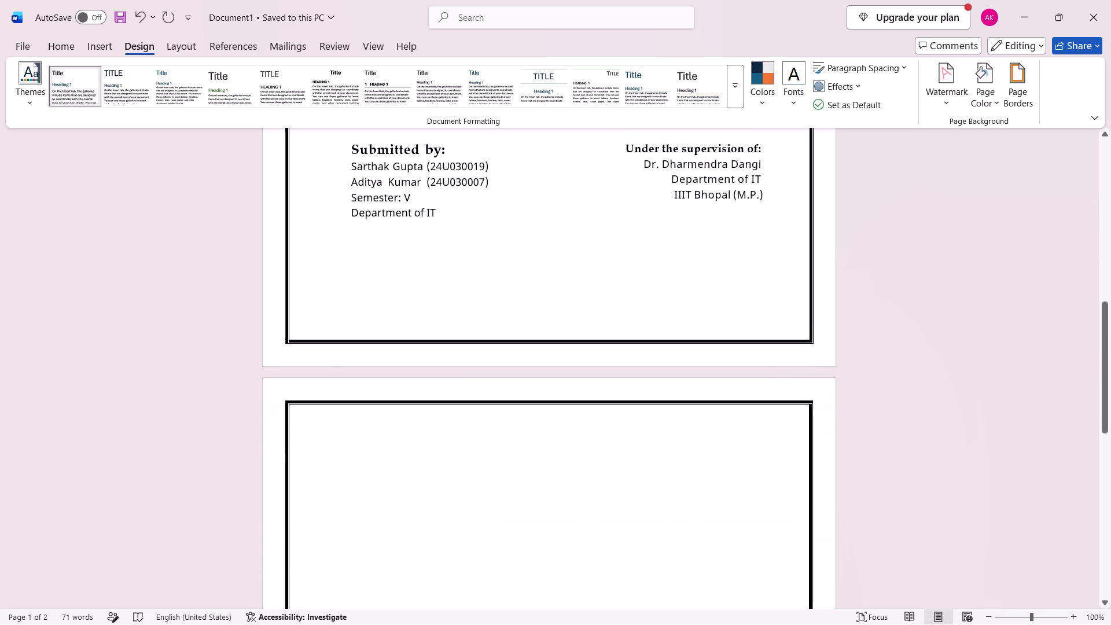
scroll(686, 407, "down", 4)
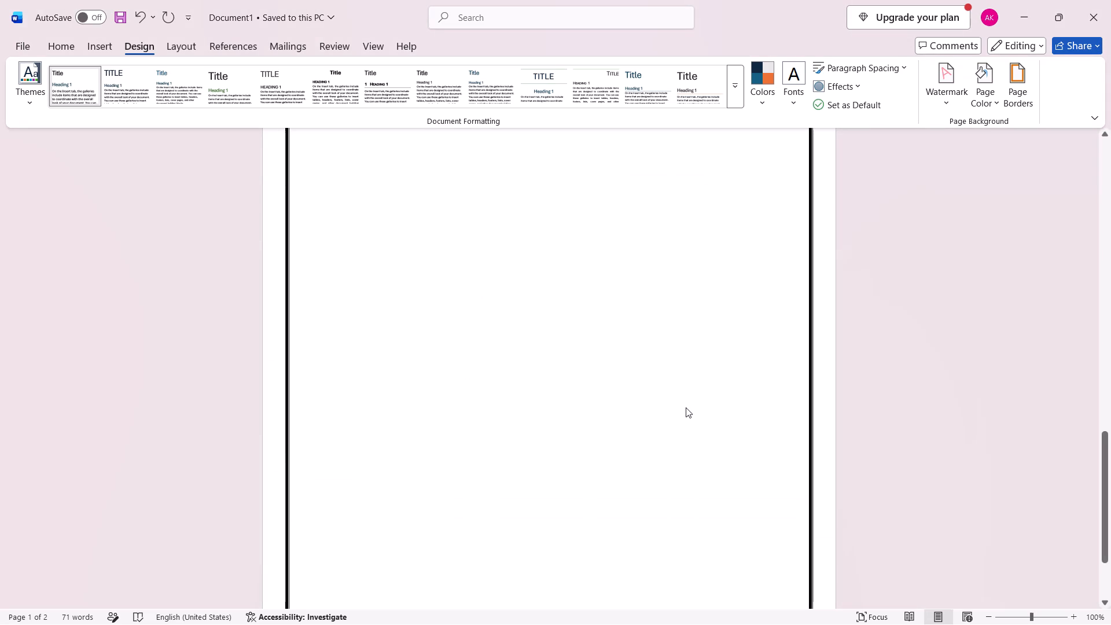
scroll(689, 605, "up", 8)
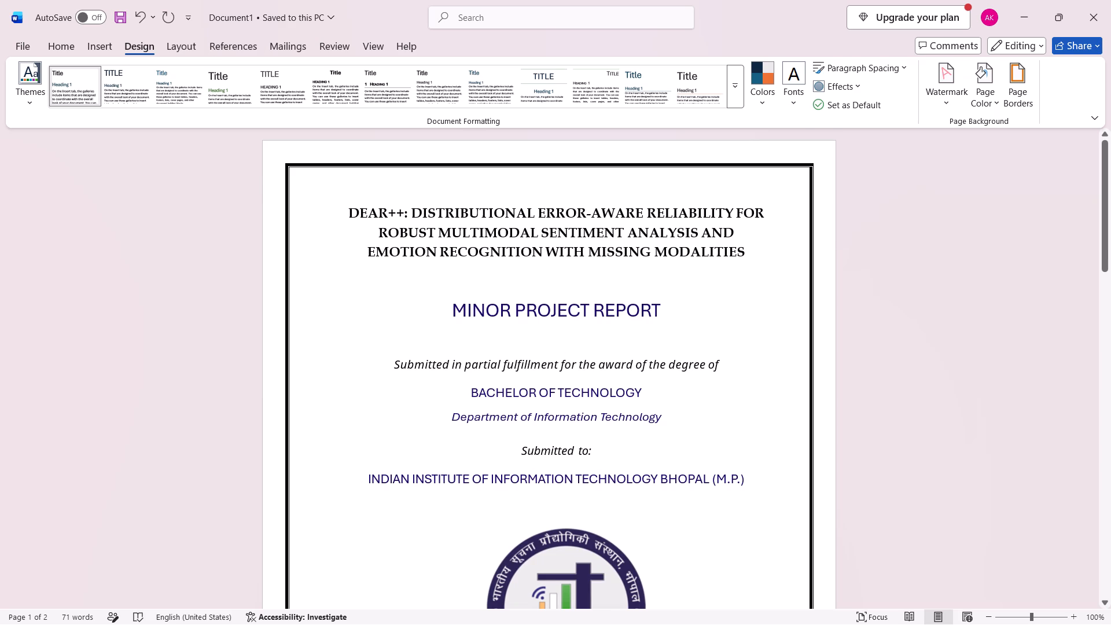
scroll(686, 498, "right", 2)
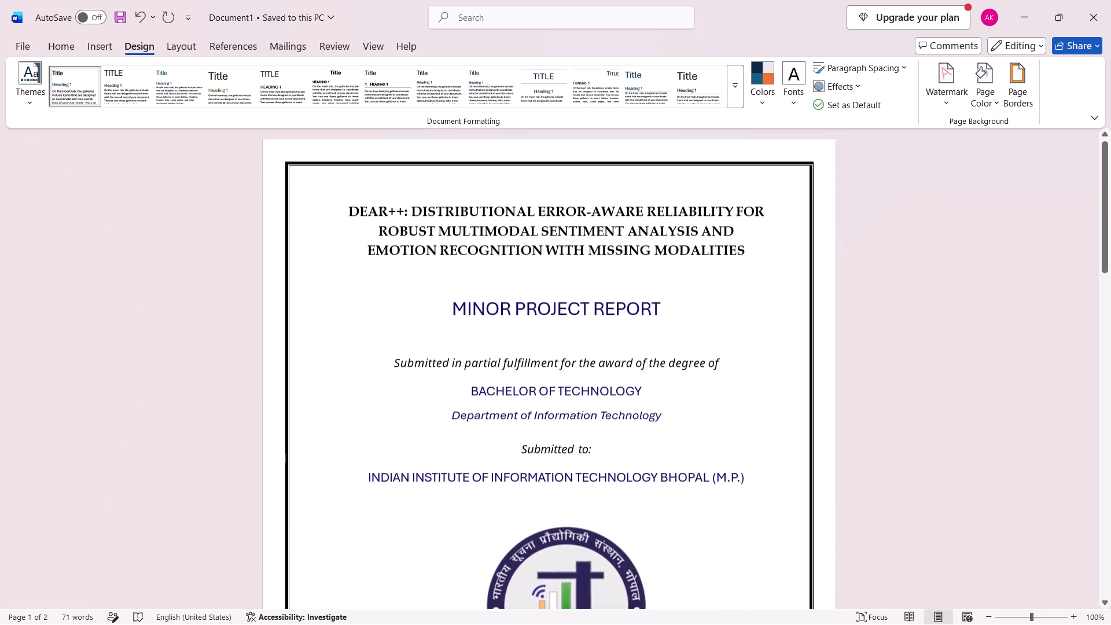
scroll(686, 498, "right", 2)
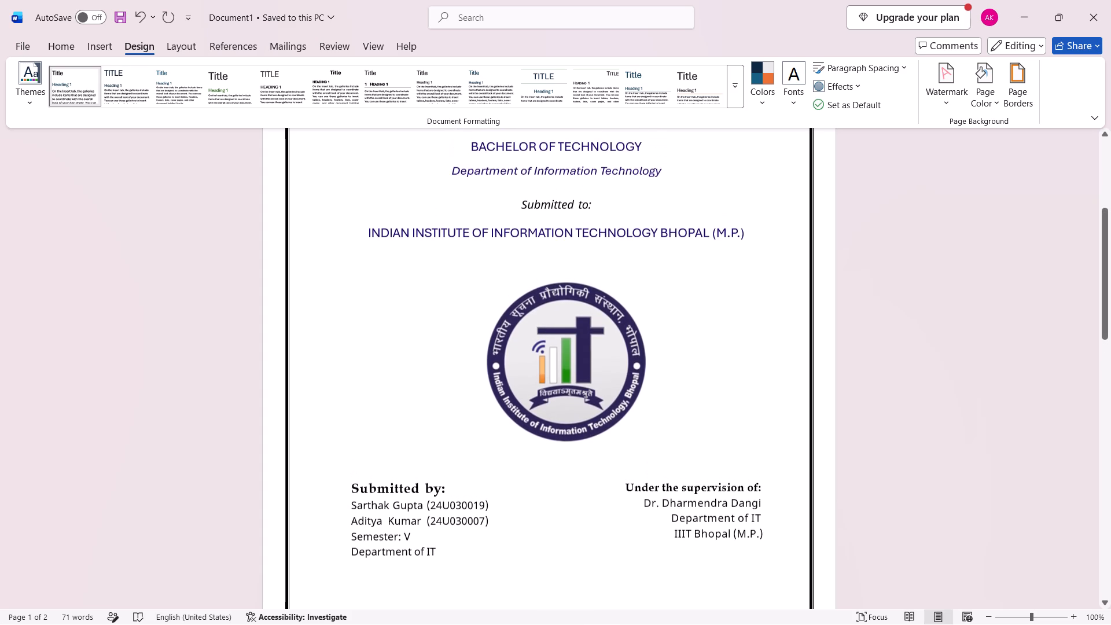
scroll(686, 498, "right", 1)
scroll(686, 498, "up", 2)
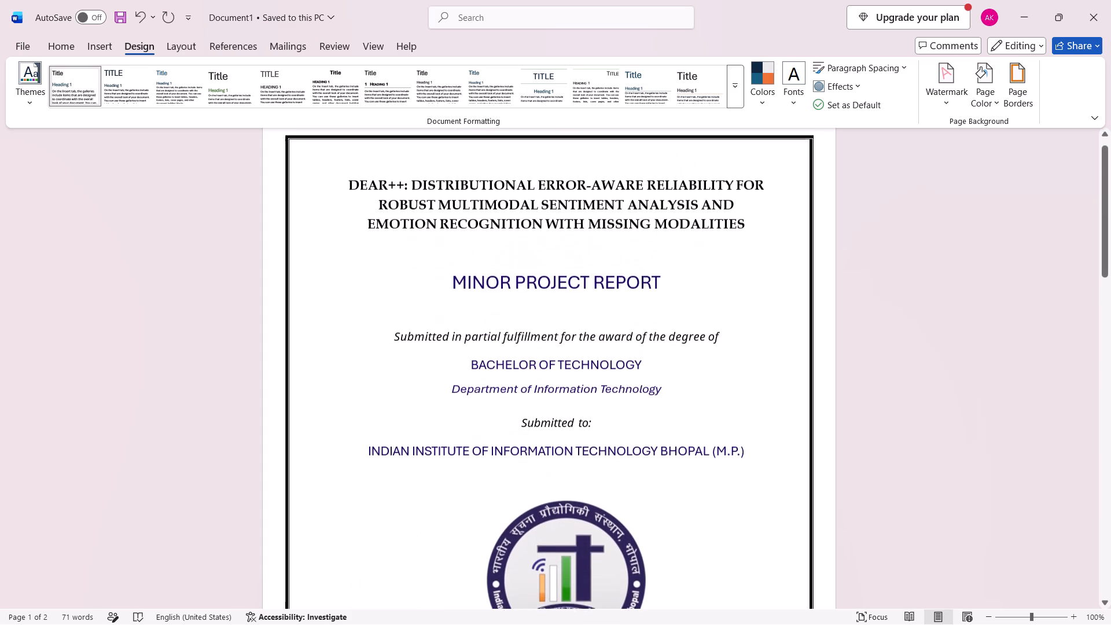
scroll(686, 498, "up", 1)
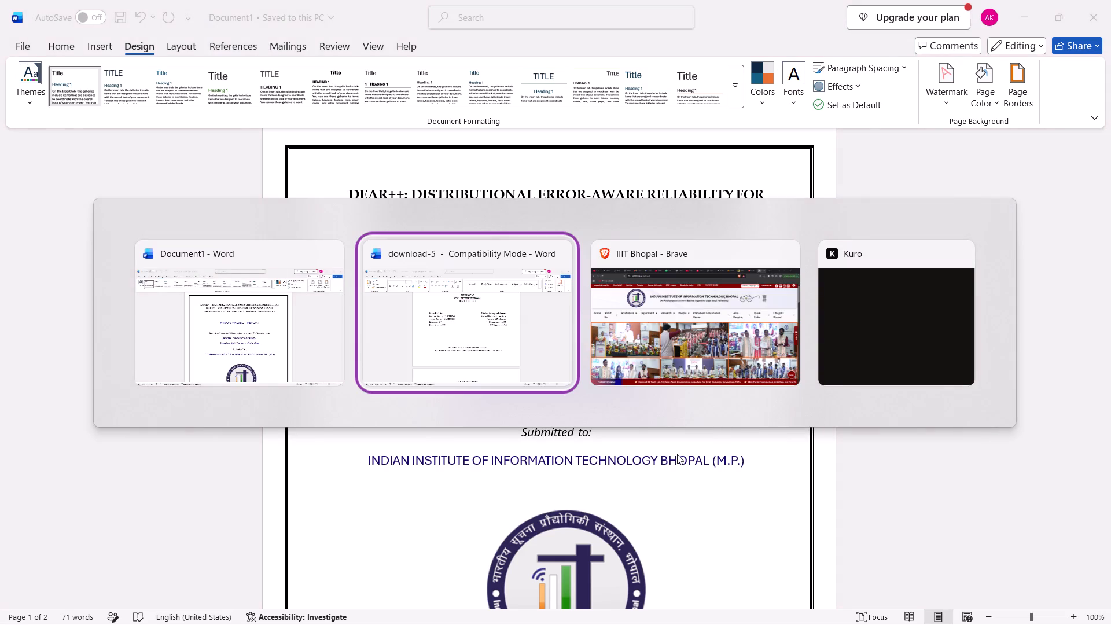
scroll(677, 454, "up", 6)
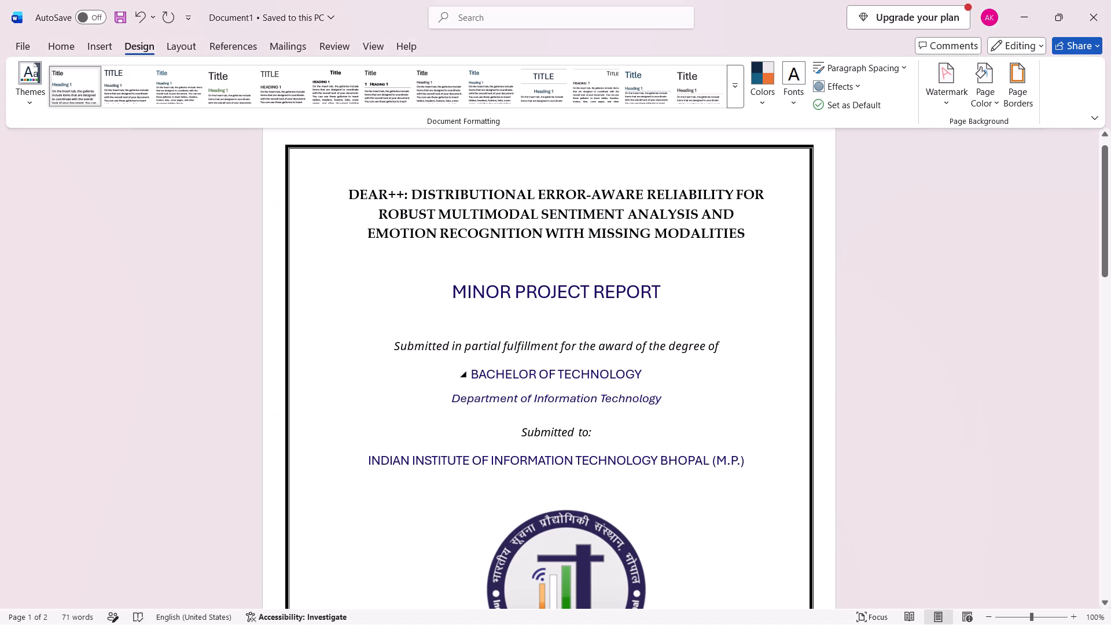
Insert a blank line between "Department of Information Technology" and "Submitted to:" on the cover page.
left_click(687, 399)
key("Return")
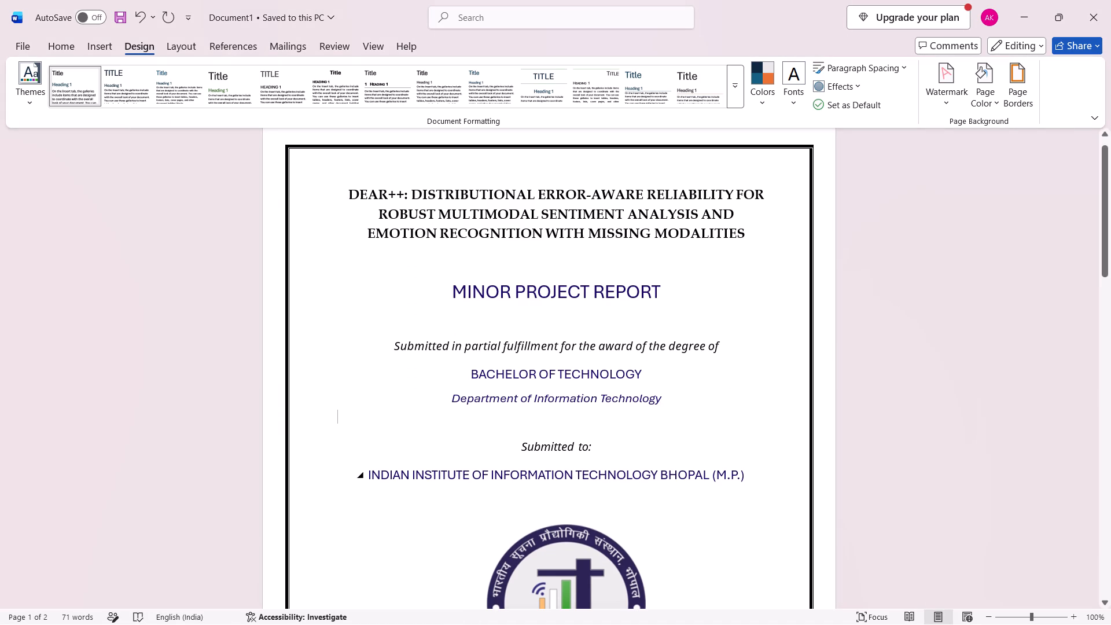
left_click(646, 458)
left_click(617, 444)
Set the font size of the DEAR++ report title on the cover page to 16.
left_click_drag(758, 231, 355, 187)
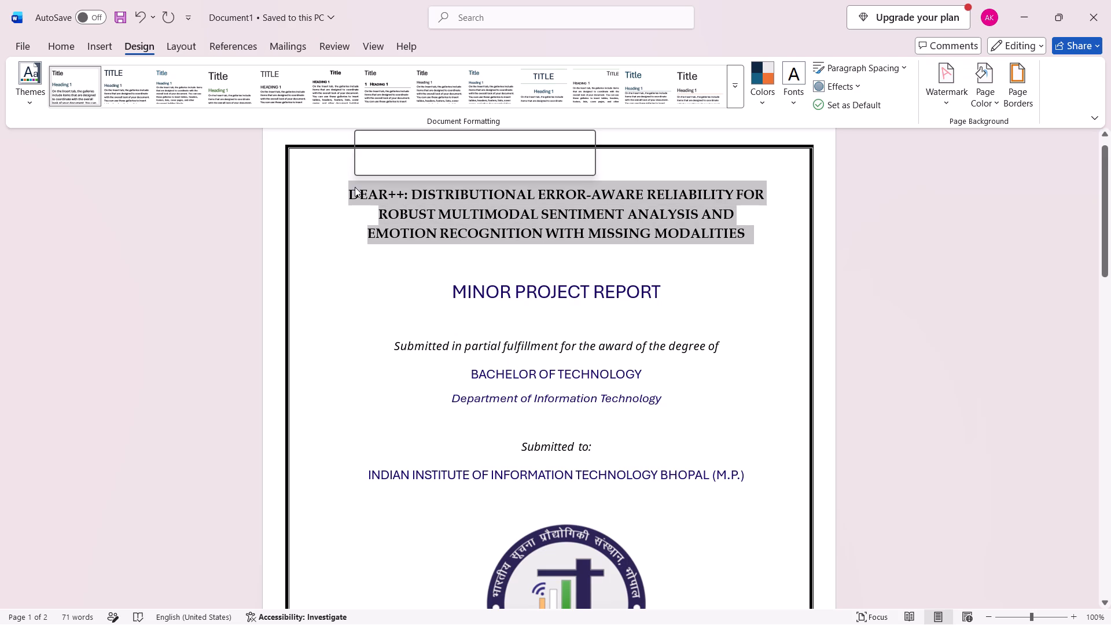
left_click(468, 148)
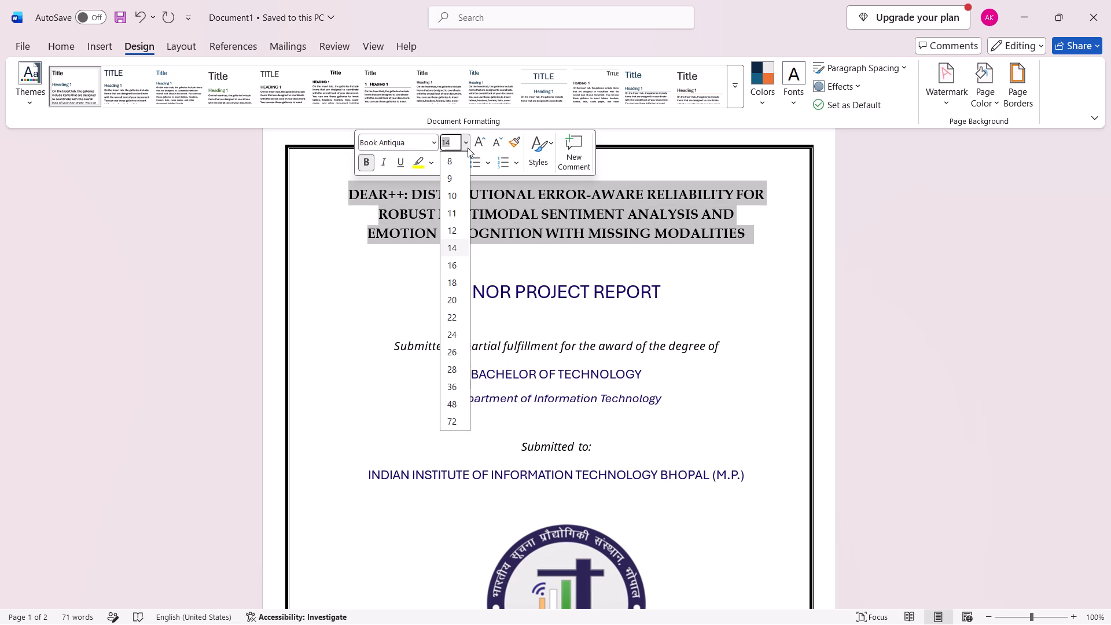
left_click(454, 265)
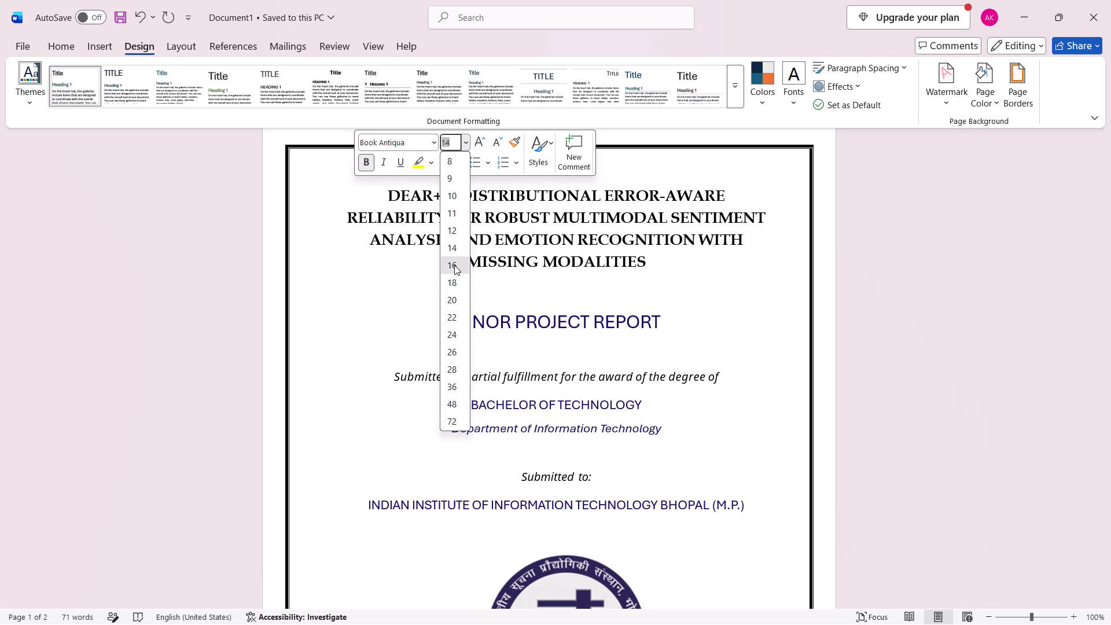
left_click(866, 295)
scroll(699, 376, "down", 4)
scroll(699, 376, "up", 3)
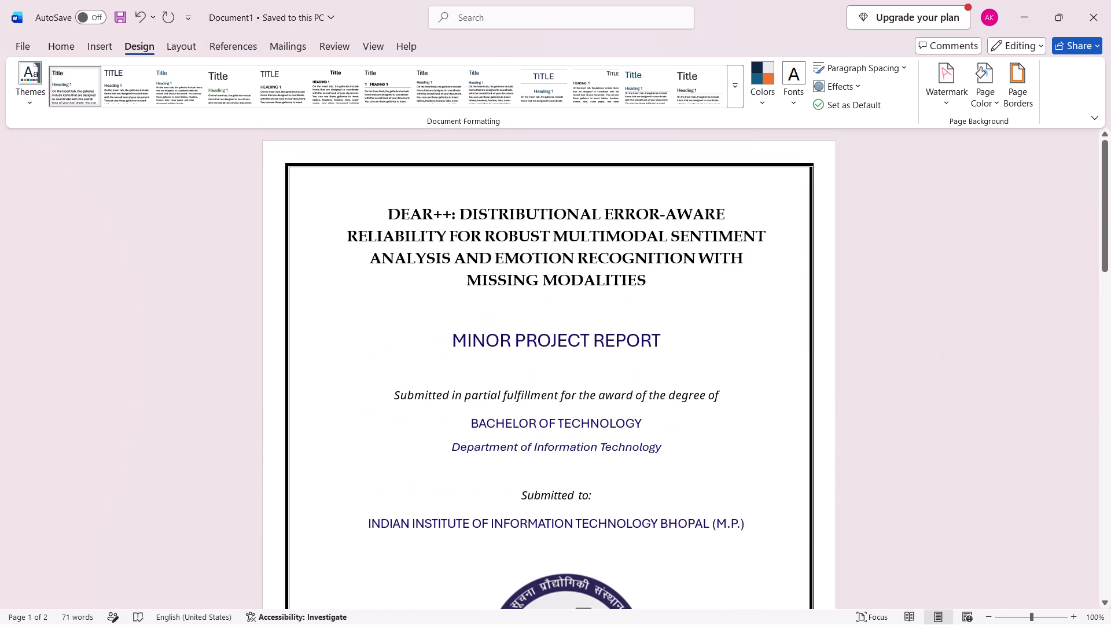
Copy the whole certificate page, from its heading to the signature blocks, from download-5 and paste it onto page 2 of Document1.
scroll(699, 376, "down", 6)
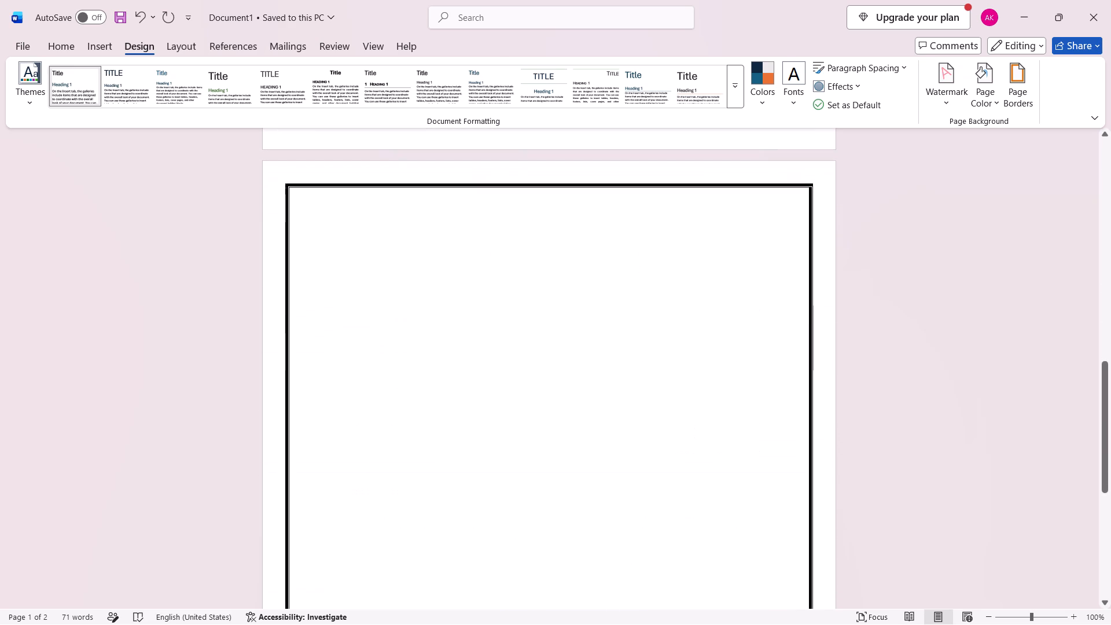
left_click(699, 376)
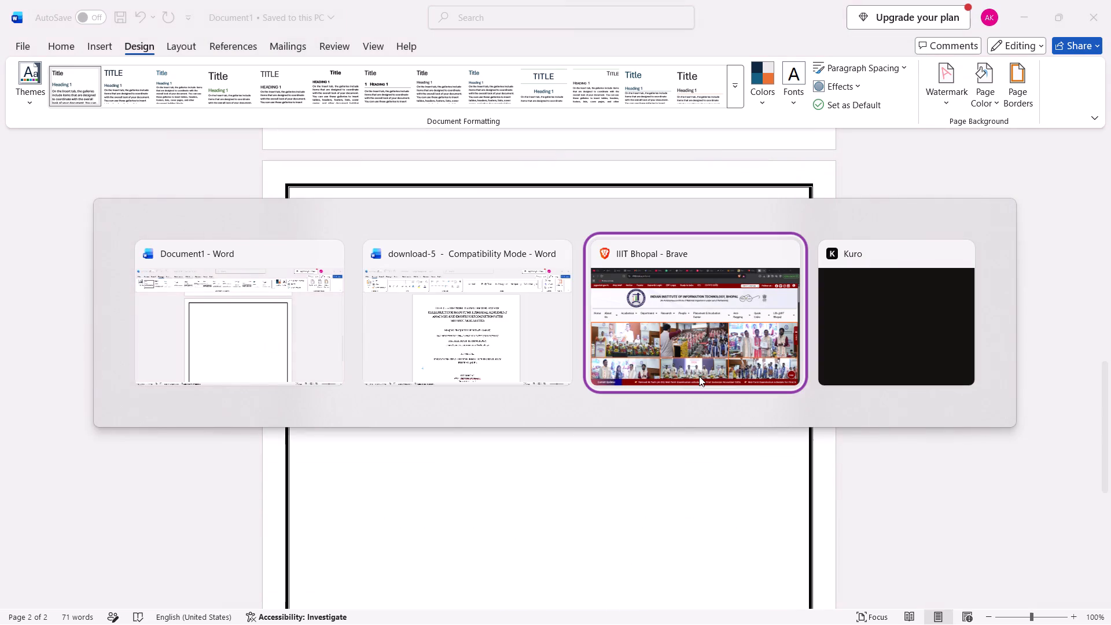
scroll(699, 376, "down", 4)
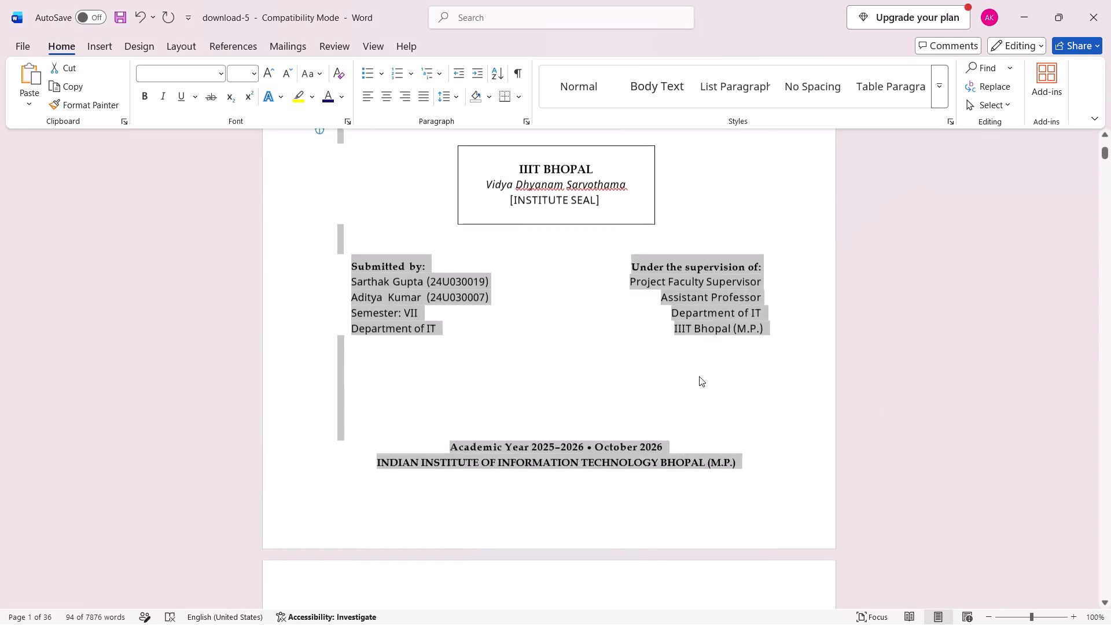
scroll(699, 376, "down", 3)
scroll(699, 376, "up", 2)
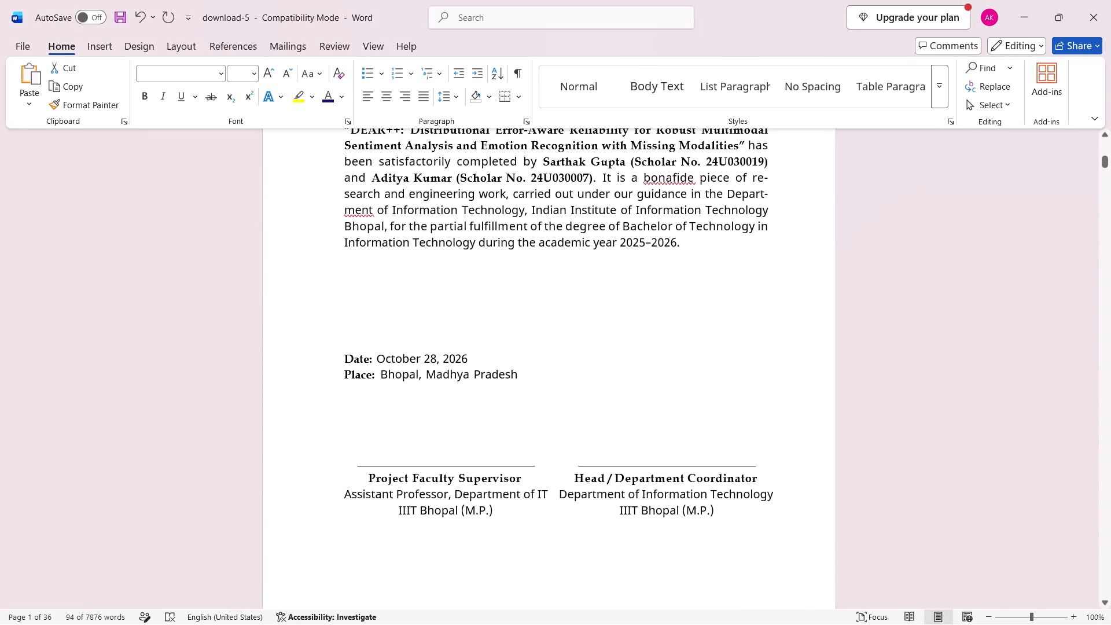
scroll(699, 376, "up", 2)
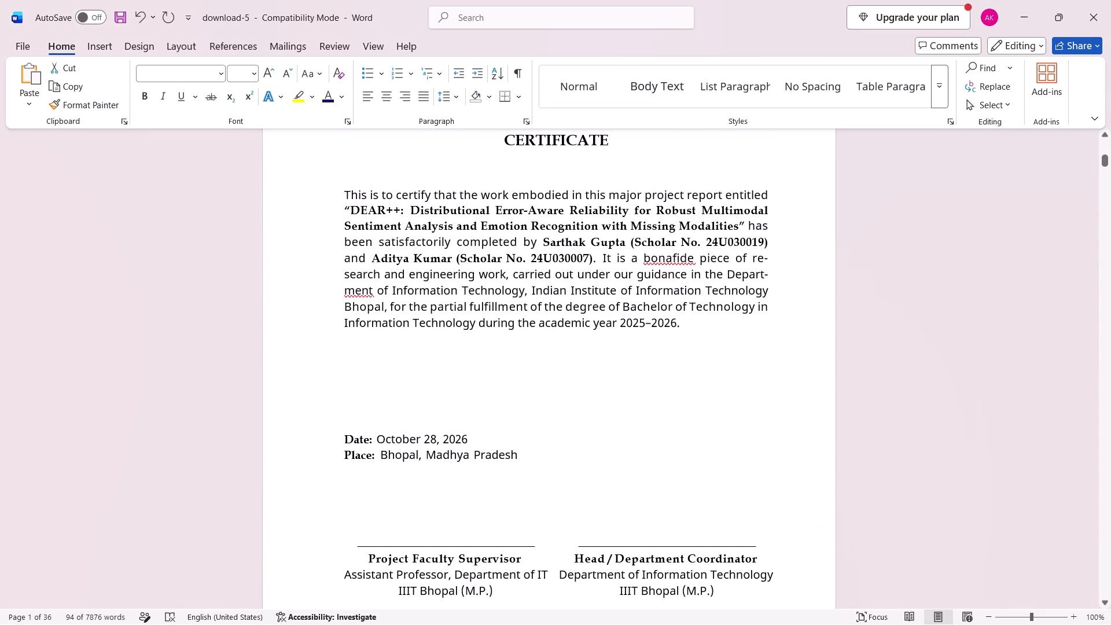
scroll(595, 280, "up", 1)
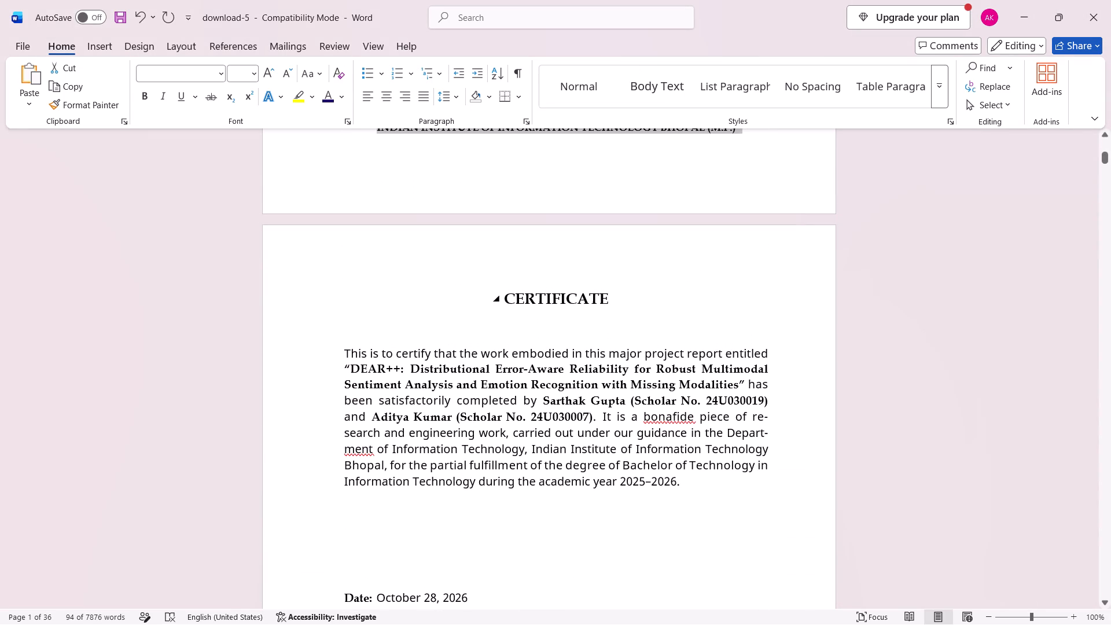
left_click_drag(498, 292, 779, 617)
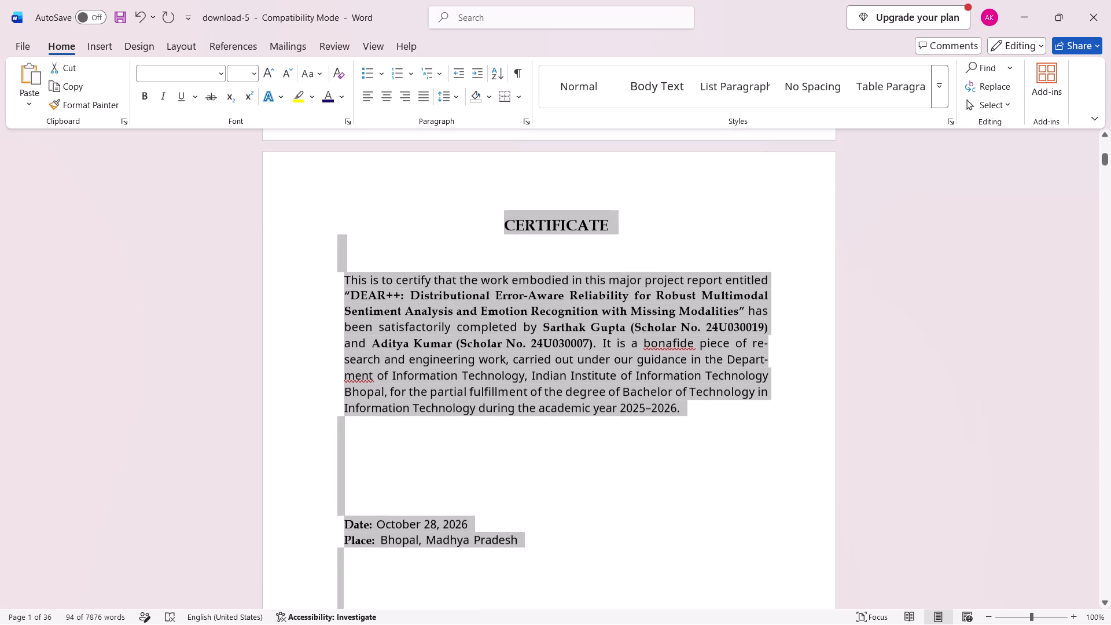
left_click_drag(779, 617, 724, 508)
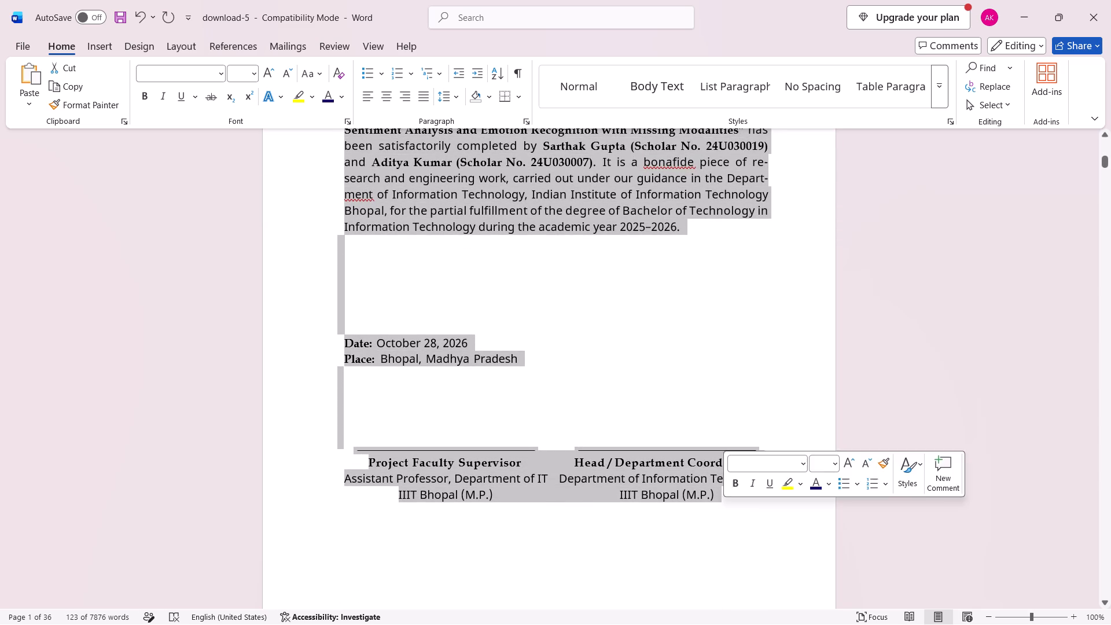
key("ctrl+c")
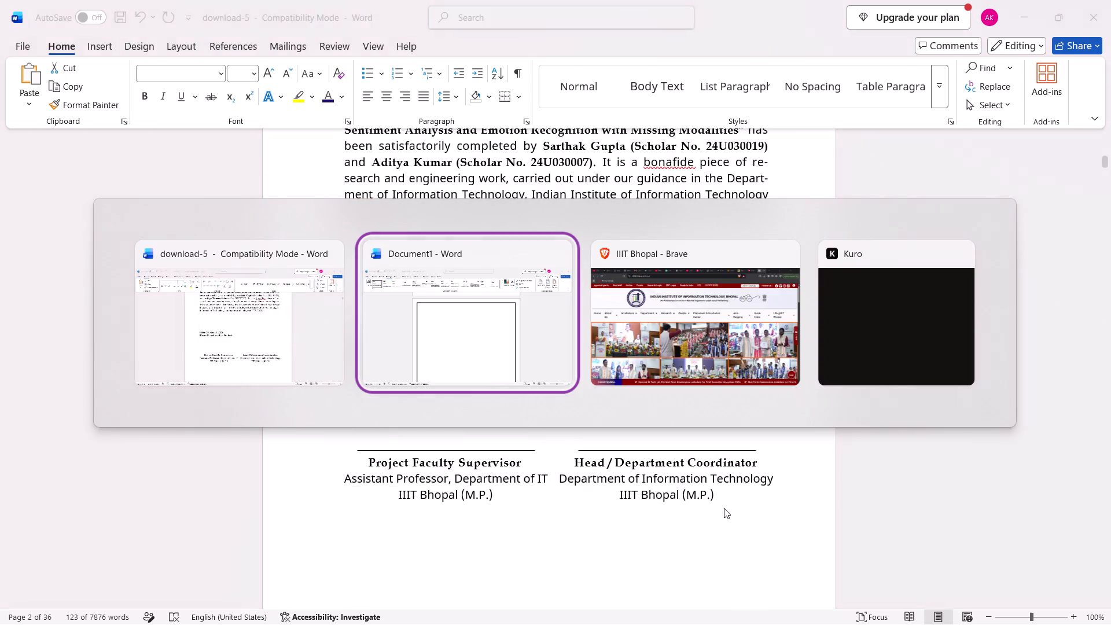
key("ctrl+v")
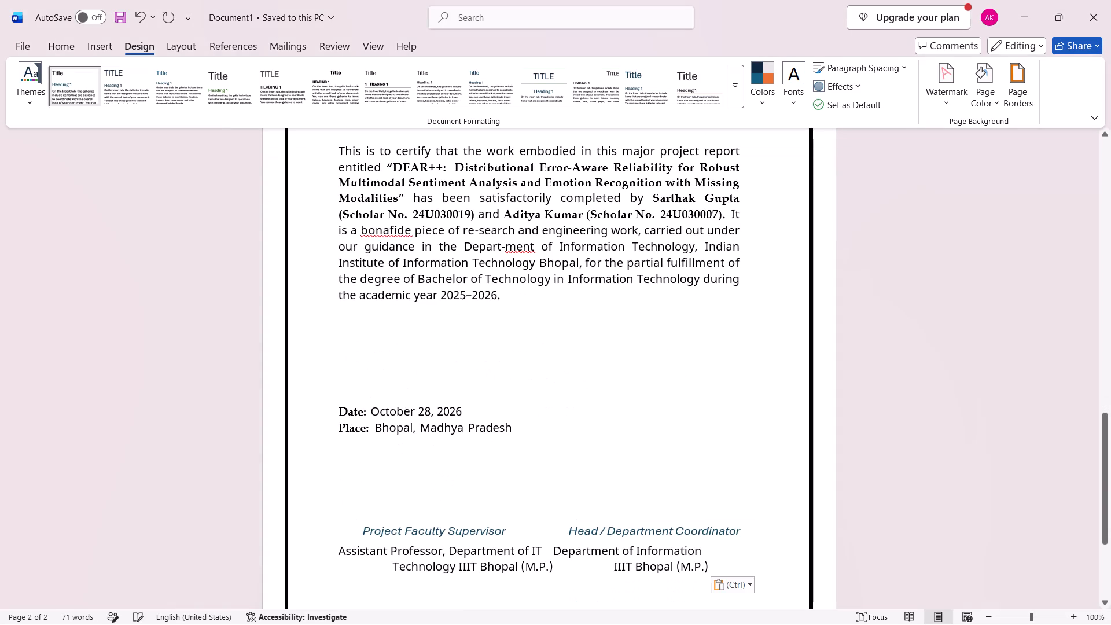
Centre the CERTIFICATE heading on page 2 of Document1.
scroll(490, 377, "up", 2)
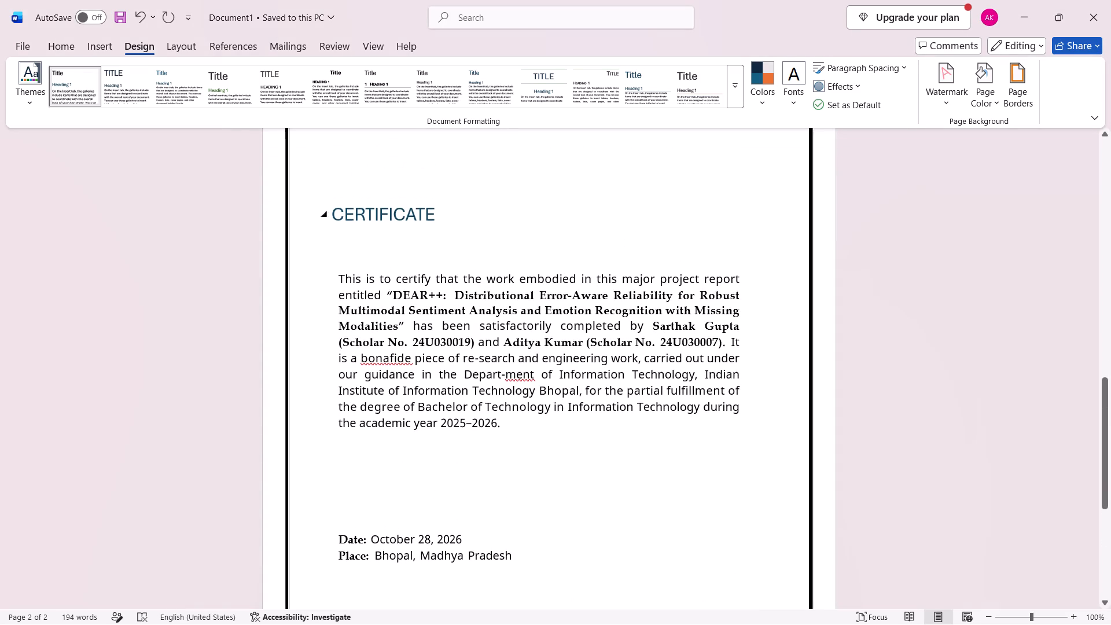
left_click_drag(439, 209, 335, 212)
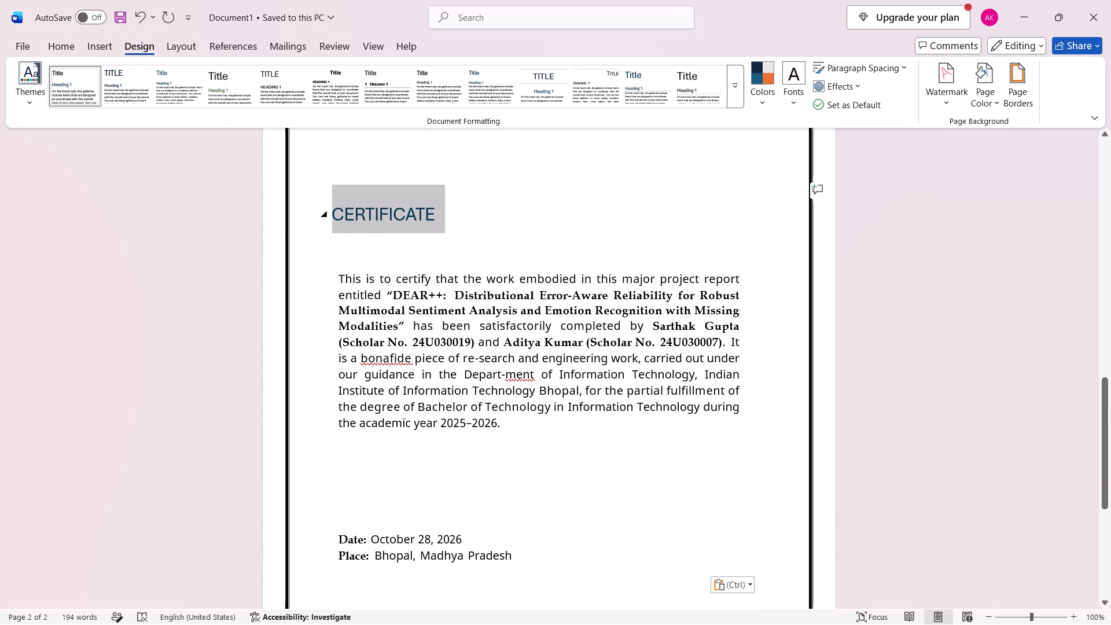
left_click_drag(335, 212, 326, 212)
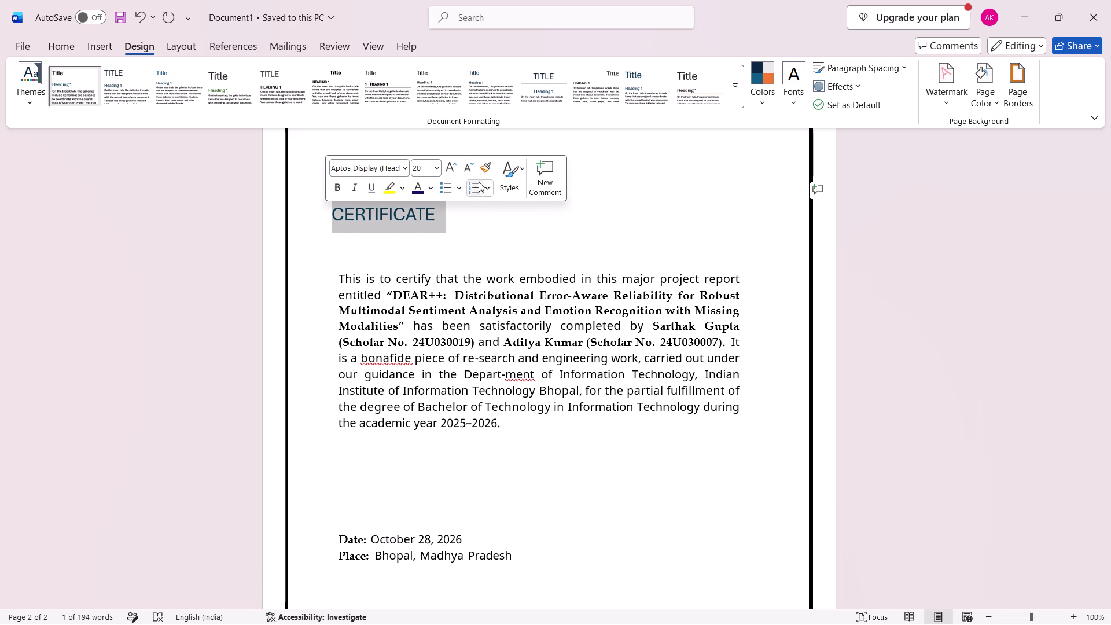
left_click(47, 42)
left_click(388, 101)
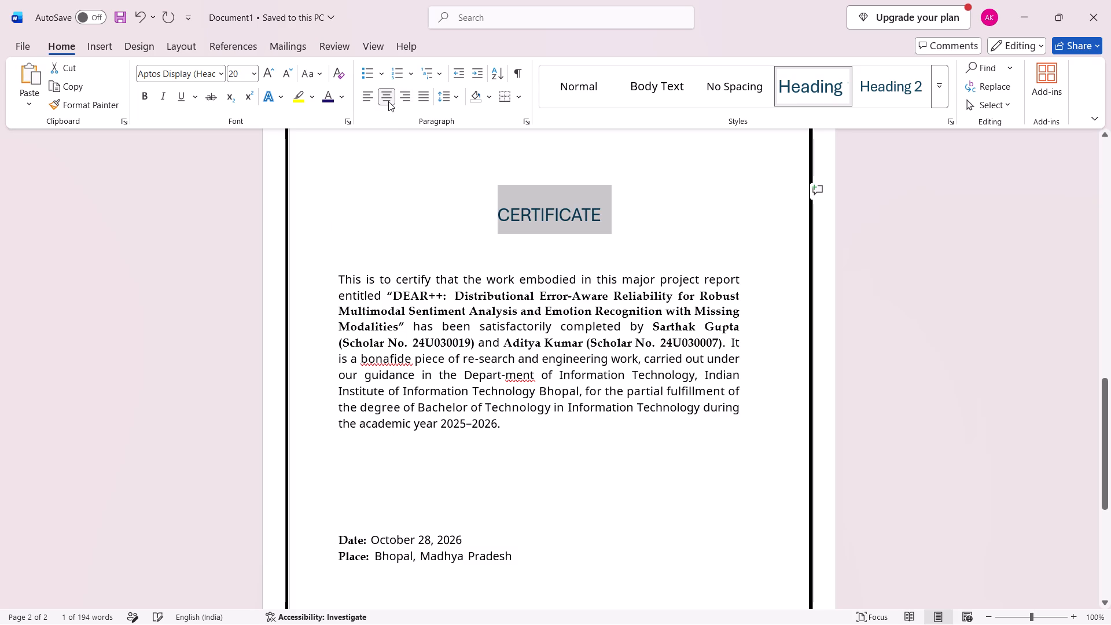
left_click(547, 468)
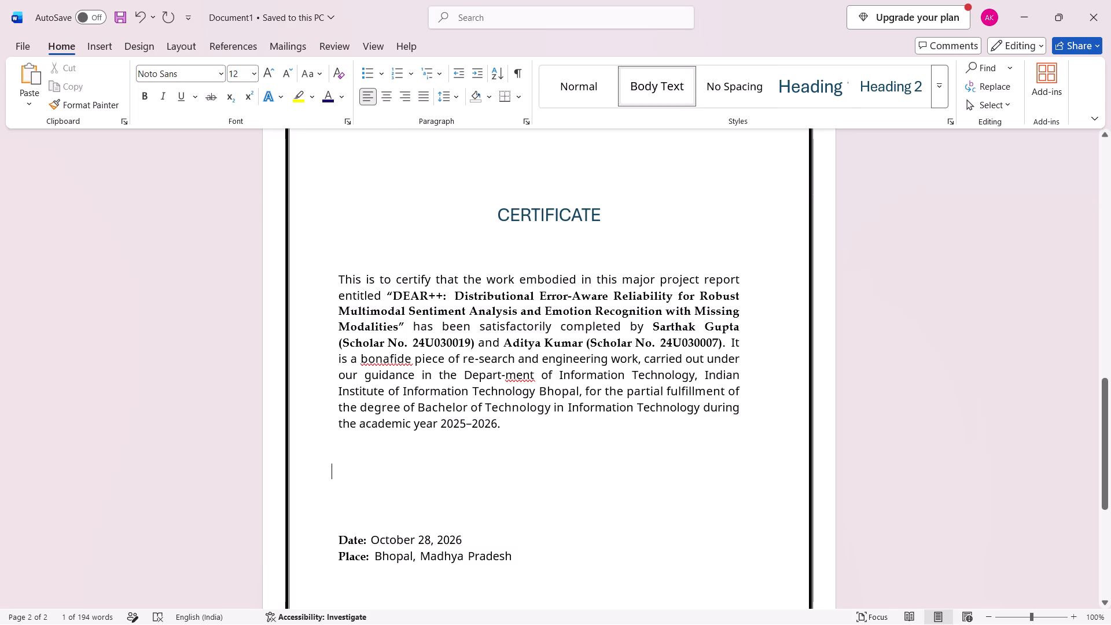
Delete the whole pasted certificate text on page 2 of Document1, from the CERTIFICATE heading to the signature blocks.
scroll(547, 468, "down", 2)
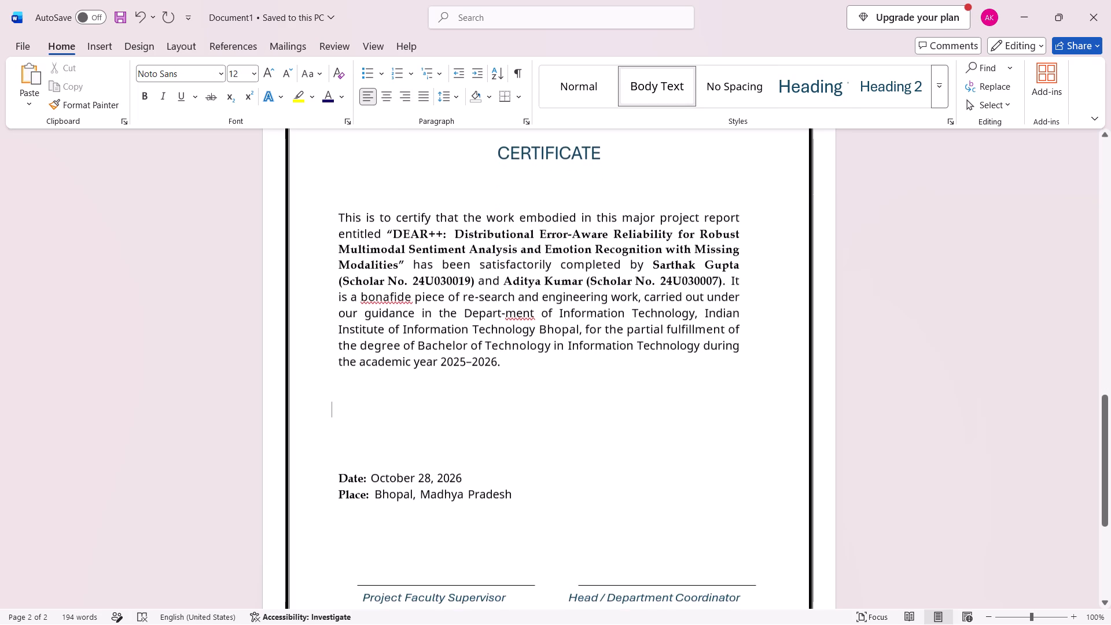
scroll(547, 468, "down", 2)
scroll(547, 468, "up", 4)
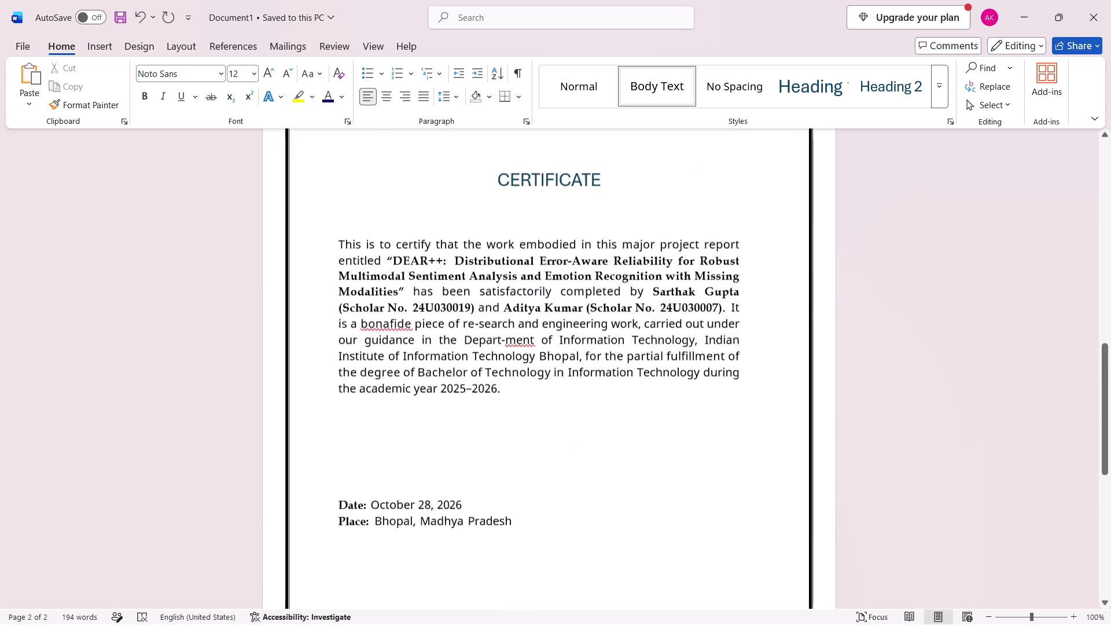
scroll(547, 468, "up", 5)
scroll(547, 468, "down", 5)
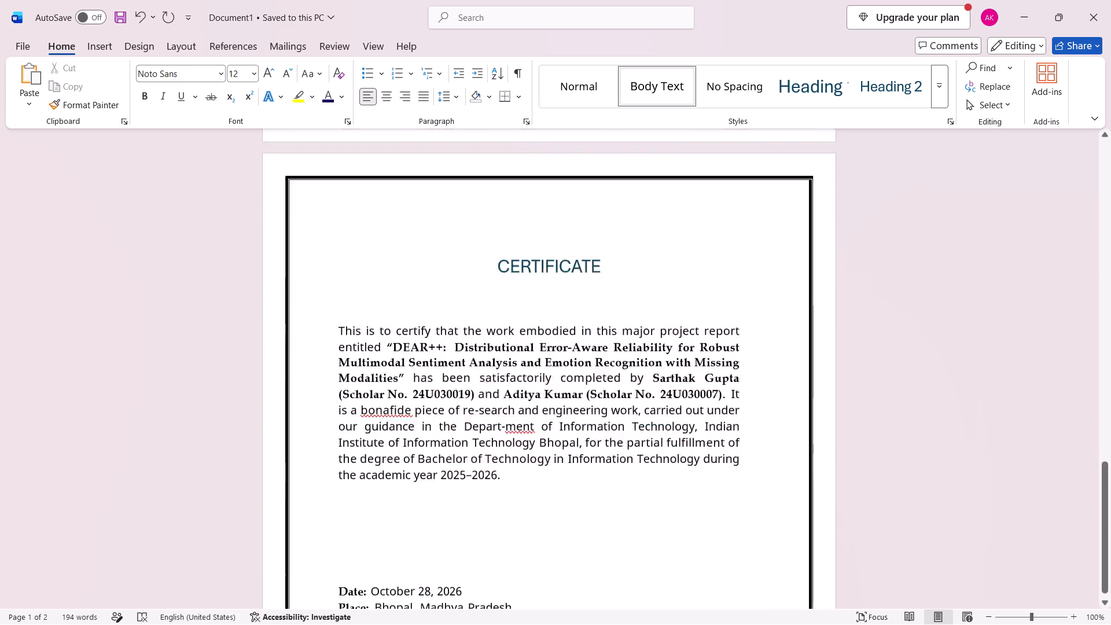
scroll(547, 468, "up", 1)
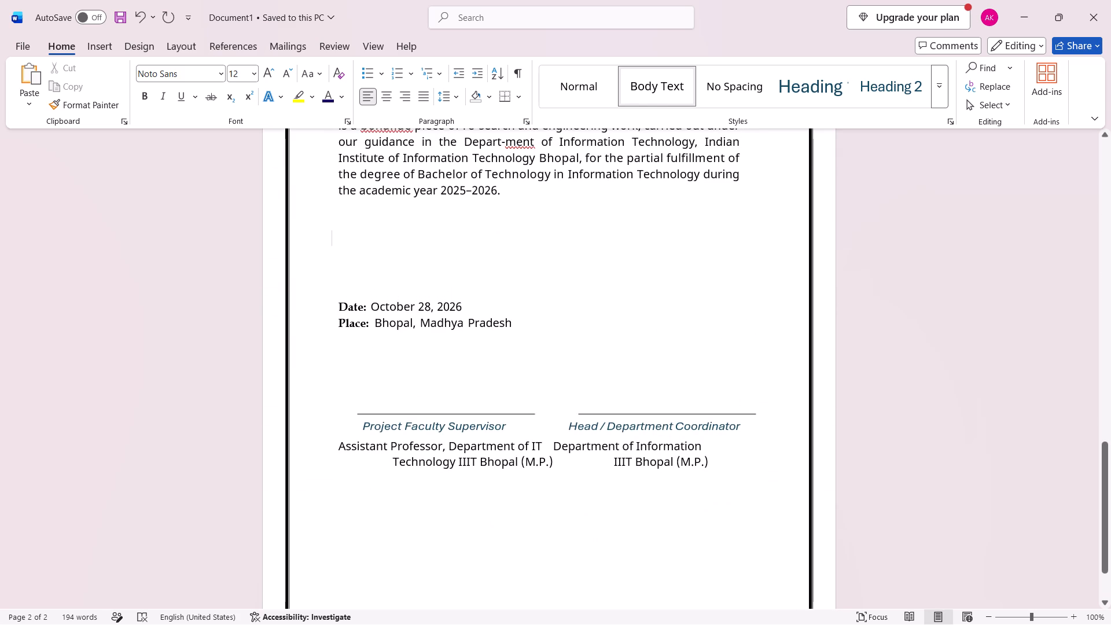
left_click_drag(730, 483, 351, 120)
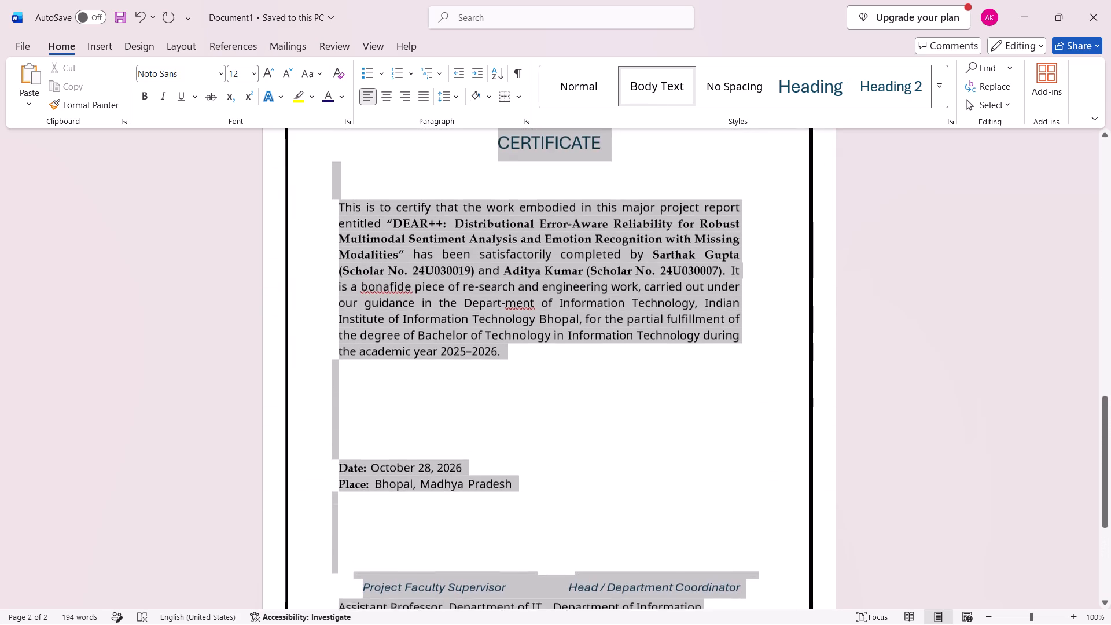
left_click_drag(351, 120, 373, 256)
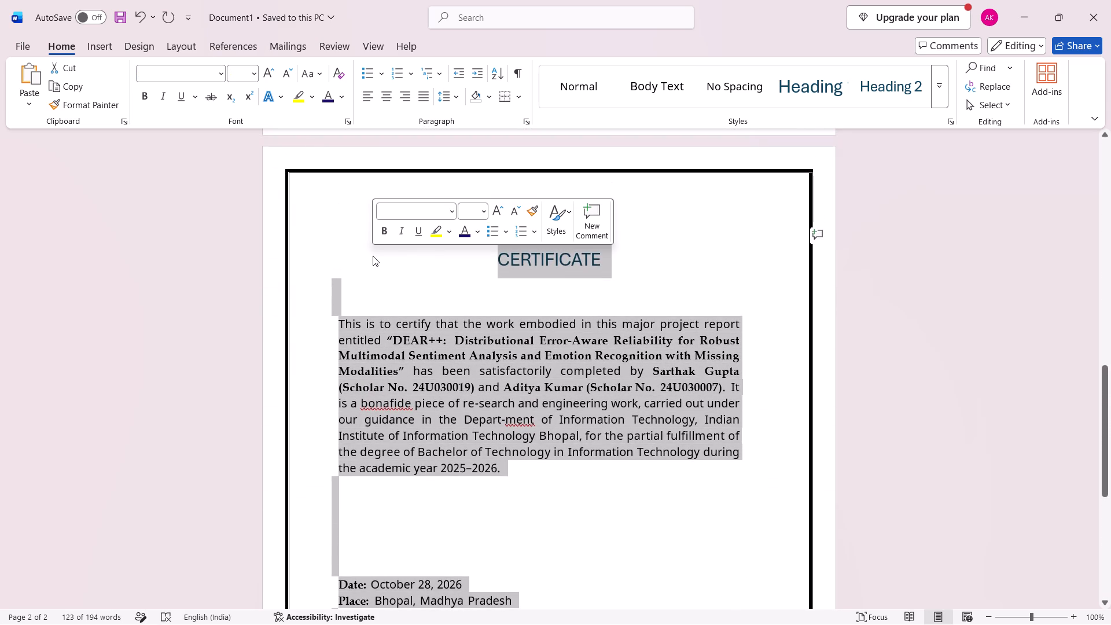
key("Delete")
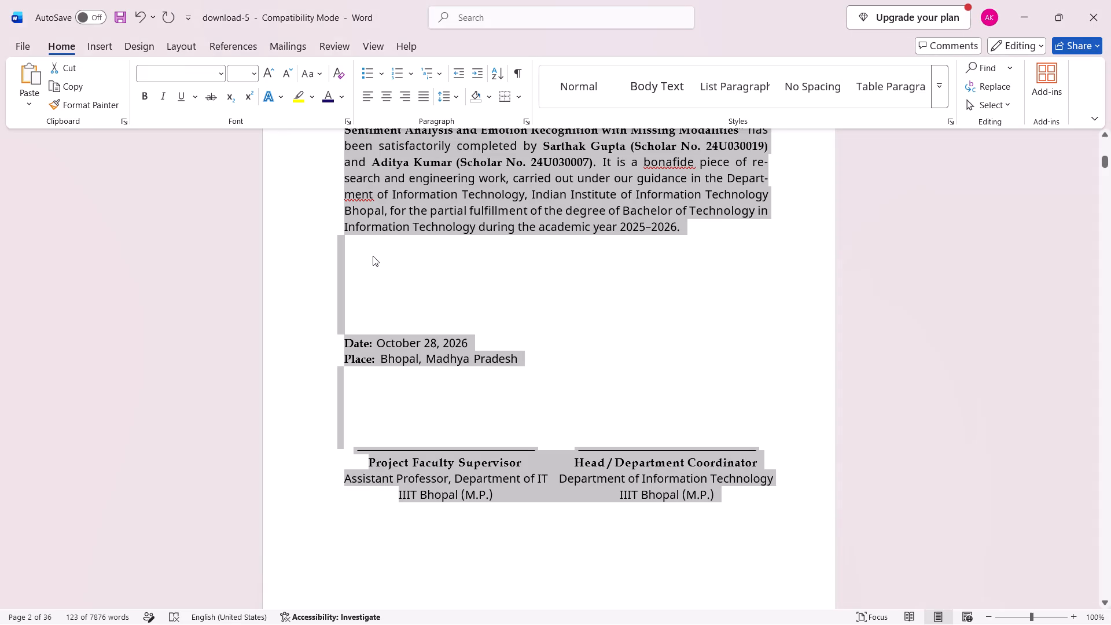
Switch to download-5 and look through the report from the certificate page to the Turnitin verification summary at its end.
left_click(867, 352)
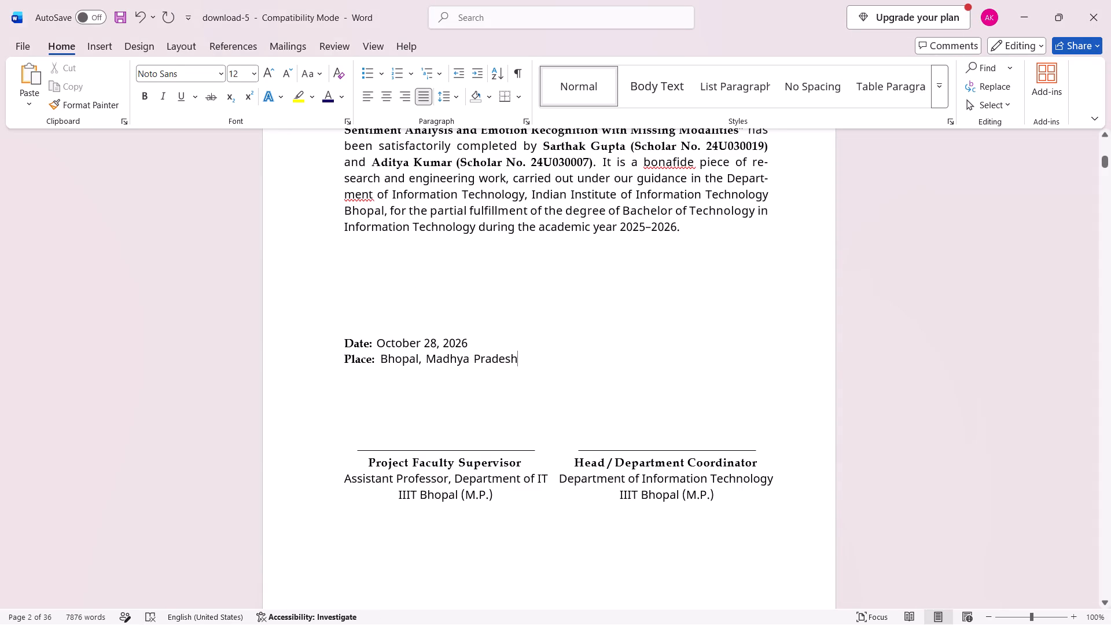
scroll(867, 352, "down", 18)
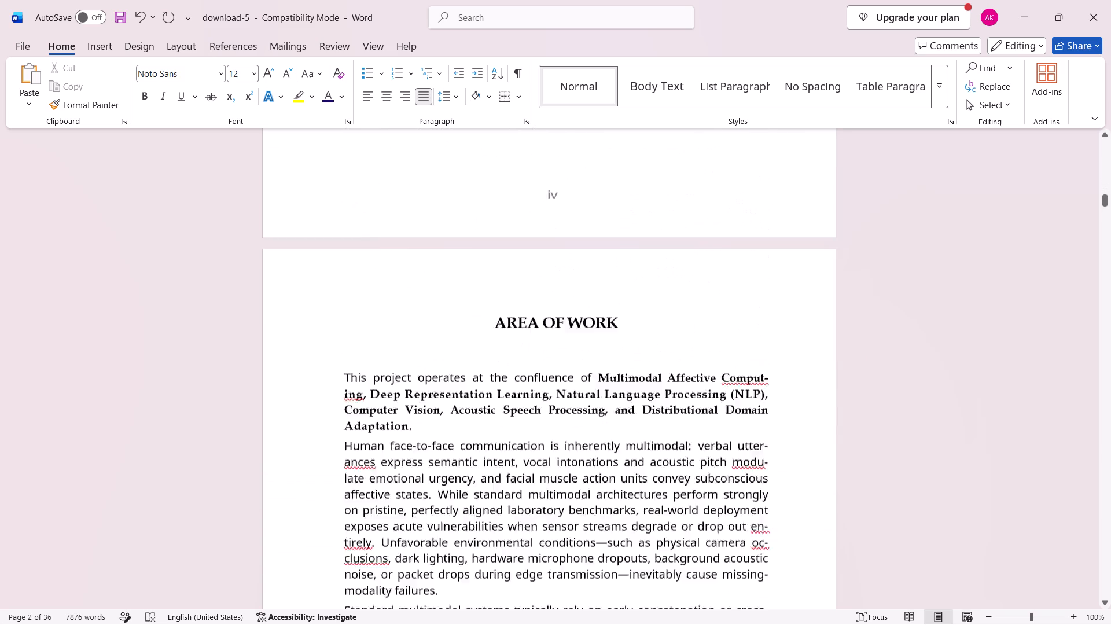
scroll(867, 352, "down", 12)
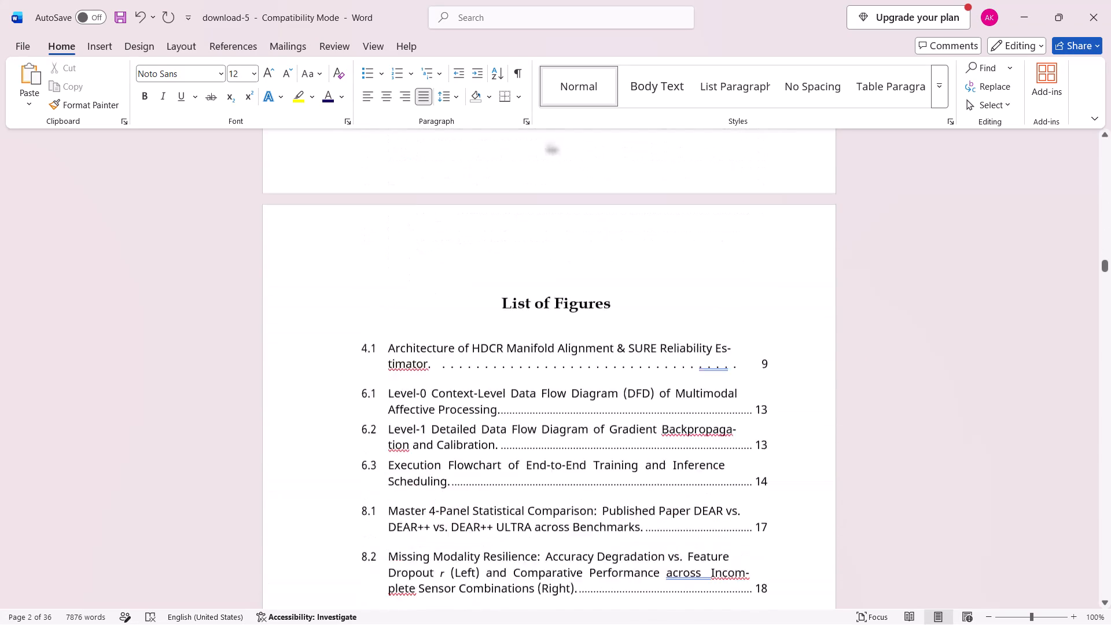
scroll(867, 352, "down", 7)
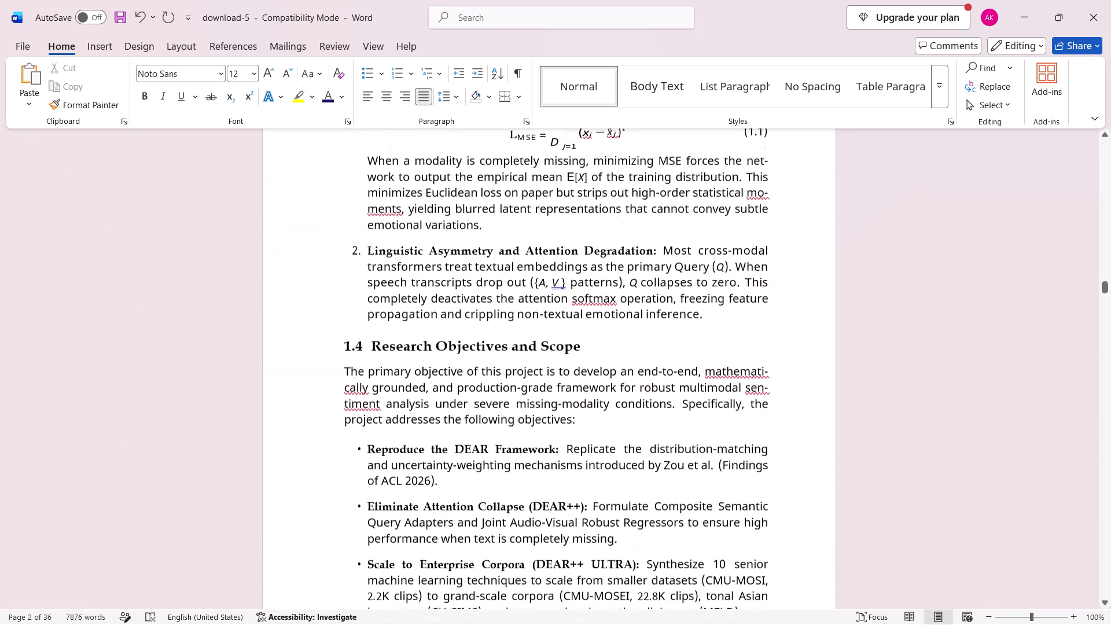
scroll(867, 352, "down", 2)
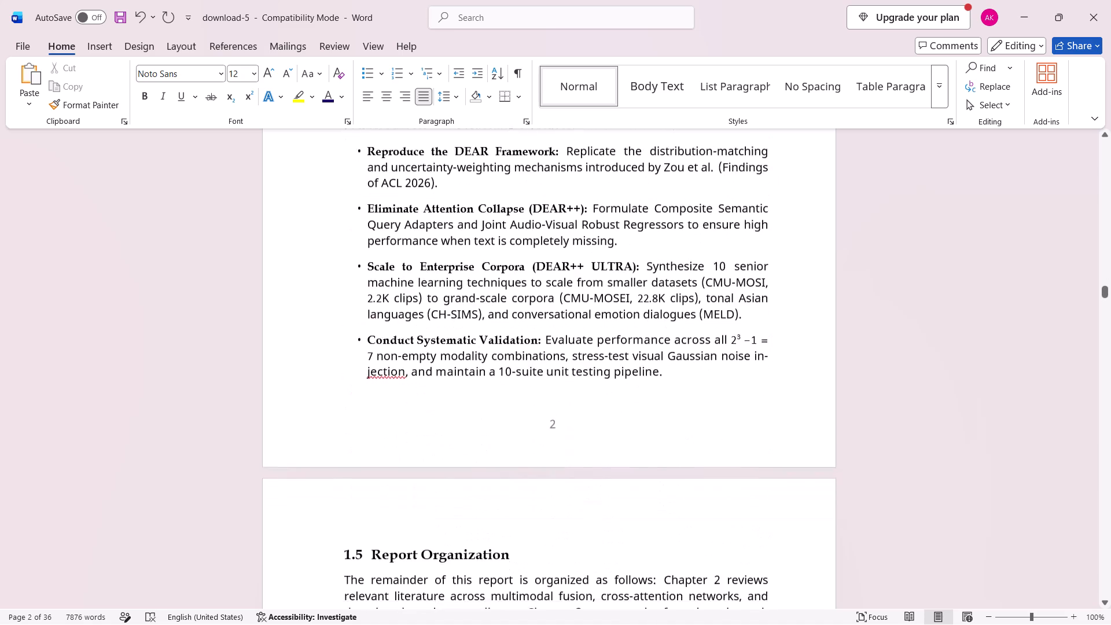
scroll(867, 352, "down", 14)
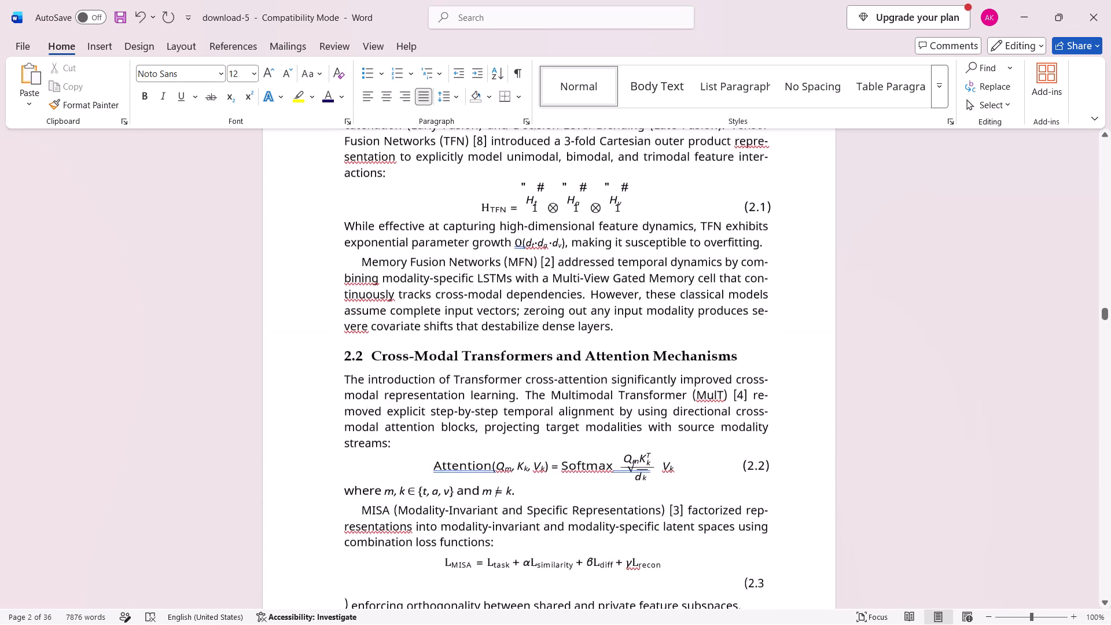
scroll(867, 352, "down", 10)
scroll(867, 352, "down", 20)
scroll(867, 352, "down", 18)
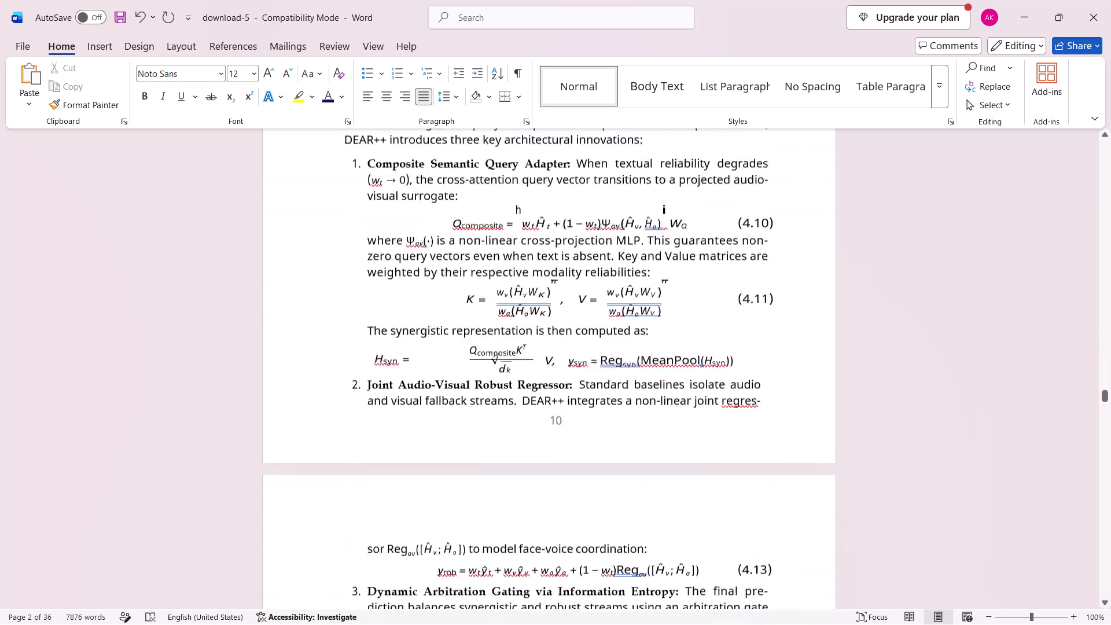
scroll(867, 352, "down", 14)
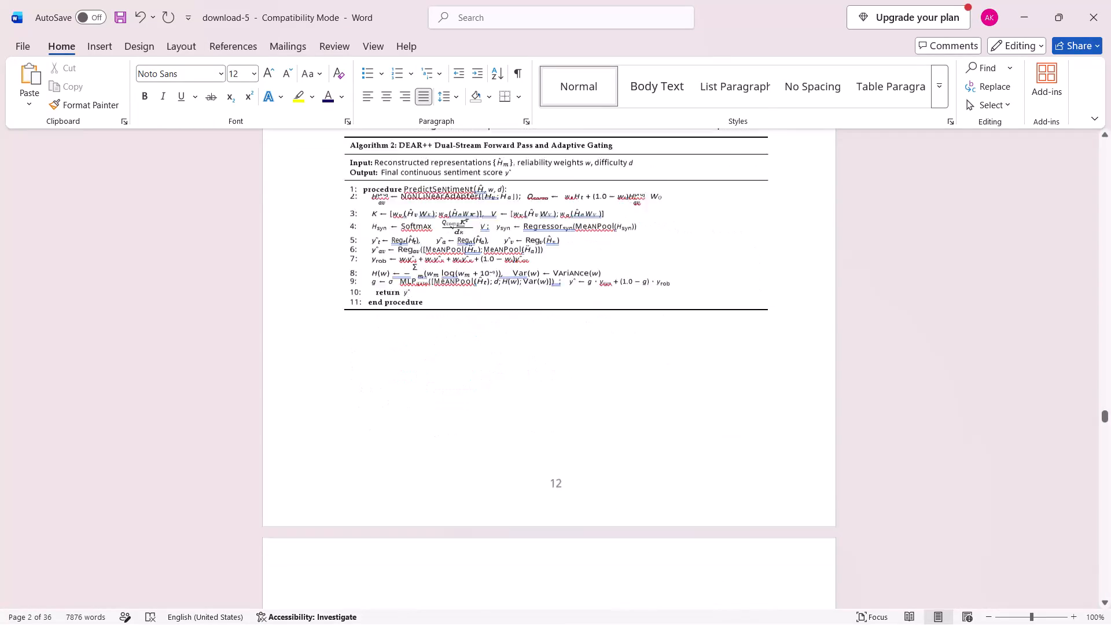
scroll(867, 352, "down", 15)
scroll(867, 352, "down", 14)
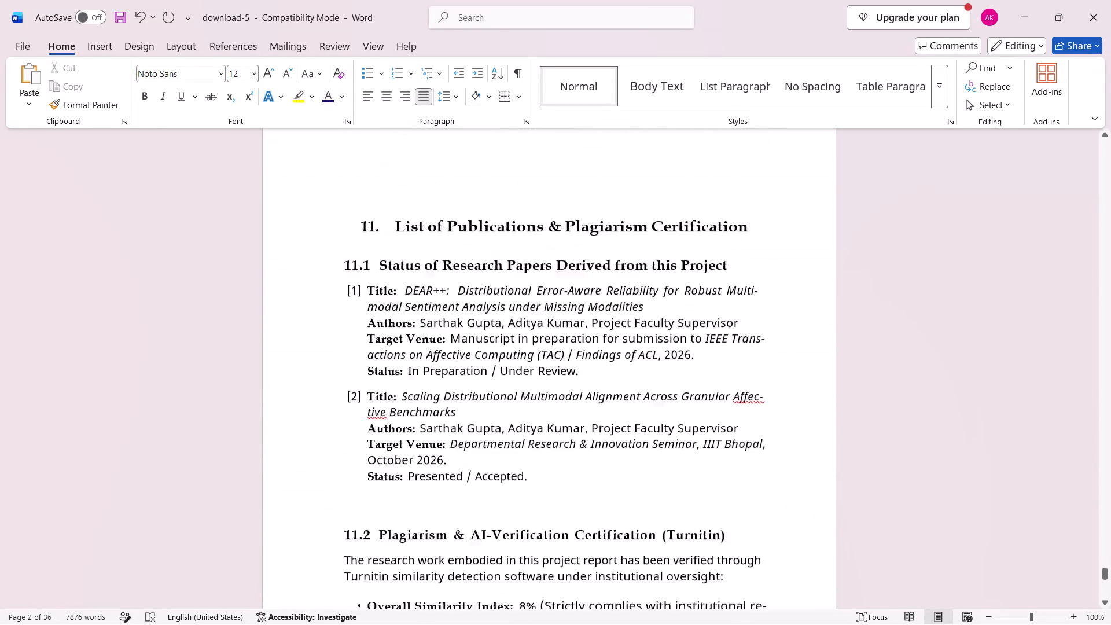
scroll(867, 352, "down", 6)
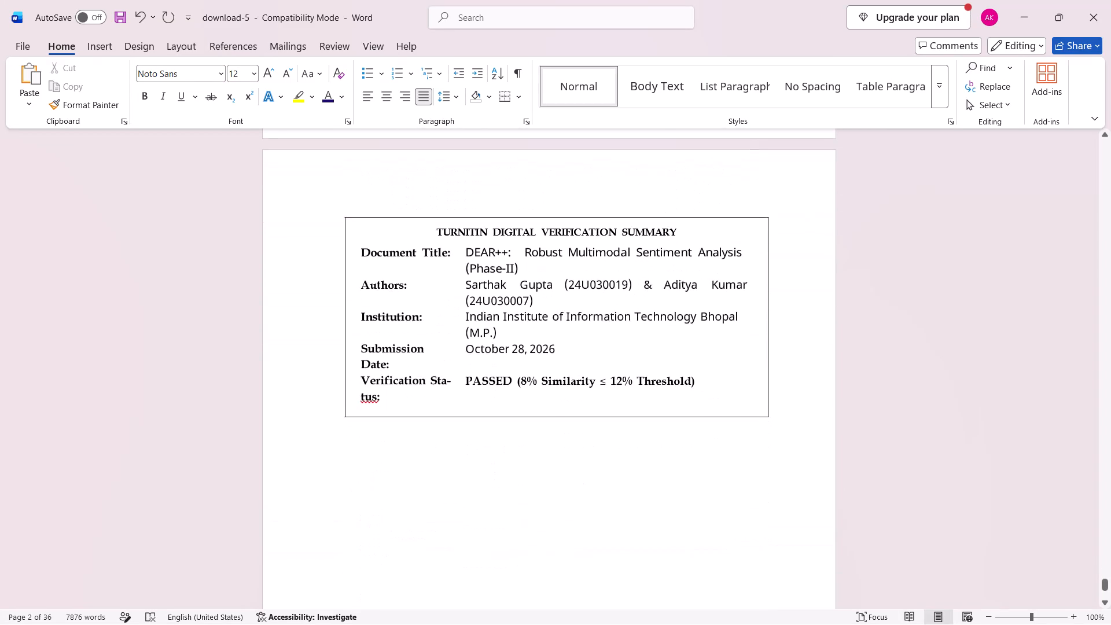
scroll(867, 352, "down", 5)
Review the report backwards from its last page to the results chapter, and inspect the overlapping label and legend in Figure 8.2.
scroll(867, 352, "up", 1)
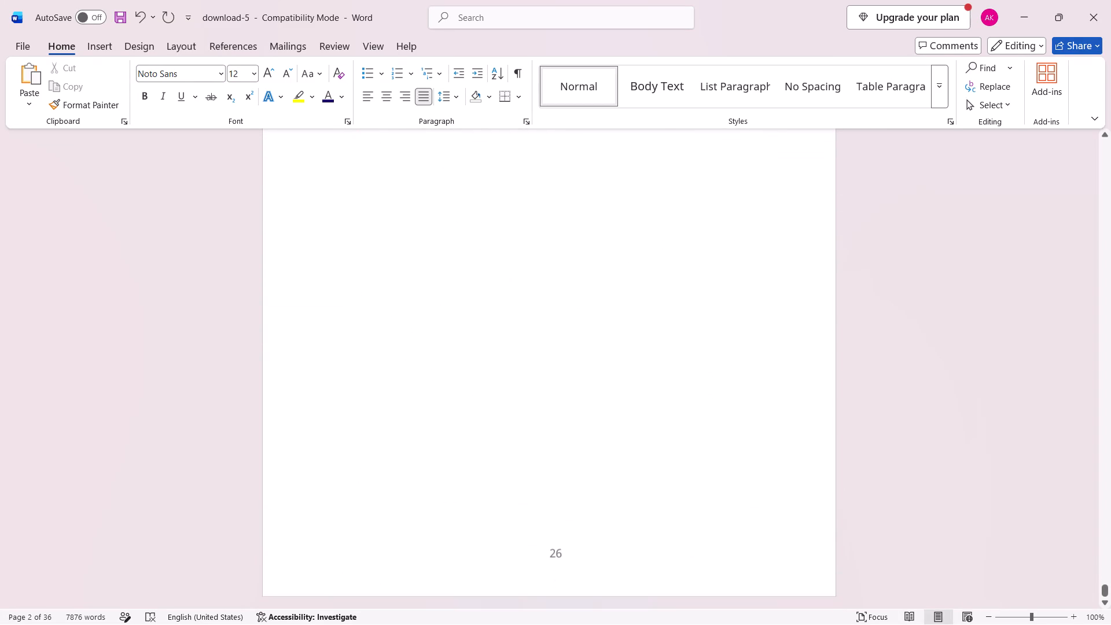
scroll(867, 352, "up", 4)
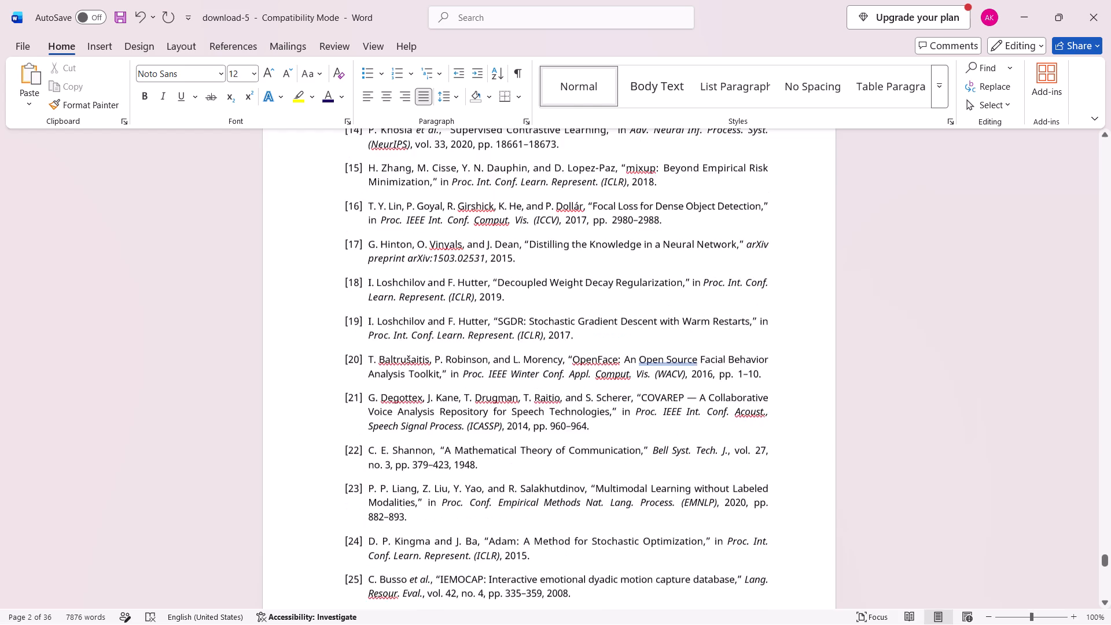
scroll(867, 352, "up", 5)
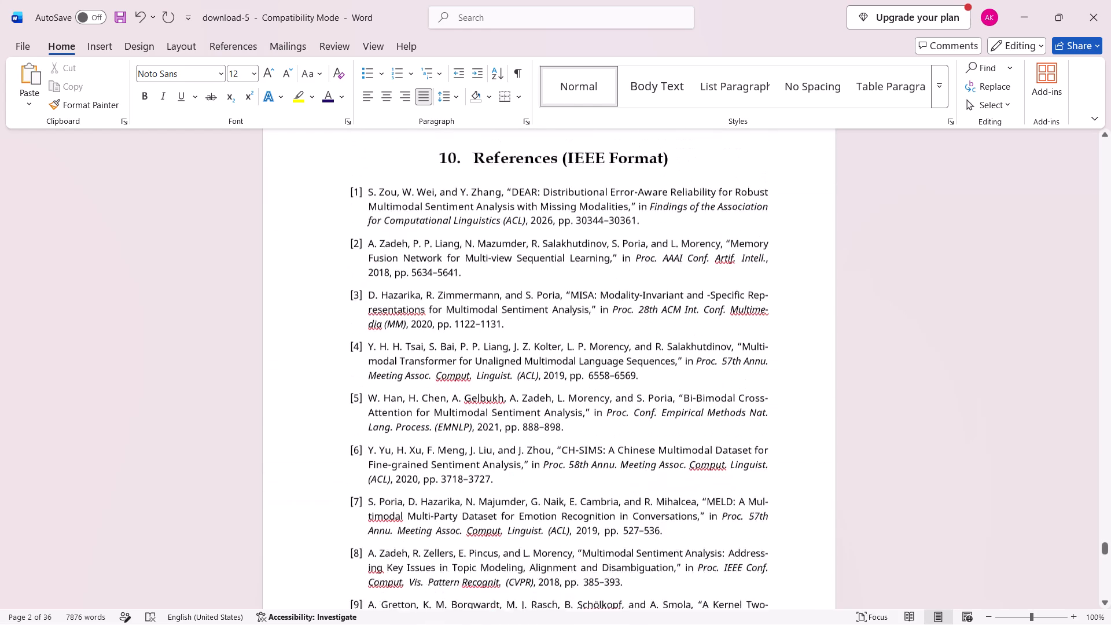
scroll(867, 352, "up", 7)
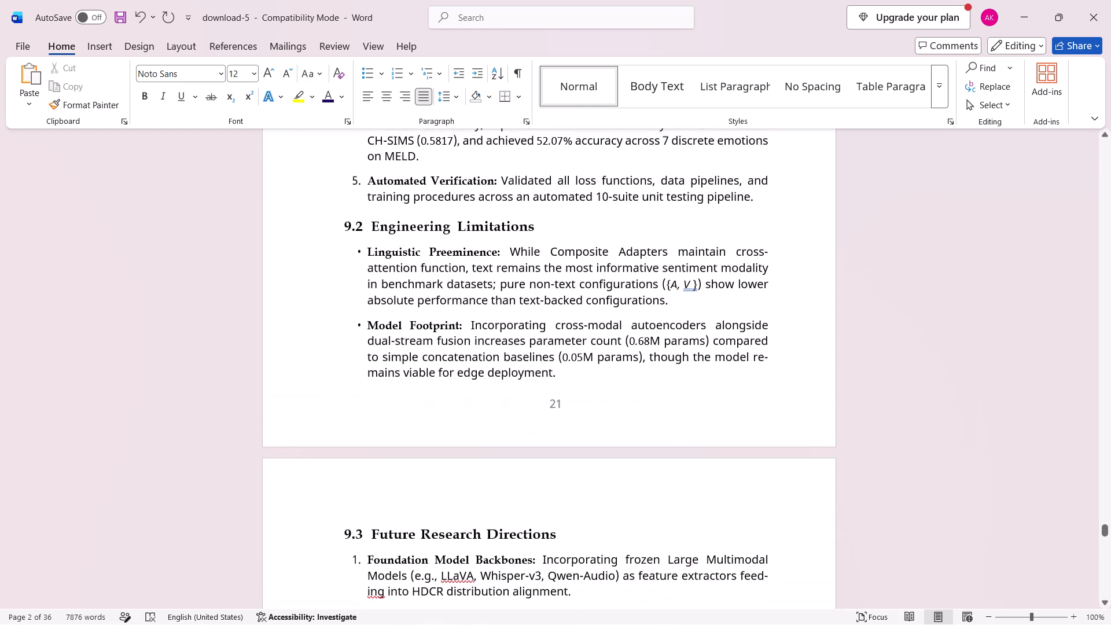
scroll(867, 352, "up", 7)
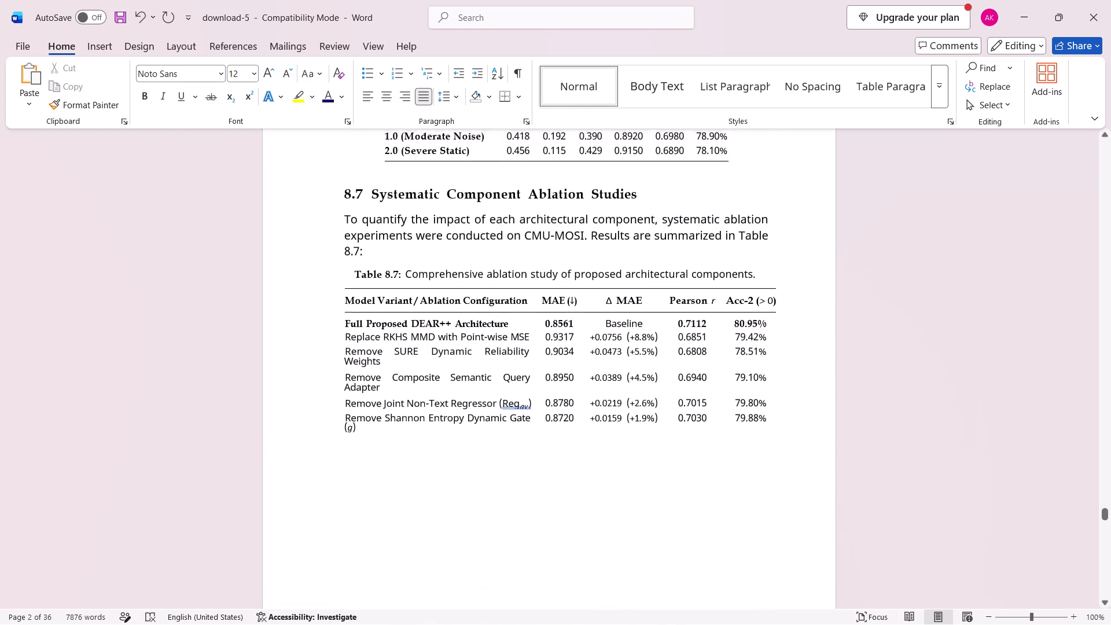
scroll(867, 352, "up", 11)
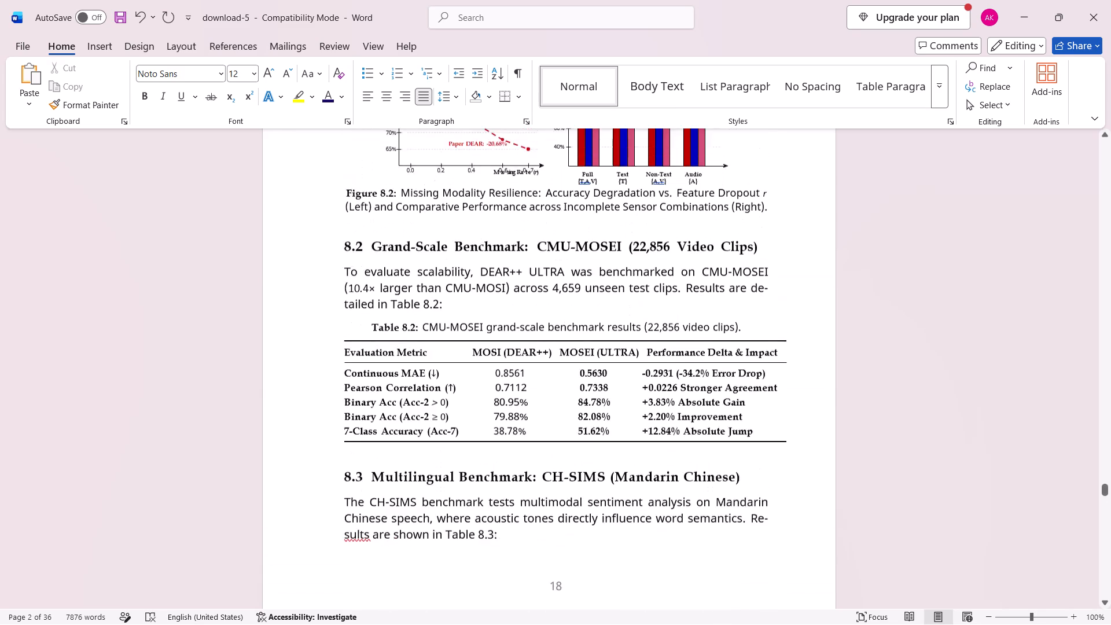
scroll(867, 352, "up", 2)
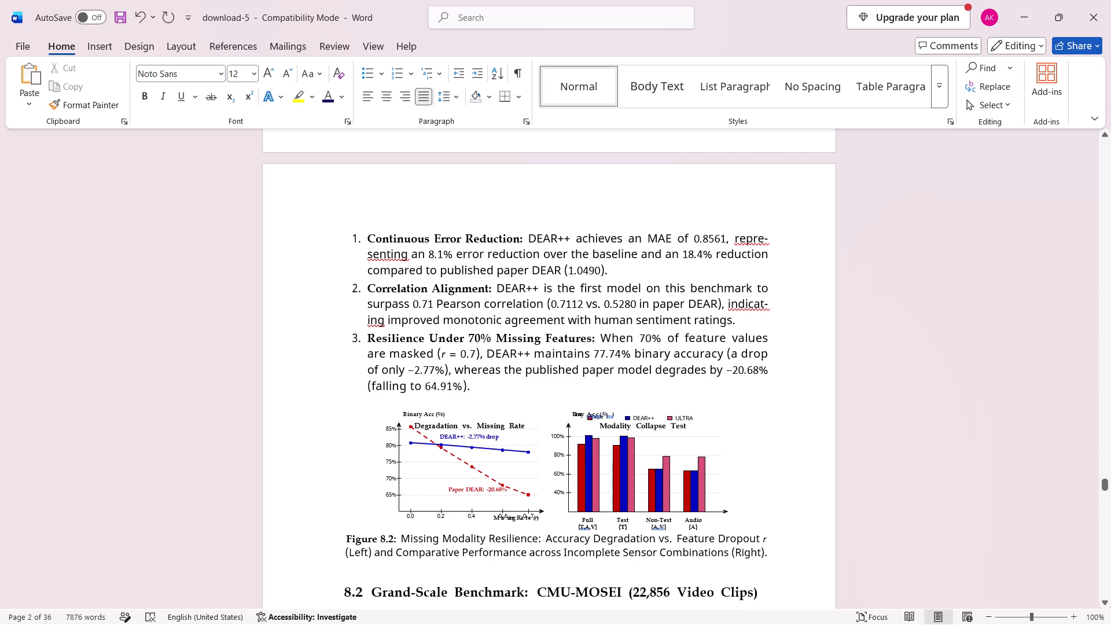
left_click_drag(615, 416, 579, 413)
left_click(535, 394)
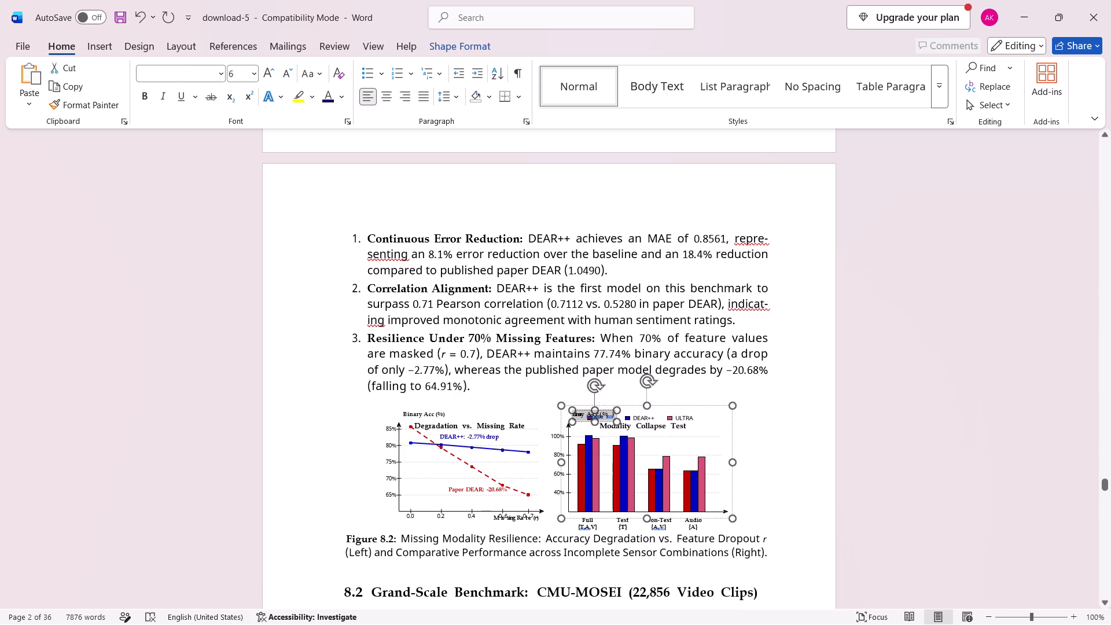
Examine Table 8.1, the four-panel charts of Figure 8.1, the unit test list and the Implementation chapter's tools section.
scroll(535, 394, "up", 5)
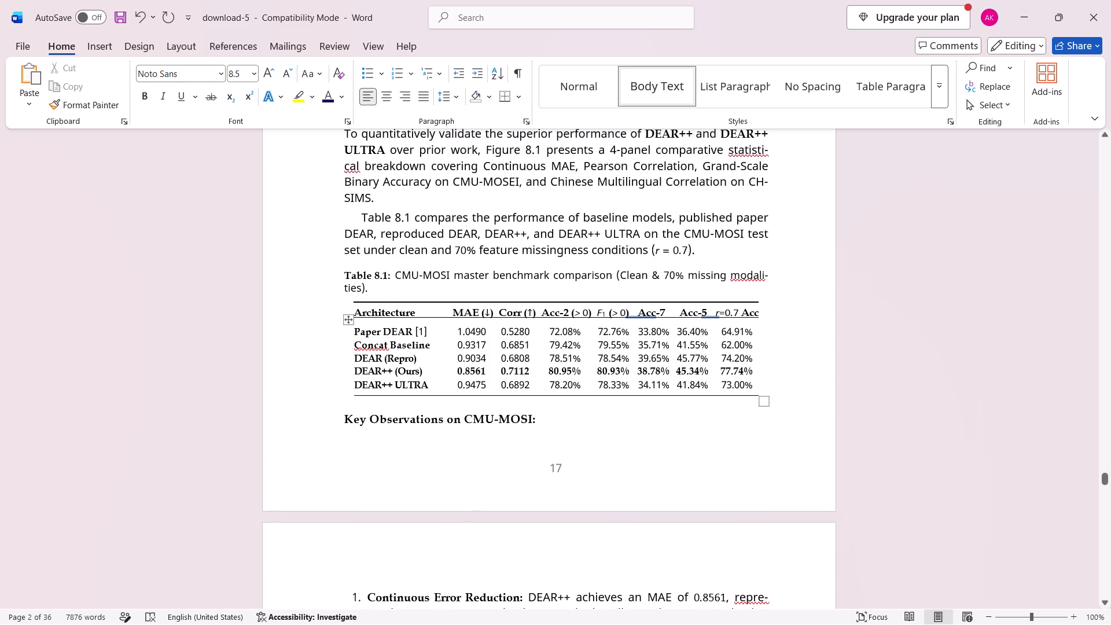
scroll(535, 394, "up", 1)
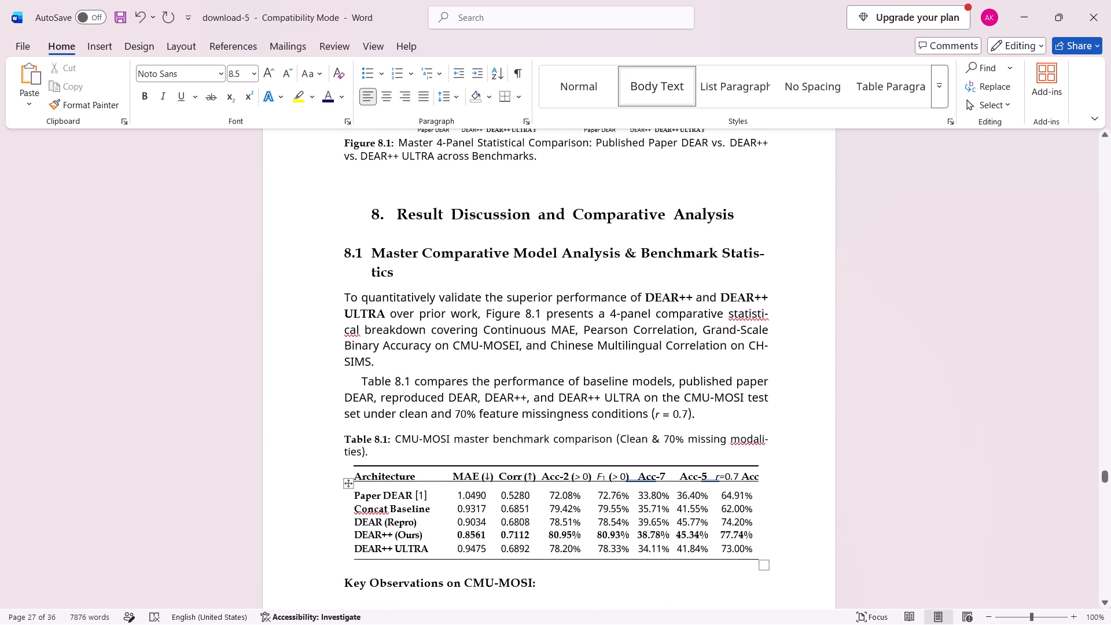
scroll(535, 394, "up", 3)
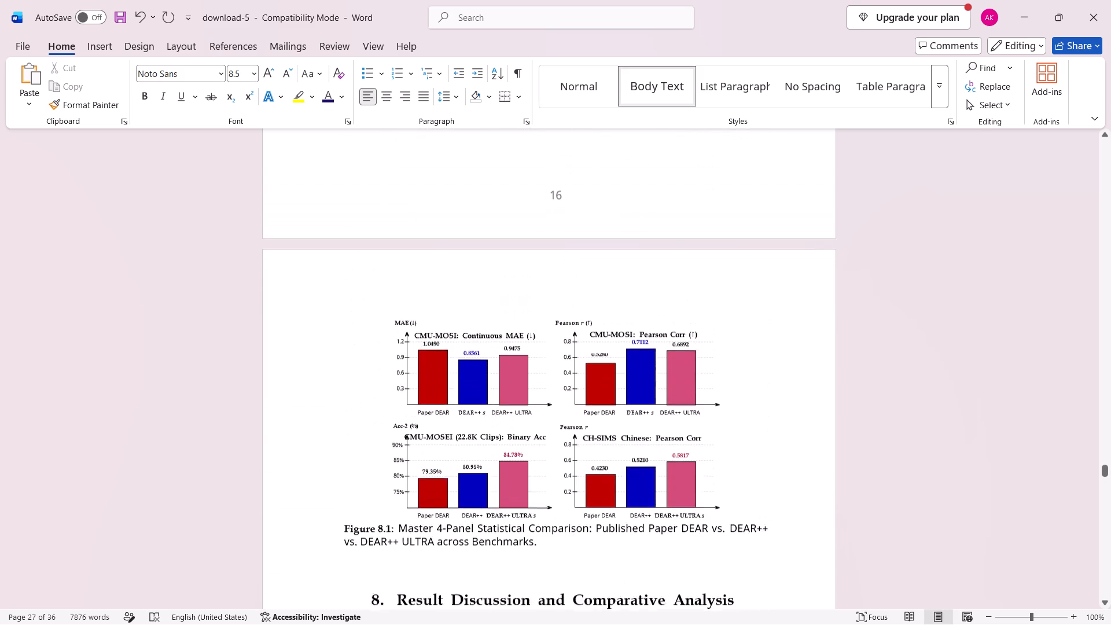
scroll(535, 394, "up", 3)
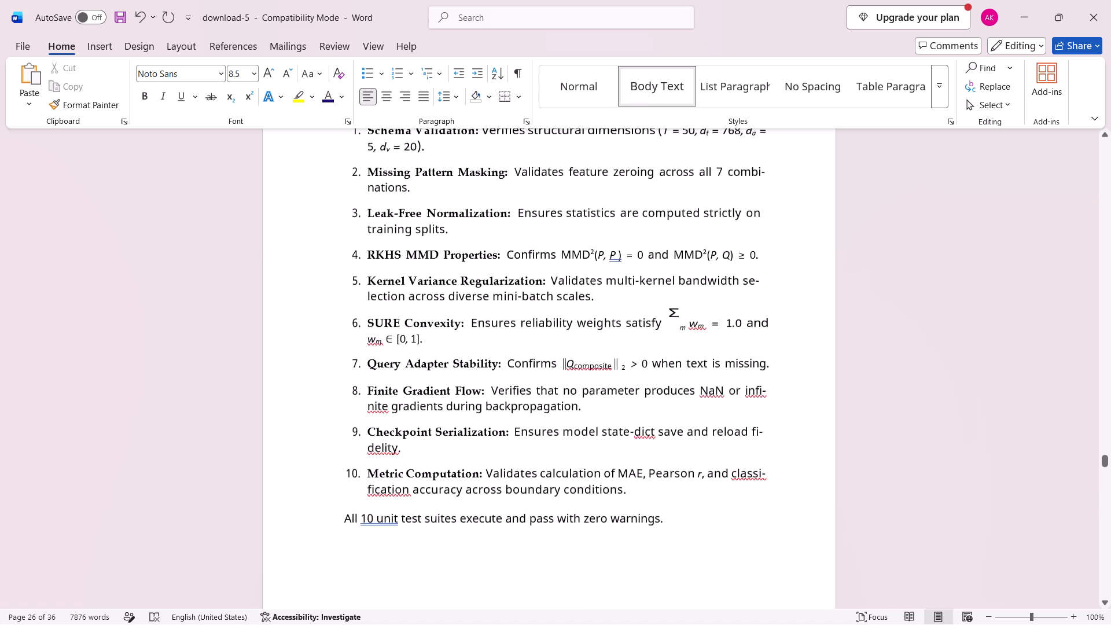
scroll(535, 394, "up", 6)
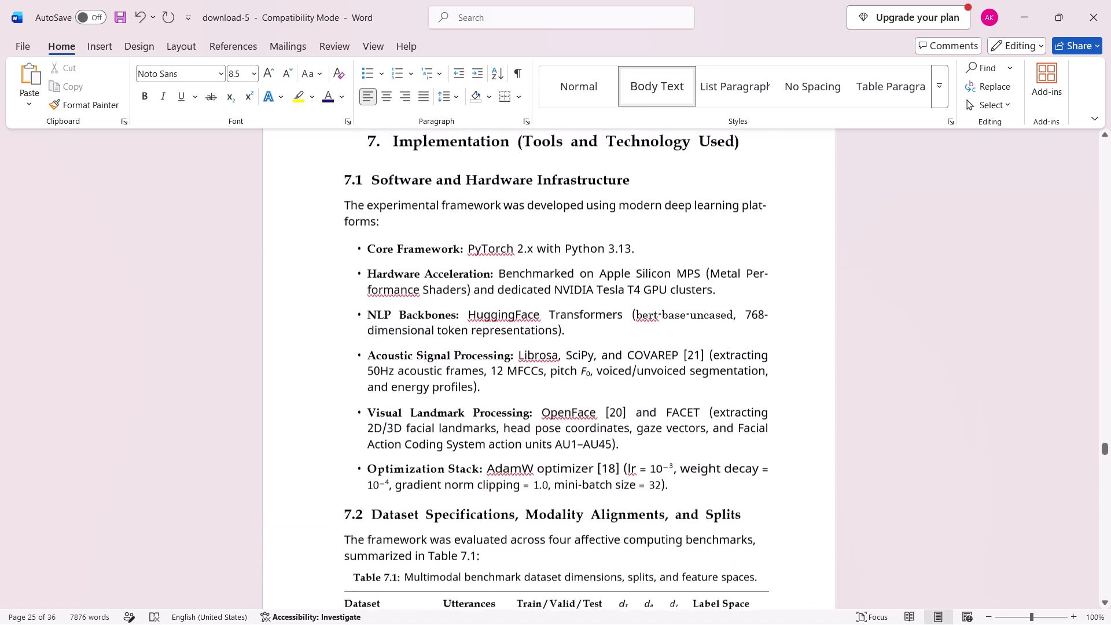
scroll(535, 394, "up", 5)
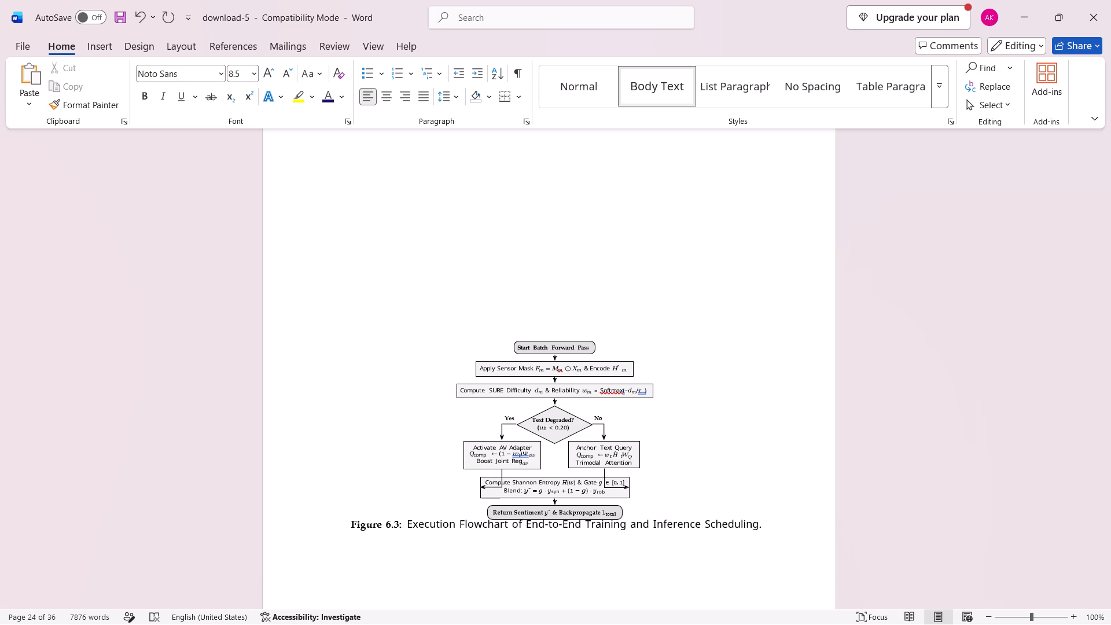
key("Print")
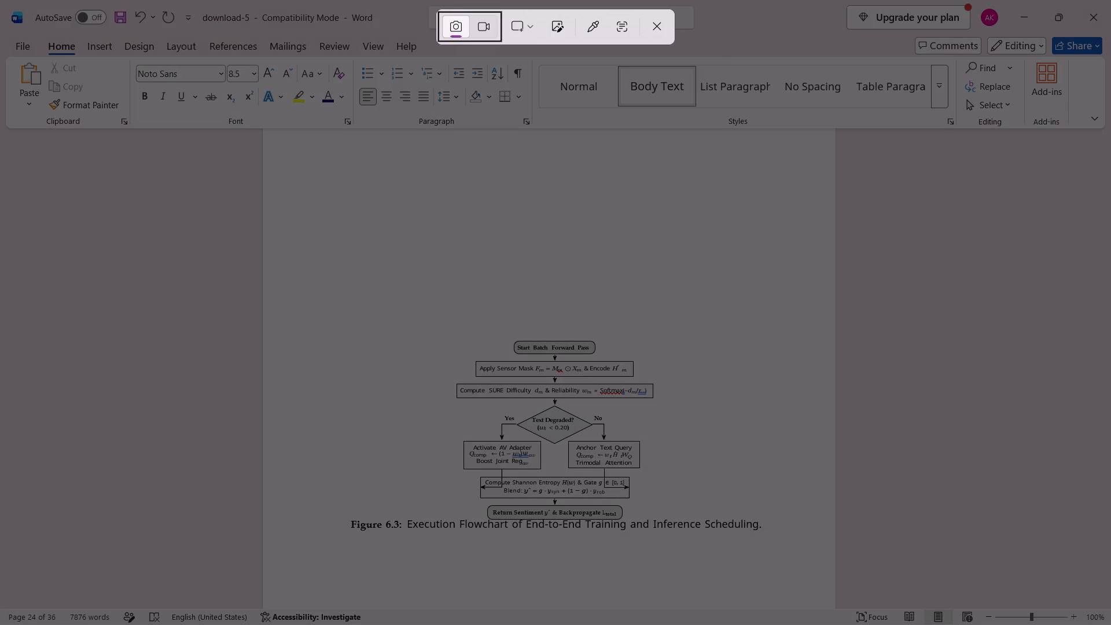
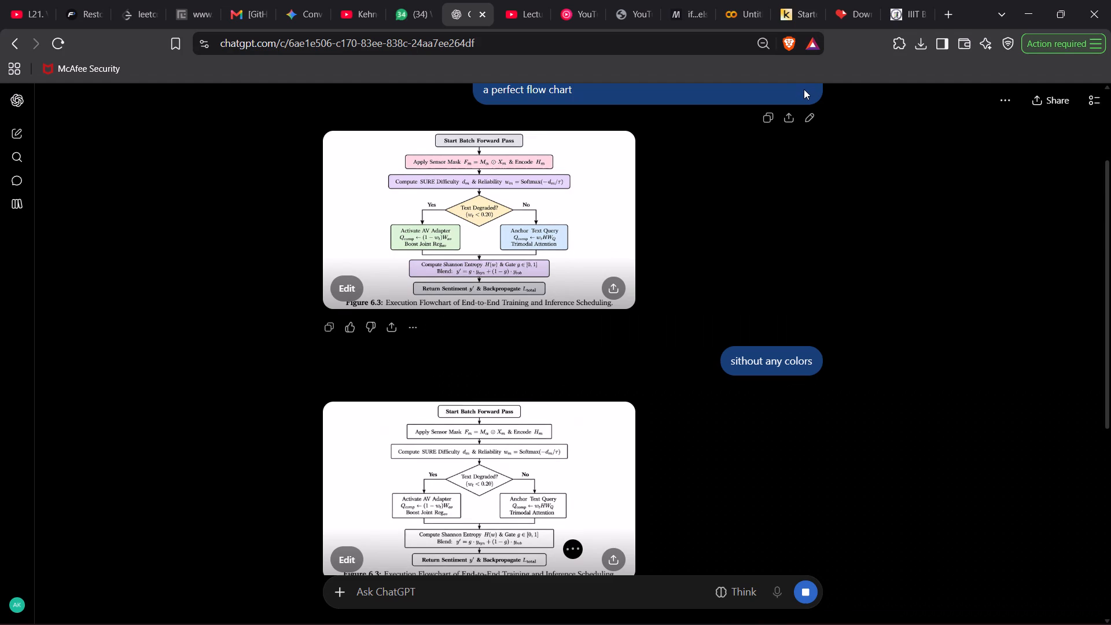
Reopen the closed Canva design of download-5.pdf and close the restored two-page PDF, returning to the design.
key("ctrl+shift+t")
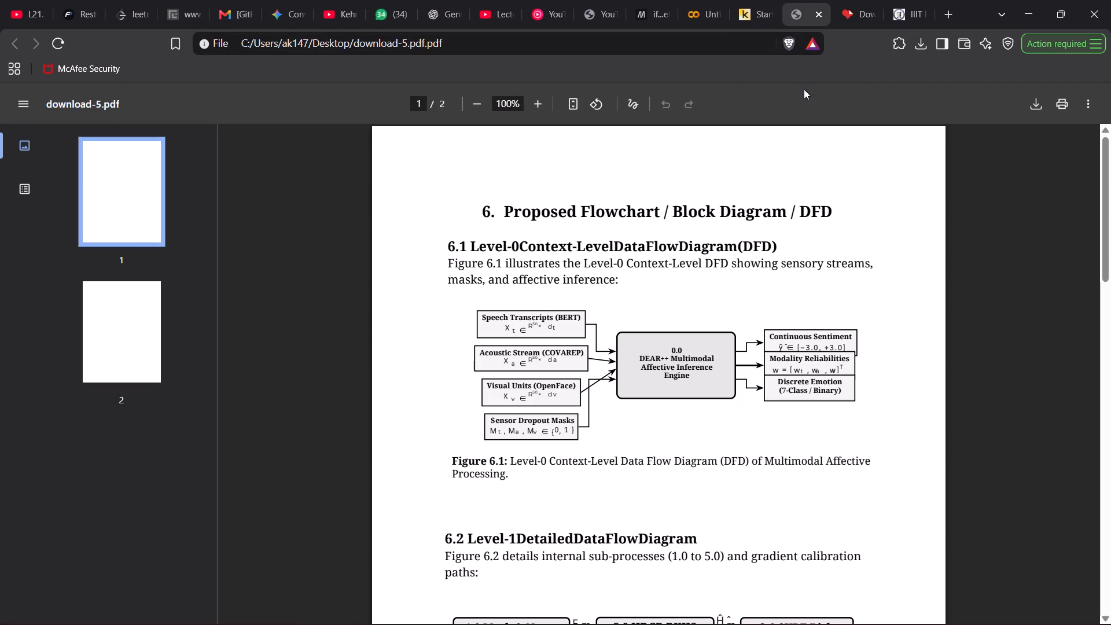
key("ctrl+shift+t")
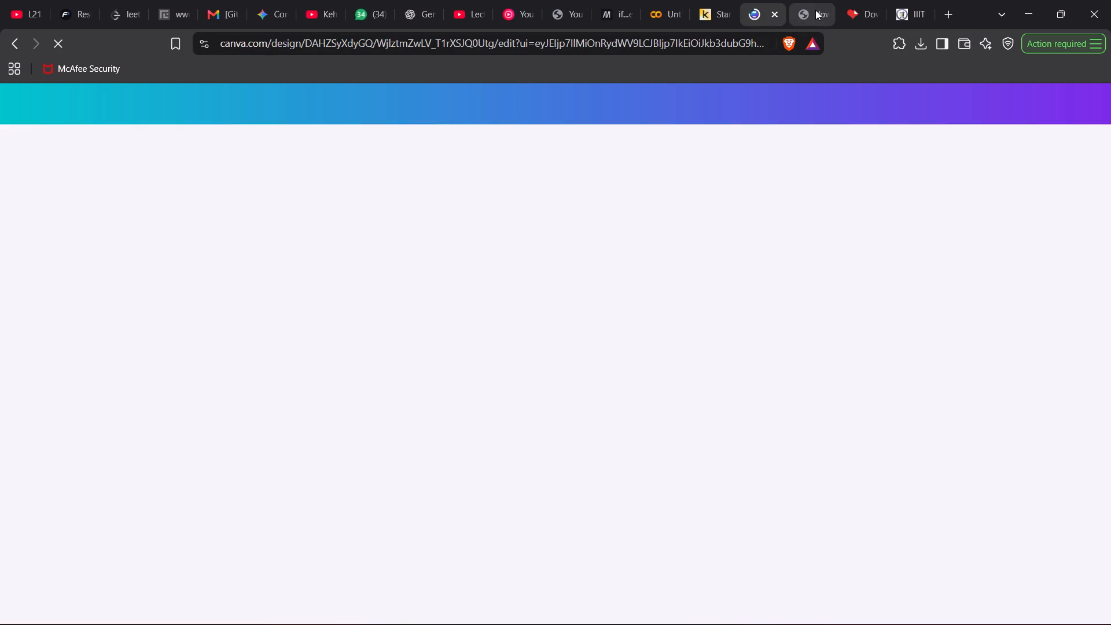
left_click(815, 10)
left_click(823, 13)
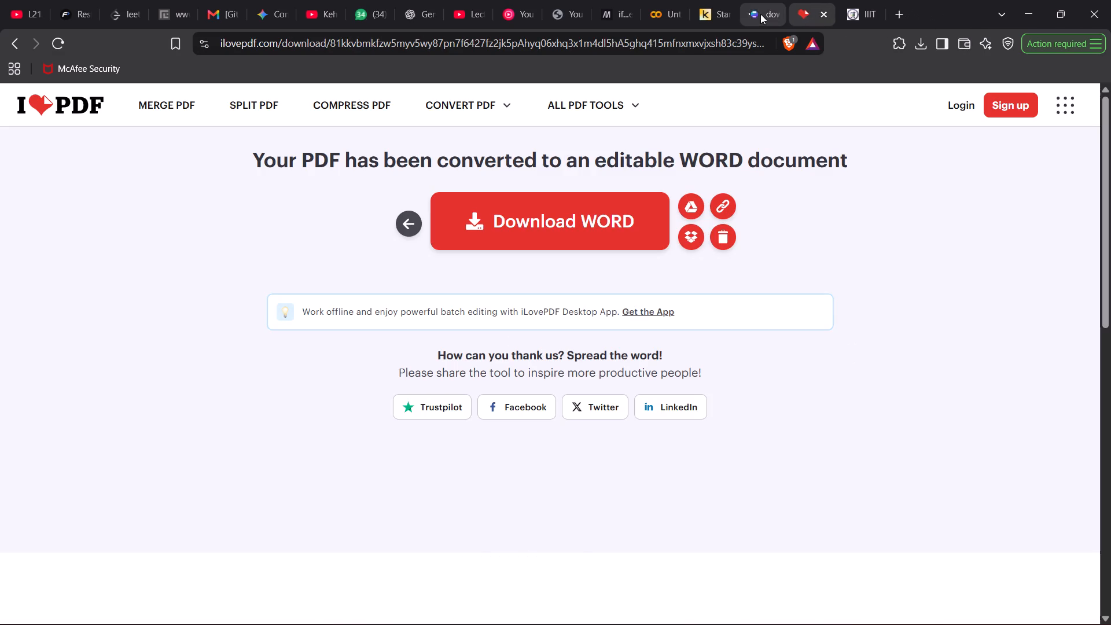
left_click(760, 14)
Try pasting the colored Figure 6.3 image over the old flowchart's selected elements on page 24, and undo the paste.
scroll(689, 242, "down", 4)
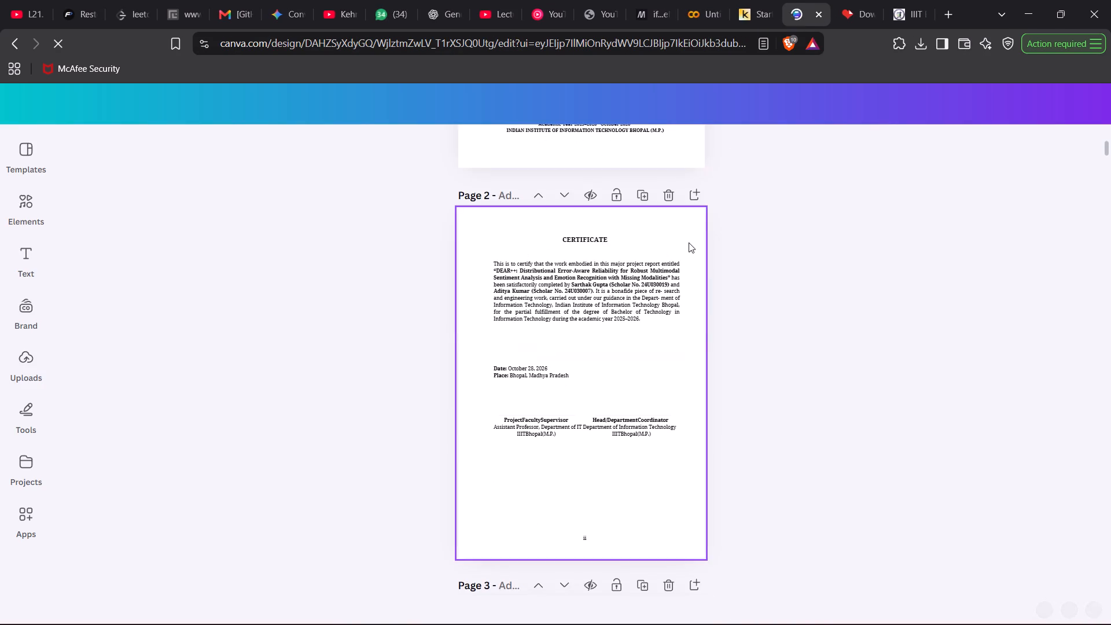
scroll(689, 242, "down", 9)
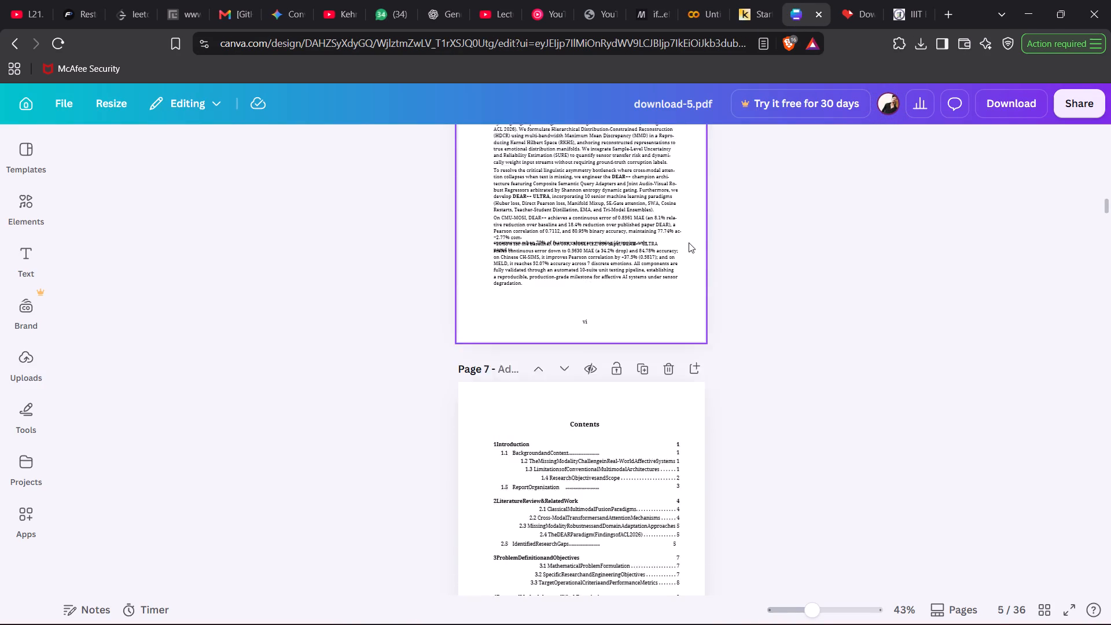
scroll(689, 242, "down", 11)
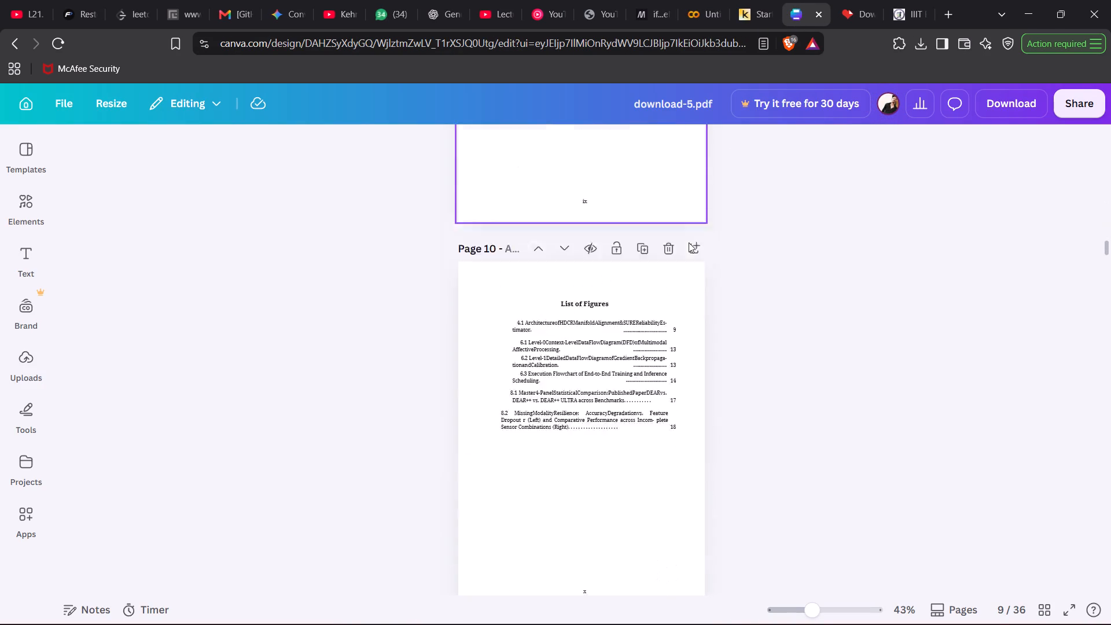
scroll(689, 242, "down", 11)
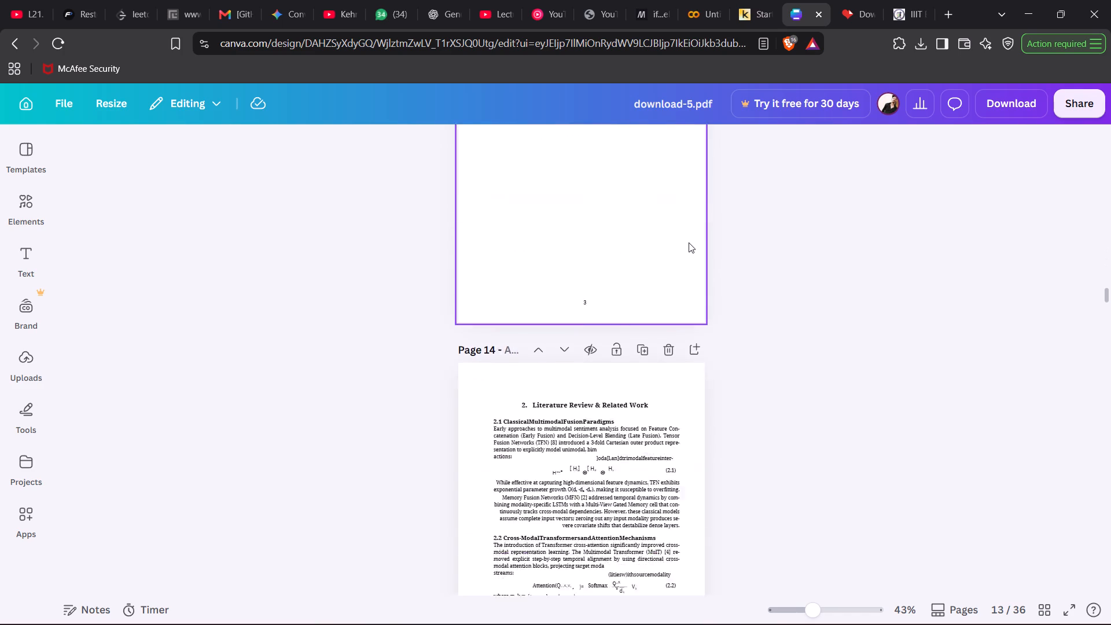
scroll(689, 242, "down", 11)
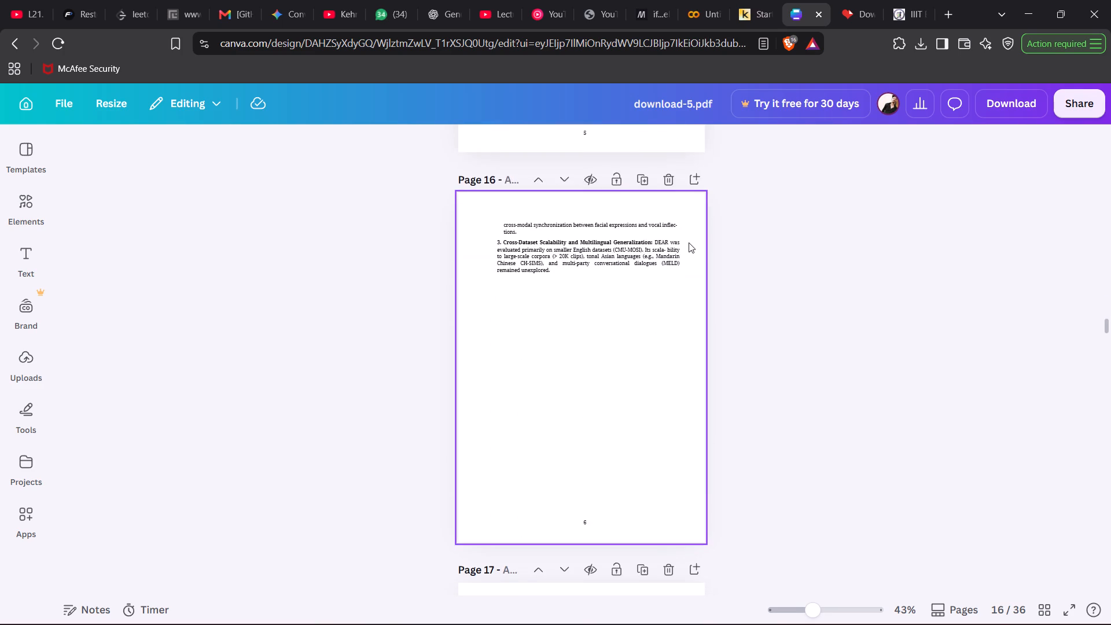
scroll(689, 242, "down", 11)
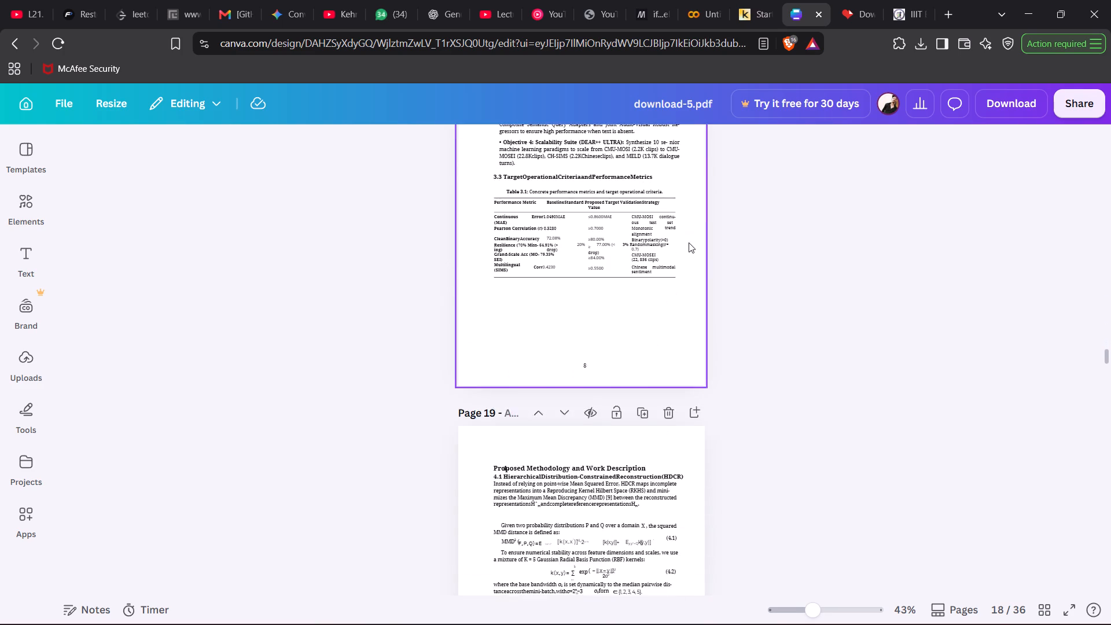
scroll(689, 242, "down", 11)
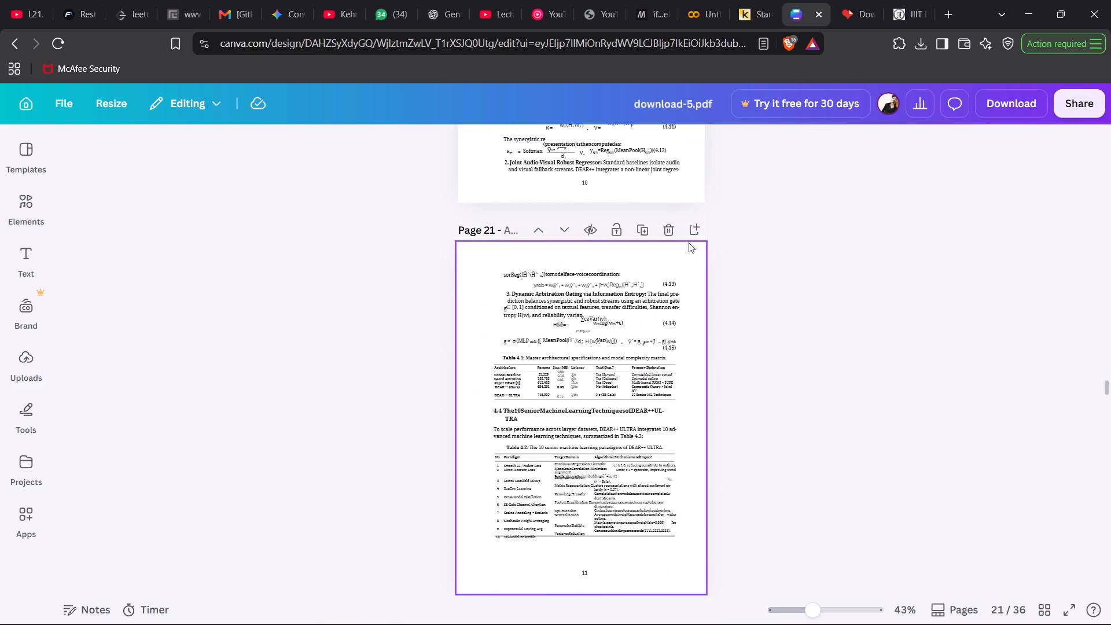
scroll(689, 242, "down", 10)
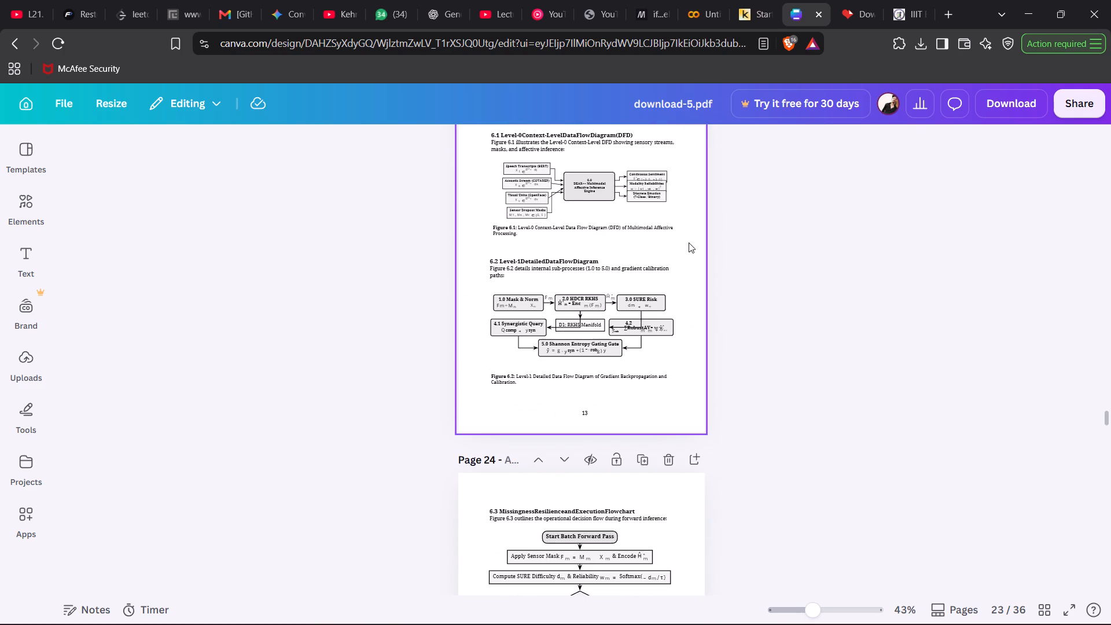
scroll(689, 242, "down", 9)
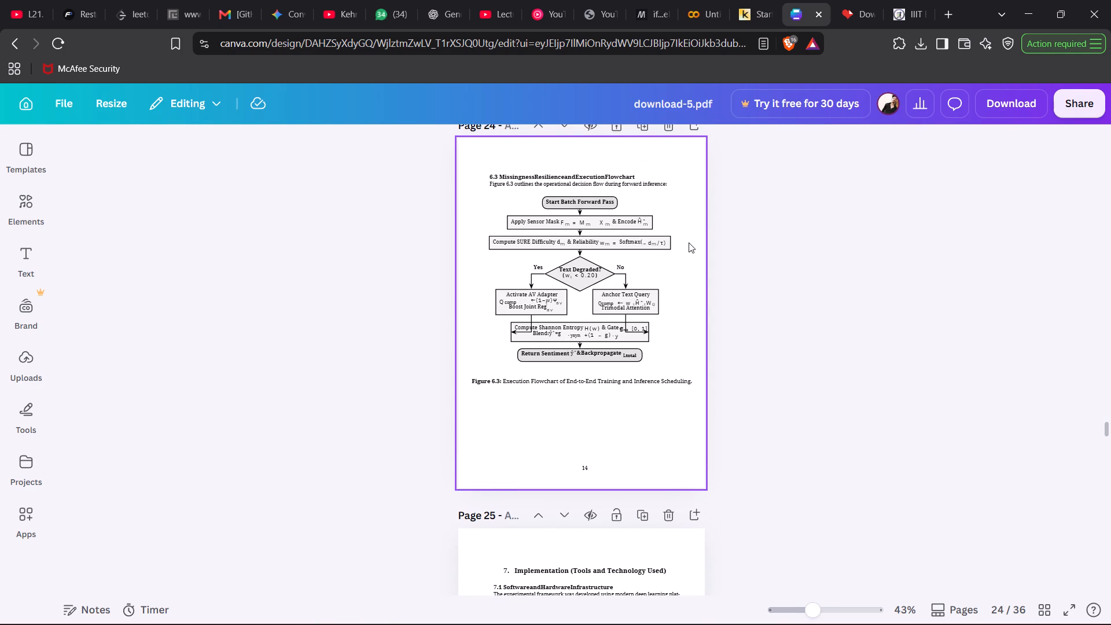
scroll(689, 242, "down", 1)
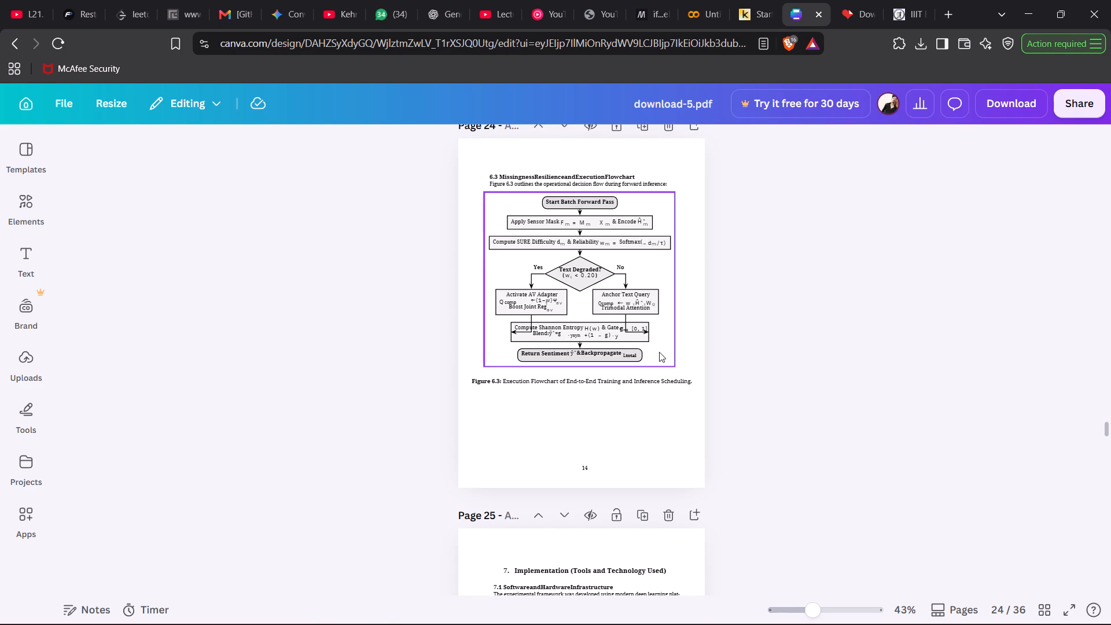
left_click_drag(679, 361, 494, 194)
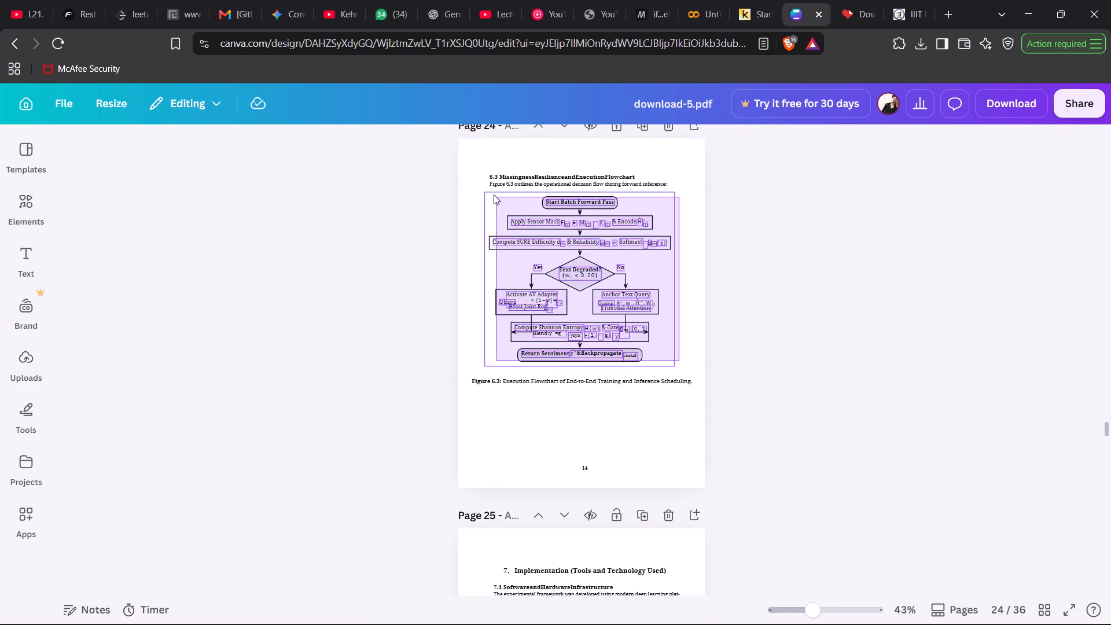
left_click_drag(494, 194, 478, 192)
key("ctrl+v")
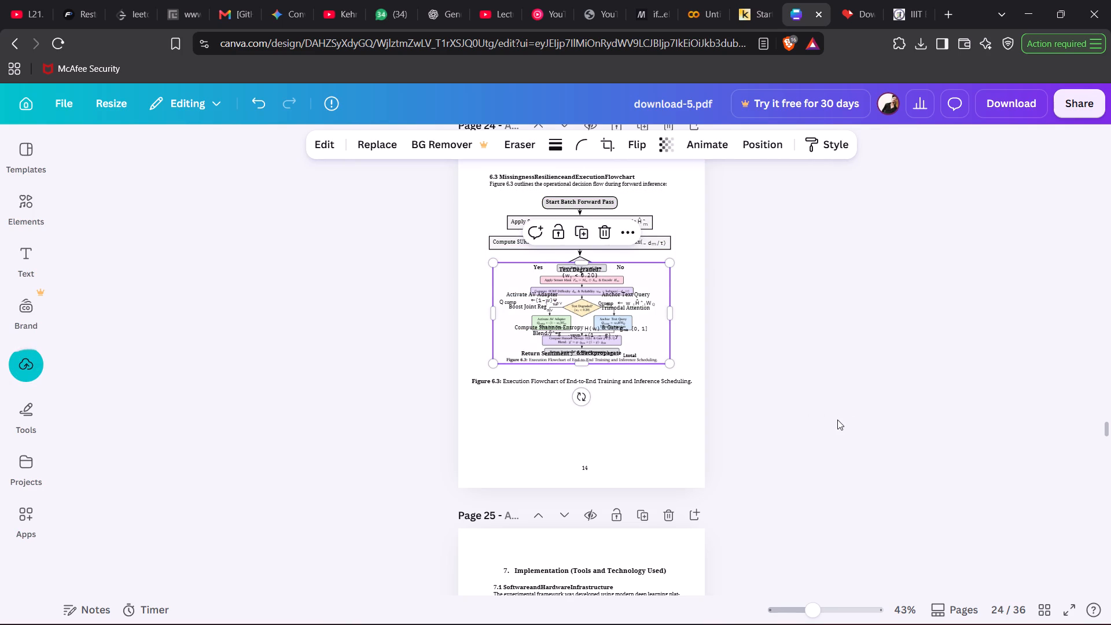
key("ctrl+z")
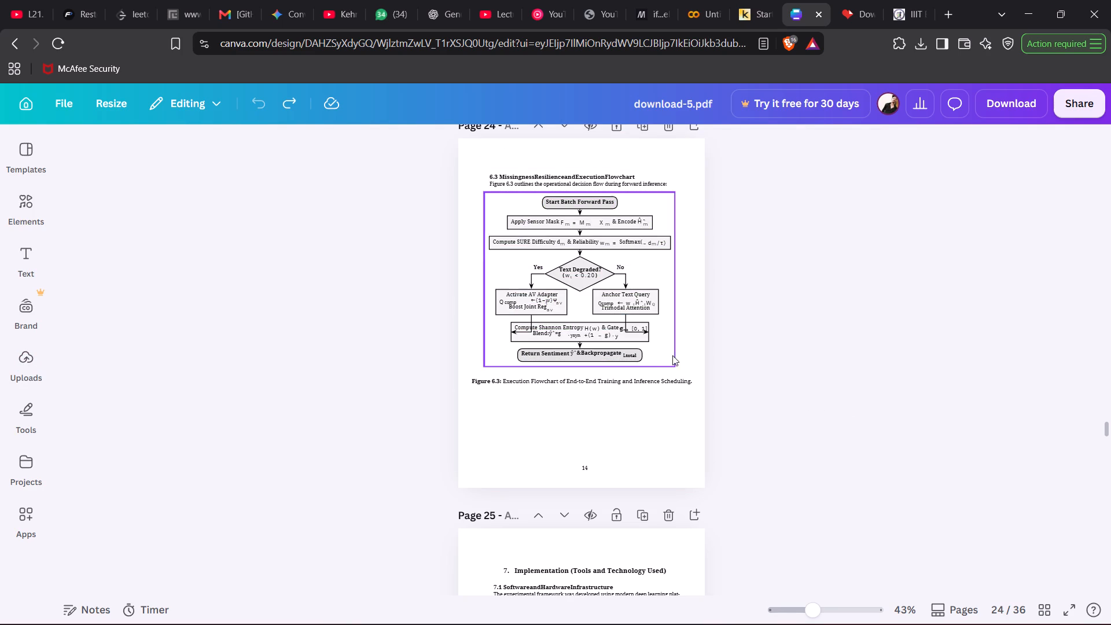
Delete all elements of the old Figure 6.3 flowchart on page 24, keeping the heading, intro sentence and caption.
left_click_drag(680, 359, 488, 197)
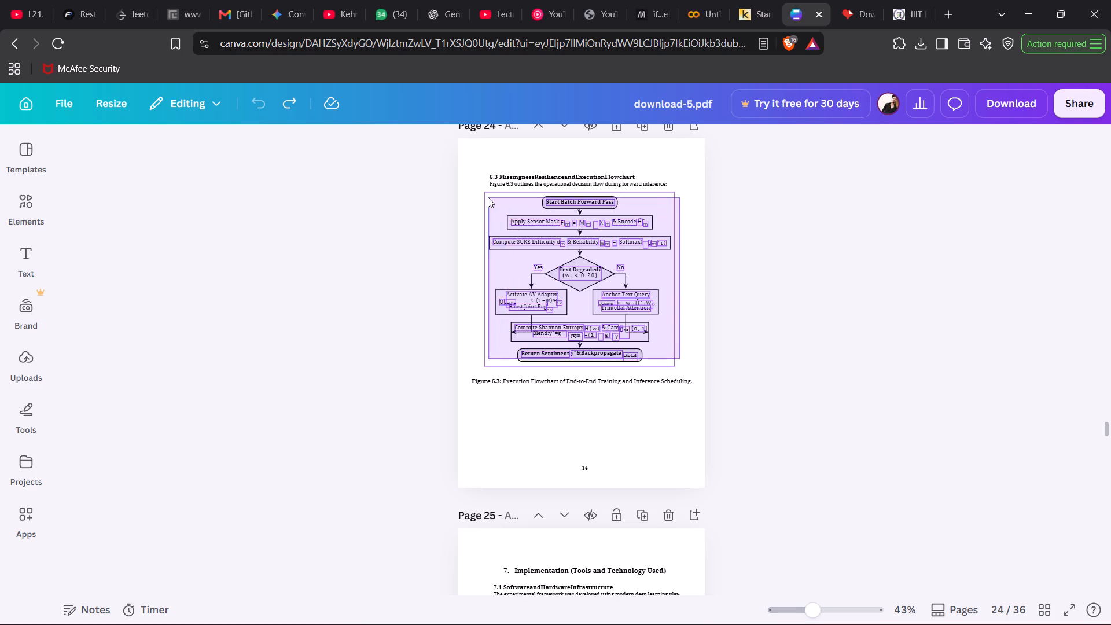
left_click_drag(488, 197, 489, 197)
key("Insert")
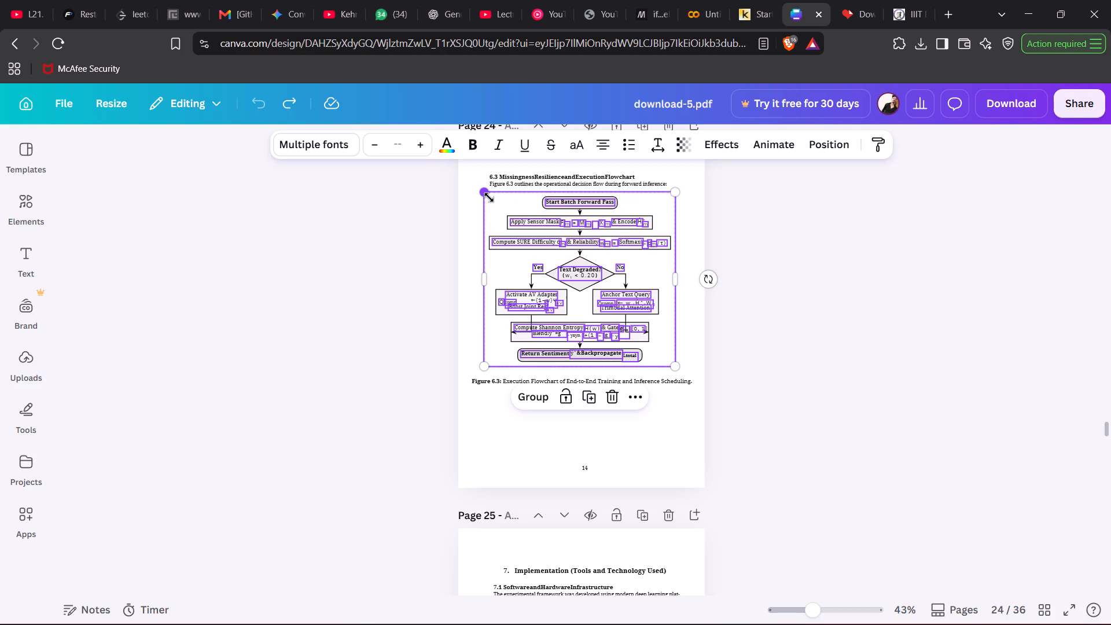
left_click(608, 396)
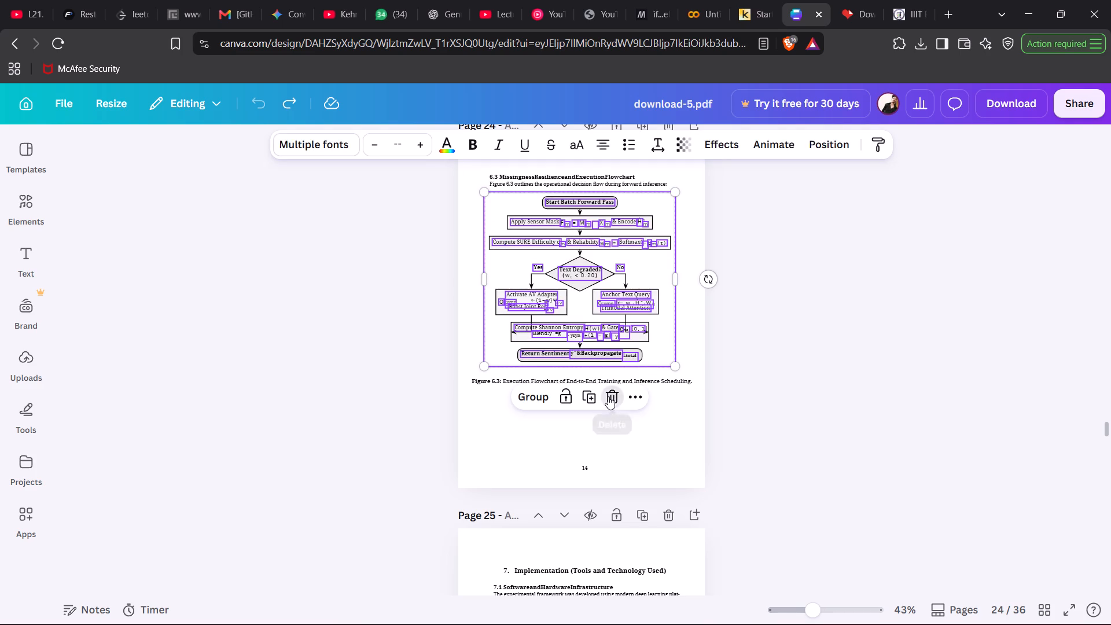
Paste the copied colored Figure 6.3 flowchart image into page 24 and enlarge it to the full page width.
left_click(542, 212)
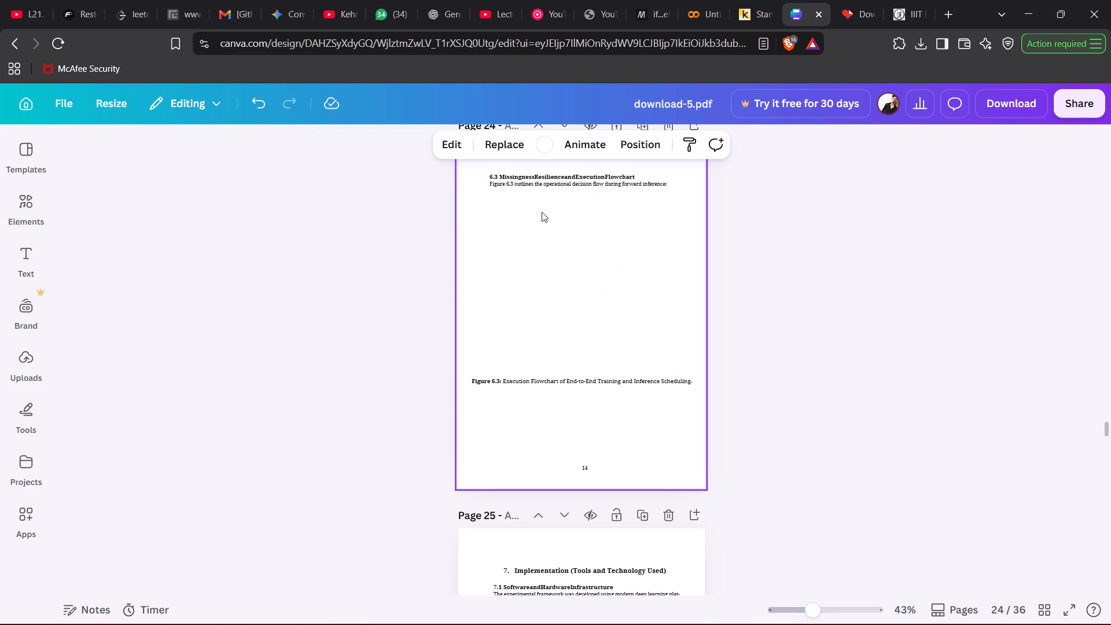
left_click(542, 234)
key("ctrl+v")
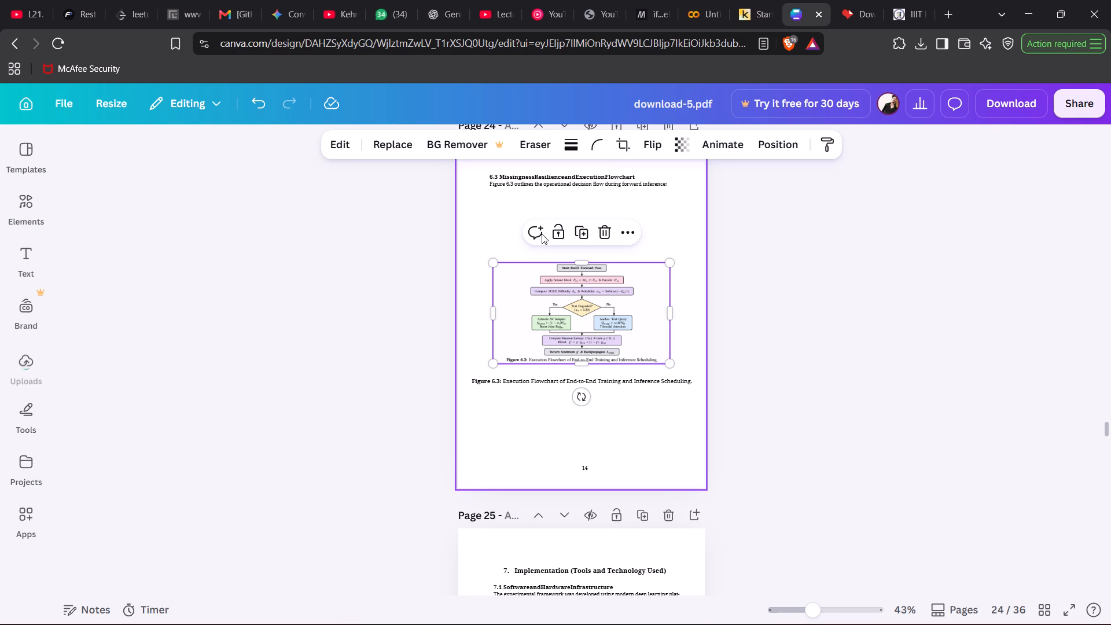
left_click_drag(493, 262, 492, 166)
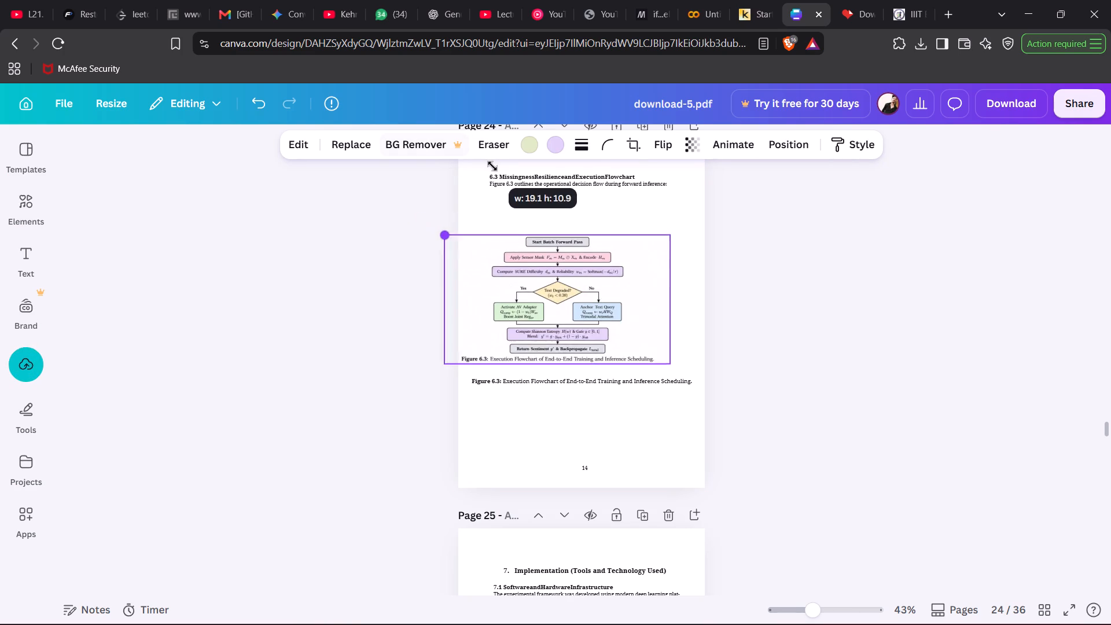
left_click_drag(492, 166, 499, 166)
left_click_drag(672, 243, 687, 197)
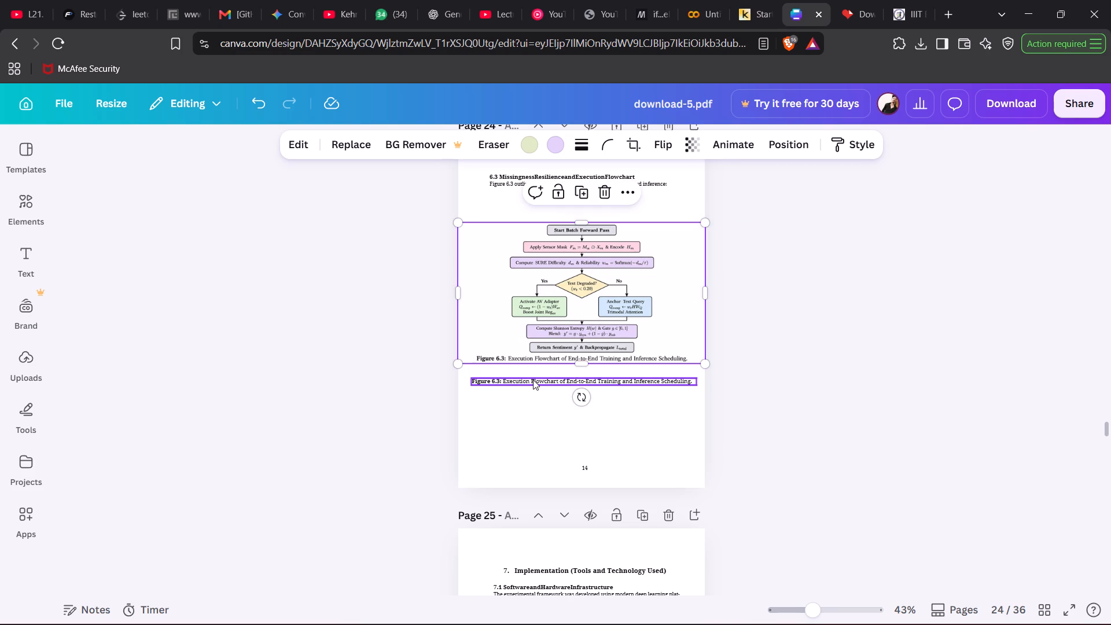
Delete the original Figure 6.3 caption text below the pasted flowchart image.
left_click(533, 380)
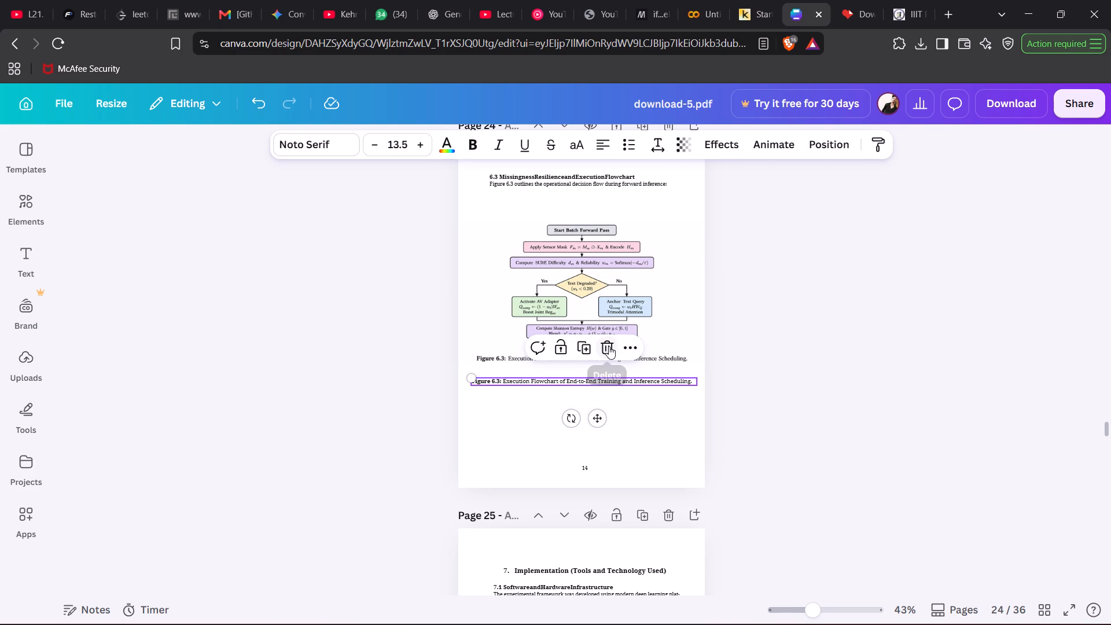
left_click(609, 346)
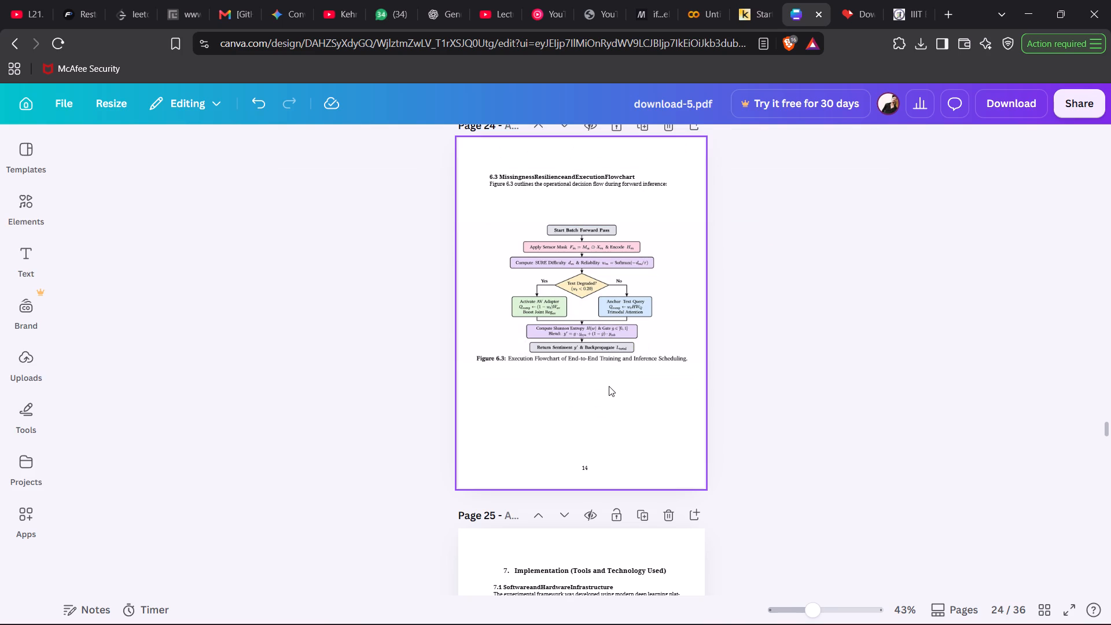
left_click(609, 392)
Move the flowchart image up to just below the section 6.3 intro sentence and centre it across the page.
left_click_drag(568, 284, 561, 270)
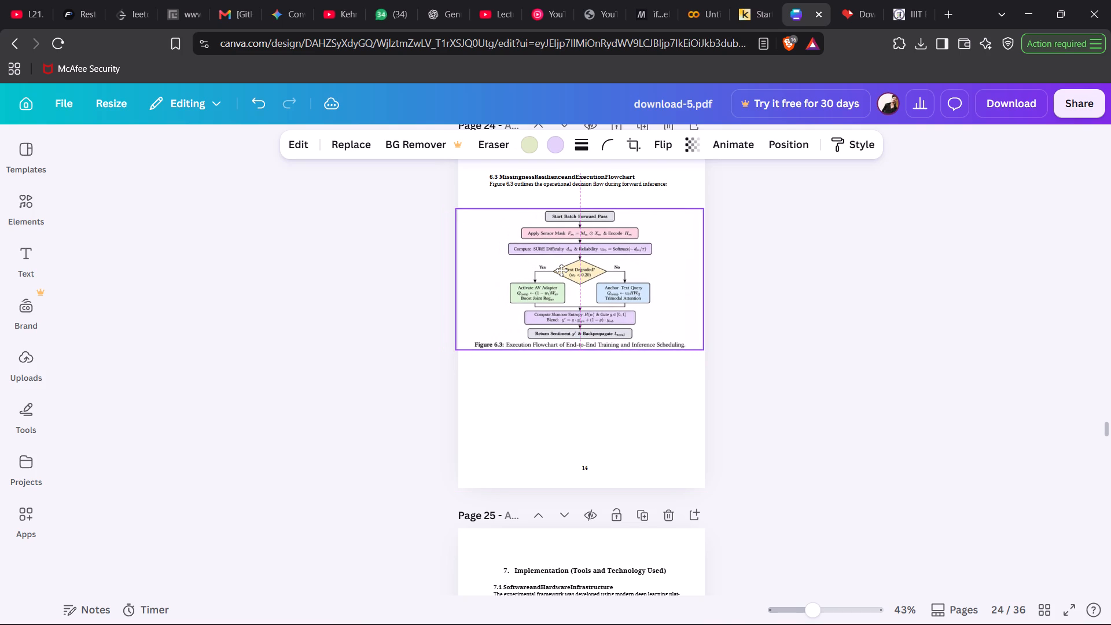
left_click_drag(561, 270, 561, 266)
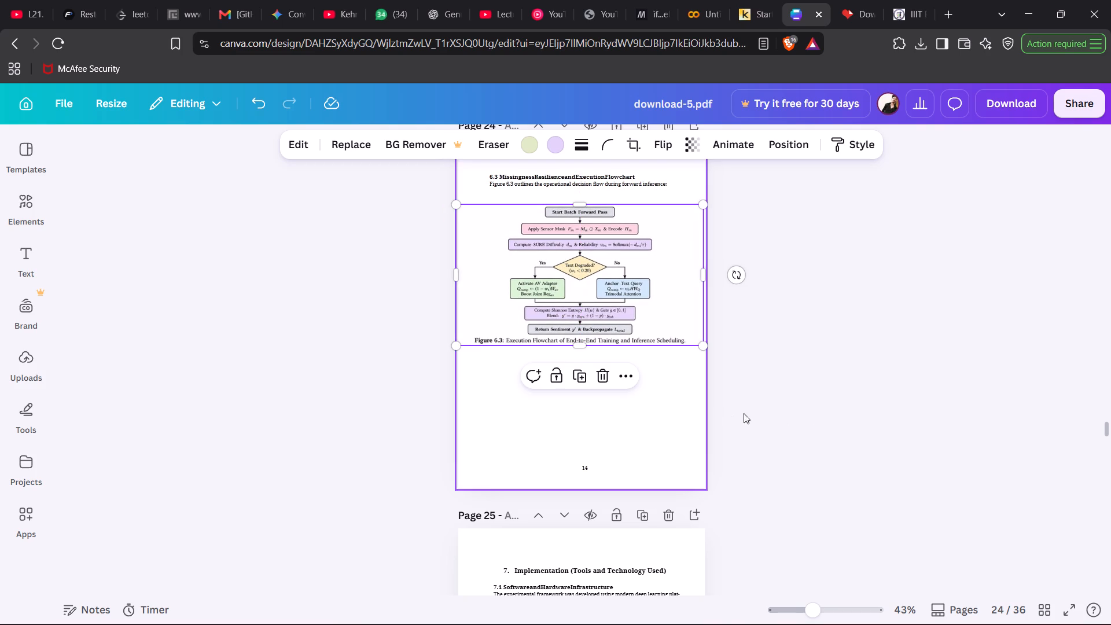
left_click(841, 414)
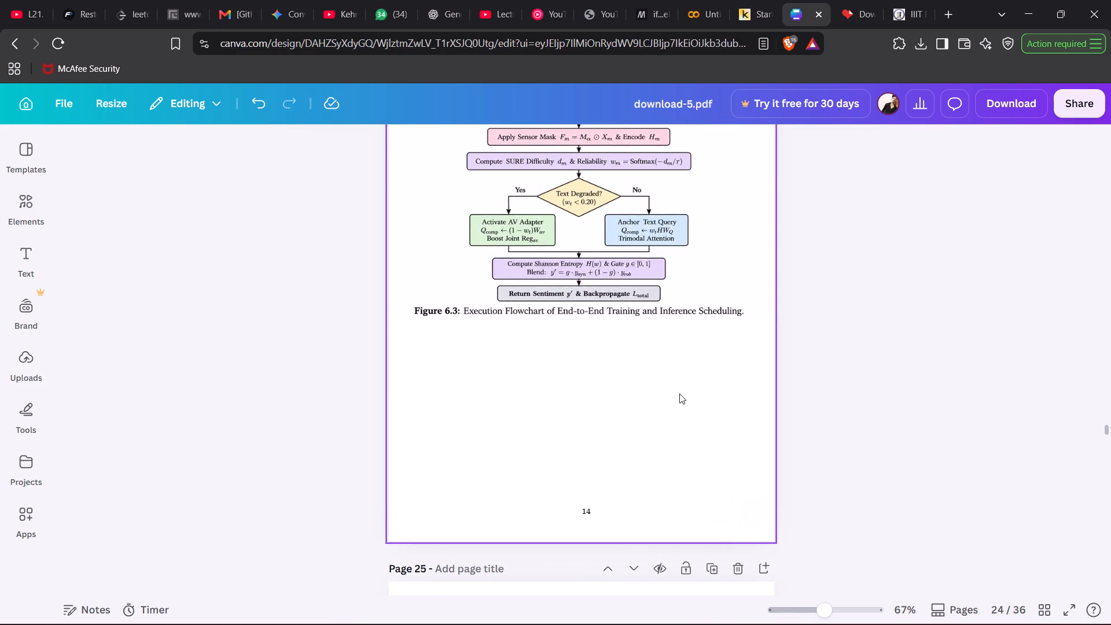
scroll(679, 394, "up", 2)
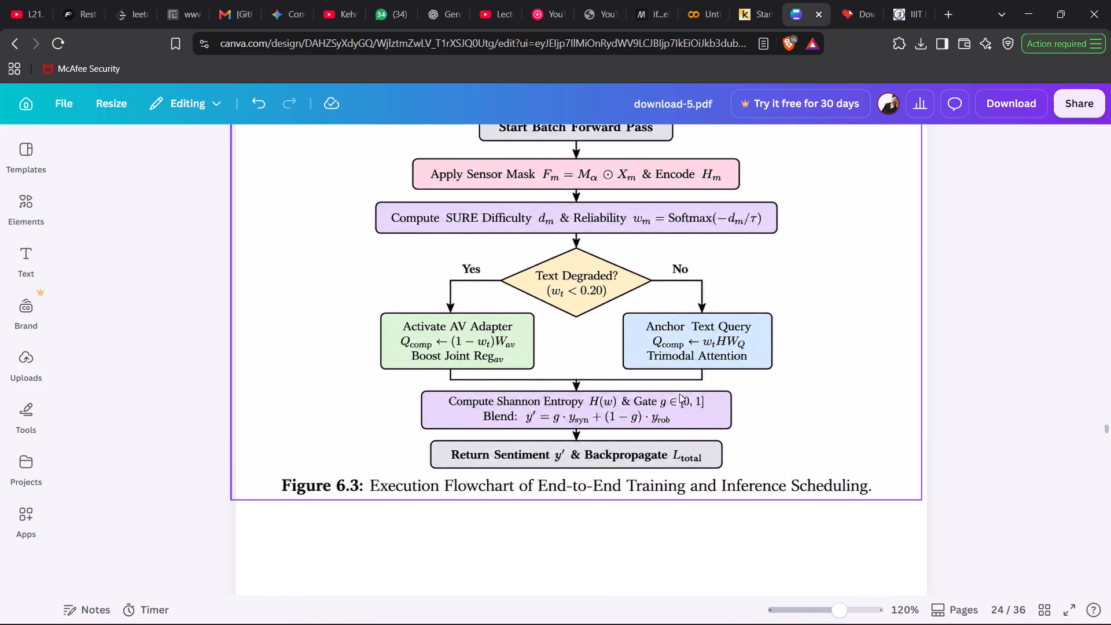
scroll(679, 394, "up", 1)
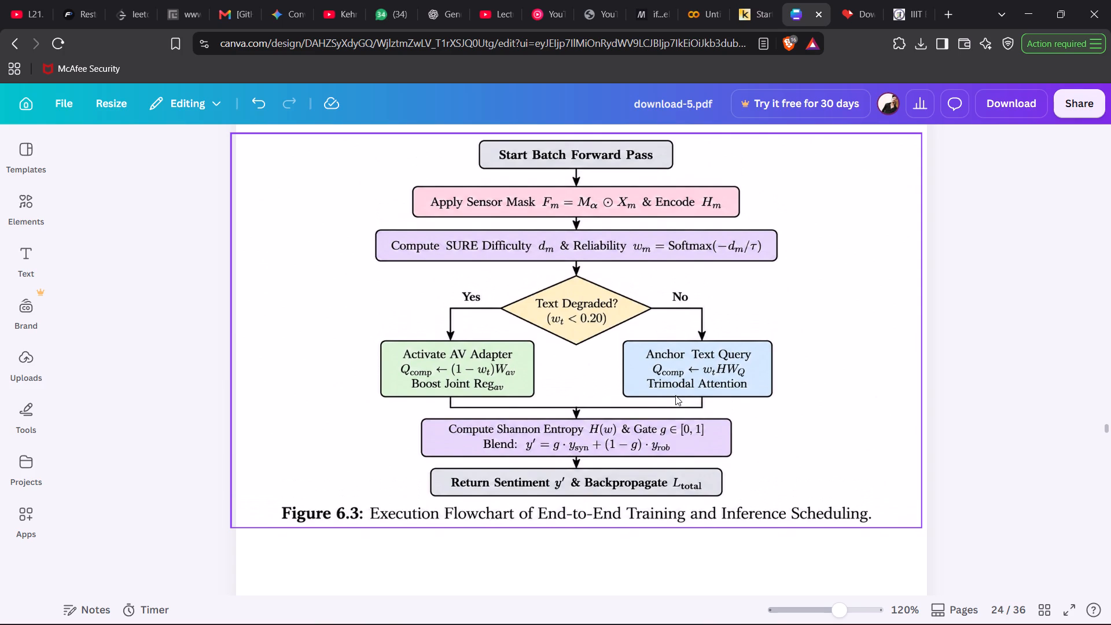
left_click_drag(596, 358, 601, 358)
left_click(939, 455)
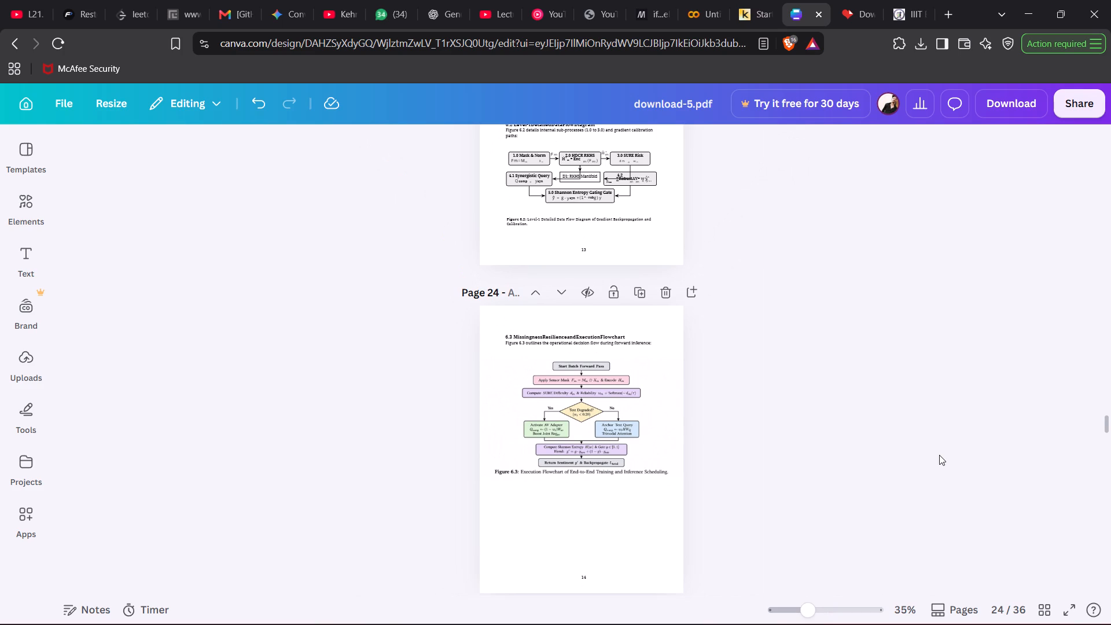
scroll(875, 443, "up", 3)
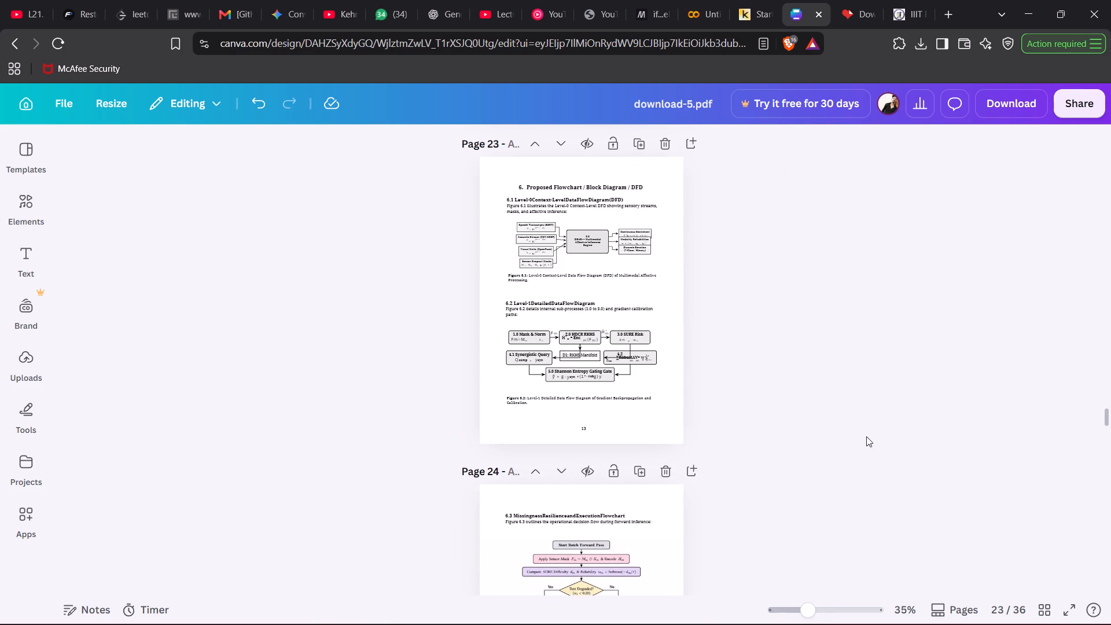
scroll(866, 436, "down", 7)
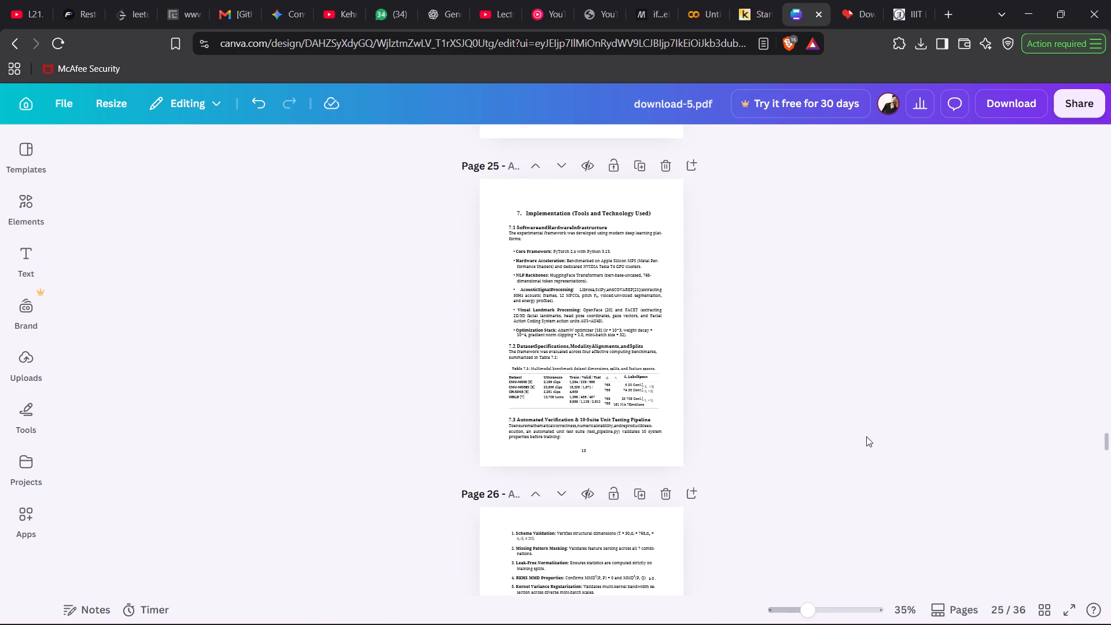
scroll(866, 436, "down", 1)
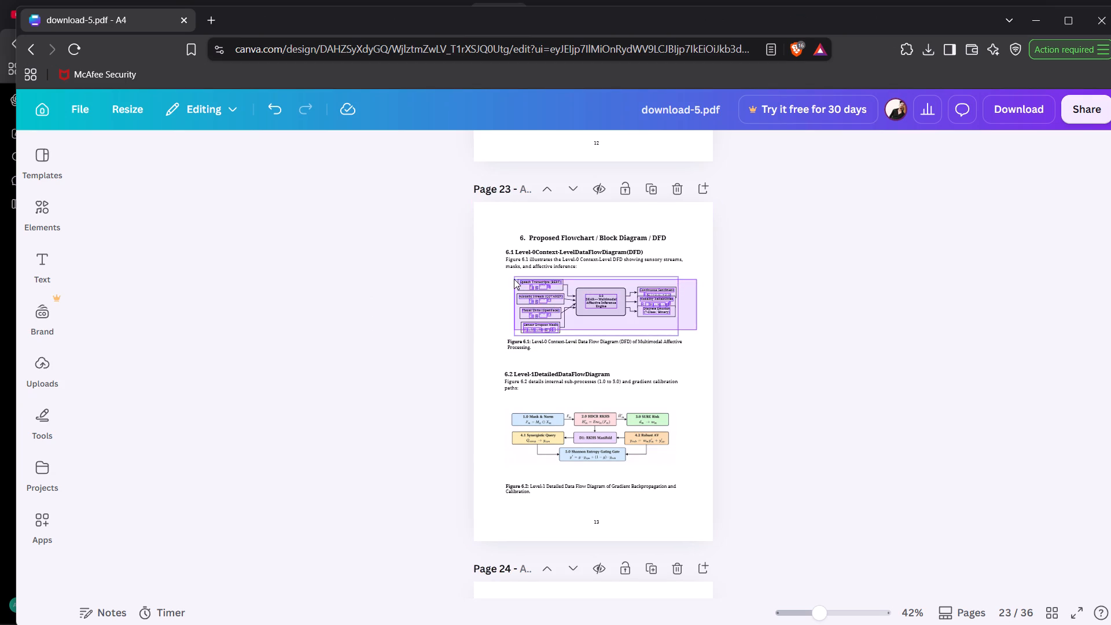
left_click_drag(514, 279, 514, 277)
key("Print")
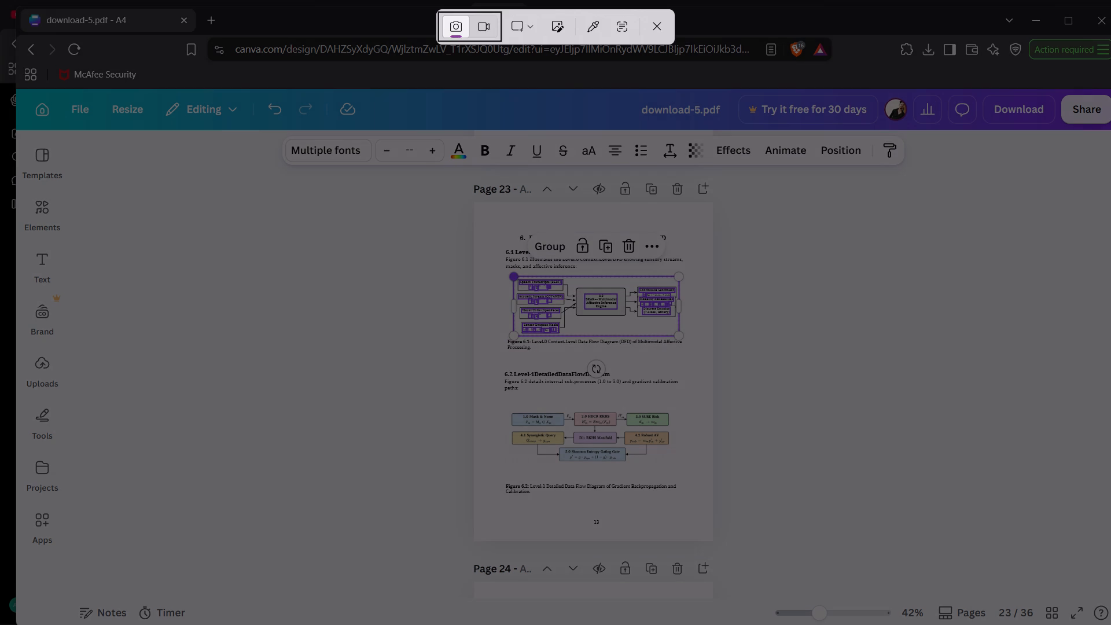
left_click(595, 329)
left_click(667, 24)
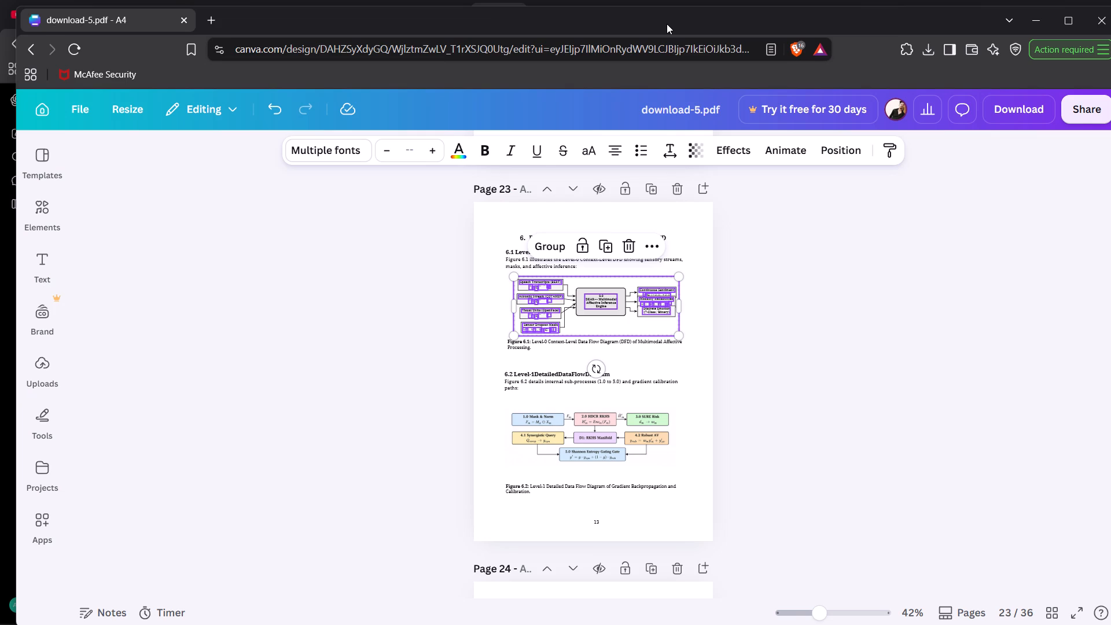
key("Delete")
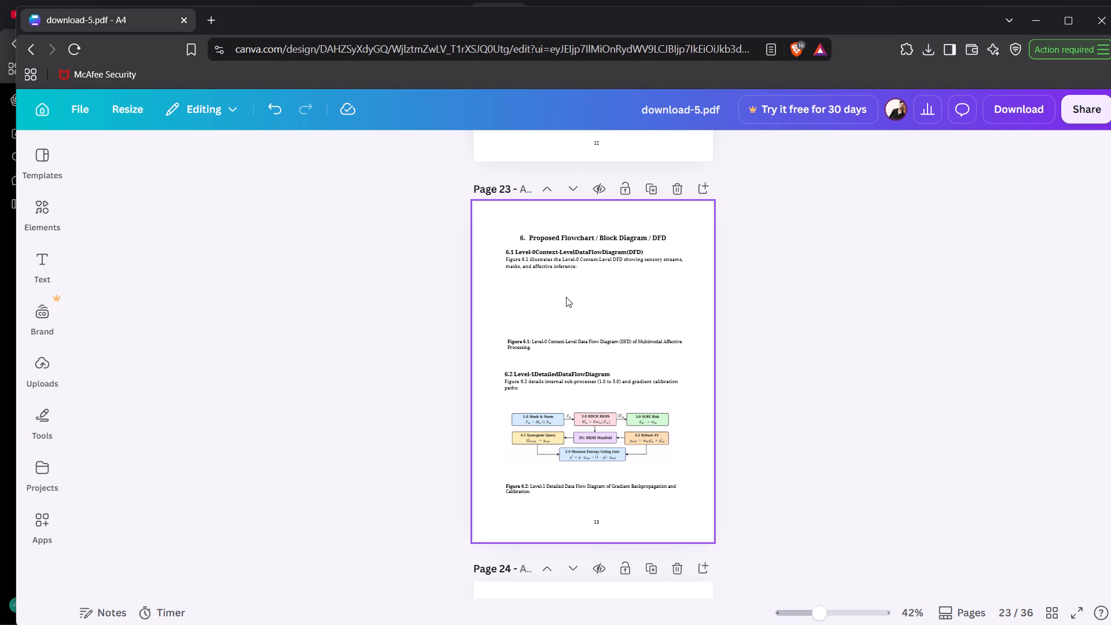
Paste the colored diagram on page 23 and place it between the section 6.1 text and the Figure 6.1 caption.
left_click(564, 308)
key("ctrl+v")
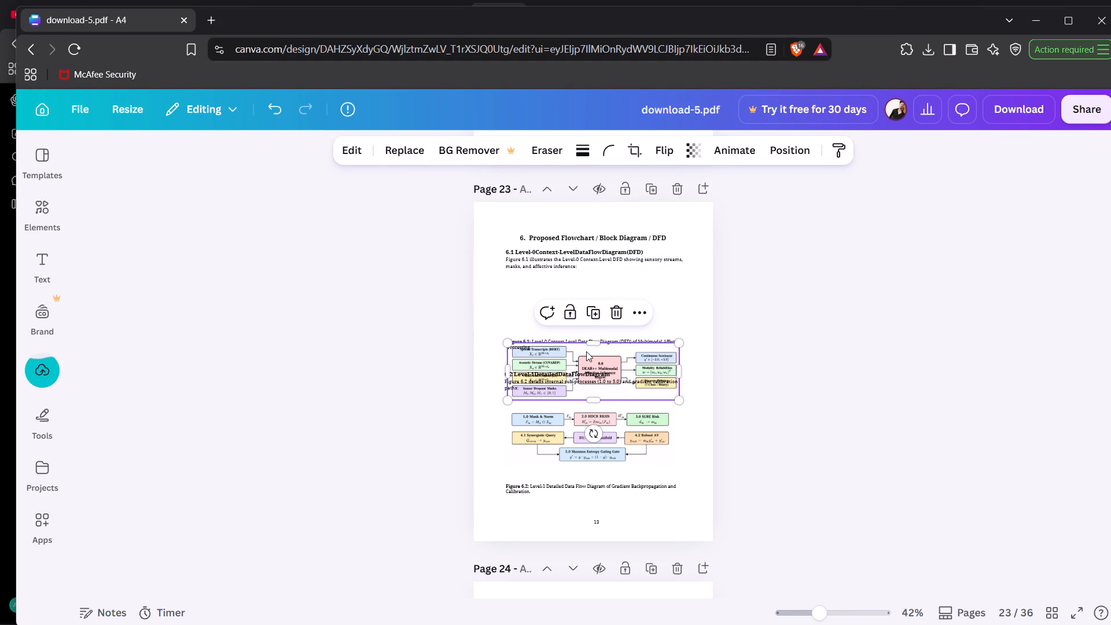
left_click_drag(586, 351, 583, 288)
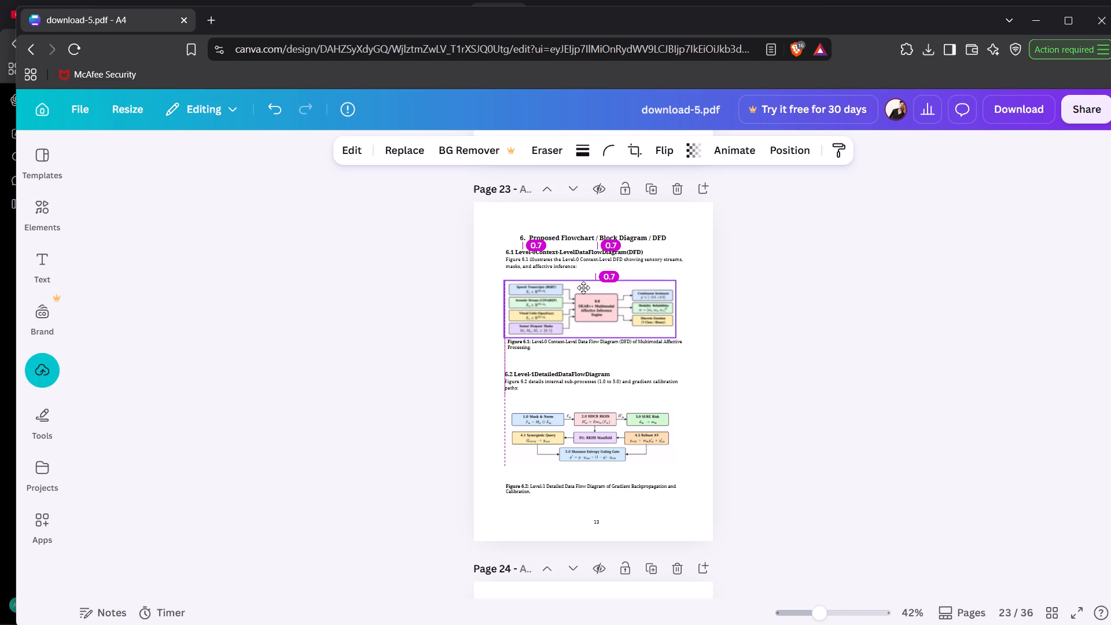
left_click_drag(583, 288, 583, 286)
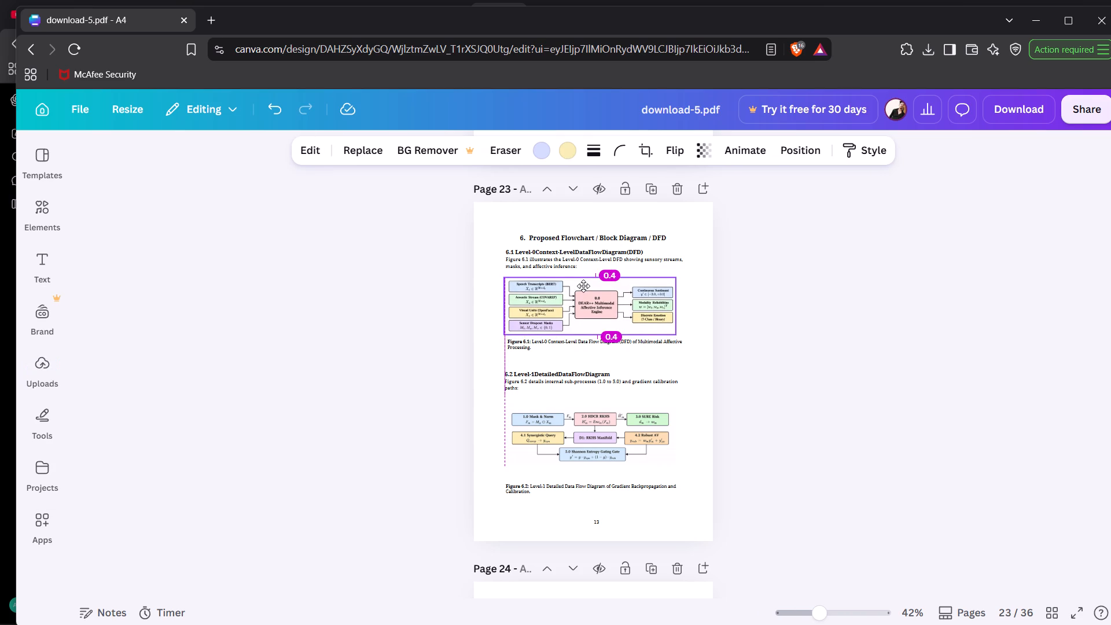
left_click_drag(583, 286, 583, 288)
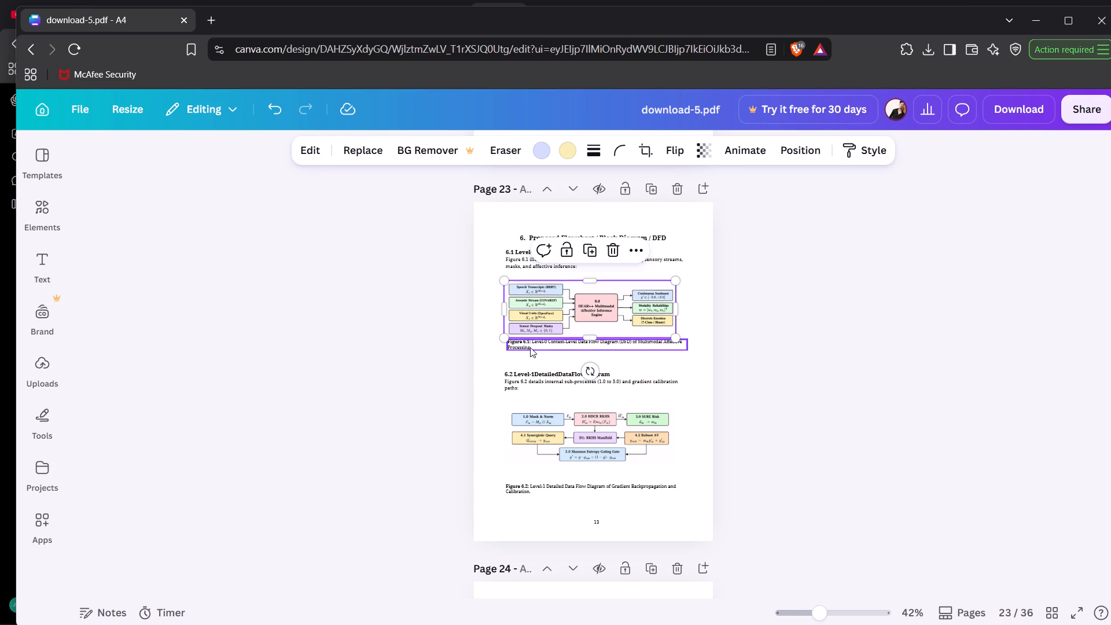
Move the Figure 6.1 caption slightly down, leaving a gap of about 0.7 below the new diagram.
left_click_drag(530, 347, 530, 354)
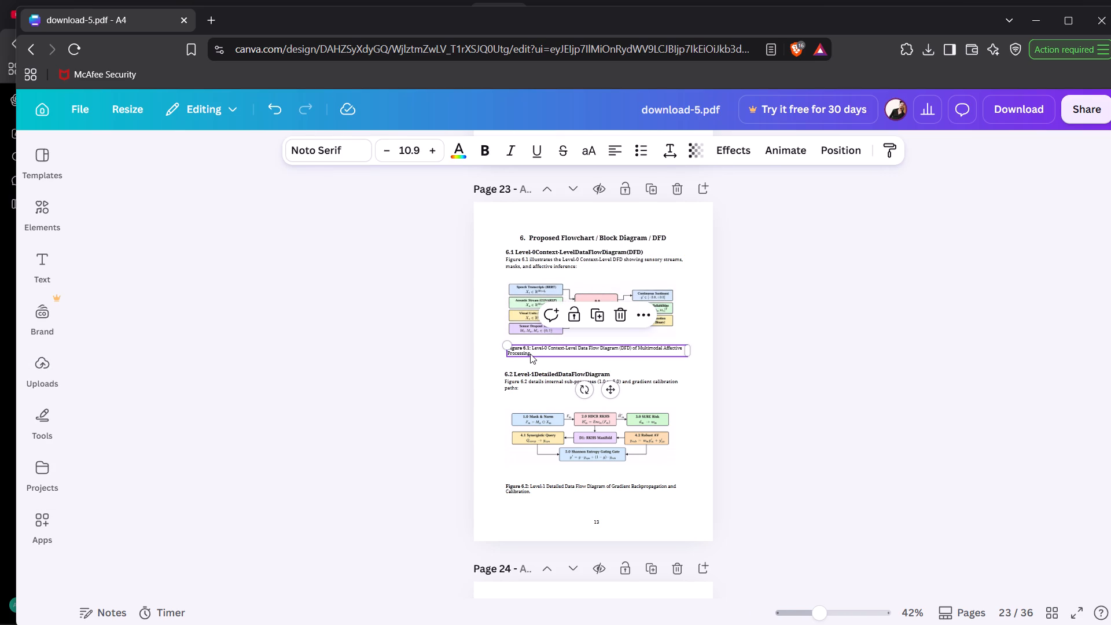
left_click(755, 326)
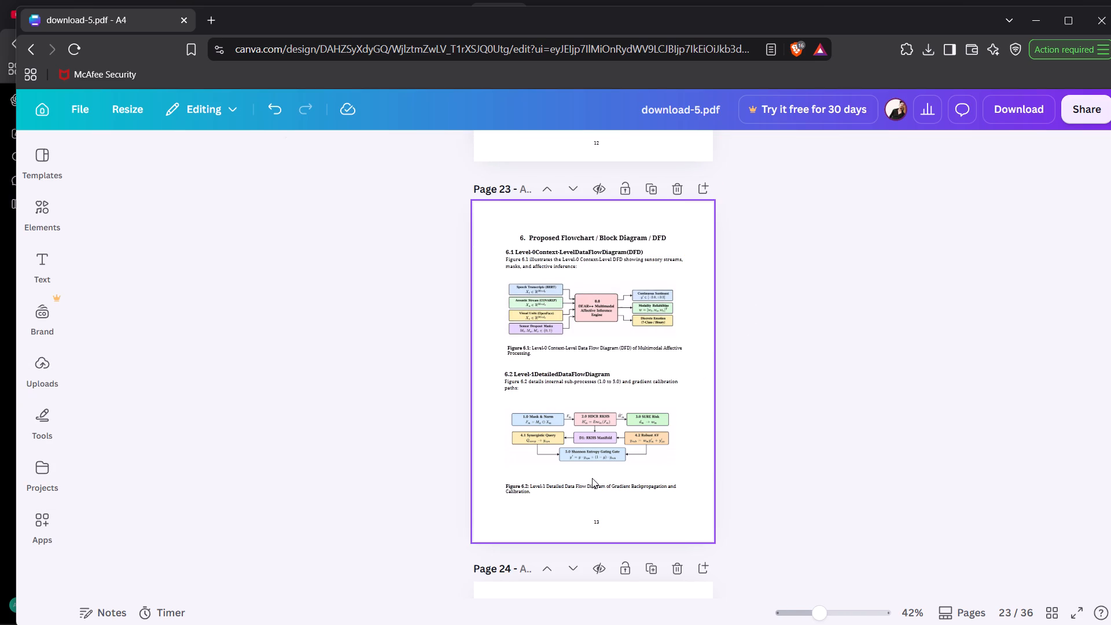
Move the Figure 6.2 caption up to a gap of about 0.7 below its diagram, keeping it aligned with the section text.
left_click_drag(595, 484, 598, 480)
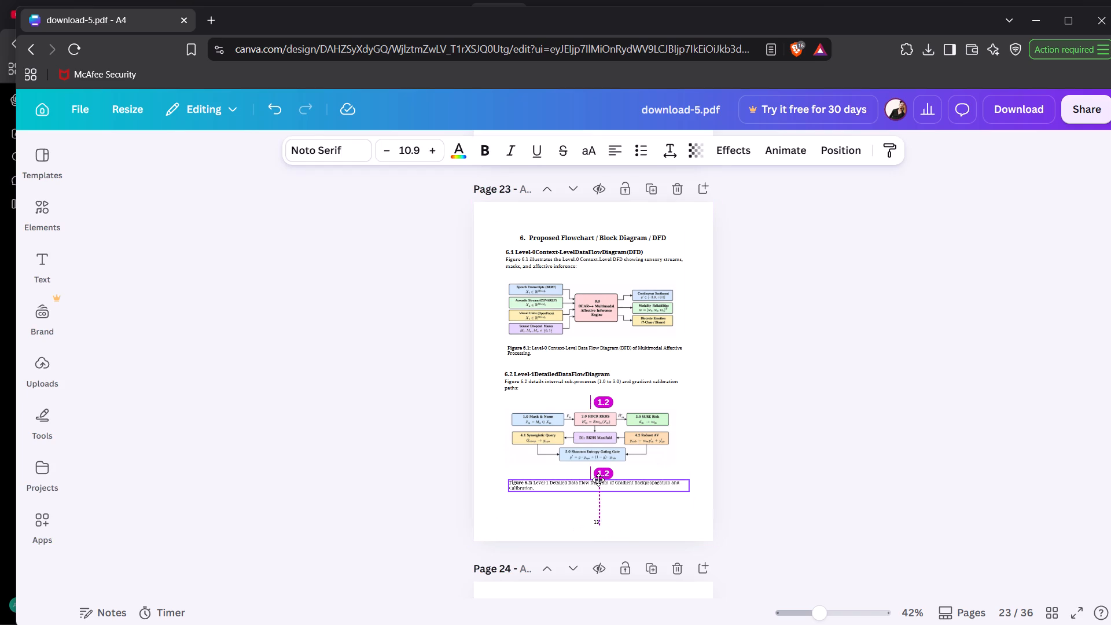
left_click_drag(598, 480, 595, 473)
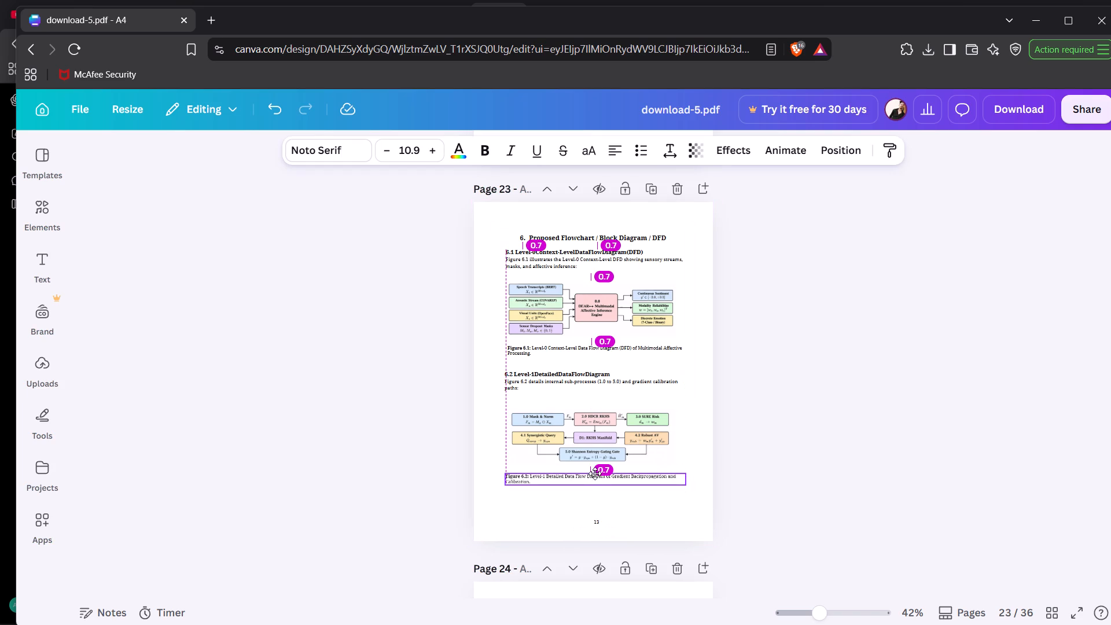
left_click_drag(595, 473, 594, 472)
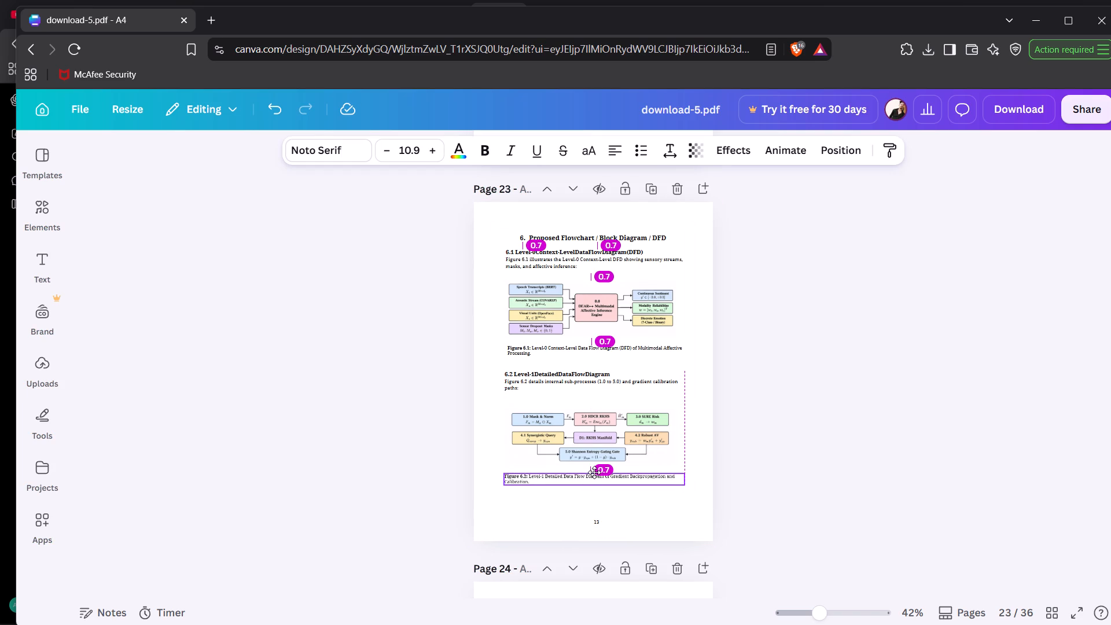
left_click_drag(594, 472, 595, 473)
left_click(753, 430)
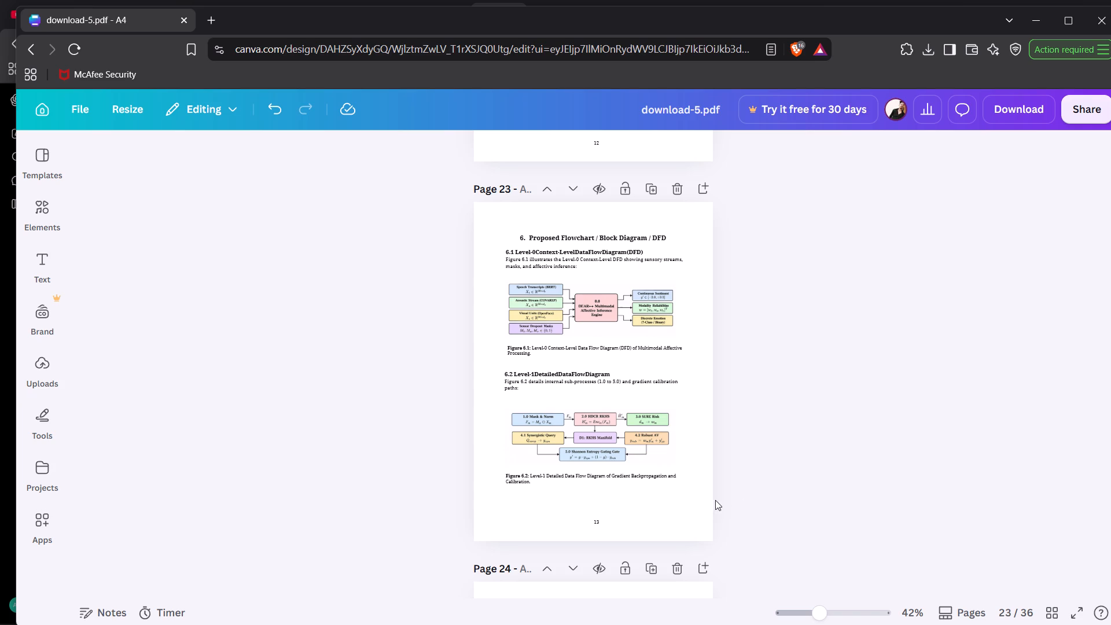
left_click_drag(623, 477, 624, 477)
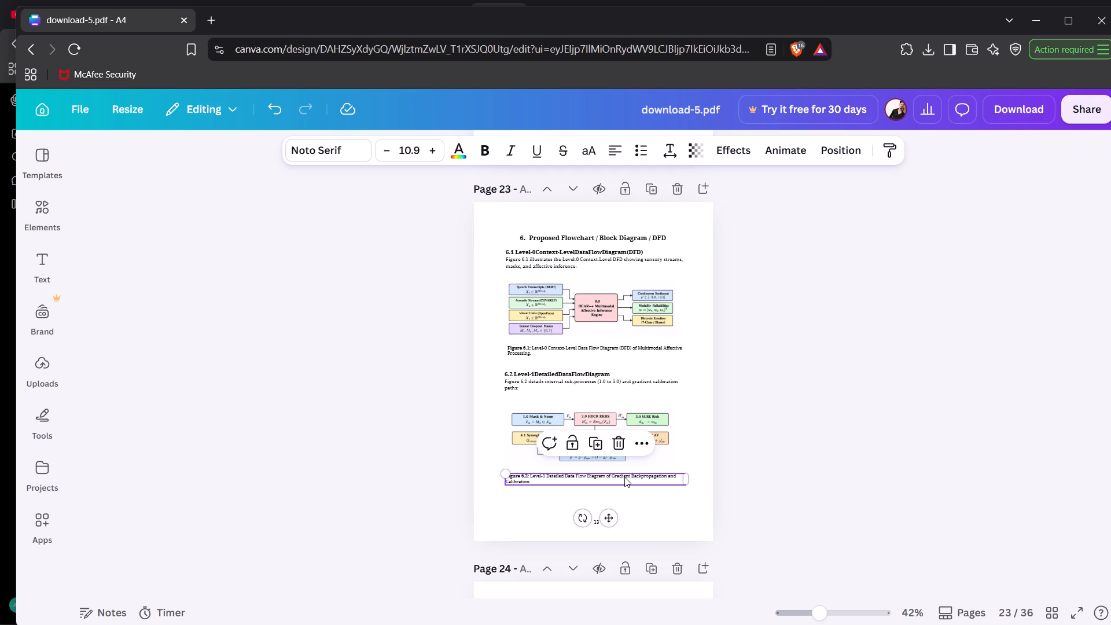
Nudge the Figure 6.2 caption slightly to the right beneath its diagram on page 23.
left_click_drag(624, 477, 628, 477)
left_click(766, 466)
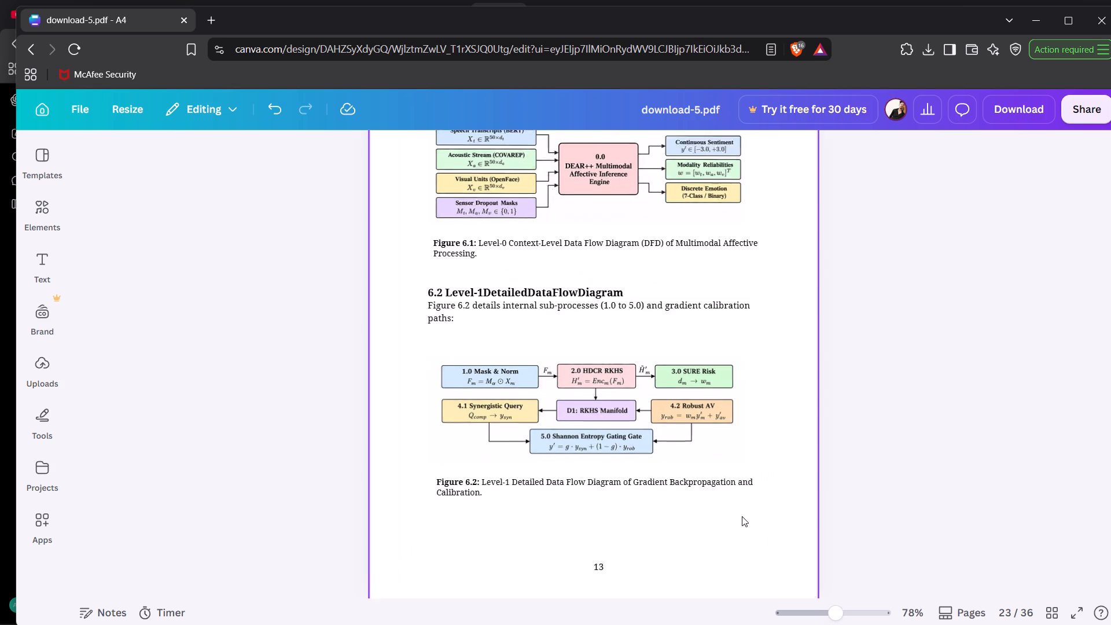
Review the report from page 24 back to page 11 and forward again, checking the text, equations, tables and figures.
scroll(742, 516, "up", 6)
scroll(742, 516, "down", 1)
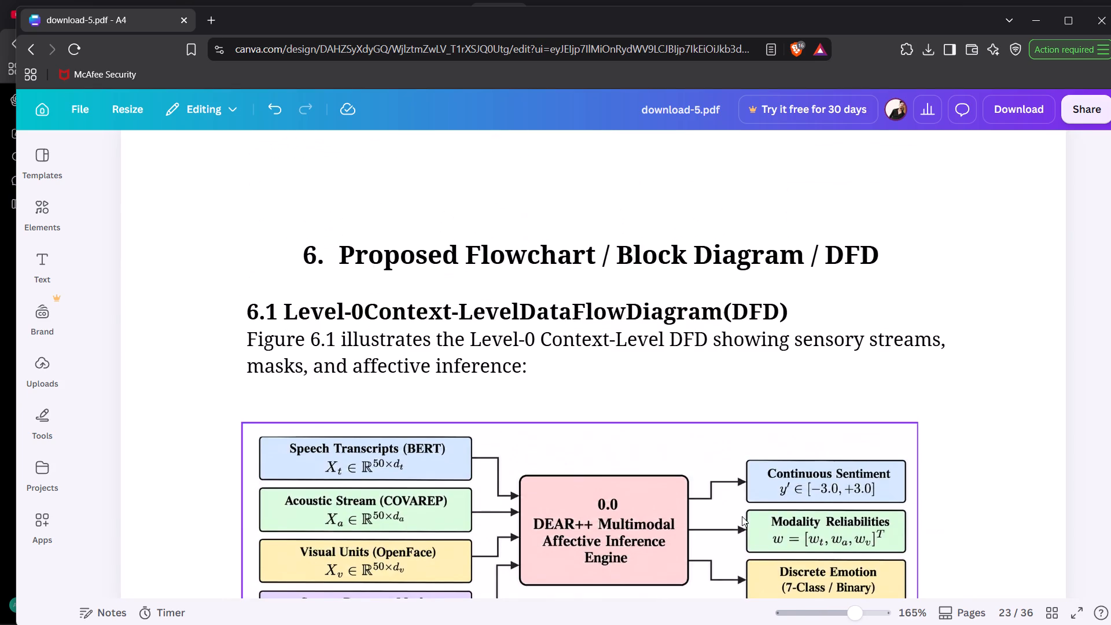
scroll(742, 516, "down", 9)
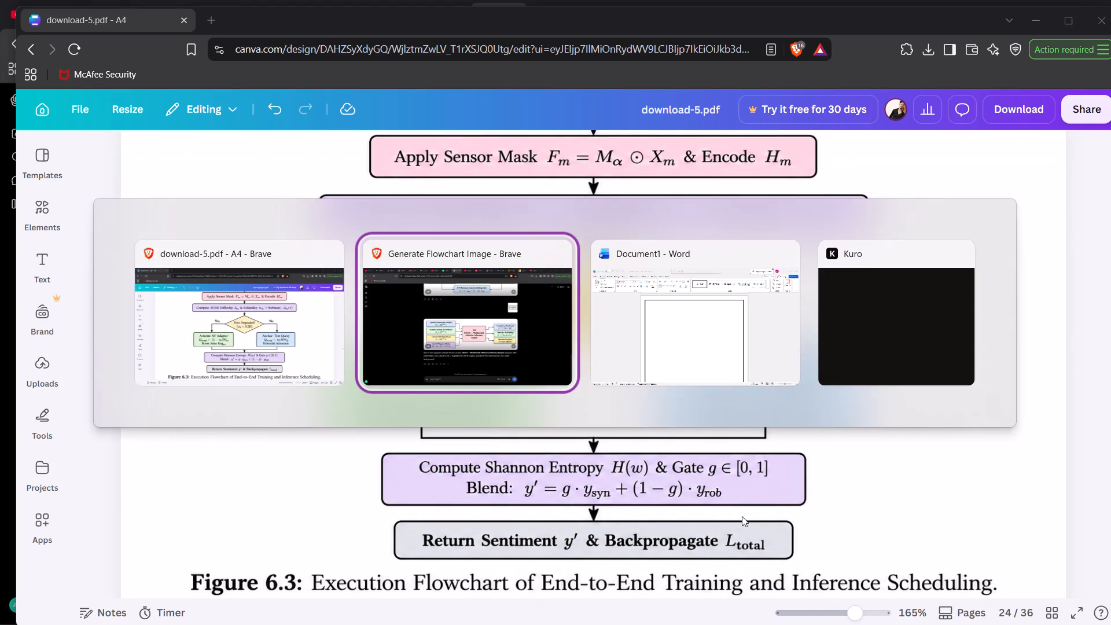
scroll(742, 516, "left", 1)
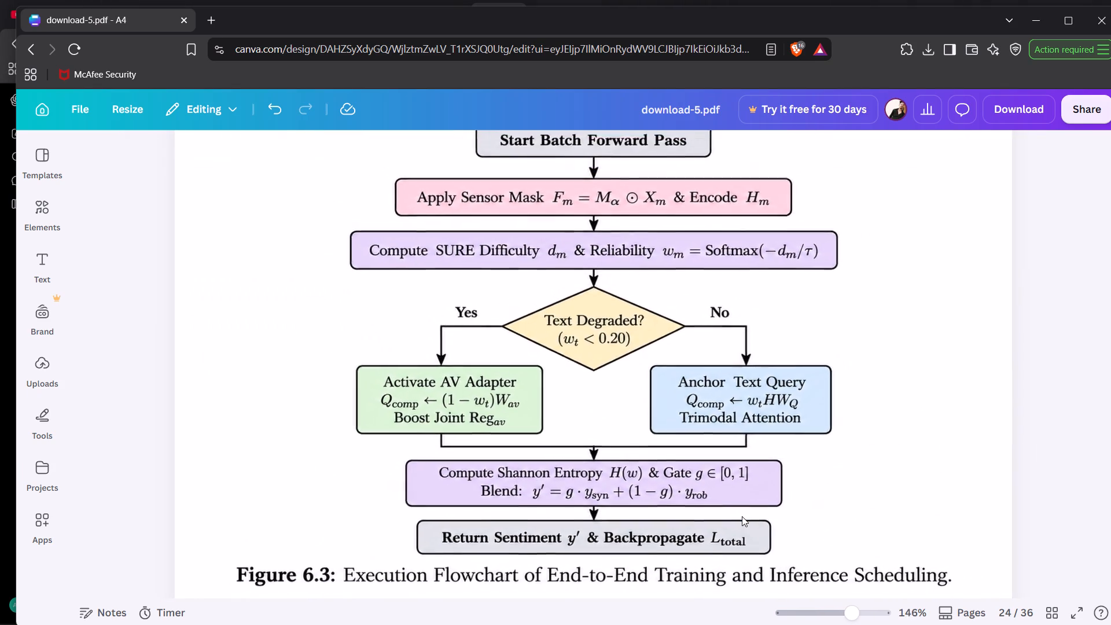
scroll(742, 516, "up", 13)
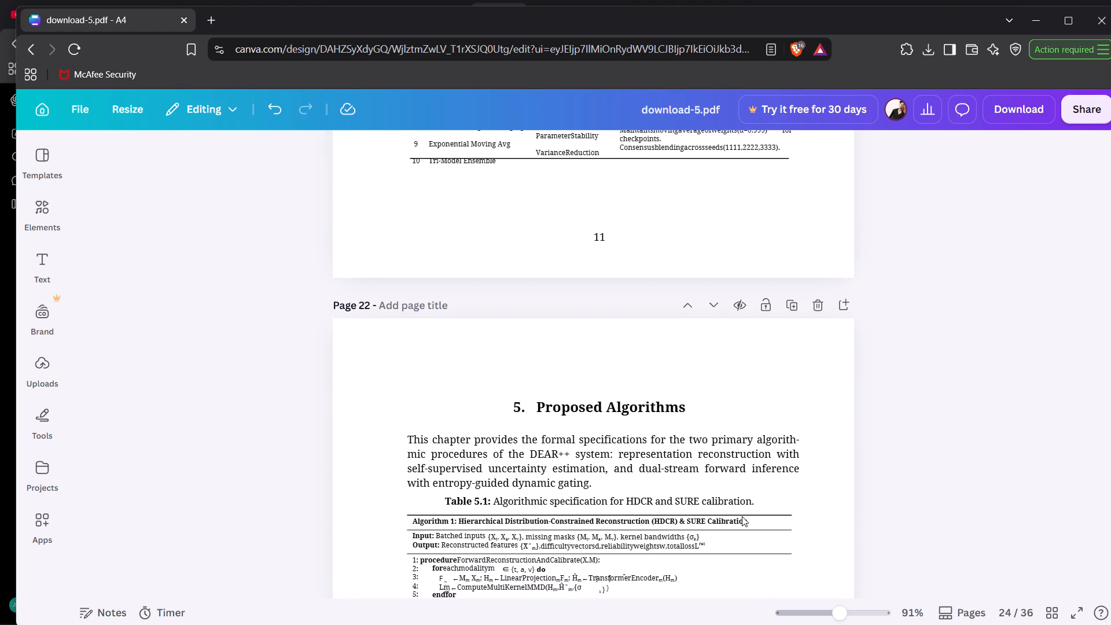
scroll(742, 516, "up", 1)
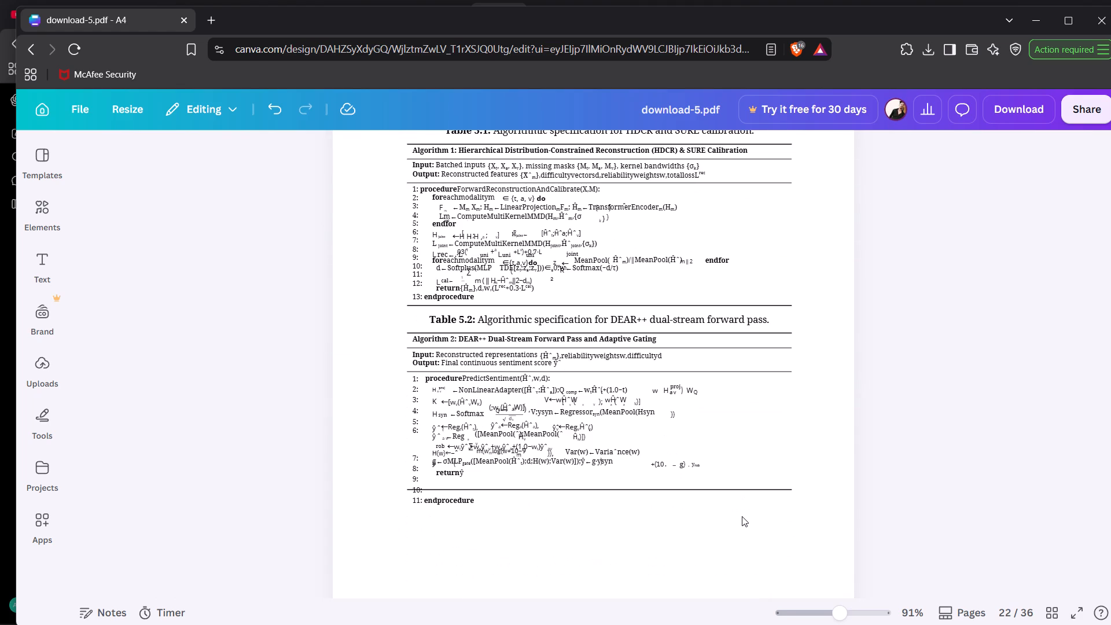
scroll(742, 516, "up", 10)
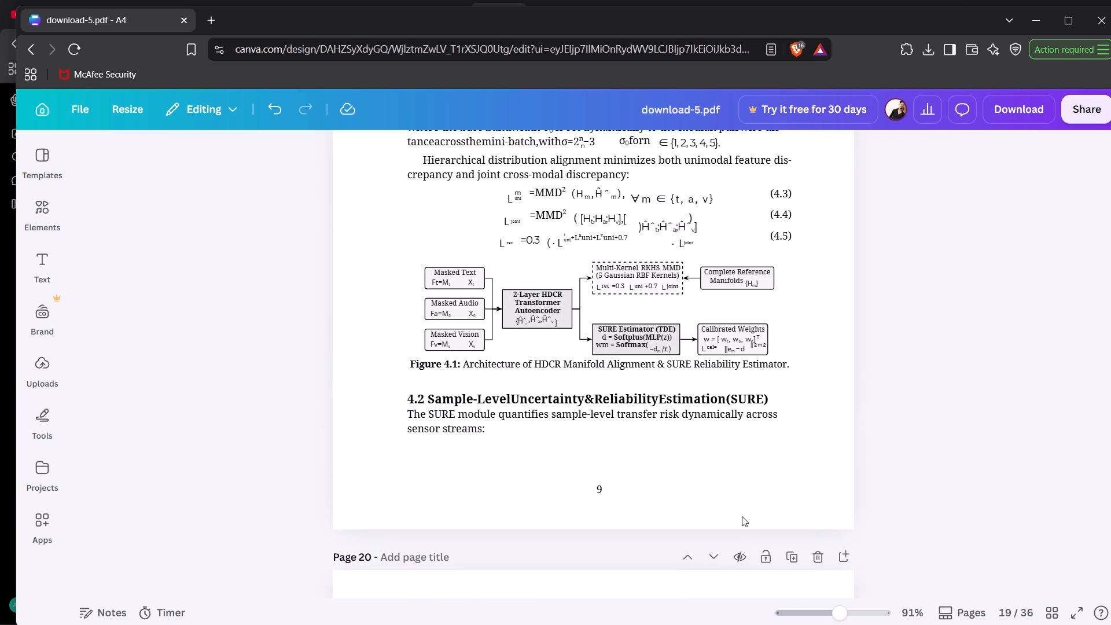
scroll(742, 516, "up", 1)
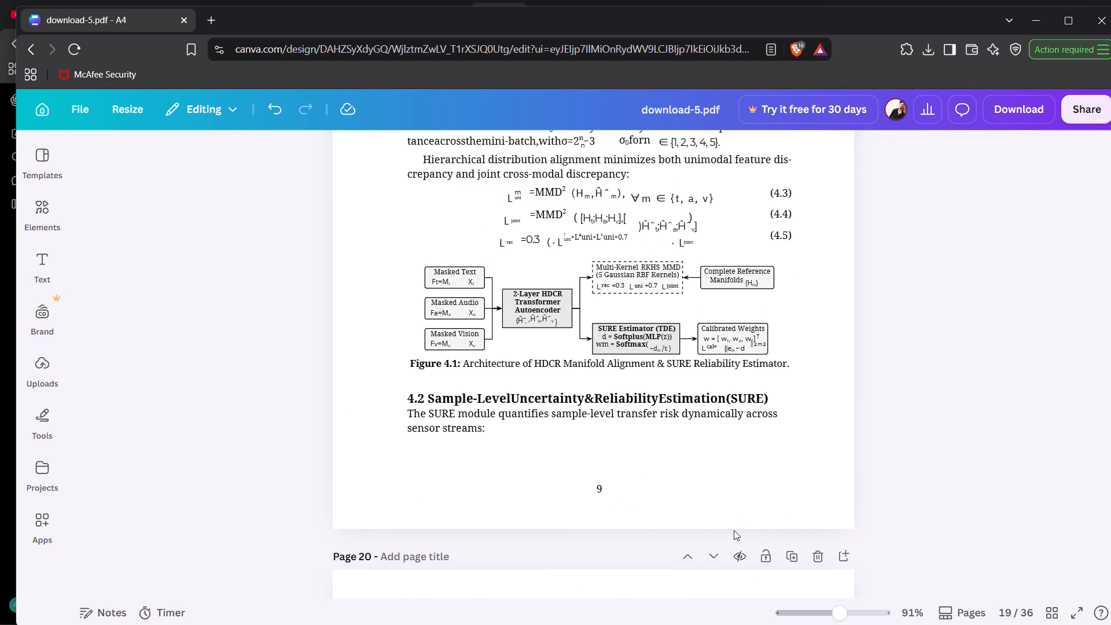
scroll(734, 530, "up", 17)
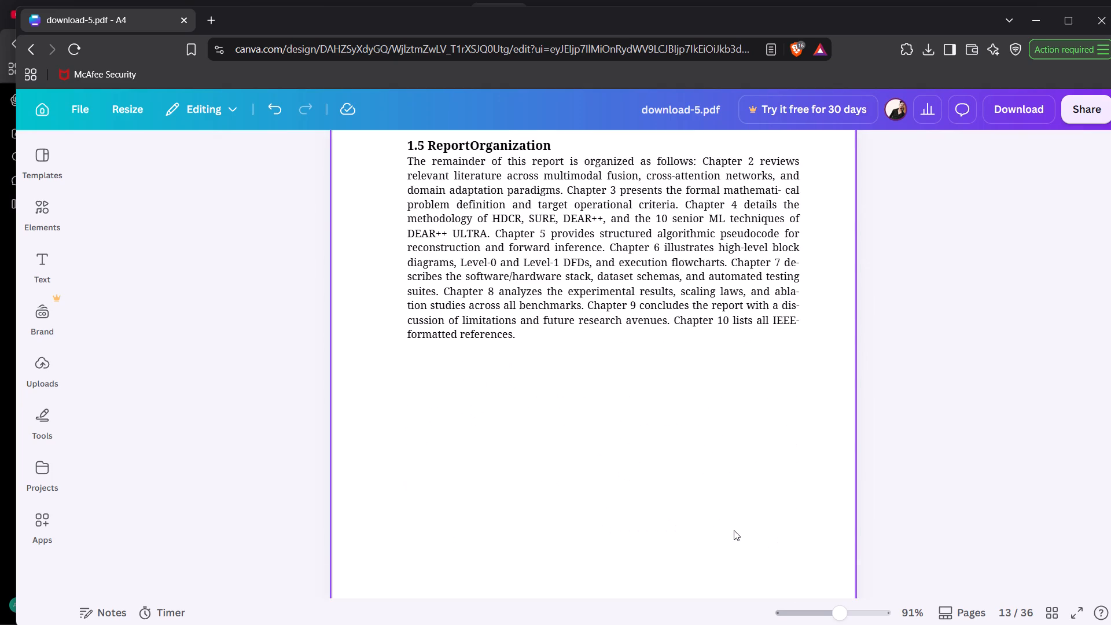
scroll(734, 530, "up", 15)
scroll(734, 530, "down", 1)
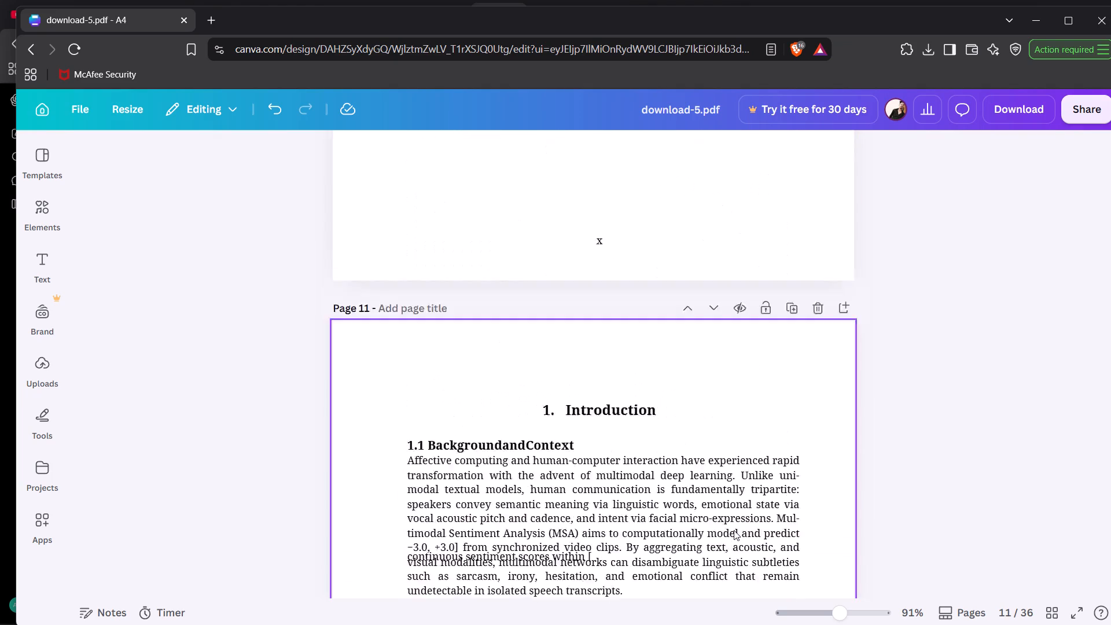
scroll(734, 530, "down", 12)
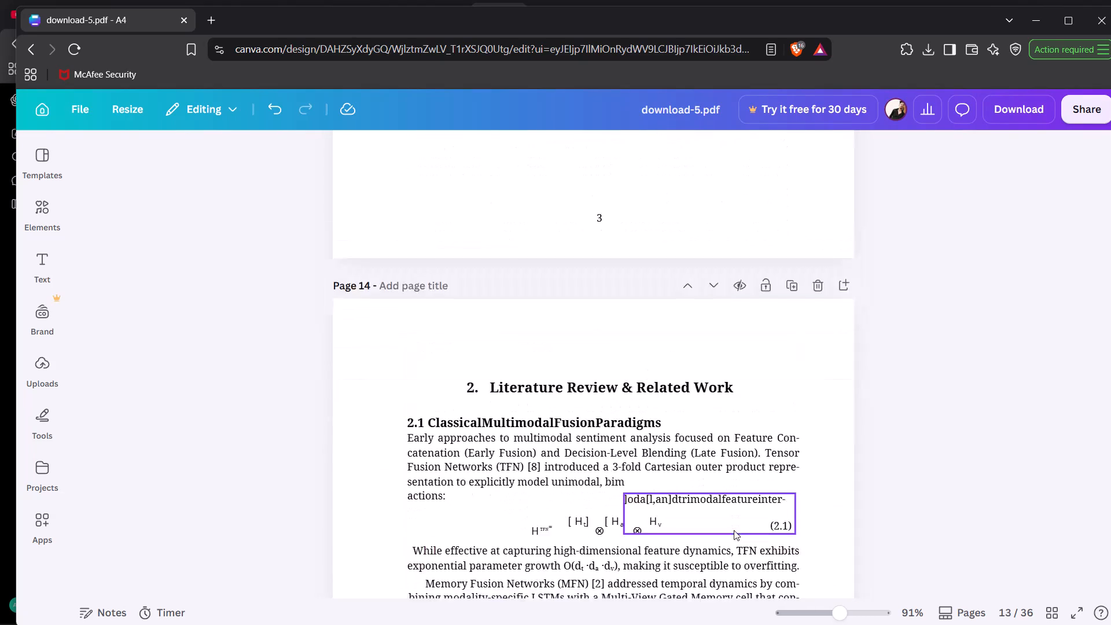
scroll(734, 530, "down", 12)
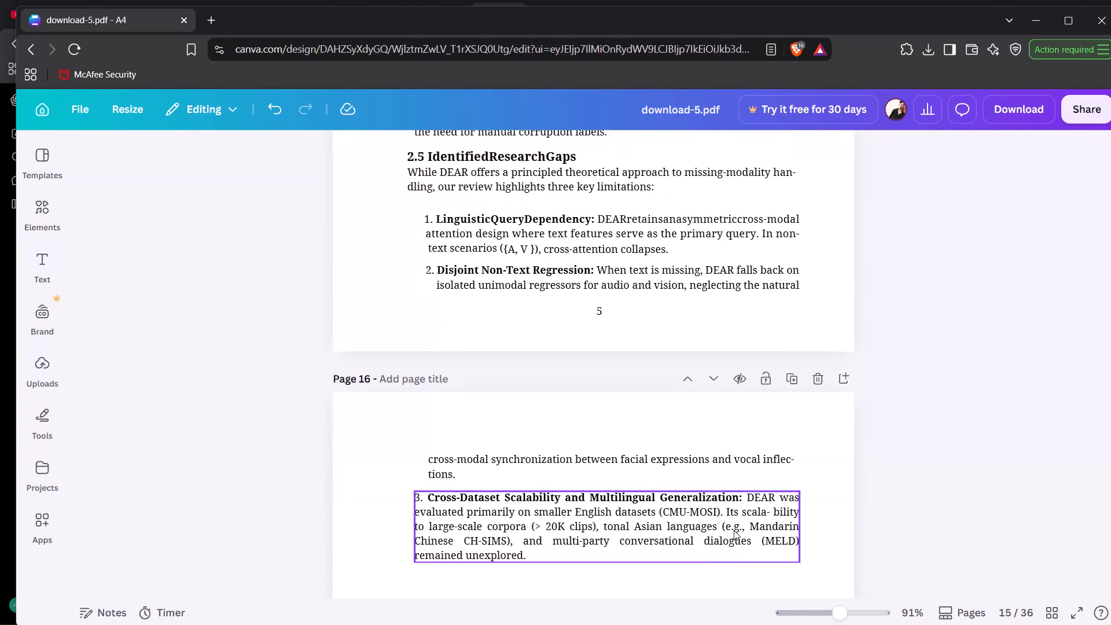
scroll(734, 530, "down", 14)
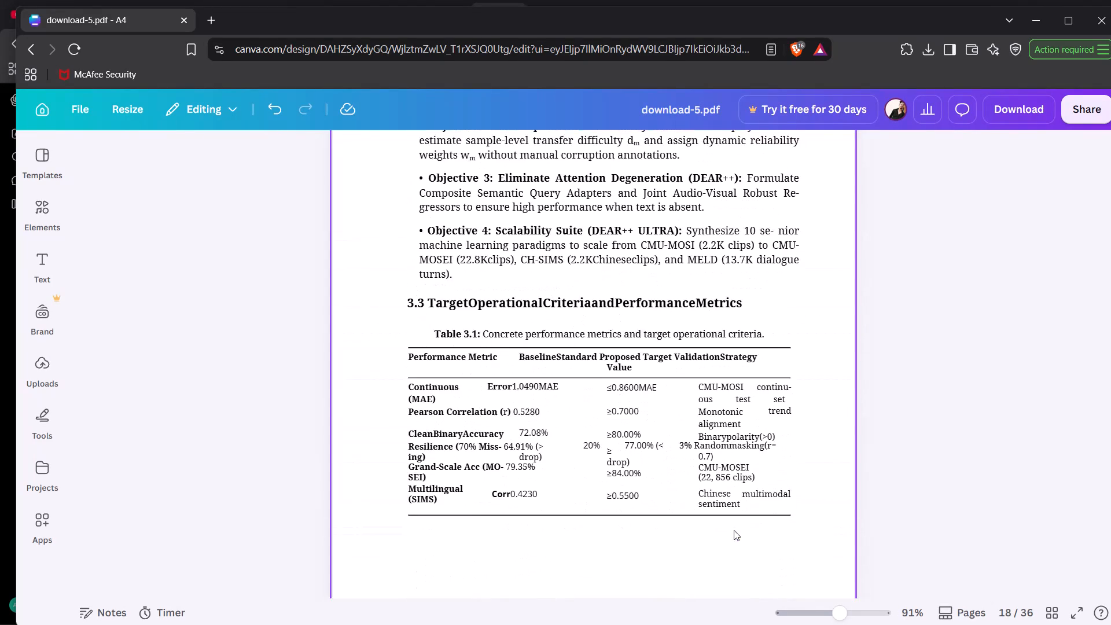
scroll(734, 530, "down", 4)
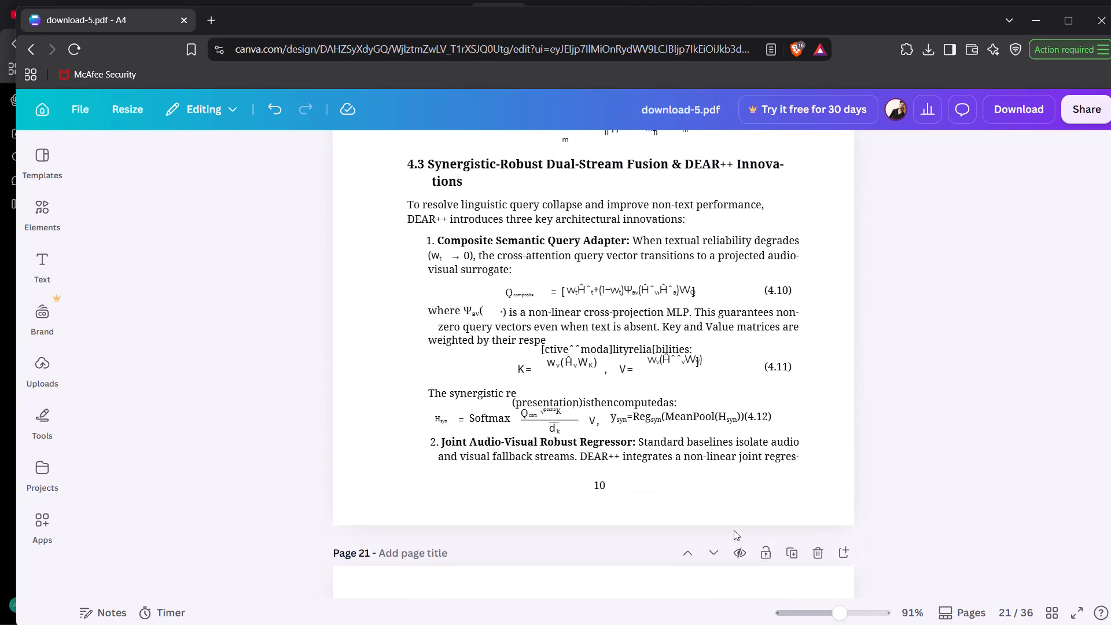
scroll(734, 530, "down", 2)
scroll(734, 530, "up", 2)
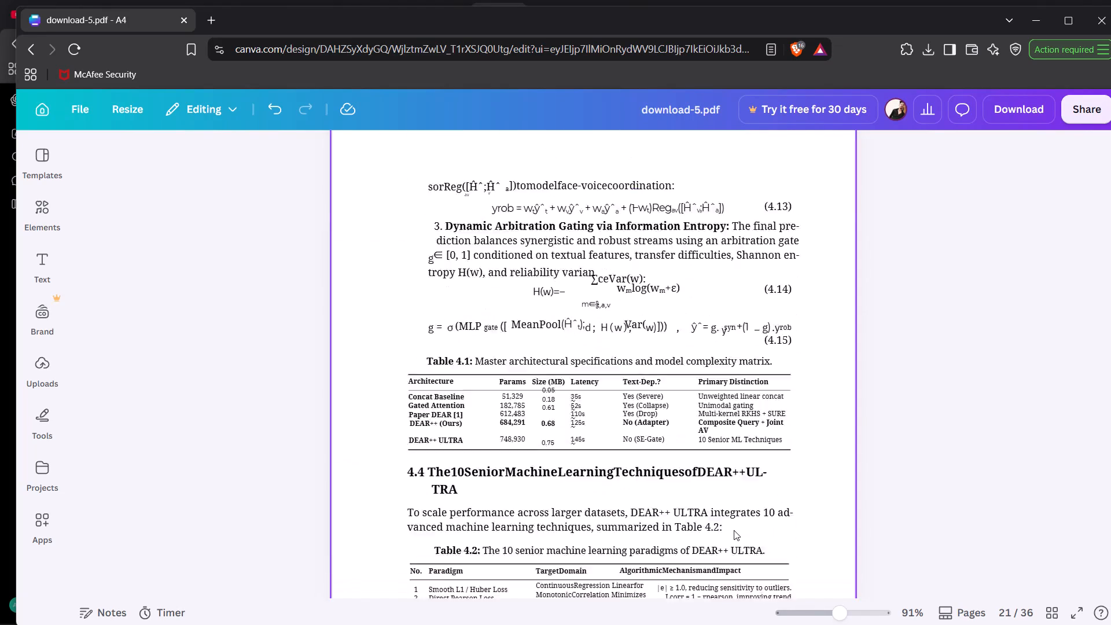
scroll(734, 530, "up", 10)
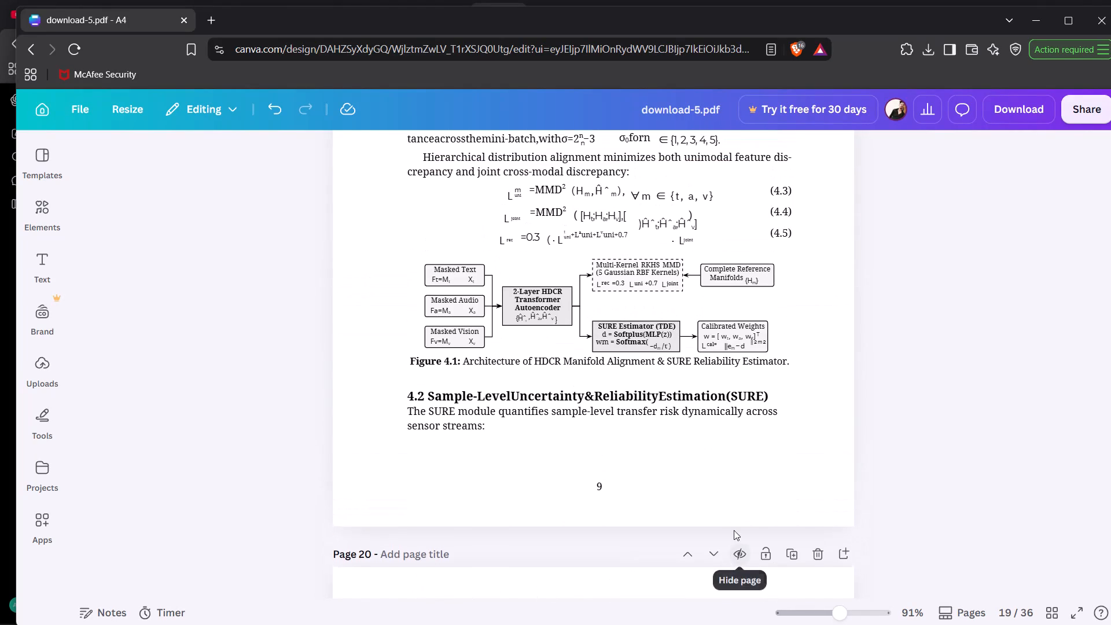
Capture a screen snip of the Figure 4.1 architecture diagram on page 19, excluding its caption.
scroll(734, 530, "up", 1)
left_click_drag(407, 324, 380, 351)
key("Print")
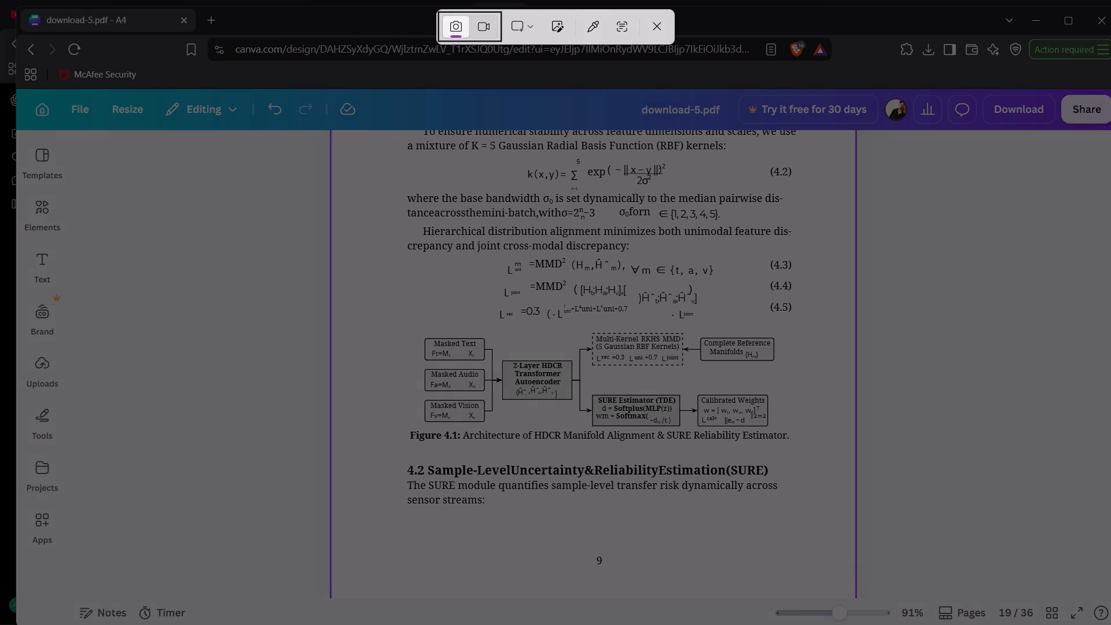
left_click_drag(389, 323, 803, 428)
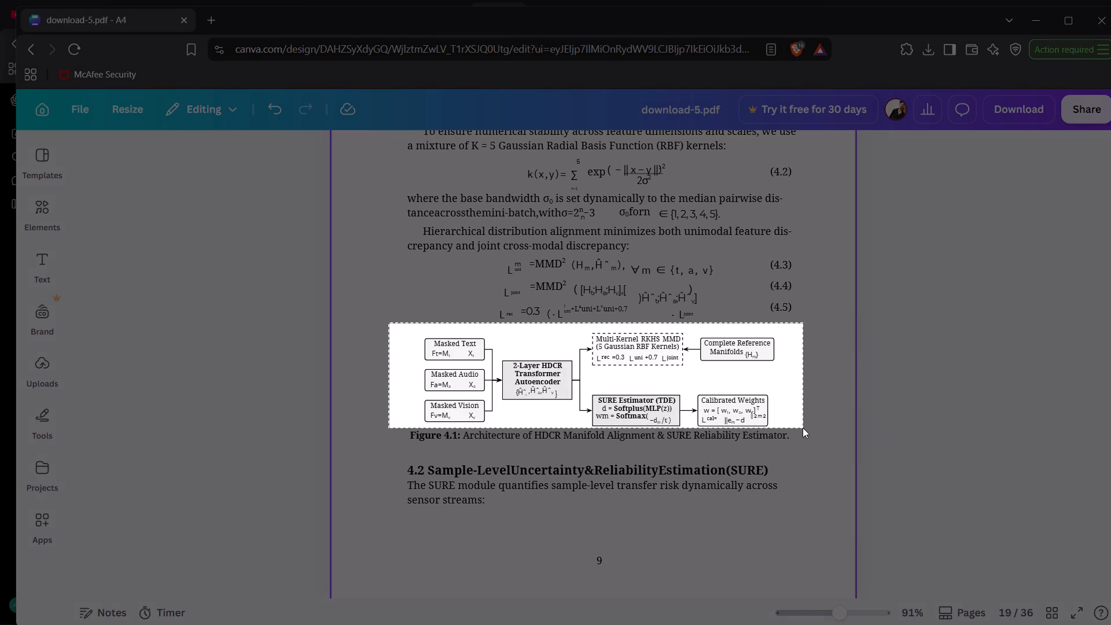
left_click_drag(803, 428, 801, 430)
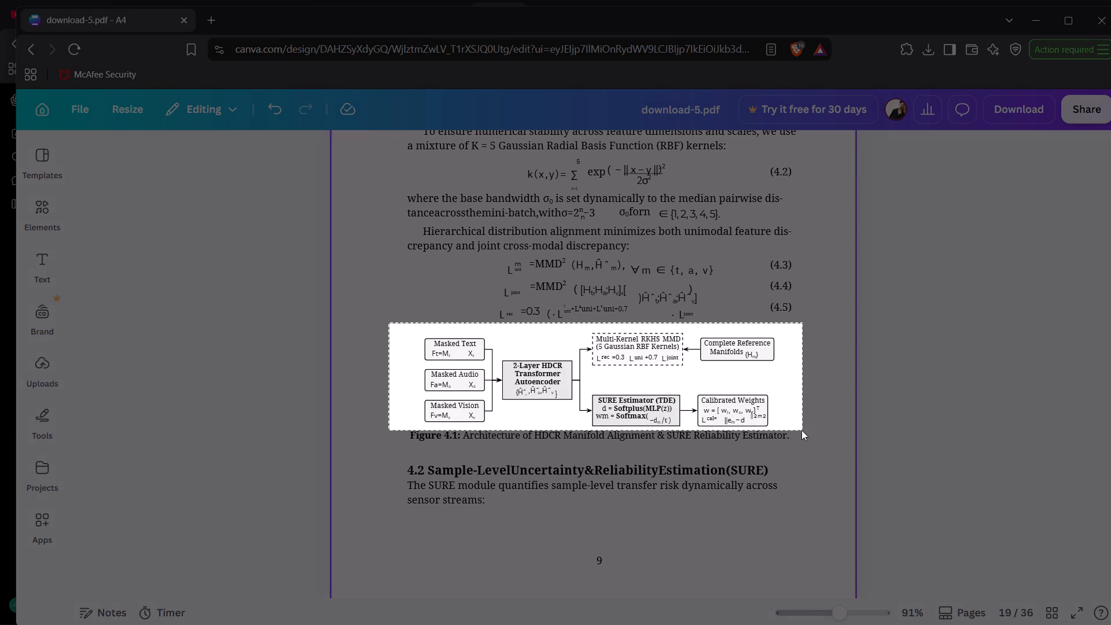
left_click_drag(801, 430, 802, 430)
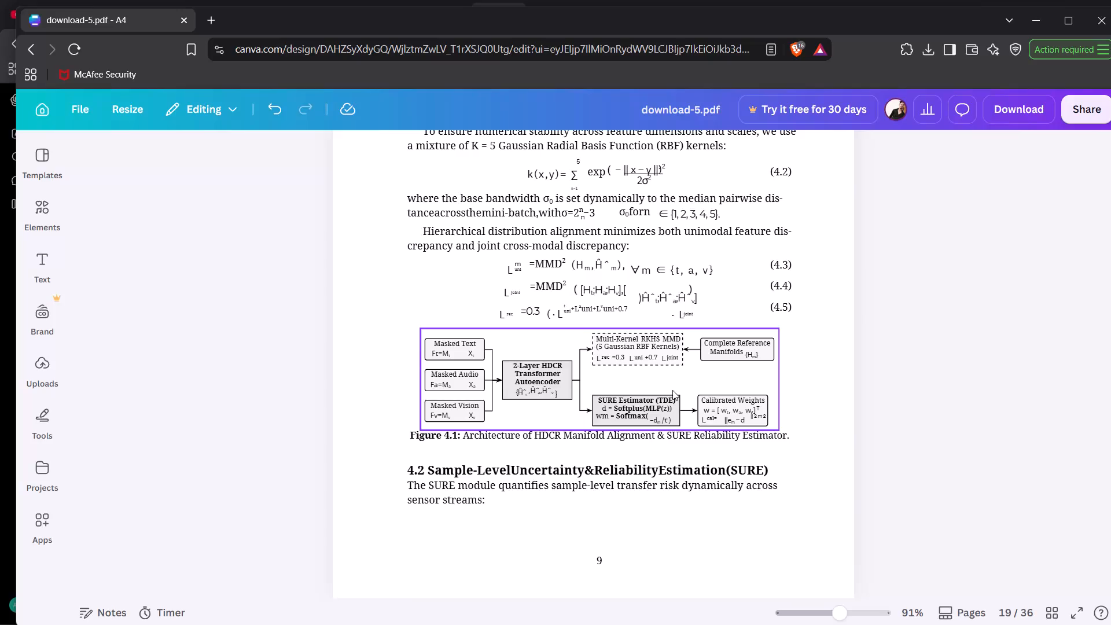
left_click(892, 395)
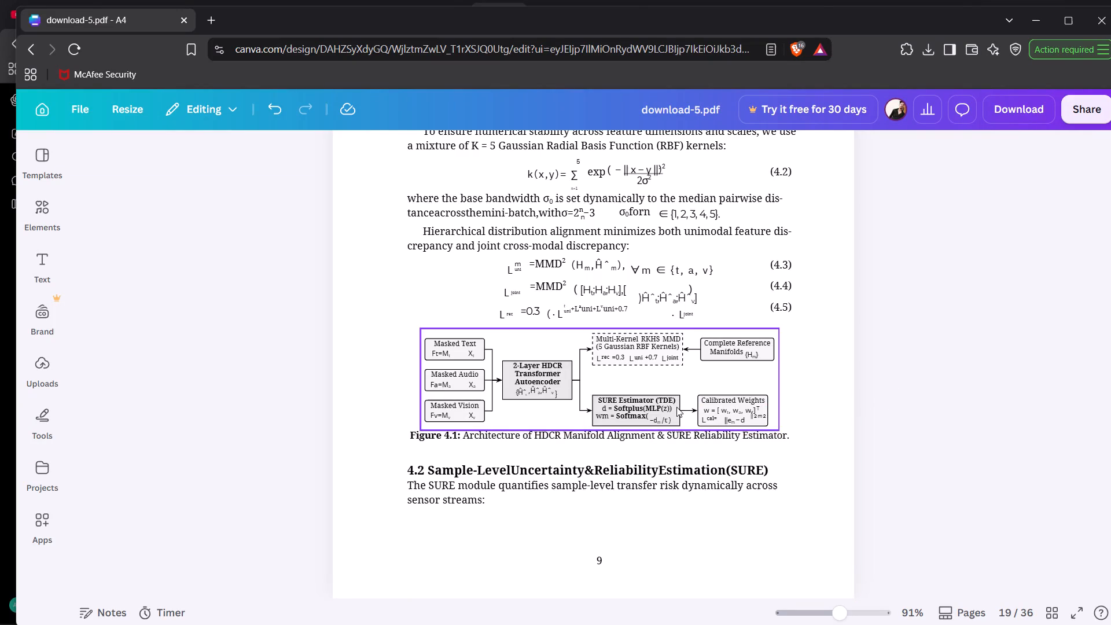
Review the pages from section 4.2 through chapter 7, checking the layout and the replaced figures.
scroll(676, 407, "up", 4)
scroll(676, 407, "down", 3)
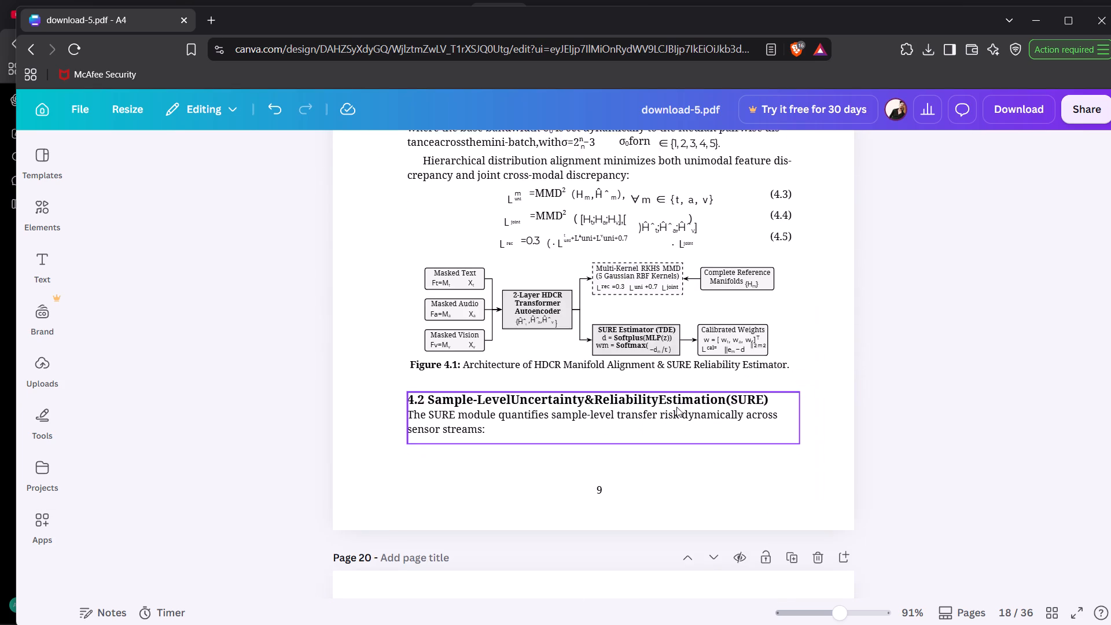
scroll(676, 407, "down", 12)
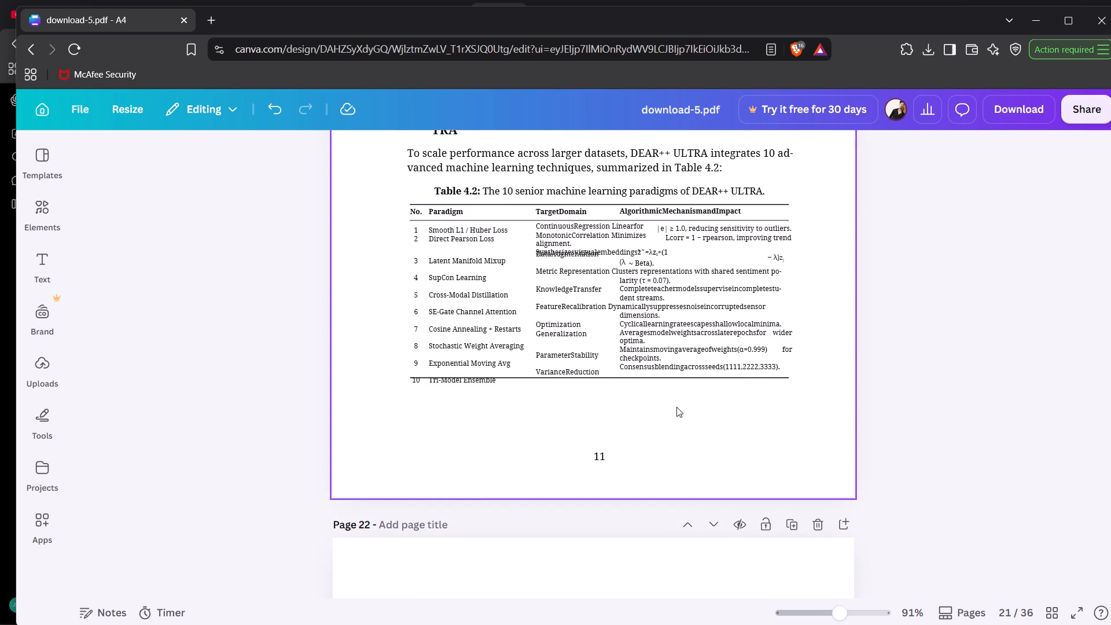
scroll(676, 407, "down", 9)
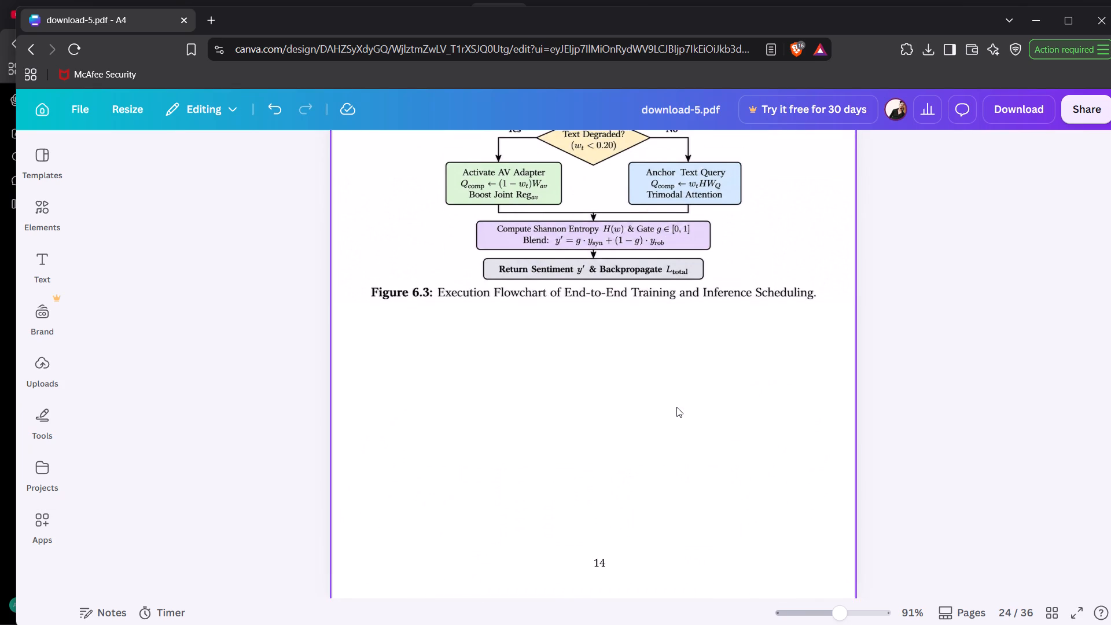
scroll(676, 407, "down", 5)
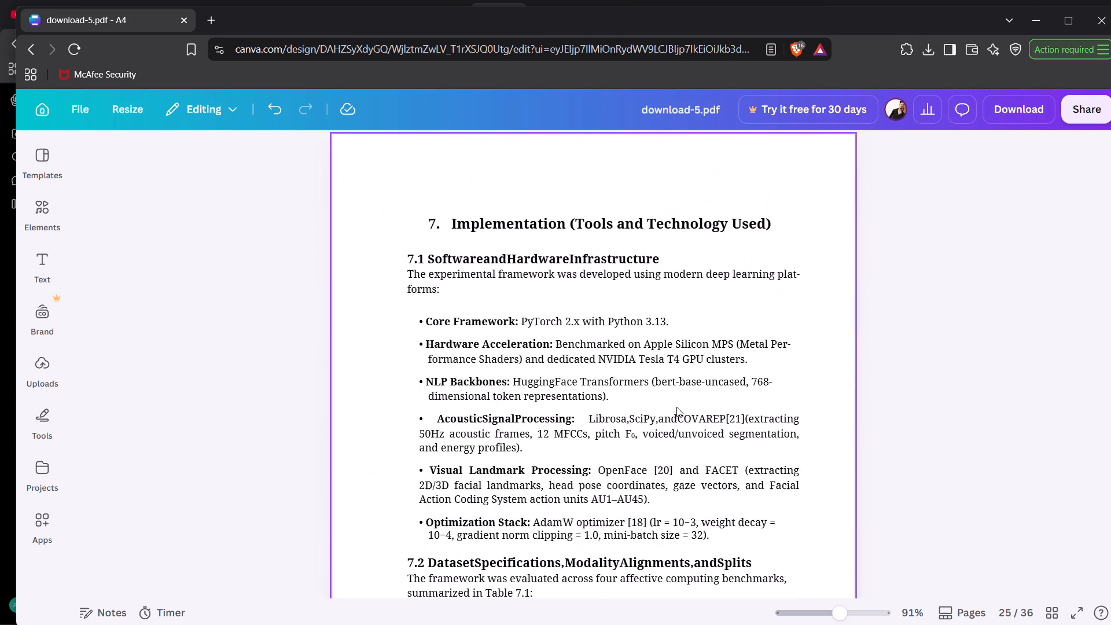
scroll(676, 407, "down", 2)
Move the Figure 6.3 flowchart on page 24 slightly up toward the section 6.3 text, keeping it horizontally centred.
scroll(676, 407, "up", 5)
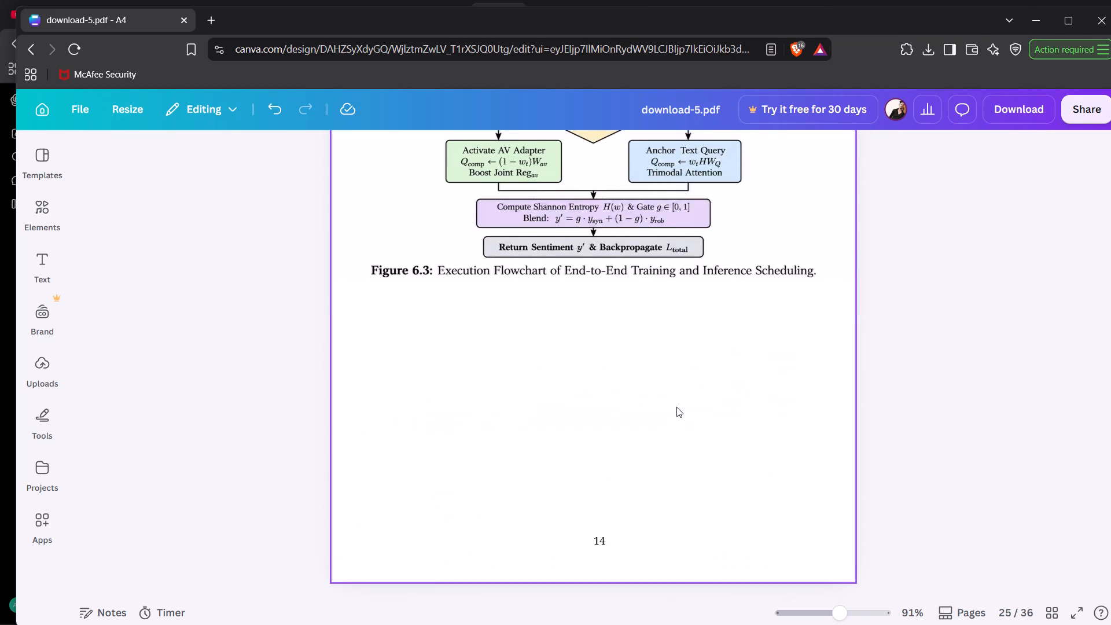
scroll(676, 407, "up", 3)
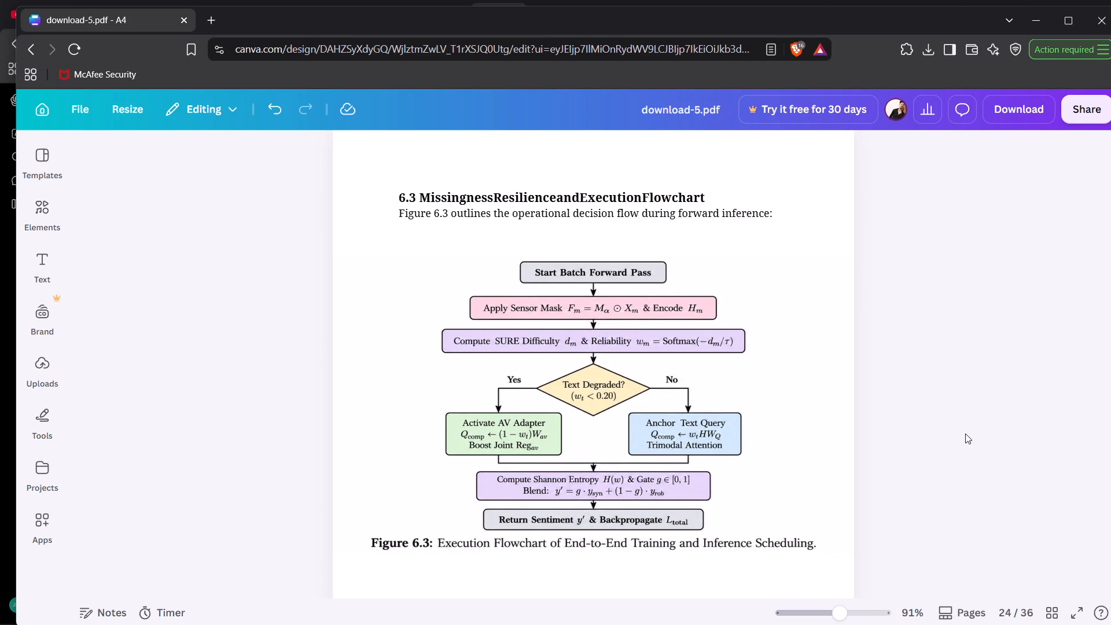
left_click_drag(720, 388, 718, 370)
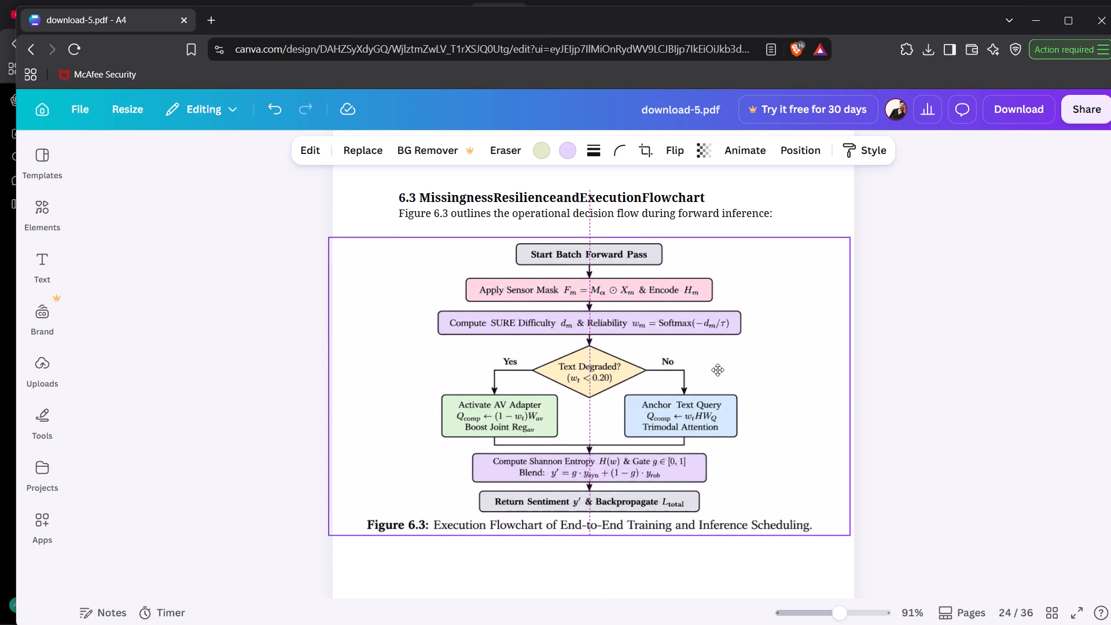
left_click_drag(718, 370, 721, 376)
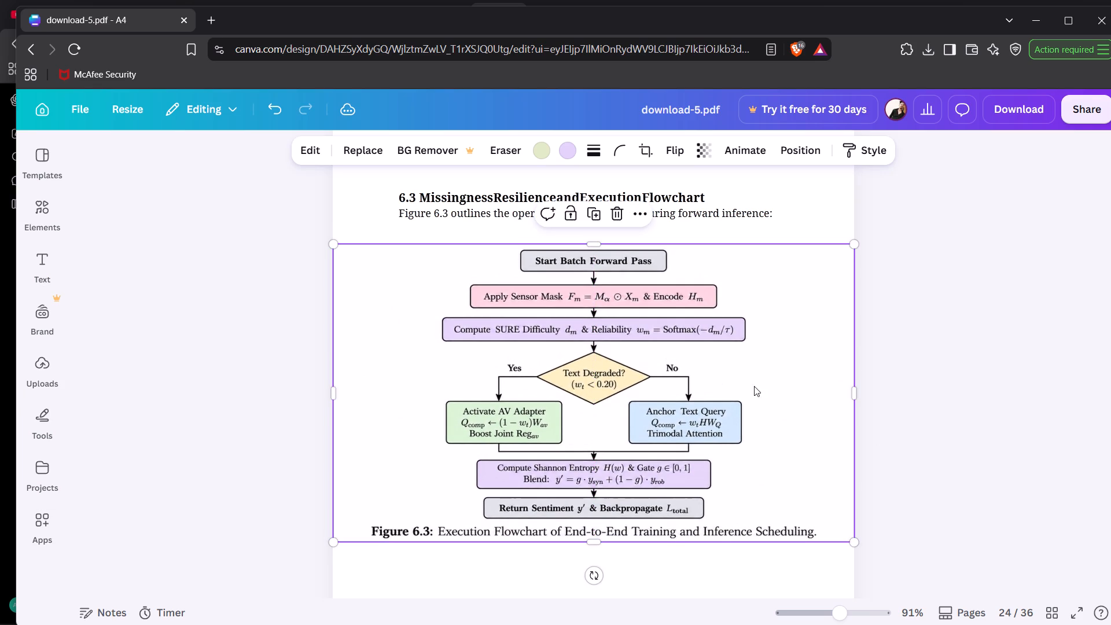
left_click(935, 450)
Set up a PDF download of the design limited to the custom page range 23-24.
scroll(935, 450, "down", 8)
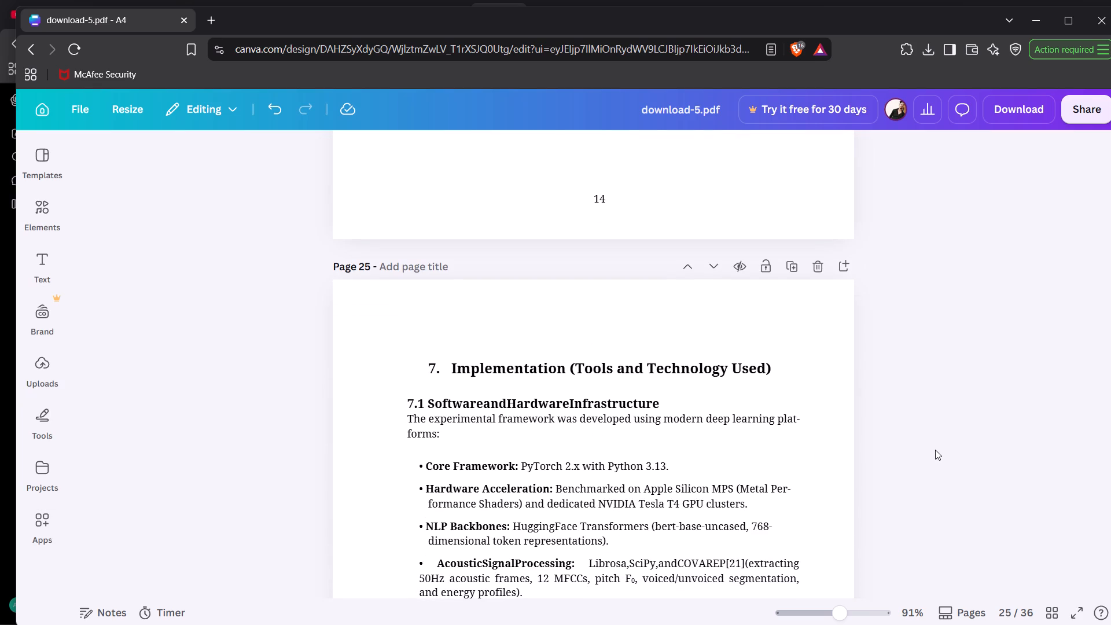
left_click(1028, 109)
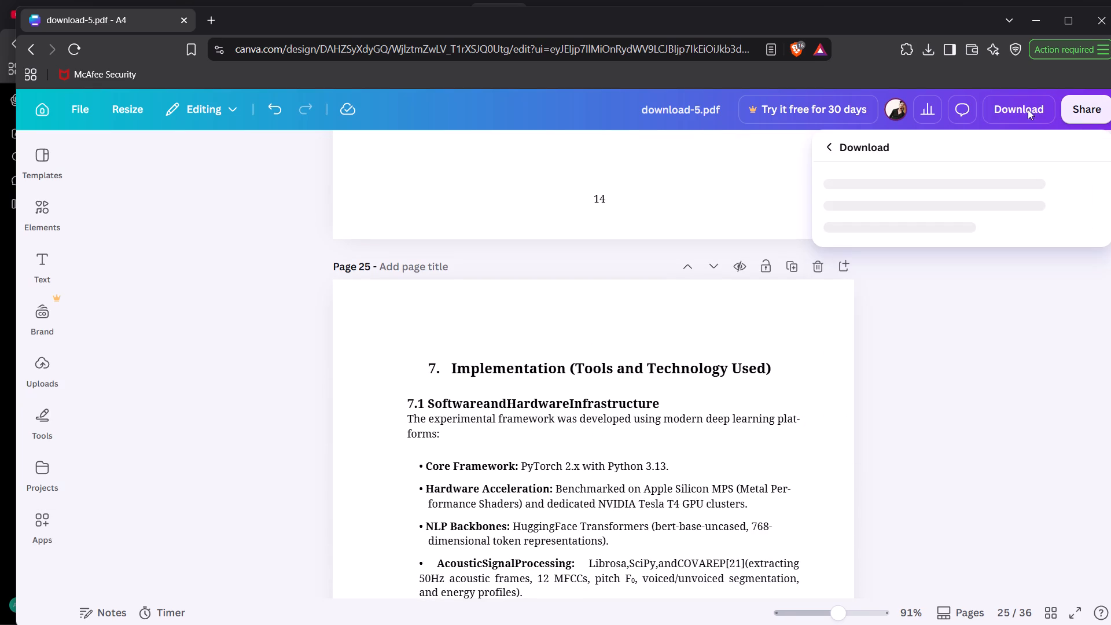
left_click(1052, 387)
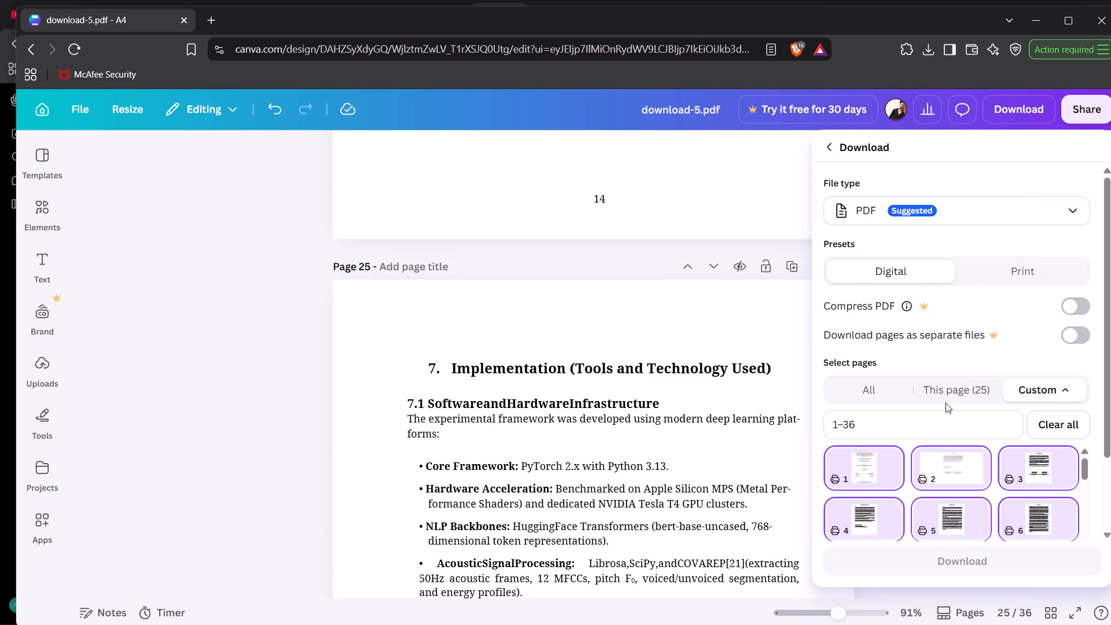
left_click_drag(876, 423, 676, 447)
key("BackSpace")
key("BackSpace")
key("BackSpace")
key("BackSpace")
key("BackSpace")
key("BackSpace")
key("BackSpace")
key("BackSpace")
key("BackSpace")
key("BackSpace")
key("BackSpace")
key("BackSpace")
key("BackSpace")
key("BackSpace")
type("23")
type("-24")
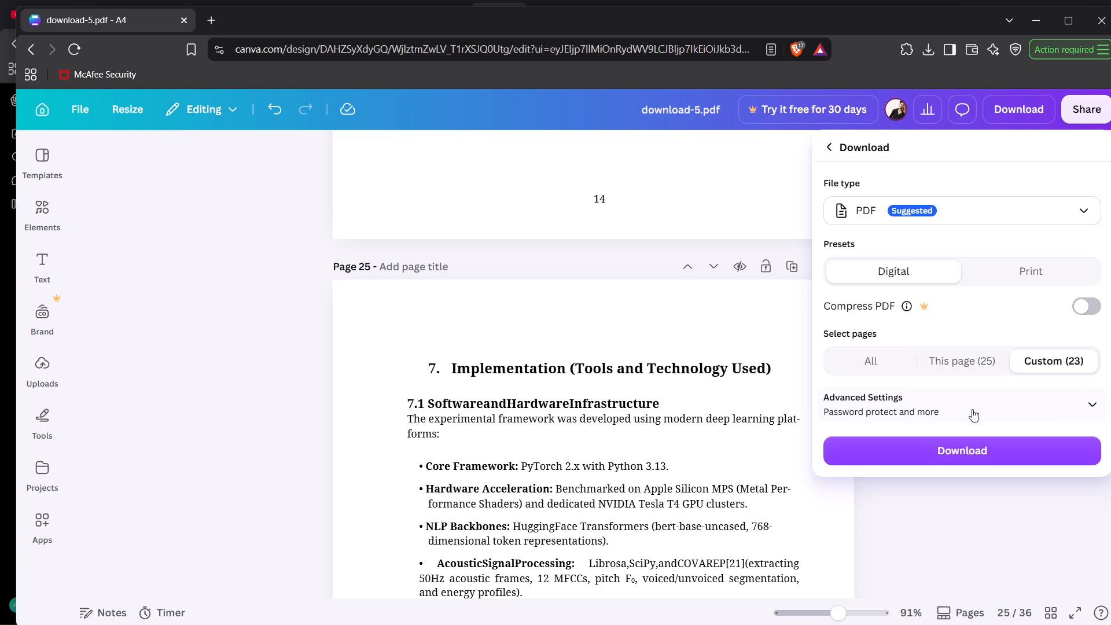
left_click(1044, 359)
left_click(899, 391)
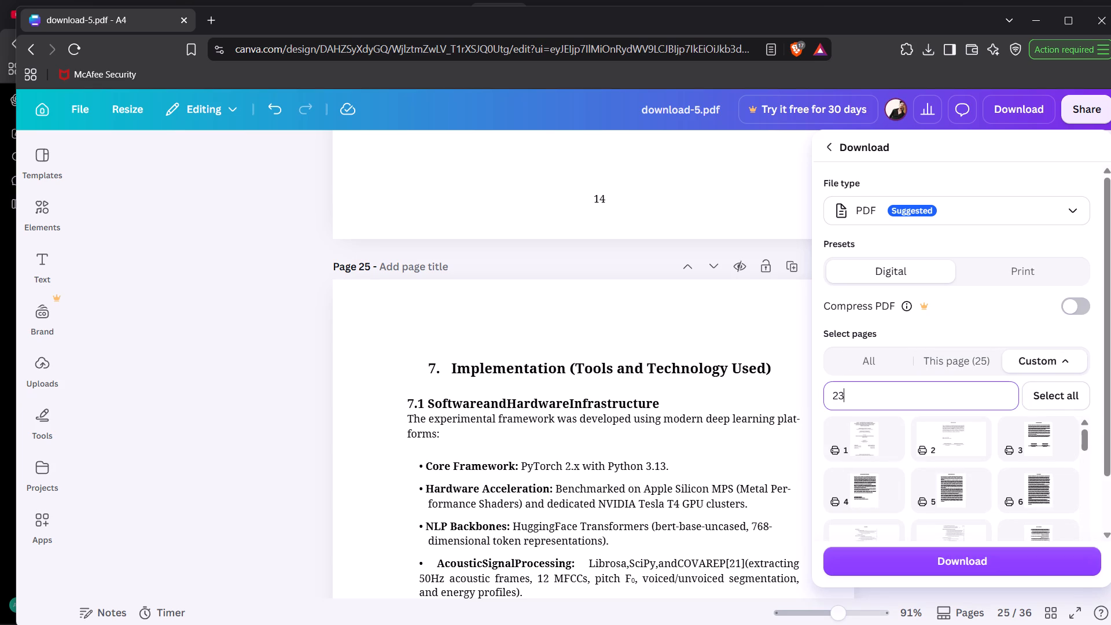
key("minus")
type("24")
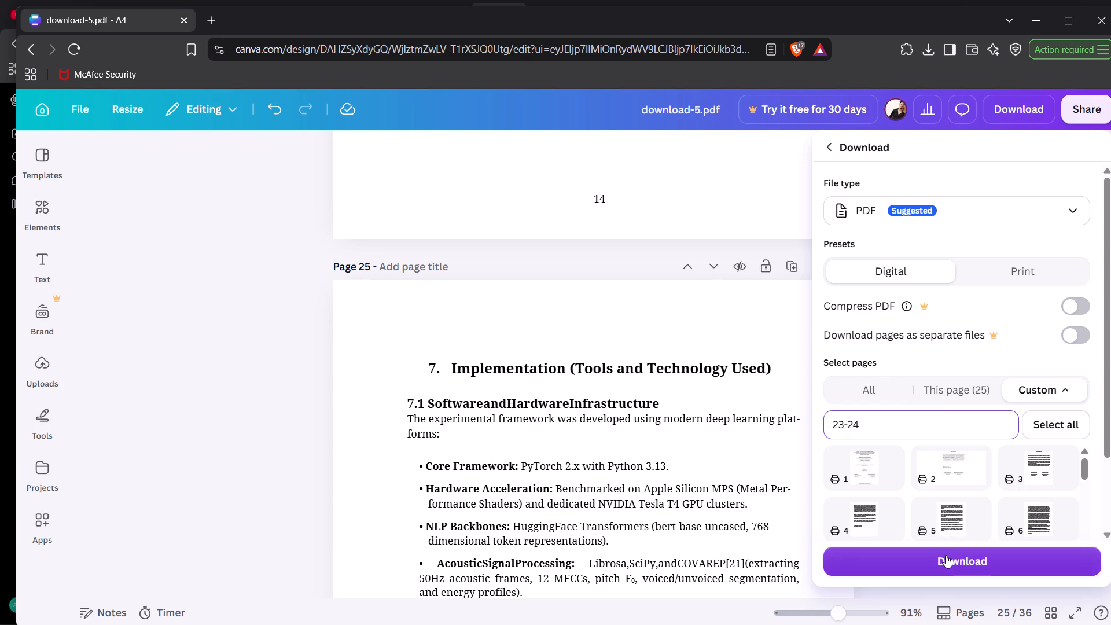
Download the selected pages and save the PDF to the Desktop folder as "download-5.pdf (1)".
left_click(946, 555)
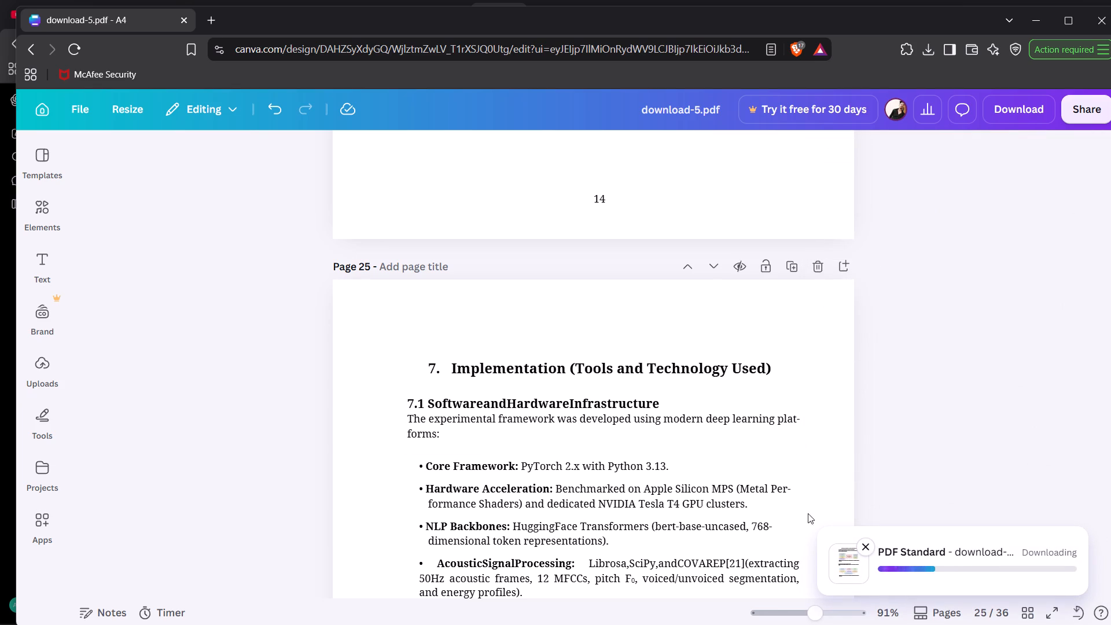
scroll(535, 391, "up", 3)
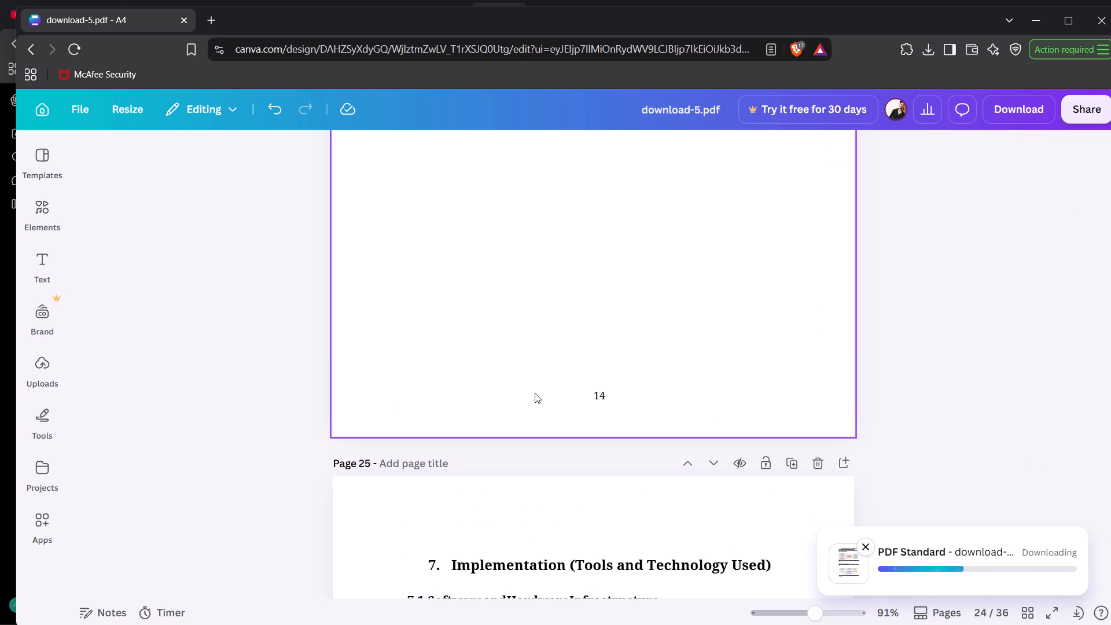
left_click(92, 152)
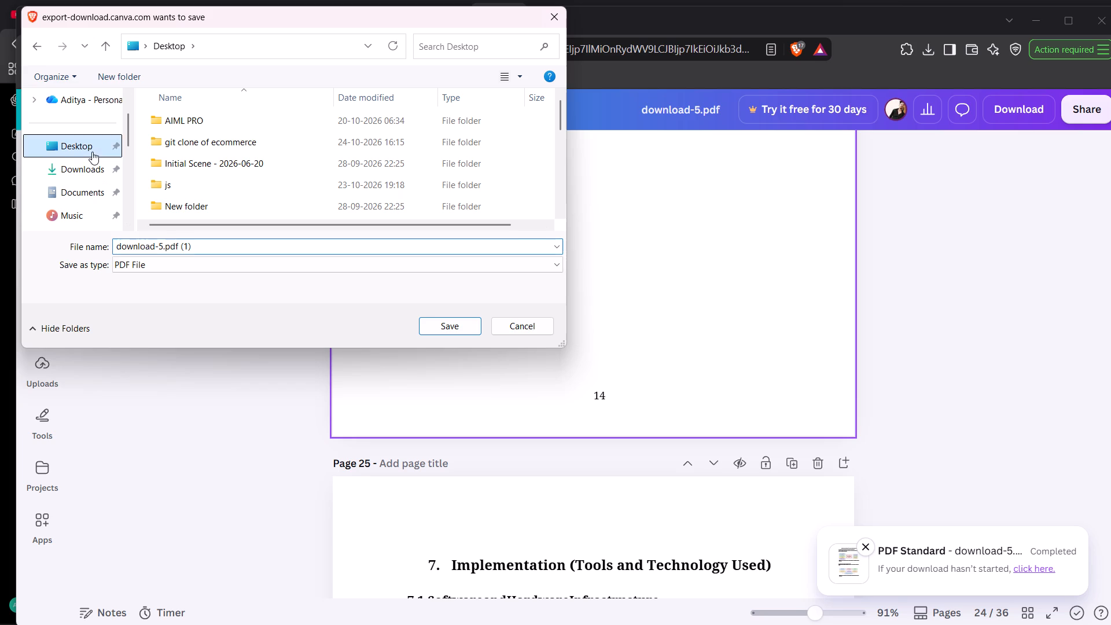
left_click(435, 329)
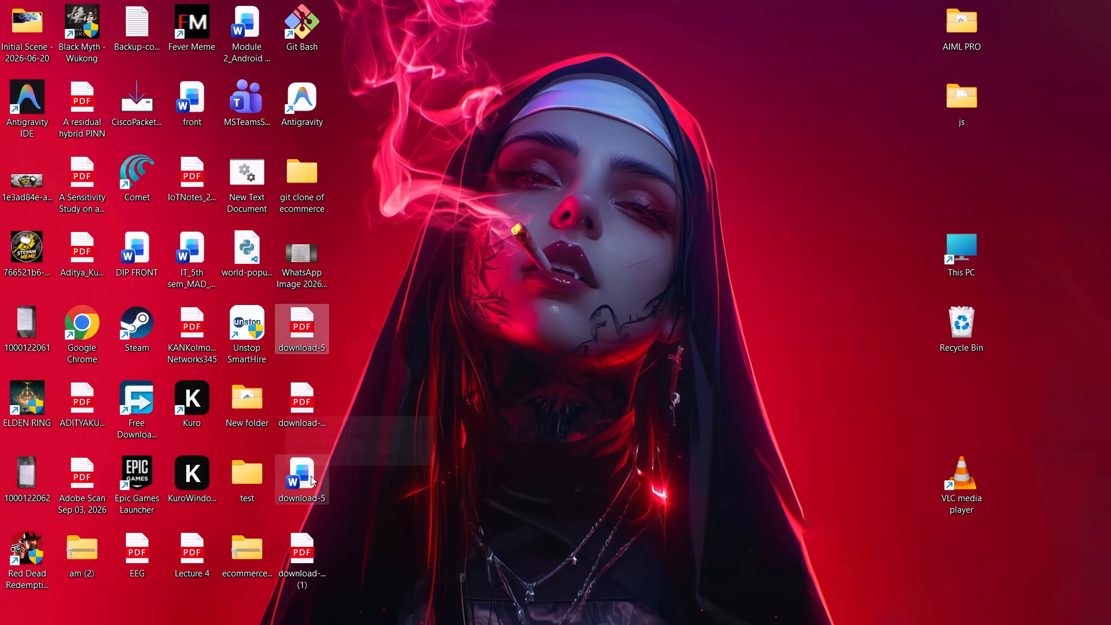
On the Windows desktop, delete the download-5 Word document together with the older PDF icon directly above it.
left_click_drag(337, 480, 299, 411)
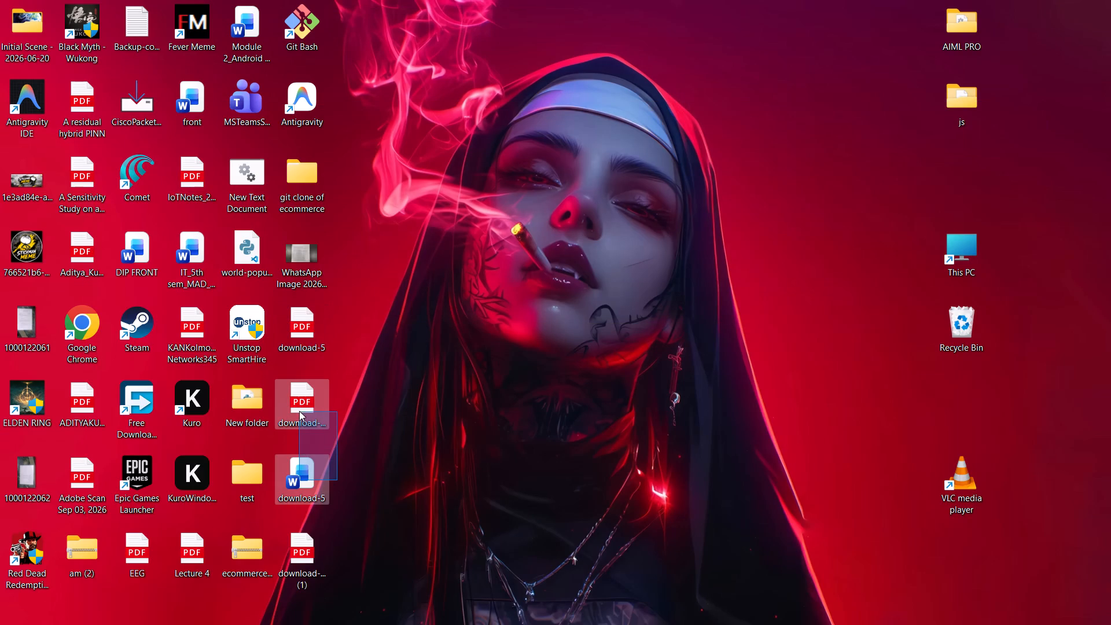
left_click_drag(299, 411, 299, 410)
key("Delete")
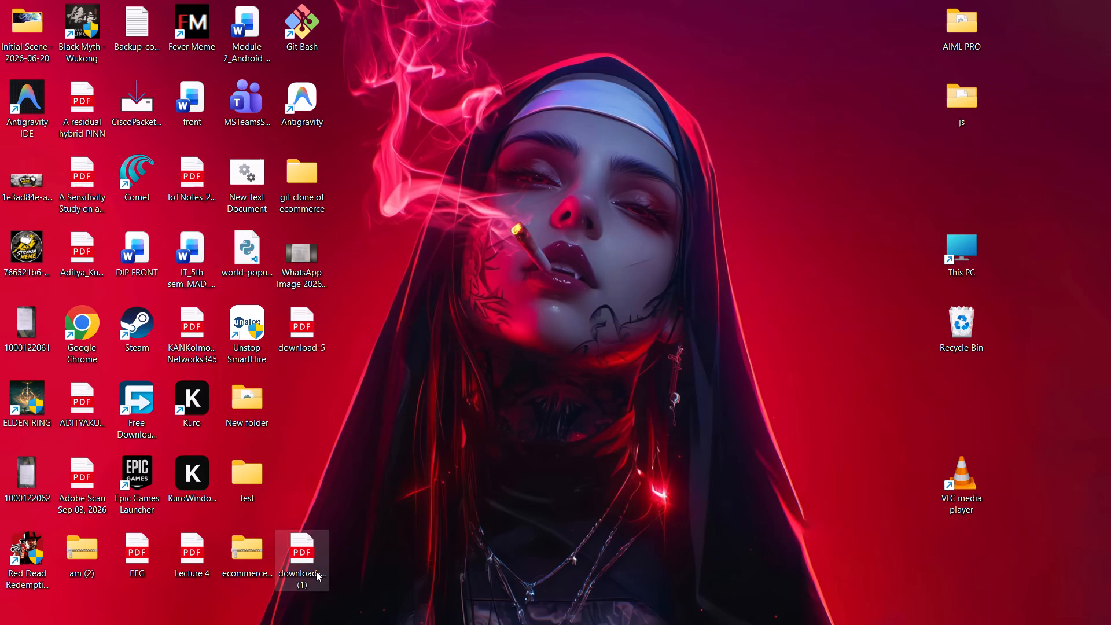
Move the newly saved "download-5.pdf (1)" icon directly beneath the download-5 PDF on the desktop.
left_click_drag(310, 530, 314, 388)
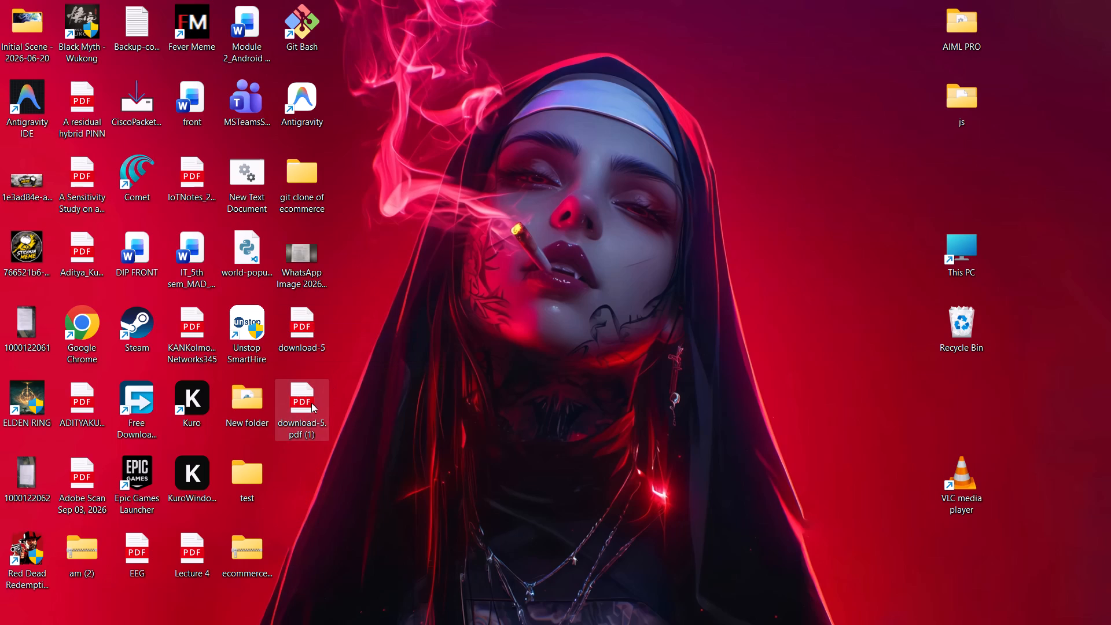
Open the full download-5 PDF report from the desktop.
double_click(286, 321)
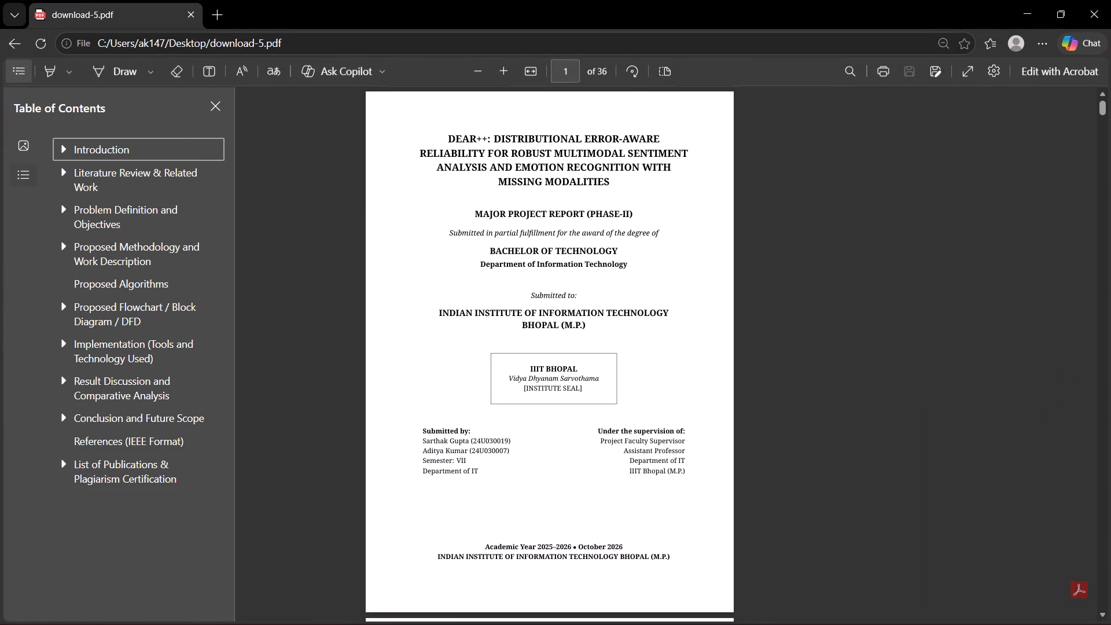
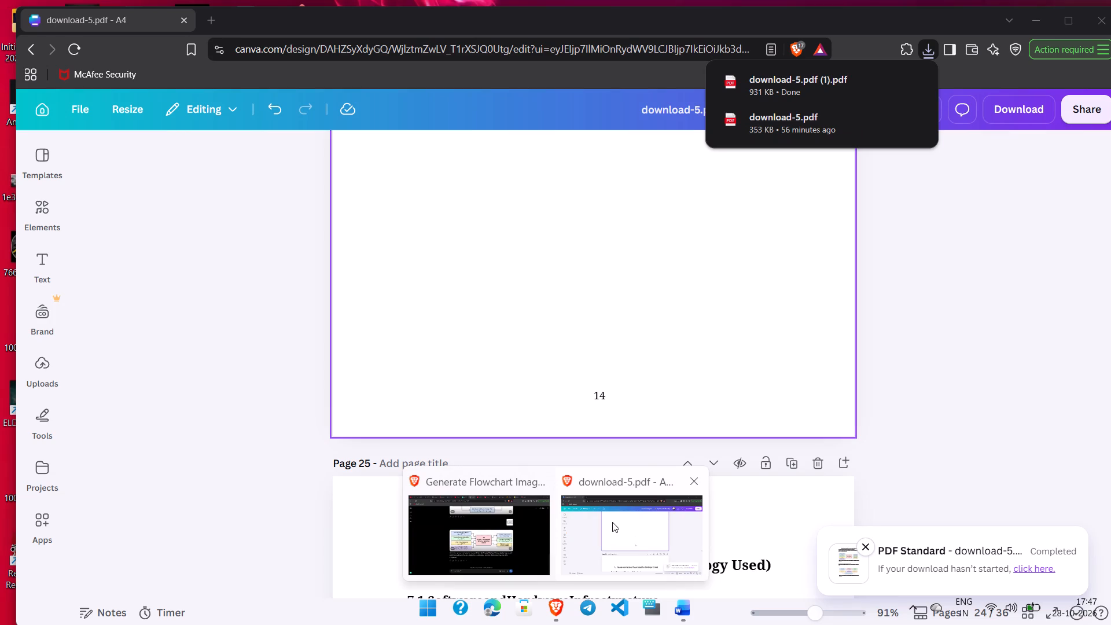
Leave the Canva editor, search the web for "pdf manager" in a new tab, and open iLovePDF's Organize PDF tool.
left_click(612, 522)
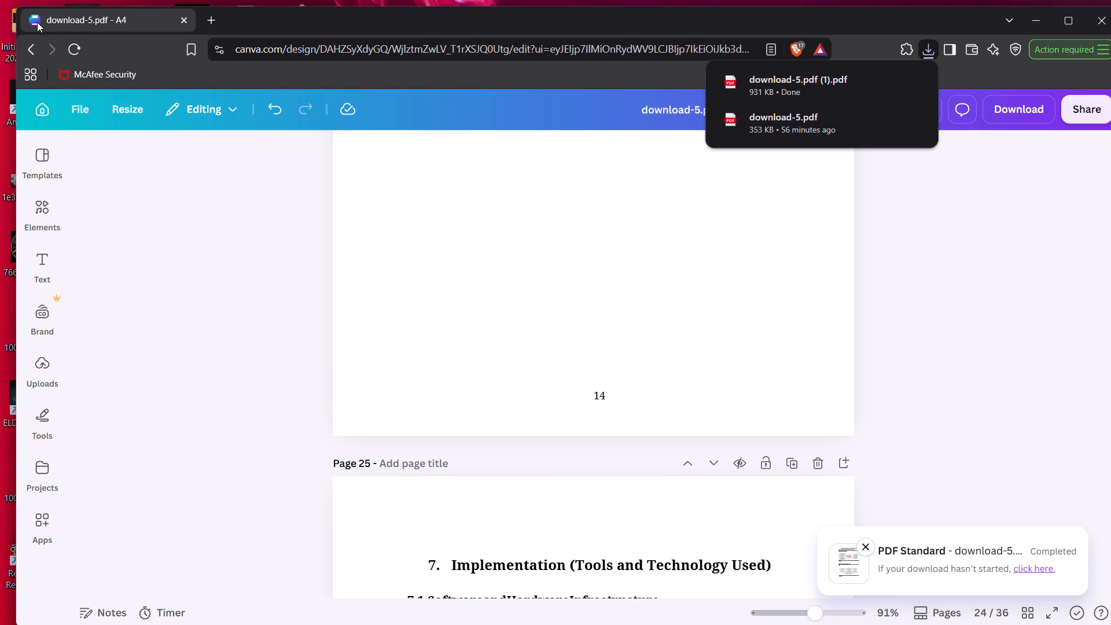
left_click(30, 47)
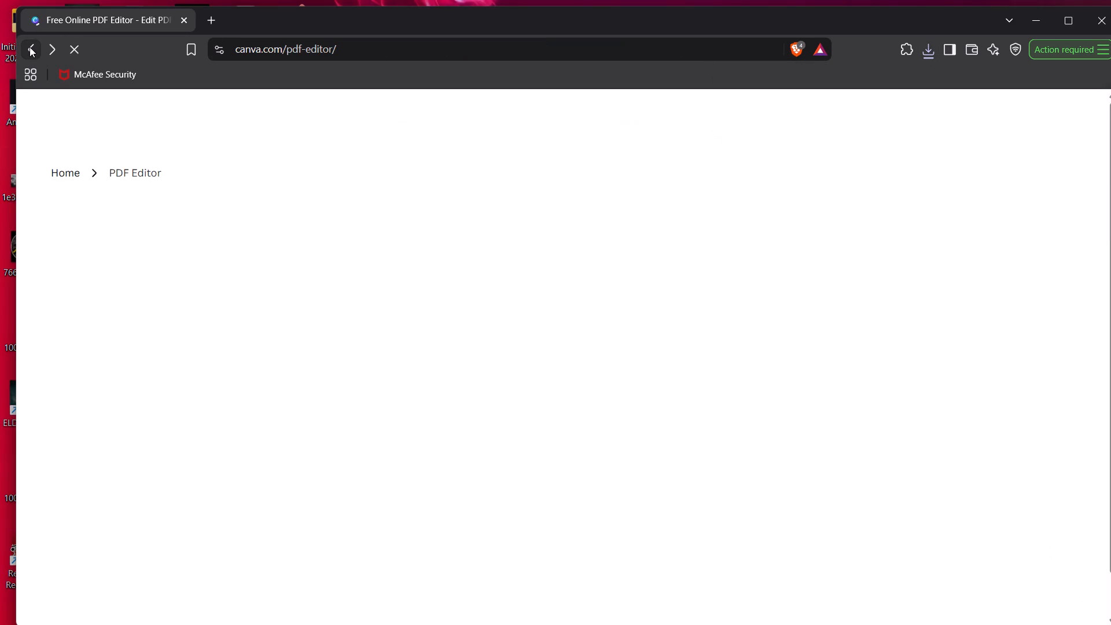
left_click(30, 47)
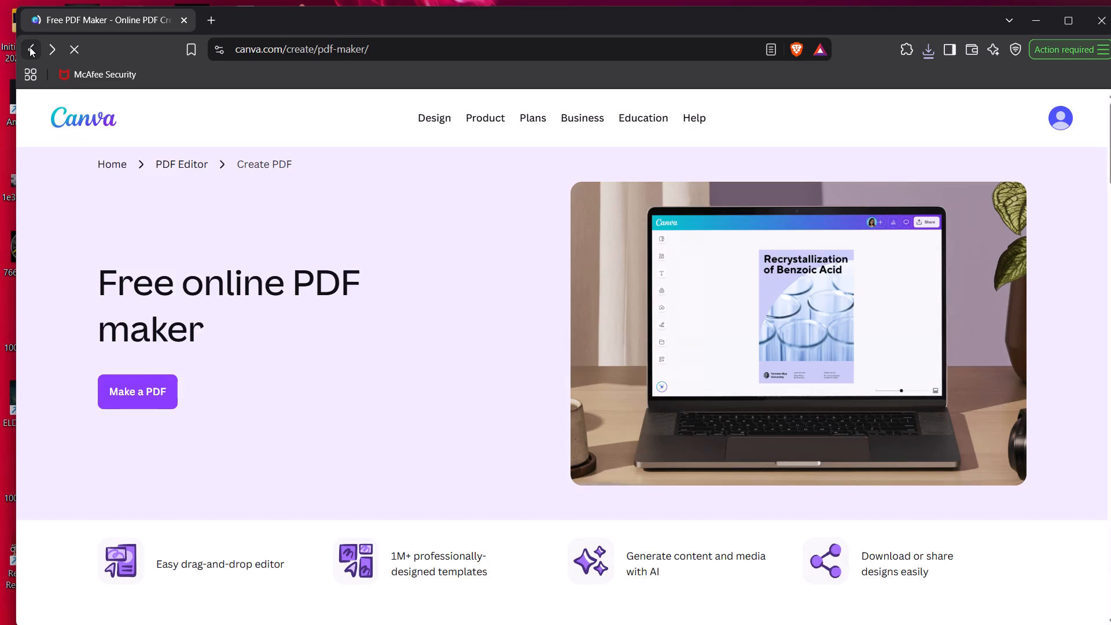
left_click(210, 19)
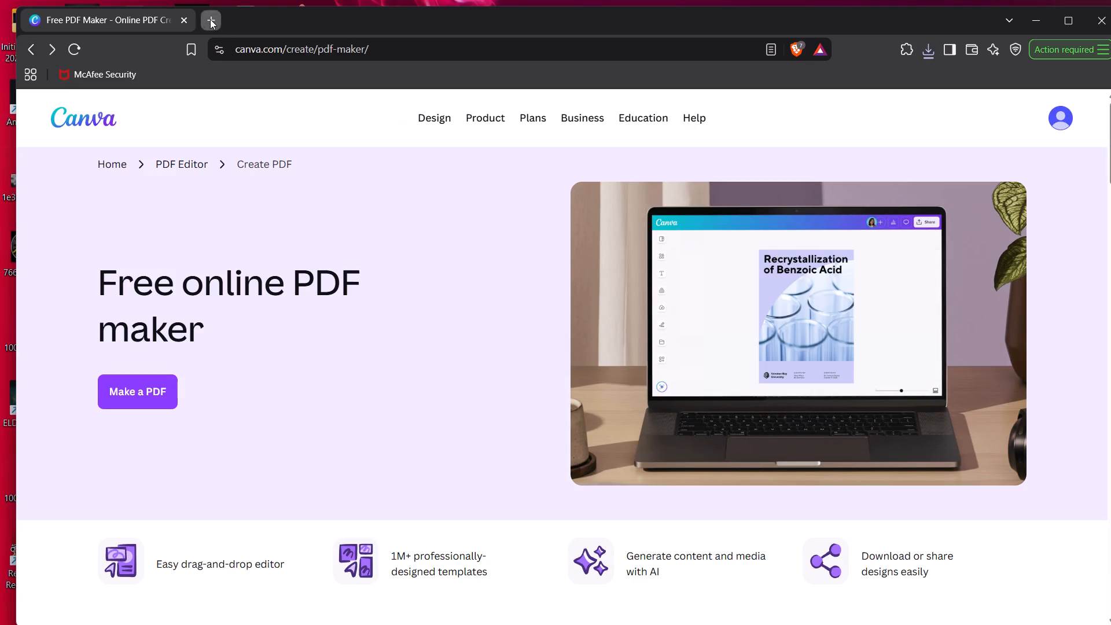
type("pdf manager")
key("Return")
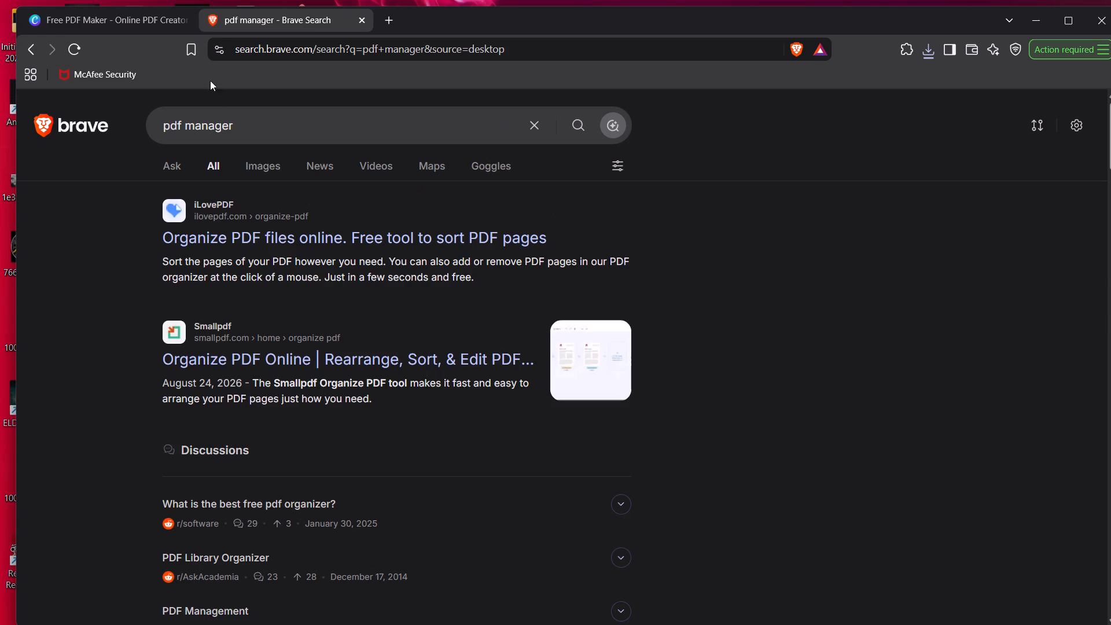
left_click(231, 233)
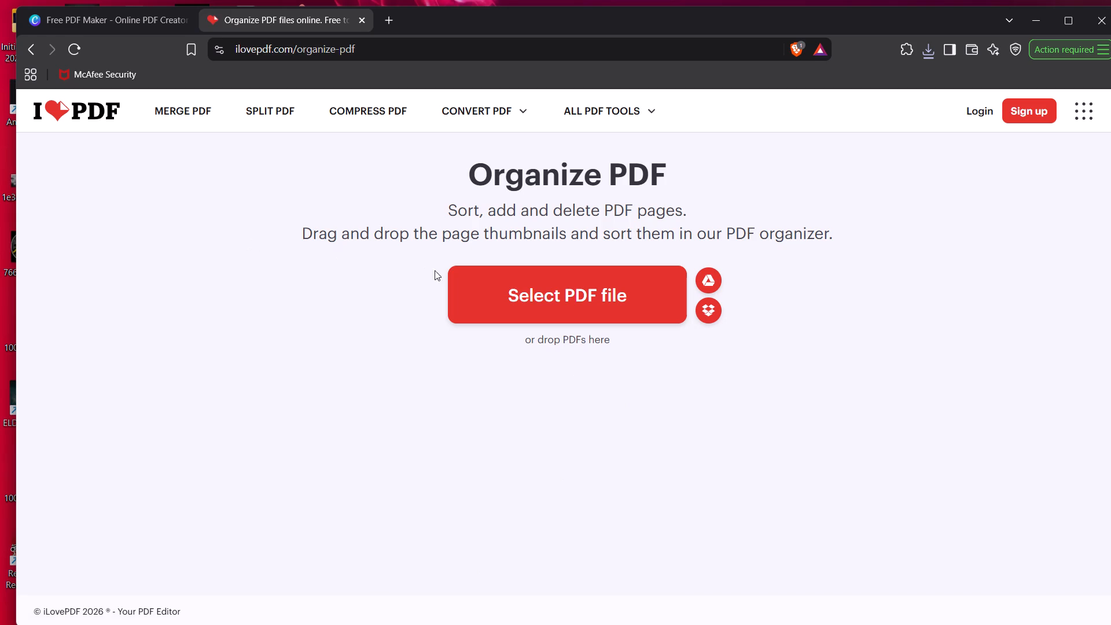
Load download-5 and download-5.pdf (1) together from the Desktop into the PDF organizer.
left_click(474, 280)
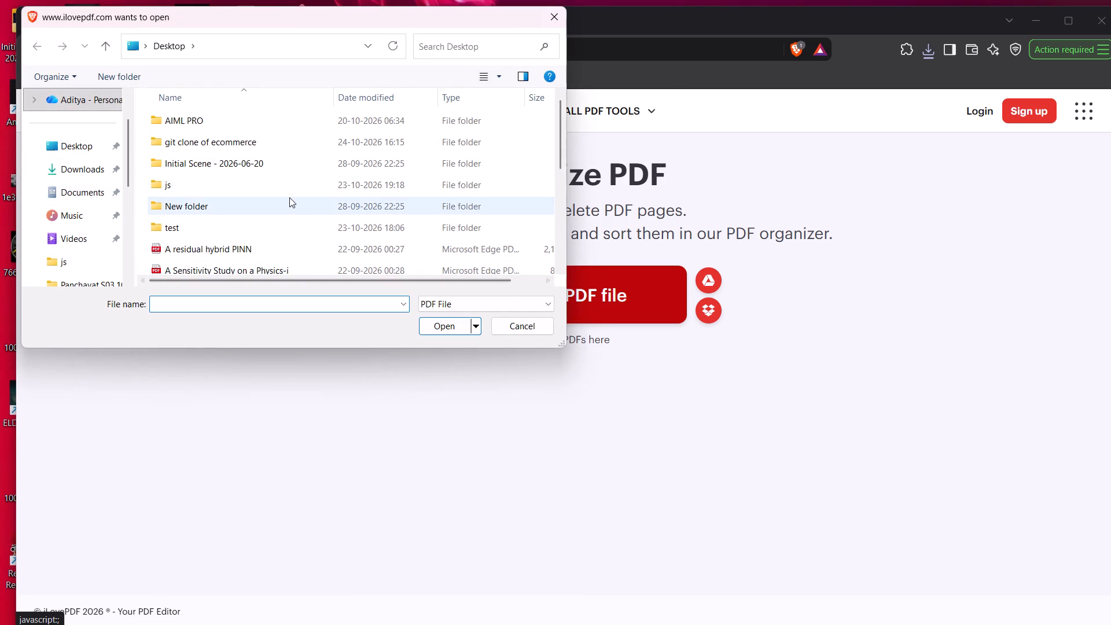
scroll(289, 197, "down", 2)
left_click(235, 145)
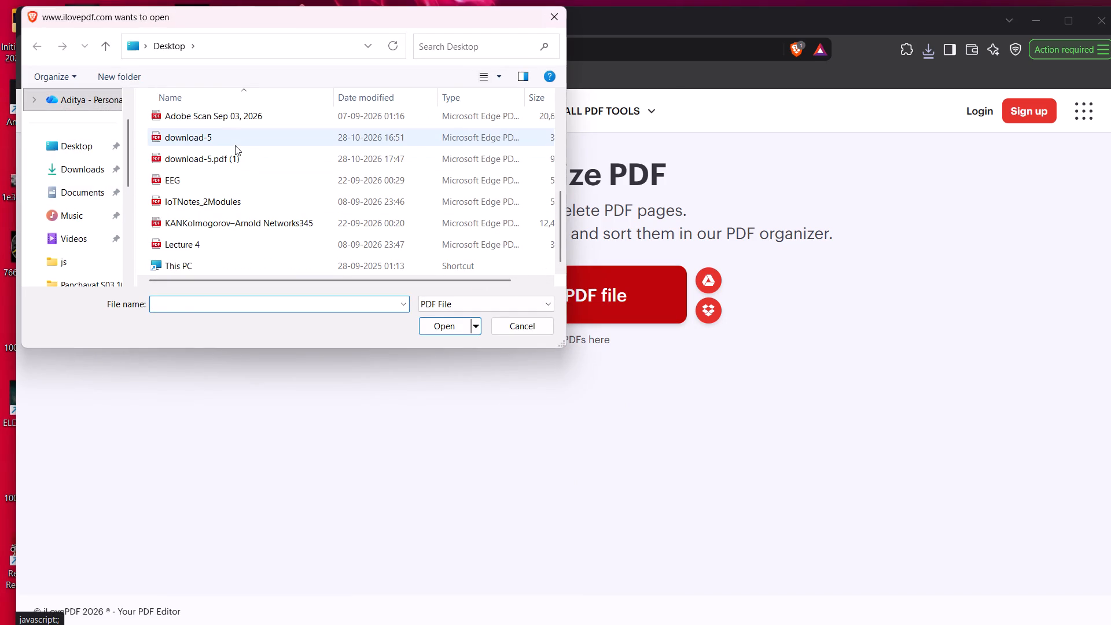
left_click(261, 162, "ctrl")
left_click(433, 329)
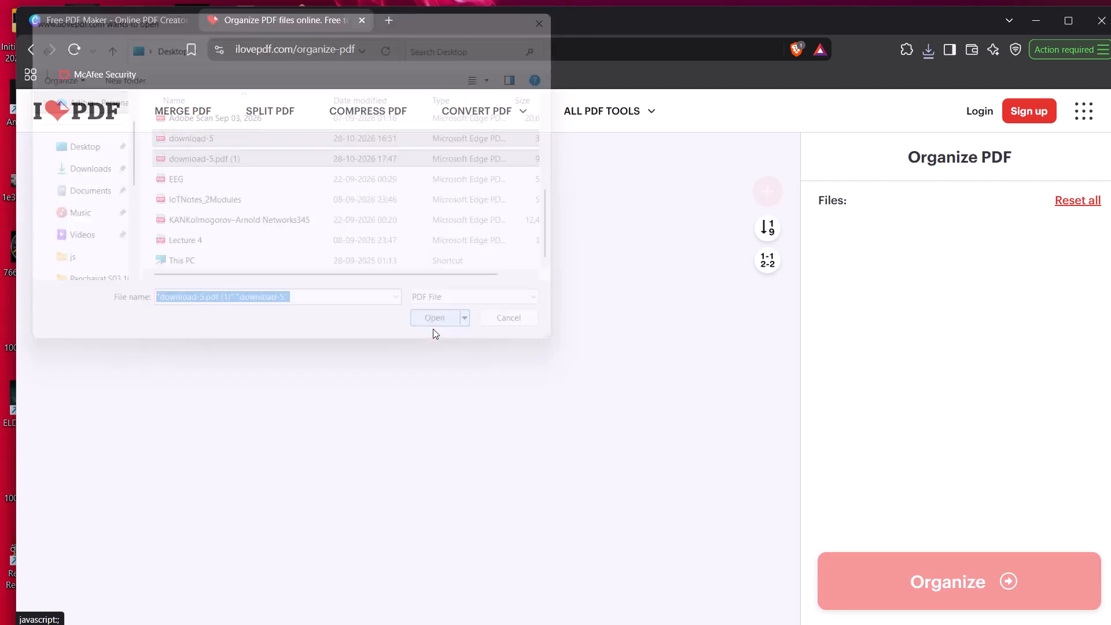
Delete pages 23 and 24 of download-5.pdf from the page set.
scroll(513, 433, "down", 5)
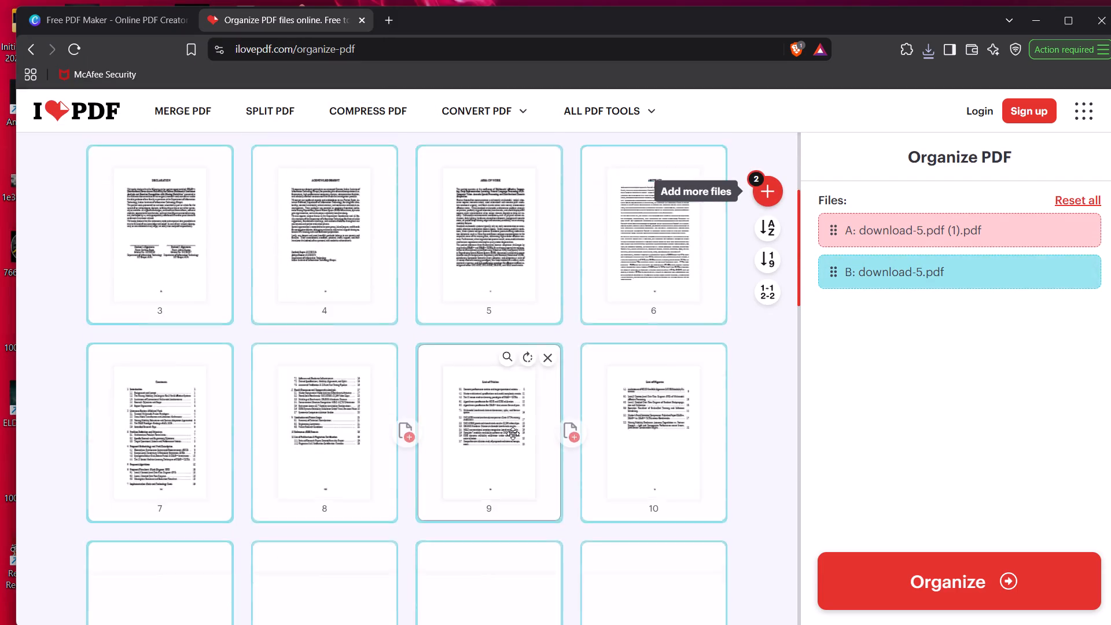
scroll(513, 433, "down", 6)
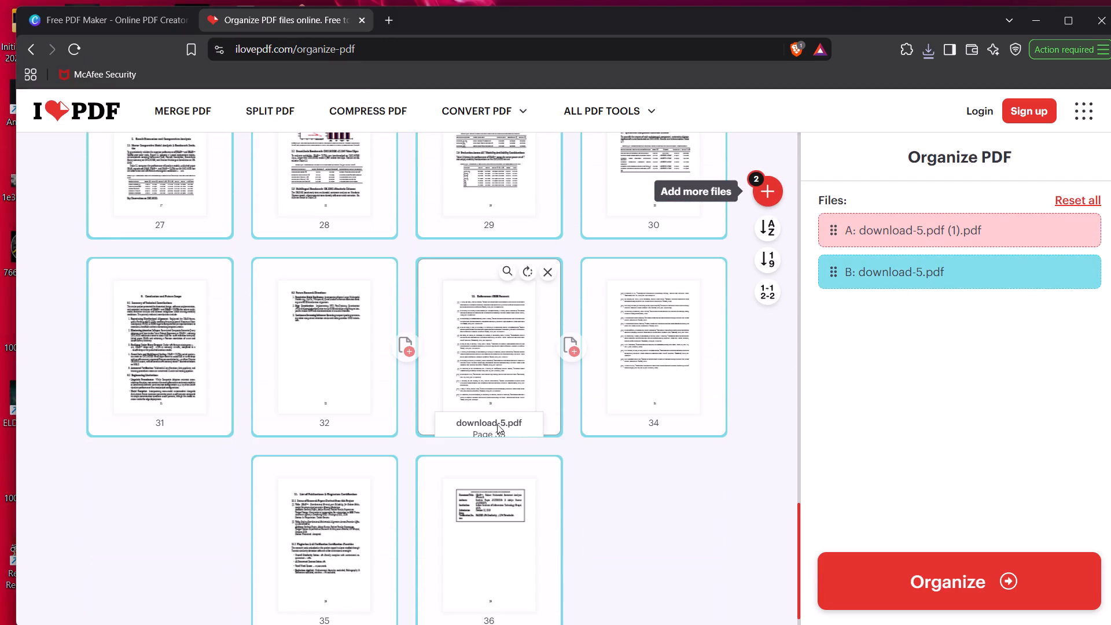
scroll(421, 296, "up", 7)
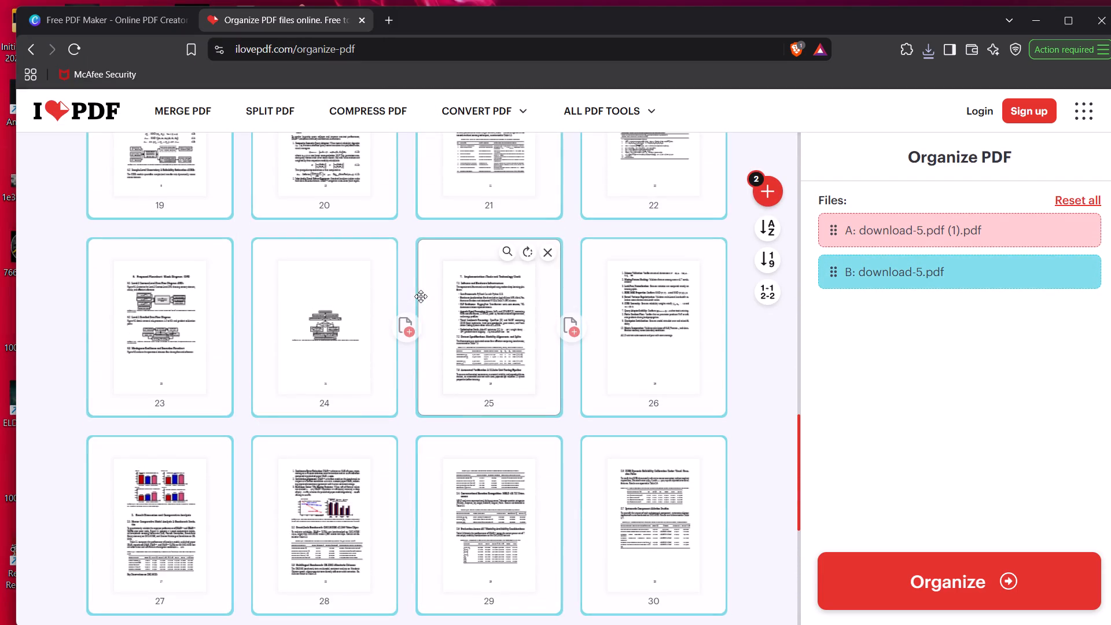
left_click(223, 259)
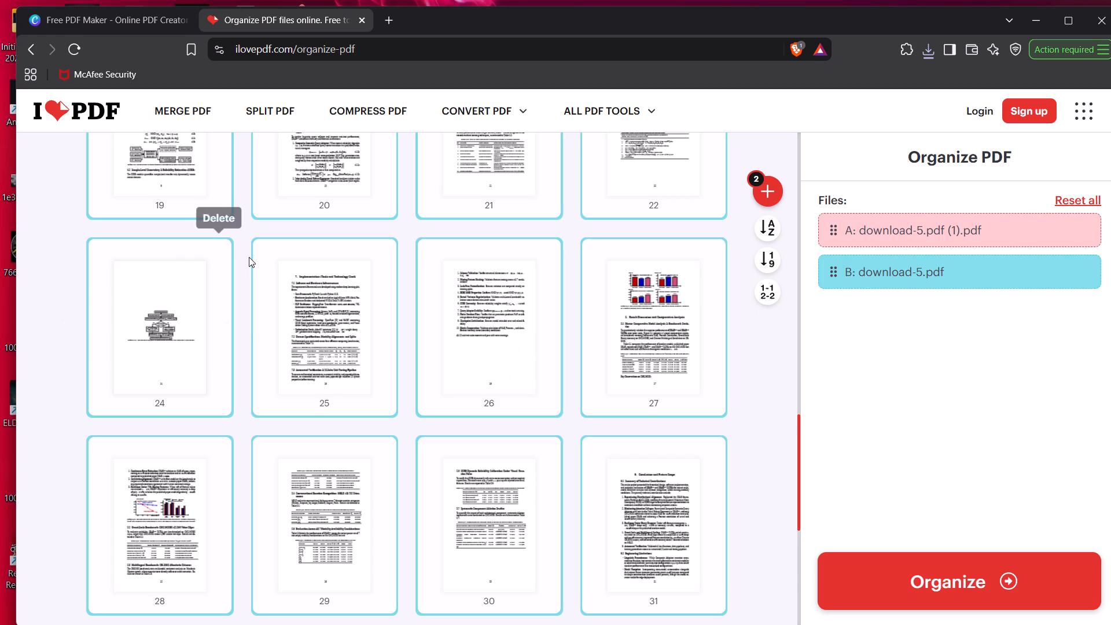
left_click(218, 248)
Move page 1 of download-5.pdf (1) between pages 22 and 25 of download-5.pdf.
scroll(433, 427, "down", 7)
scroll(433, 427, "up", 3)
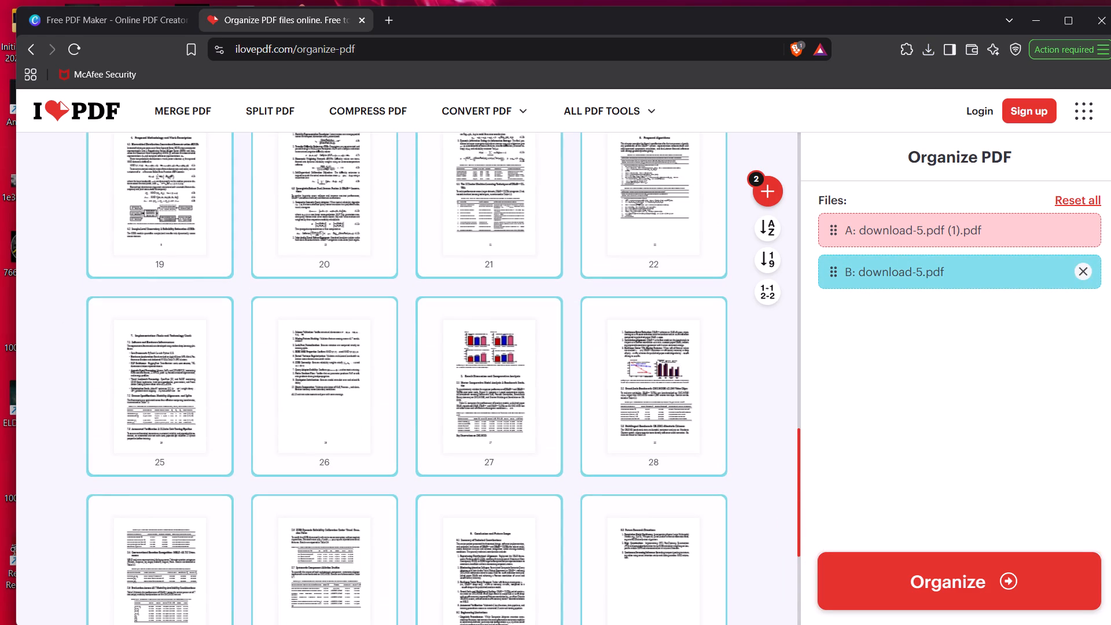
scroll(608, 289, "up", 11)
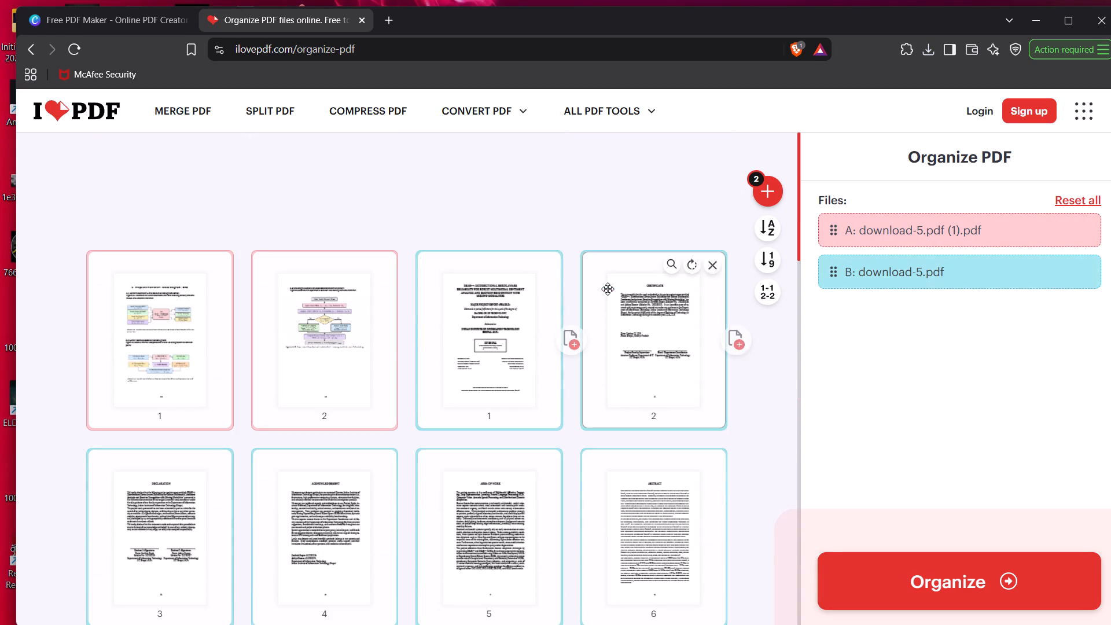
left_click_drag(142, 369, 180, 624)
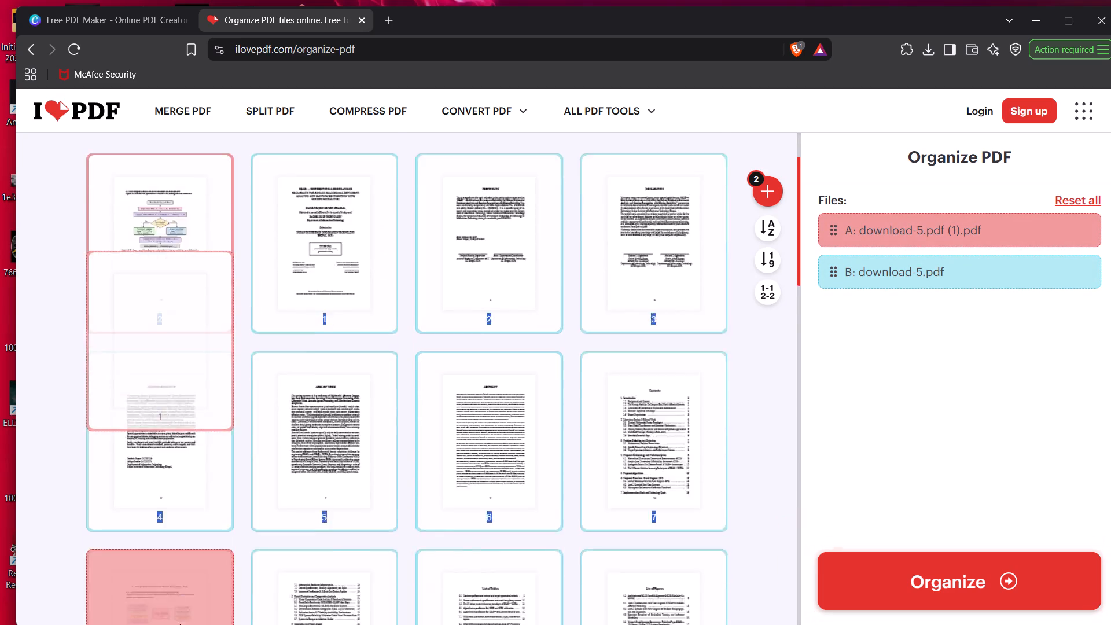
left_click_drag(180, 624, 178, 513)
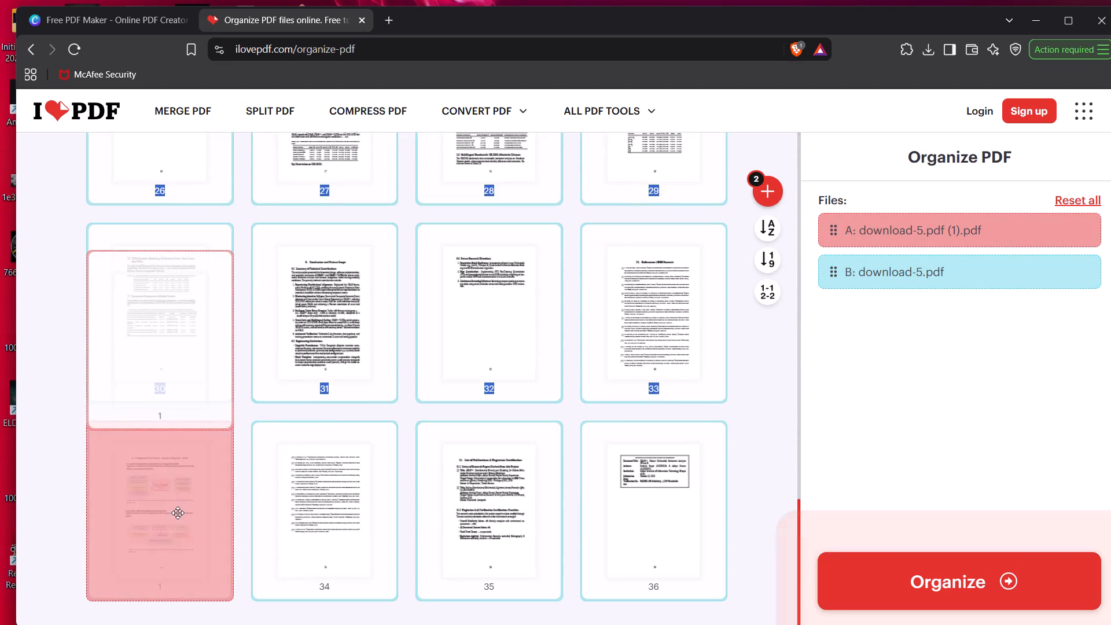
left_click_drag(178, 513, 207, 129)
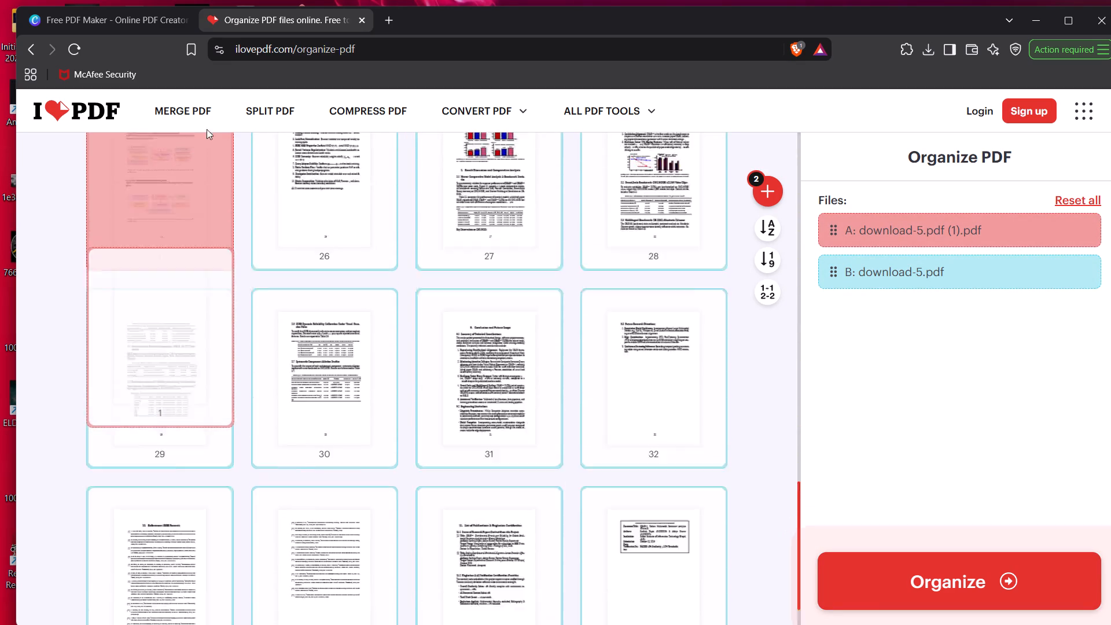
left_click_drag(207, 129, 202, 360)
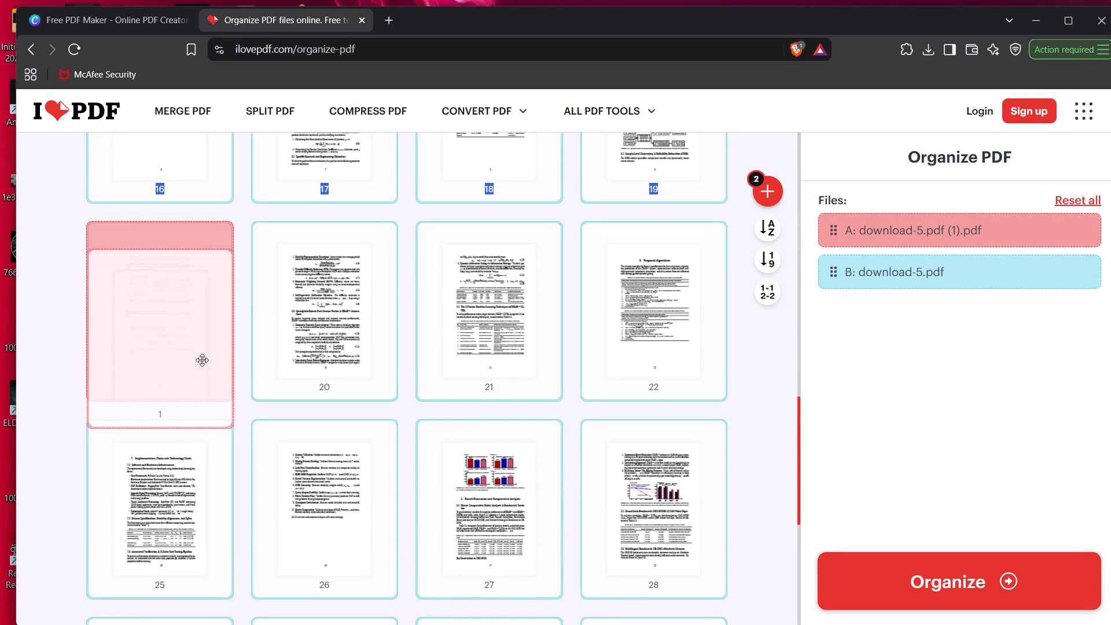
left_click_drag(202, 360, 142, 536)
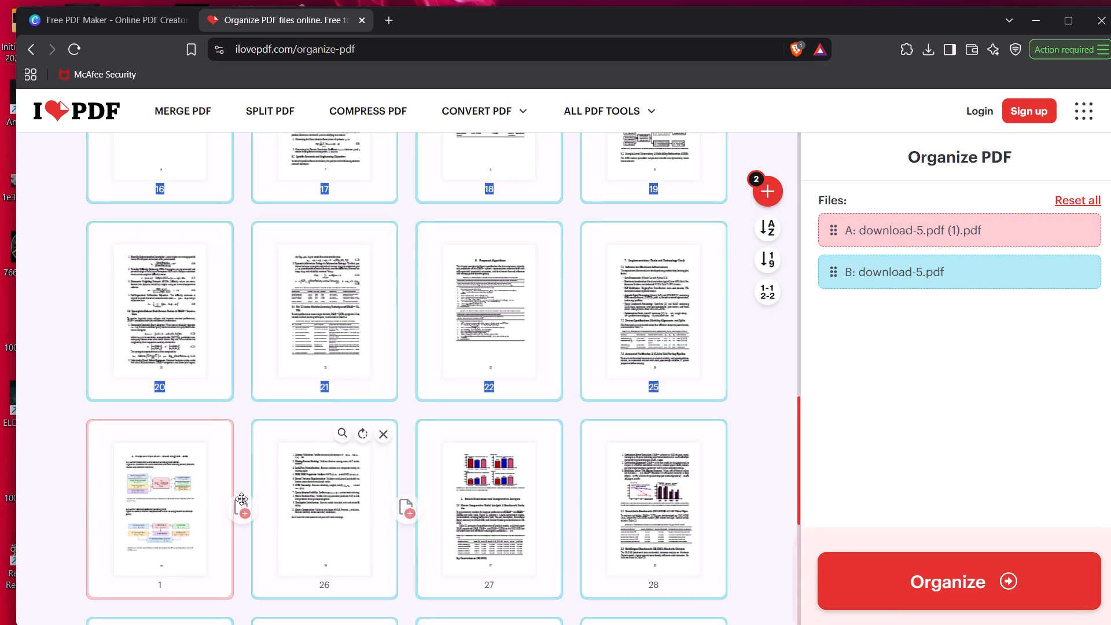
left_click_drag(153, 503, 551, 320)
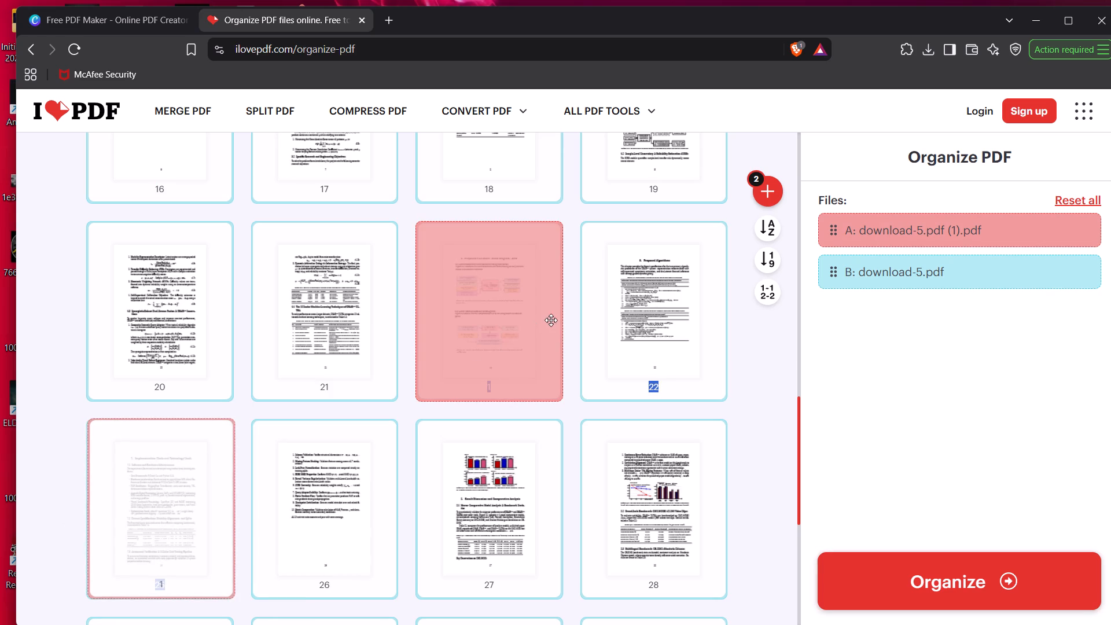
left_click_drag(551, 320, 578, 332)
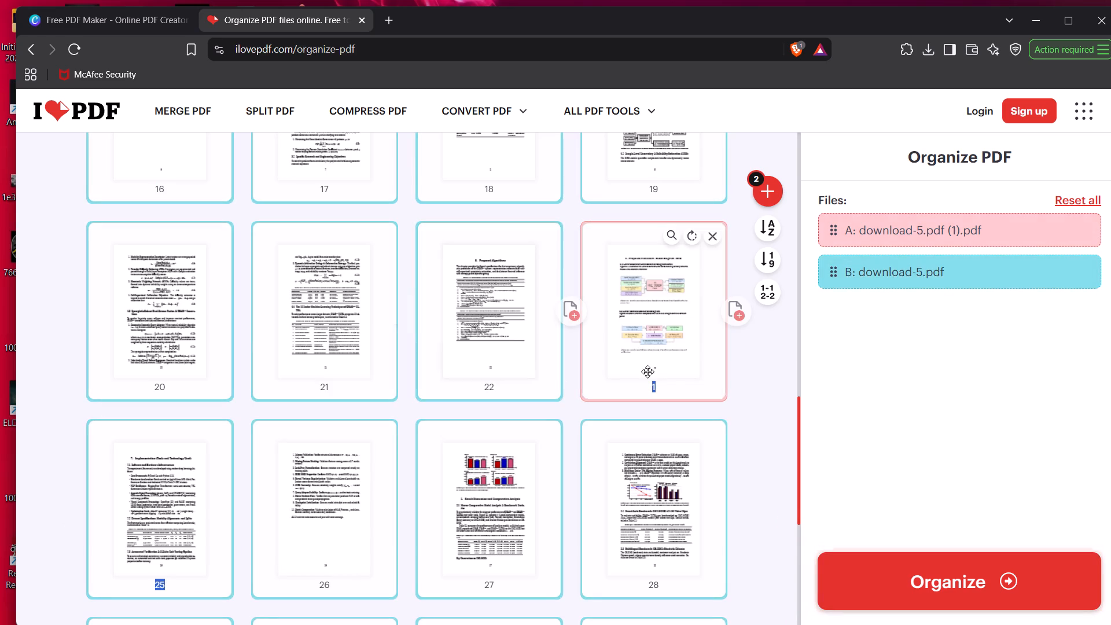
Move page 2 of download-5.pdf (1) directly after its page 1, ahead of page 25 of download-5.pdf.
scroll(650, 372, "up", 15)
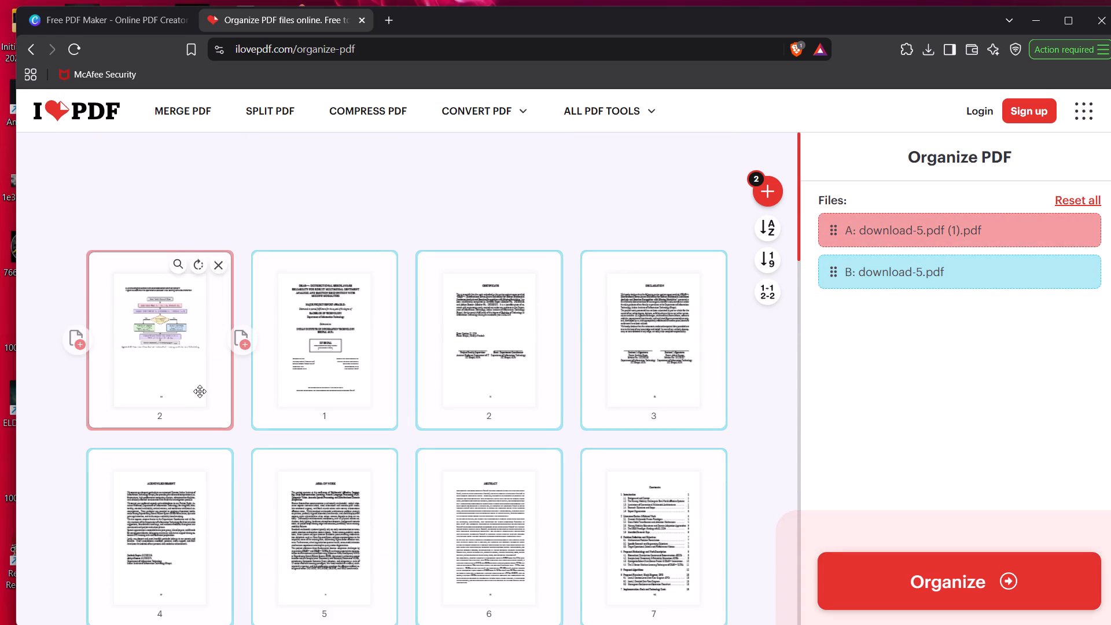
left_click_drag(200, 391, 588, 624)
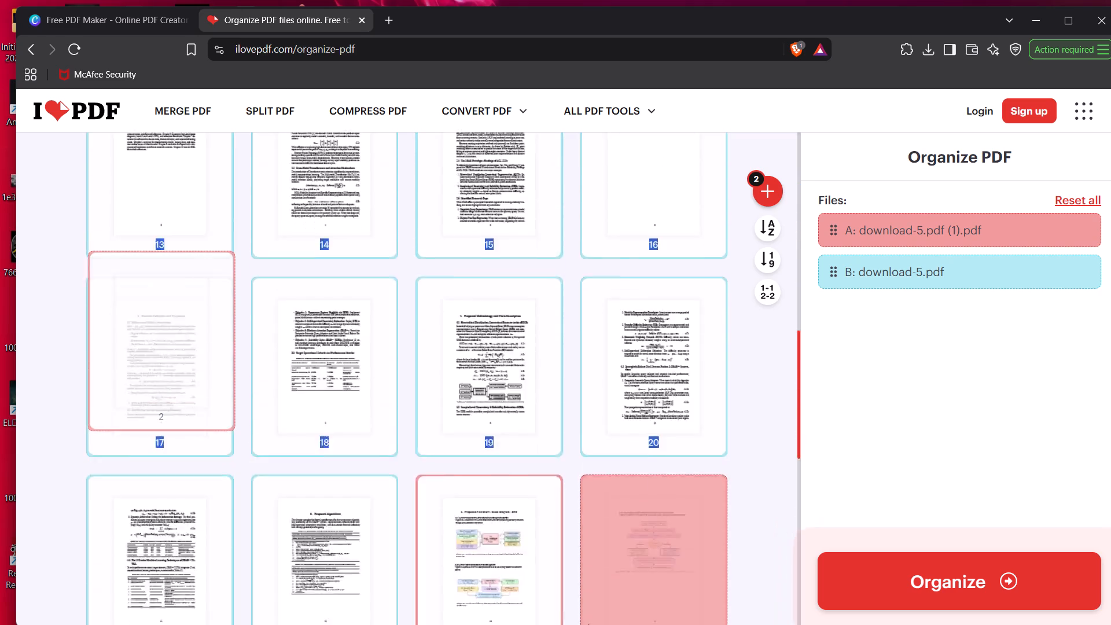
left_click_drag(588, 624, 583, 143)
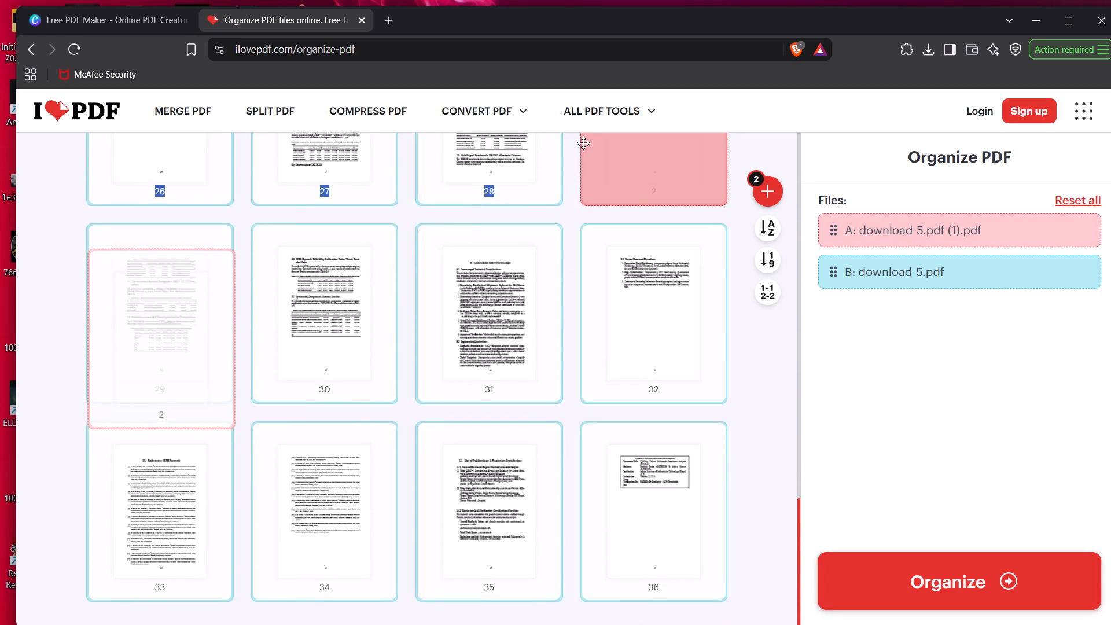
left_click_drag(583, 143, 605, 163)
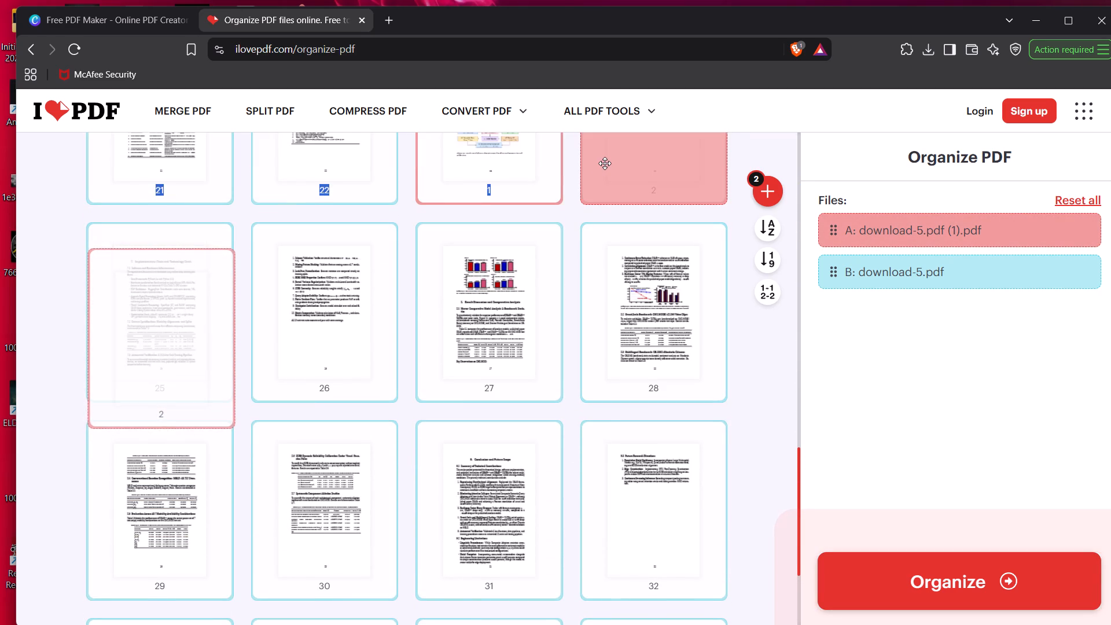
left_click_drag(605, 163, 407, 539)
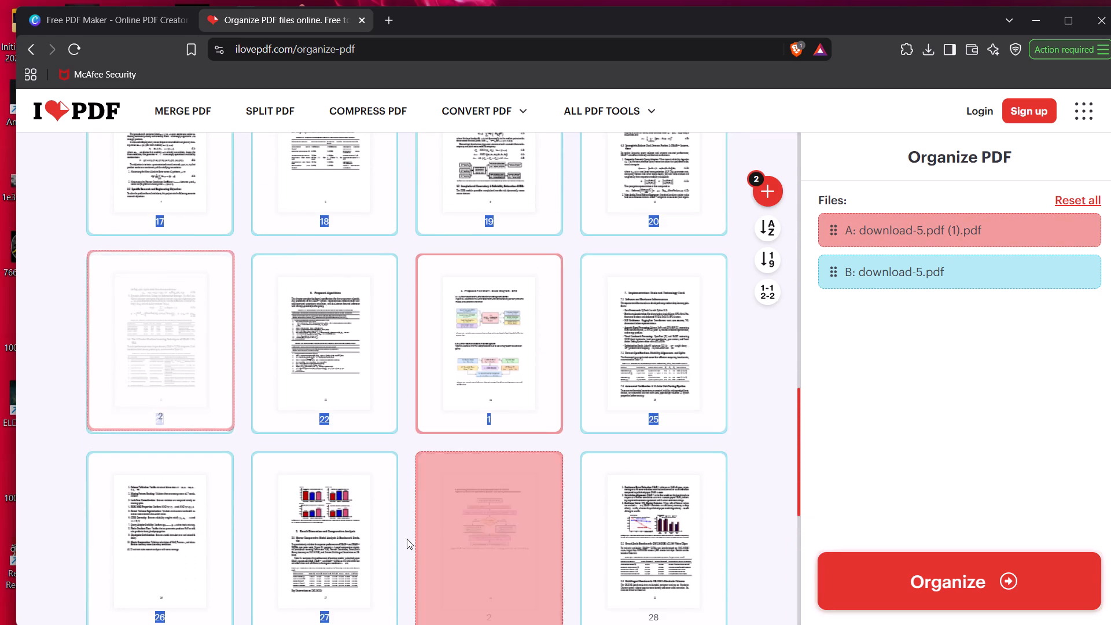
left_click_drag(407, 539, 619, 383)
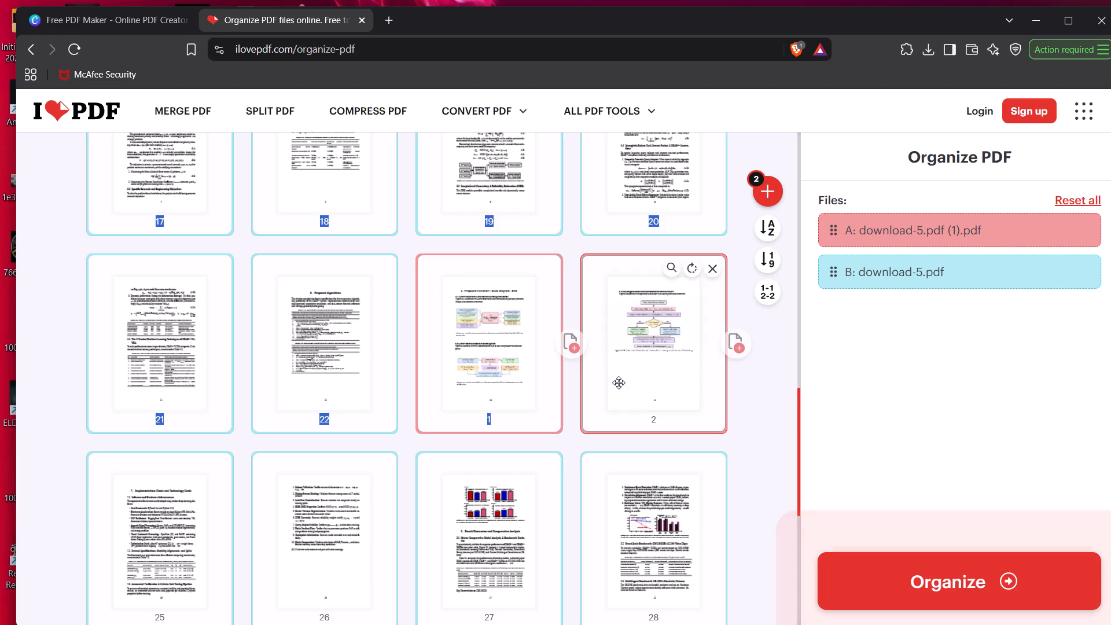
left_click(899, 391)
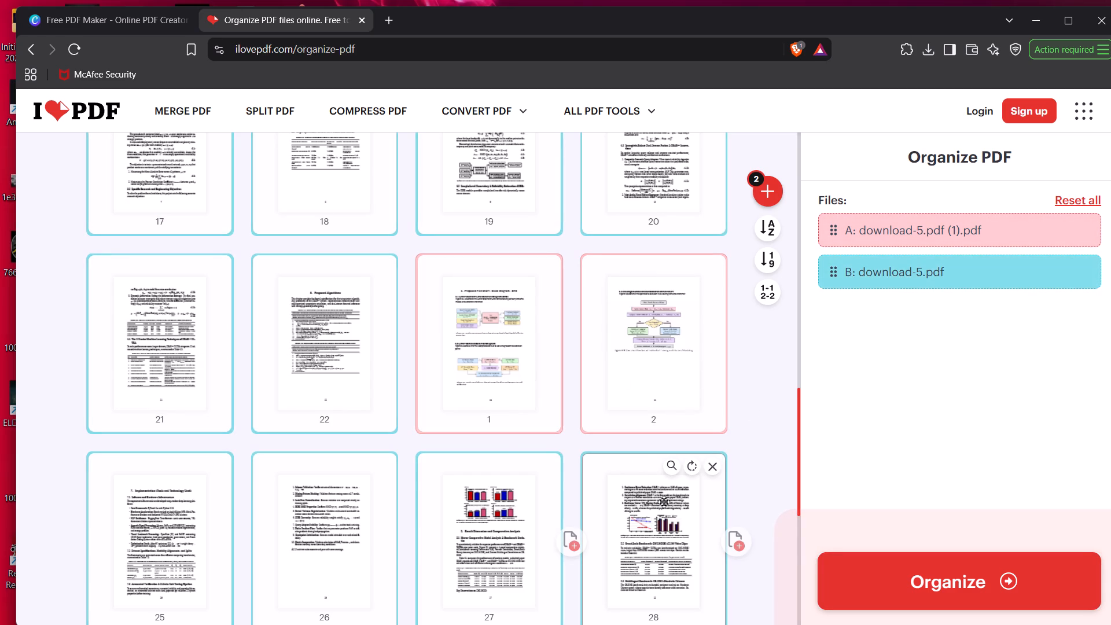
Preview page 25 of download-5.pdf enlarged to check its page number and close the preview.
scroll(440, 456, "down", 2)
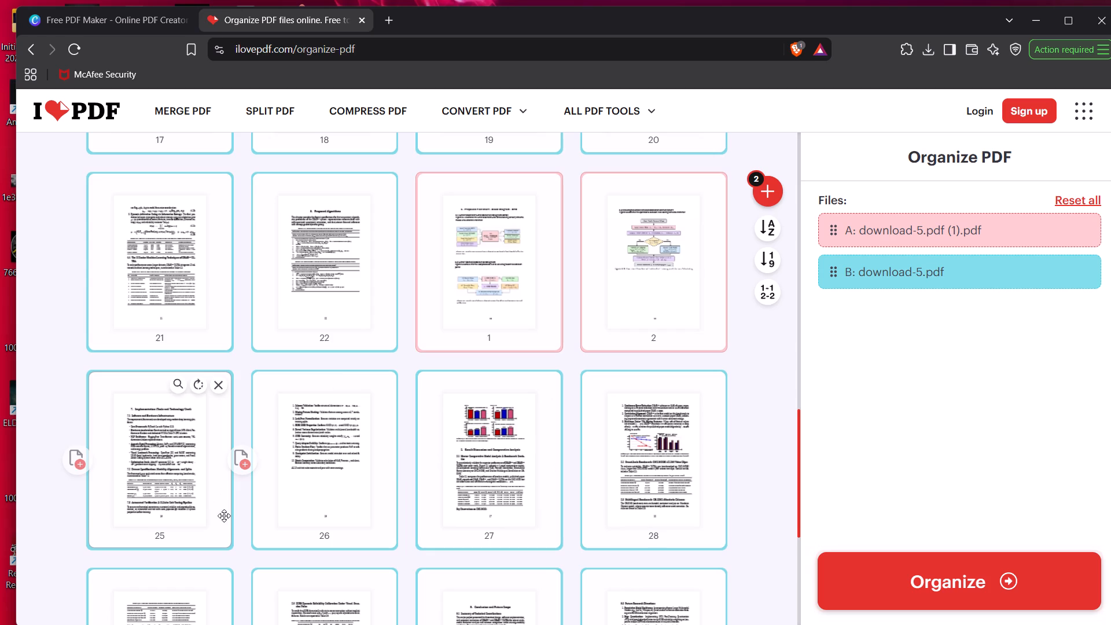
left_click(164, 478)
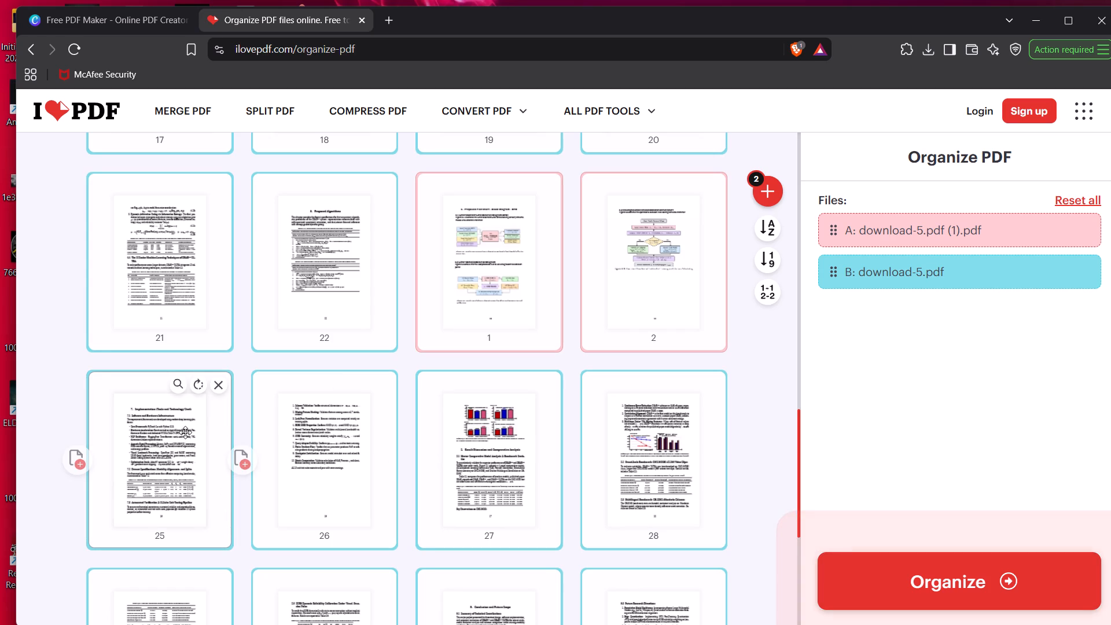
left_click(180, 383)
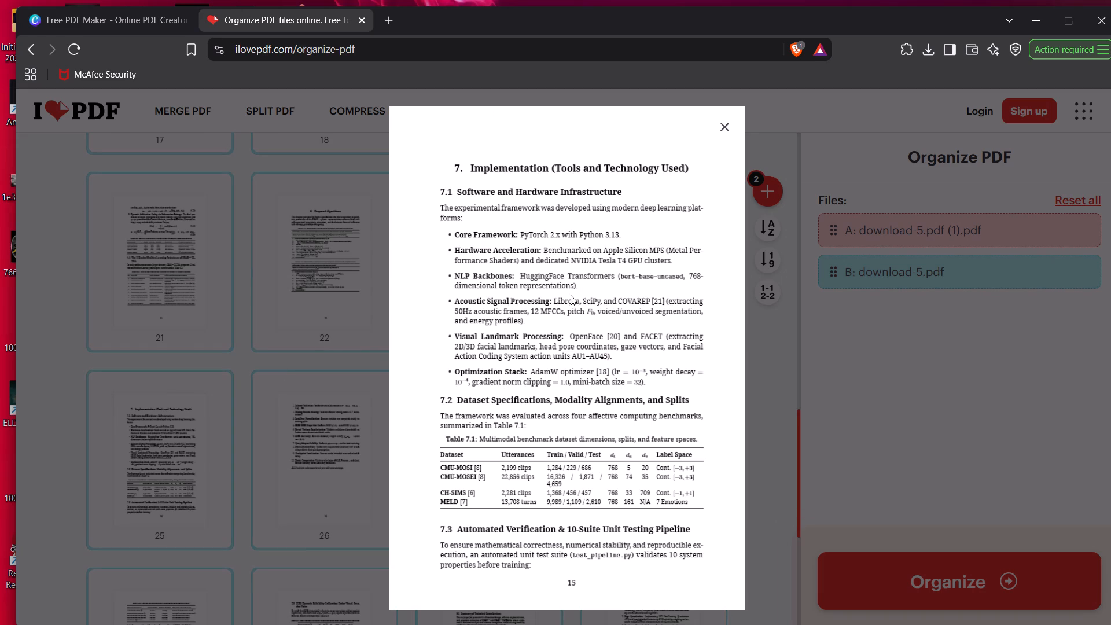
left_click(722, 119)
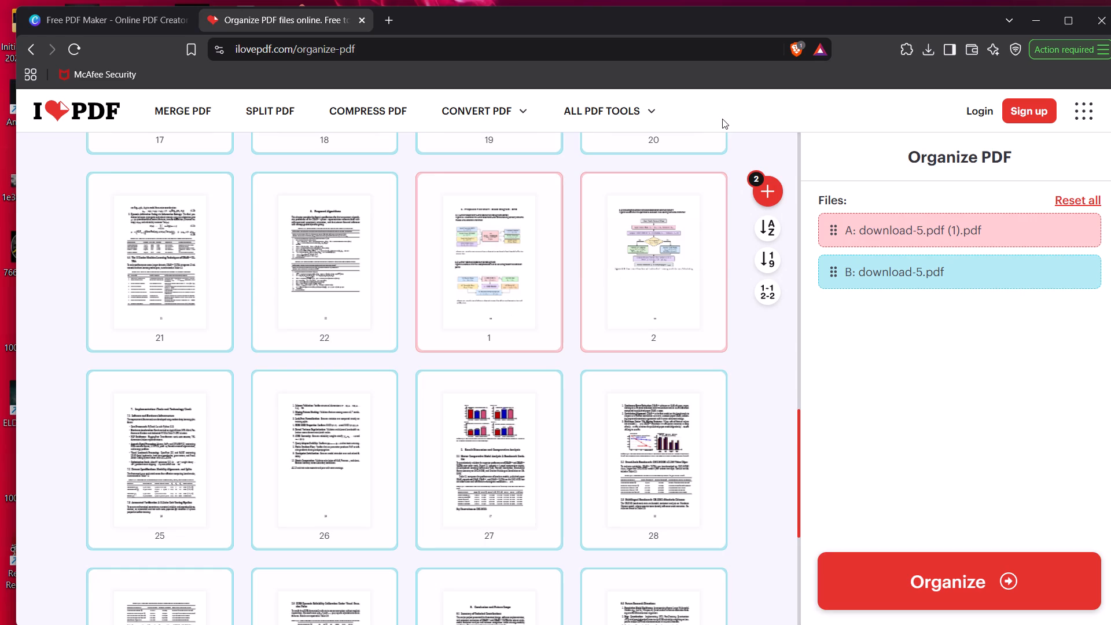
Preview page 1 of download-5.pdf (1) enlarged to check its diagrams and page number, and close the preview.
left_click(456, 321)
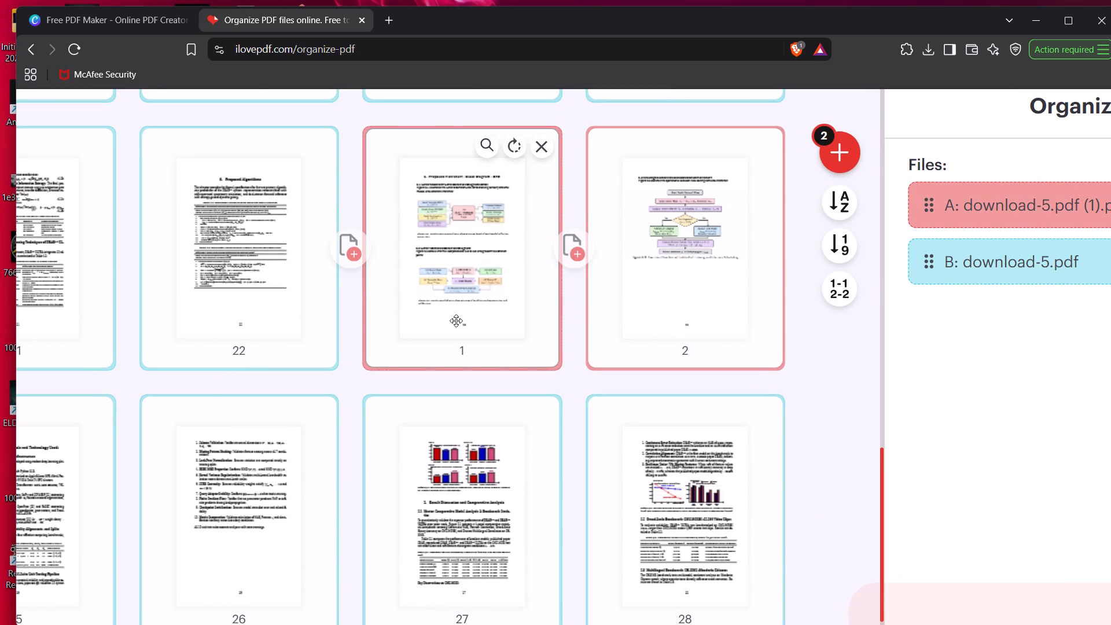
left_click(484, 139)
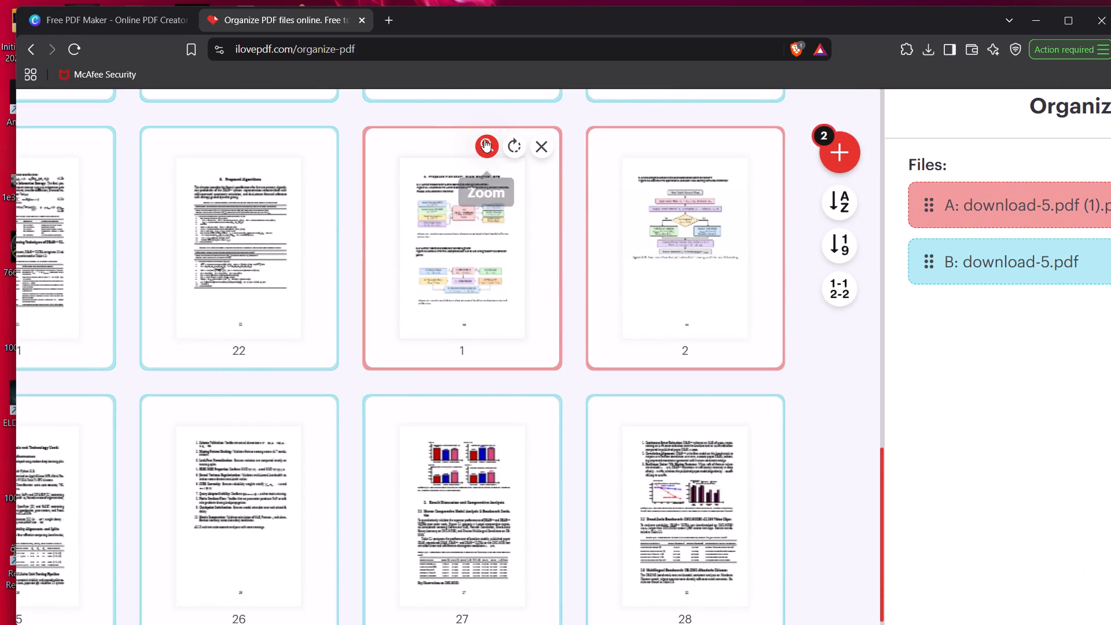
scroll(512, 334, "down", 2)
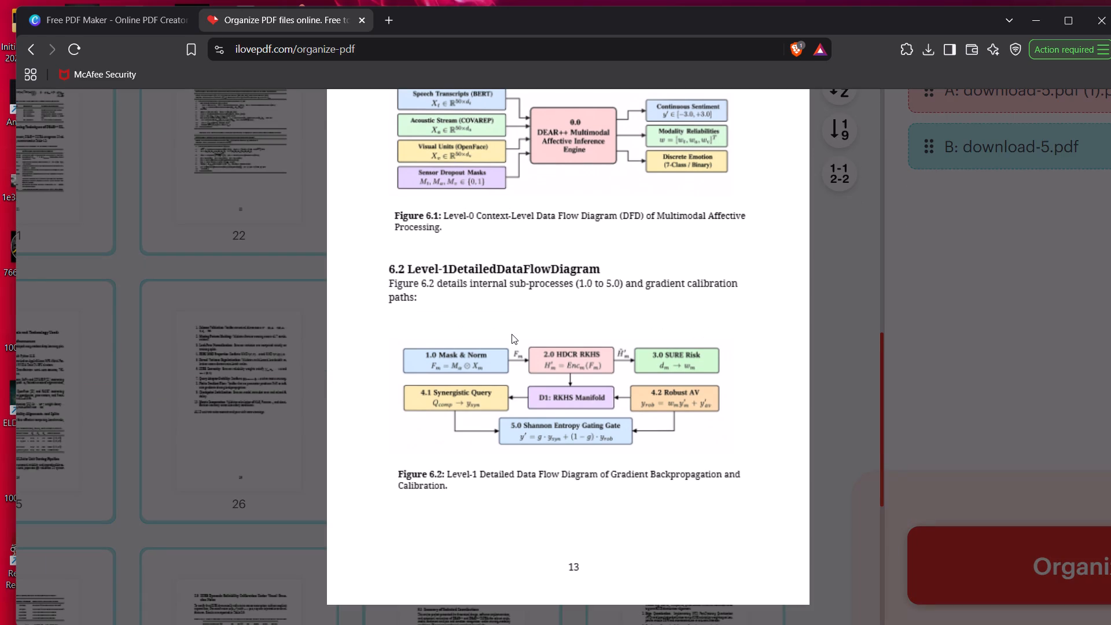
scroll(512, 334, "down", 1)
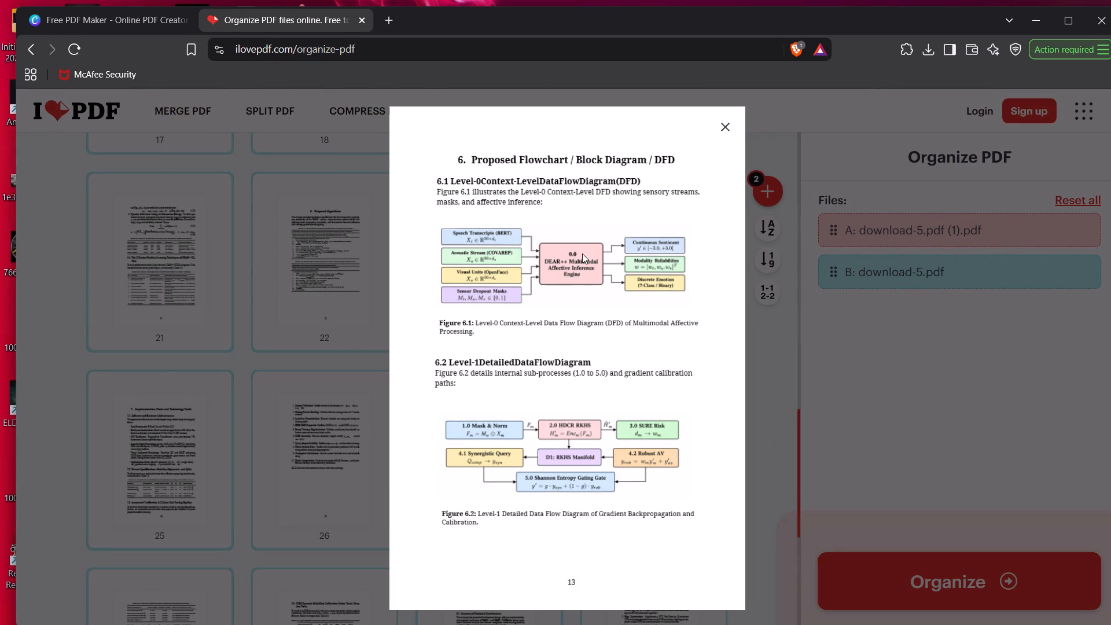
left_click(730, 133)
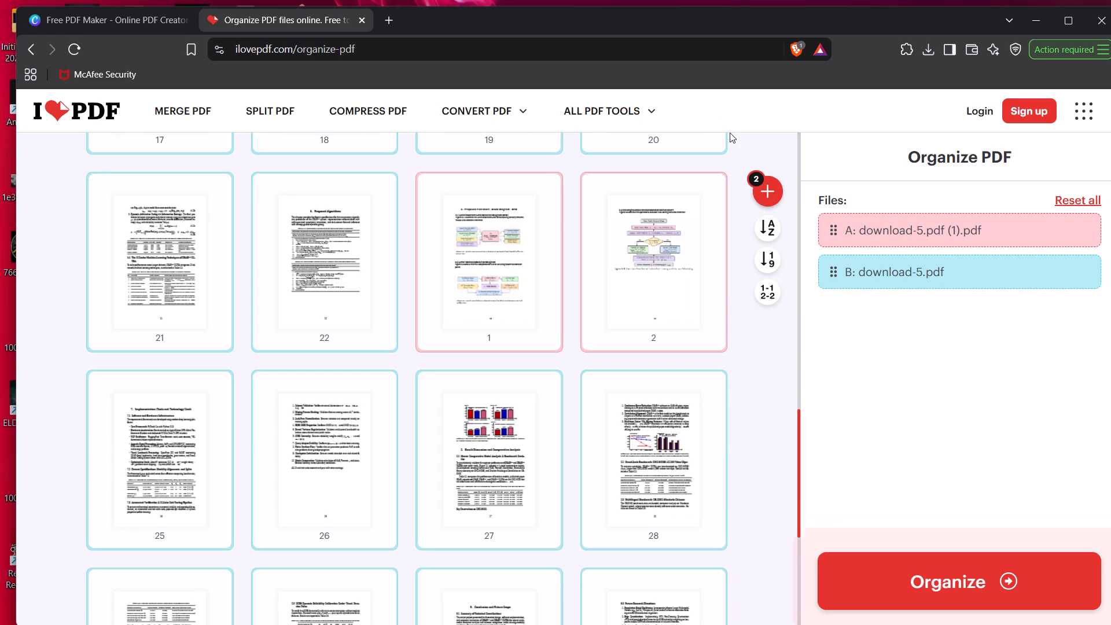
Organize the arranged pages into a single PDF and save it to the Desktop as organized.
left_click(944, 586)
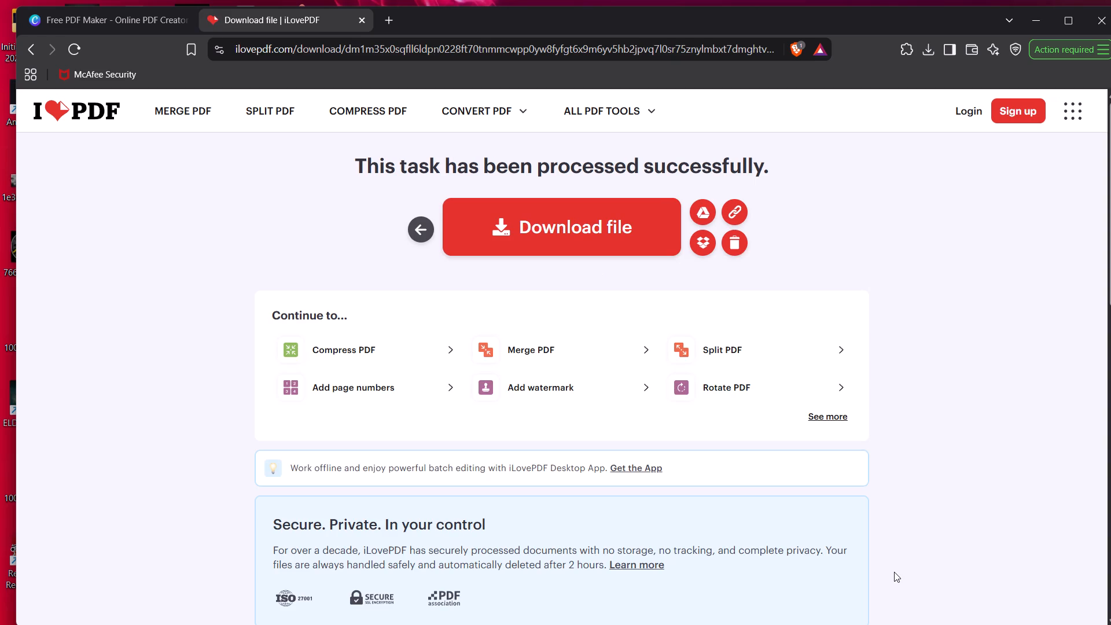
left_click(554, 233)
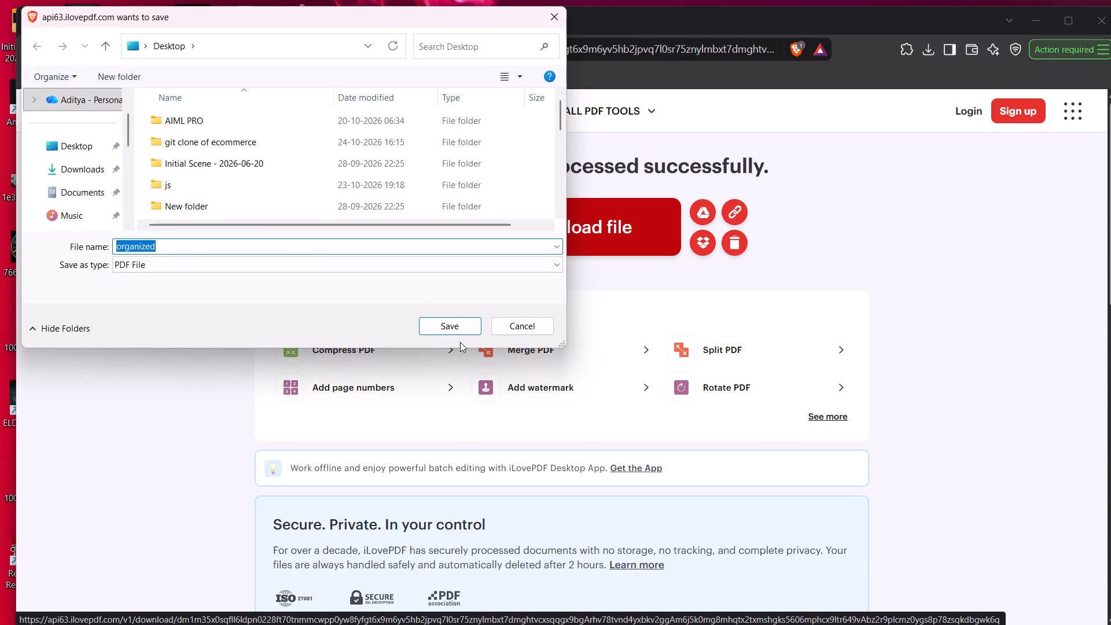
left_click(463, 323)
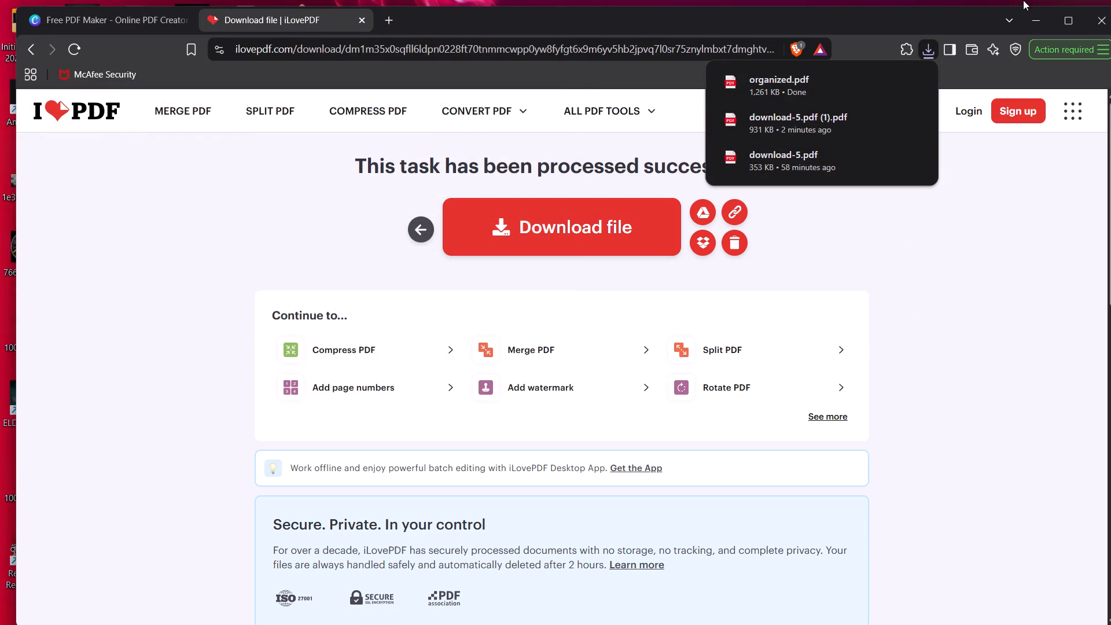
Open the saved organized.pdf and look through its pages from the cover up to the flowchart chapter.
left_click(882, 77)
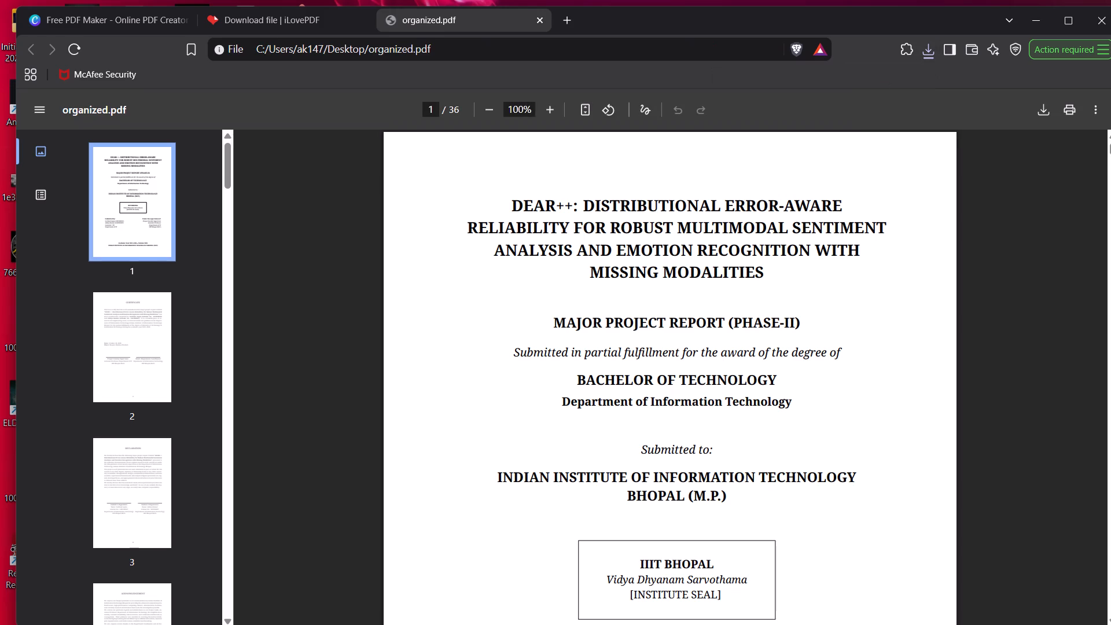
scroll(713, 365, "down", 16)
scroll(713, 365, "down", 13)
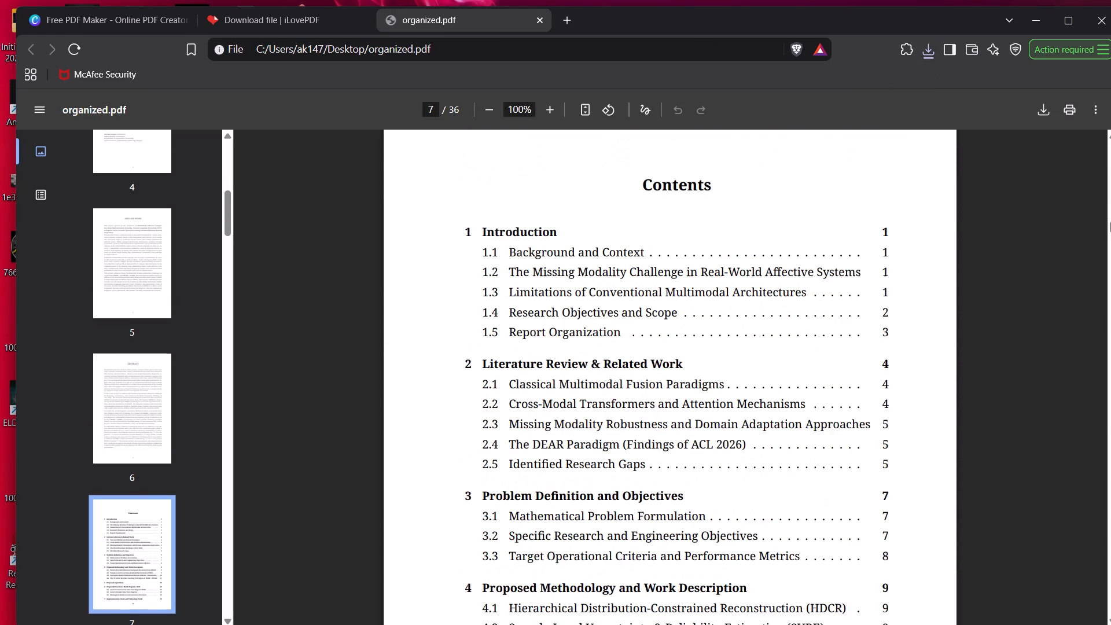
scroll(713, 365, "down", 8)
scroll(713, 365, "down", 14)
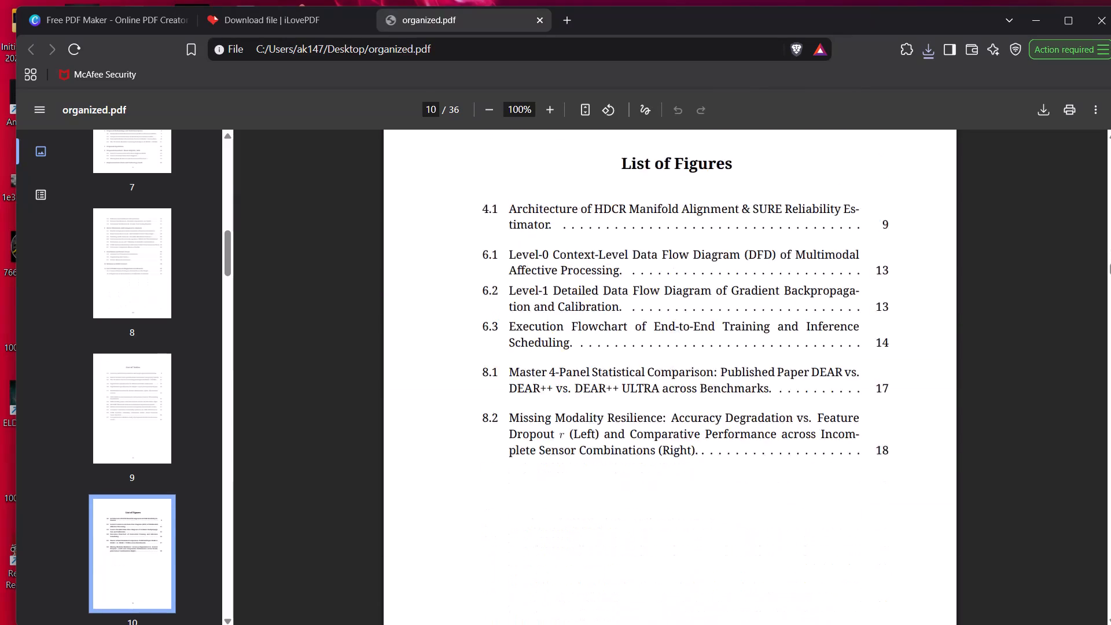
scroll(713, 365, "down", 17)
scroll(713, 365, "down", 11)
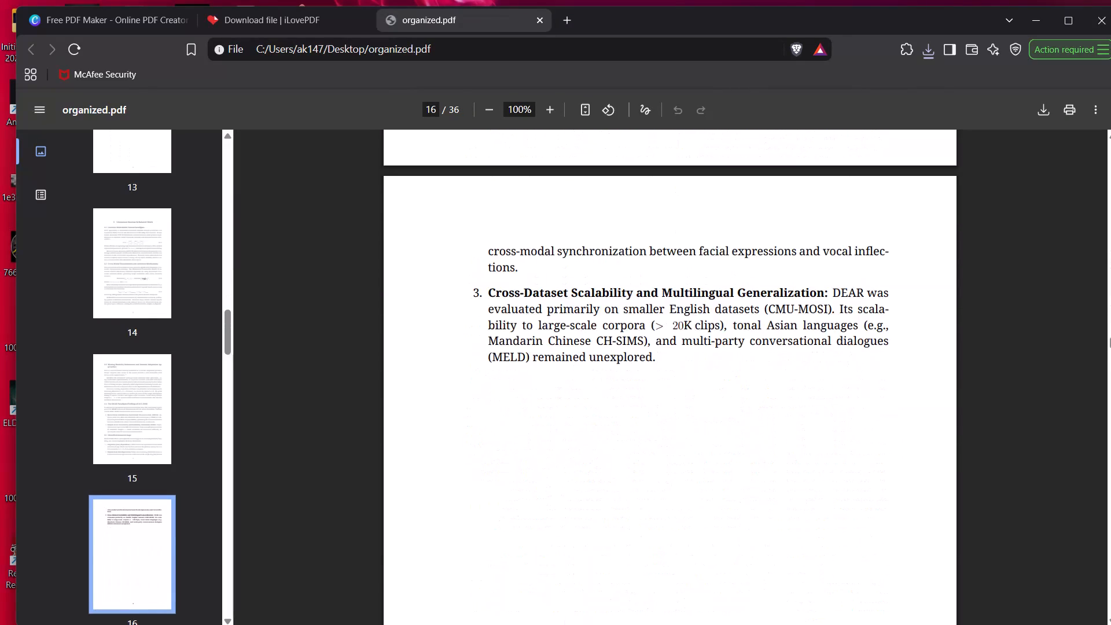
scroll(713, 365, "down", 13)
scroll(713, 365, "down", 13)
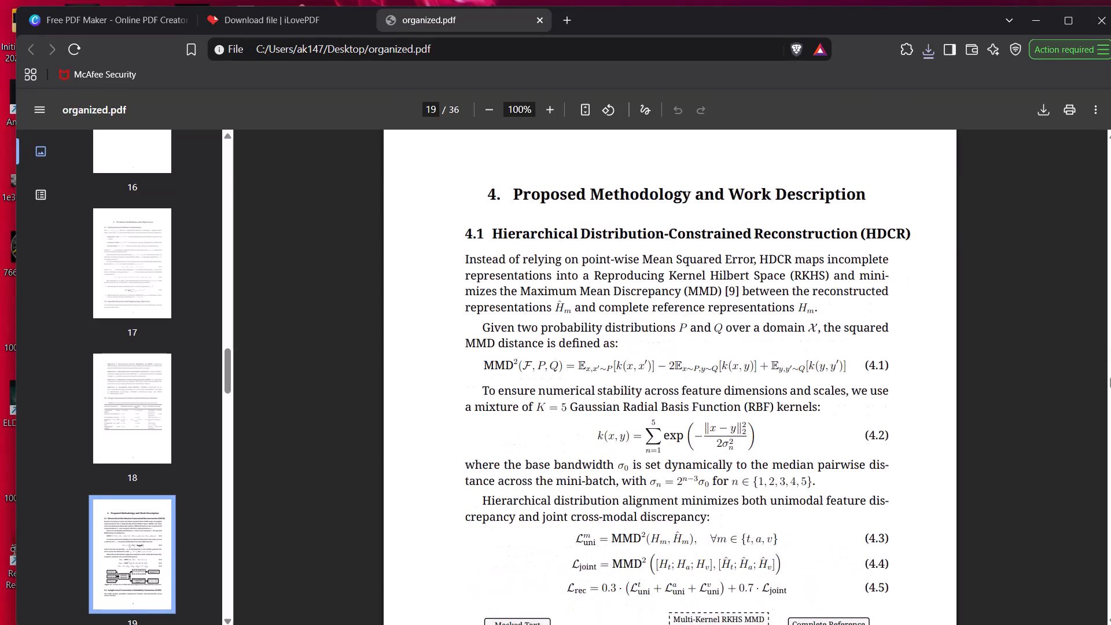
scroll(713, 365, "down", 18)
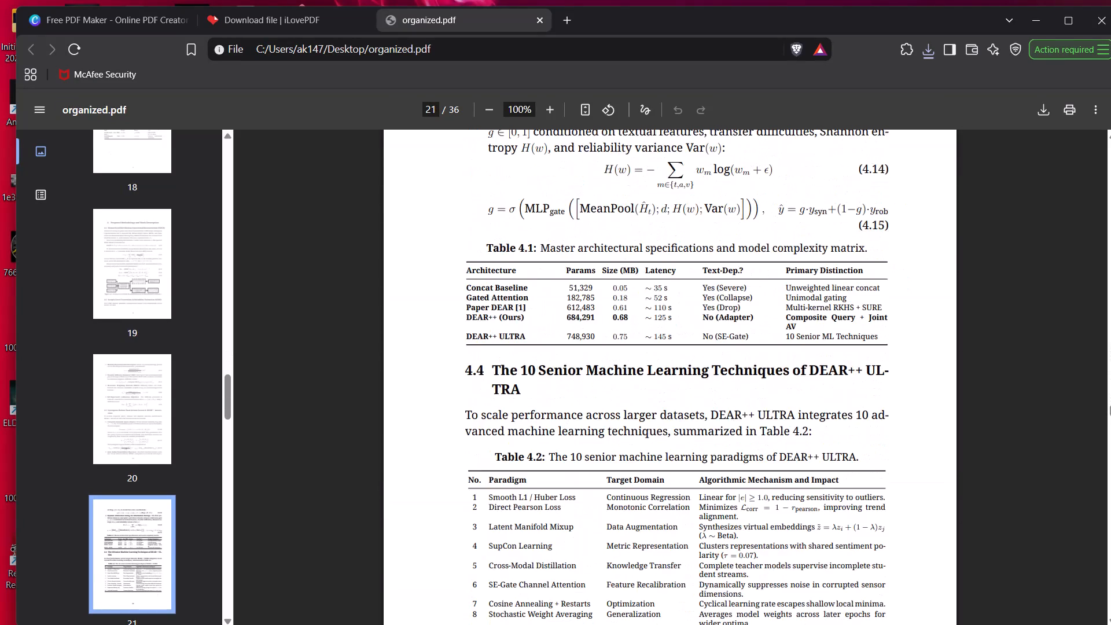
Examine the replacement flowchart pages 23 and 24 in organized.pdf, checking the diagrams, captions and page numbering.
scroll(713, 365, "down", 11)
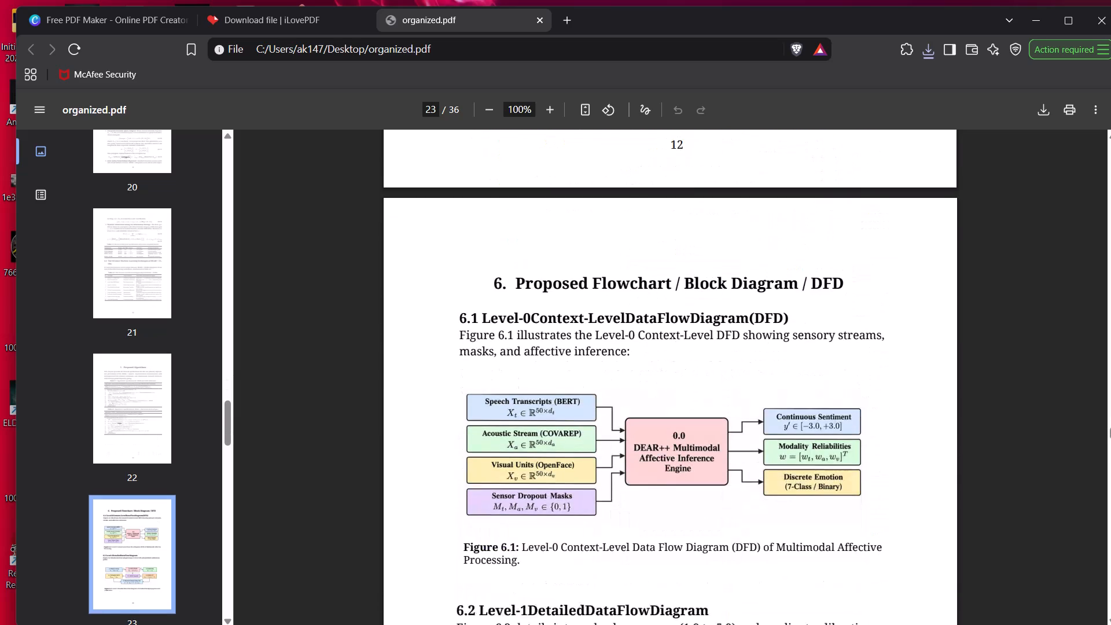
scroll(713, 365, "down", 5)
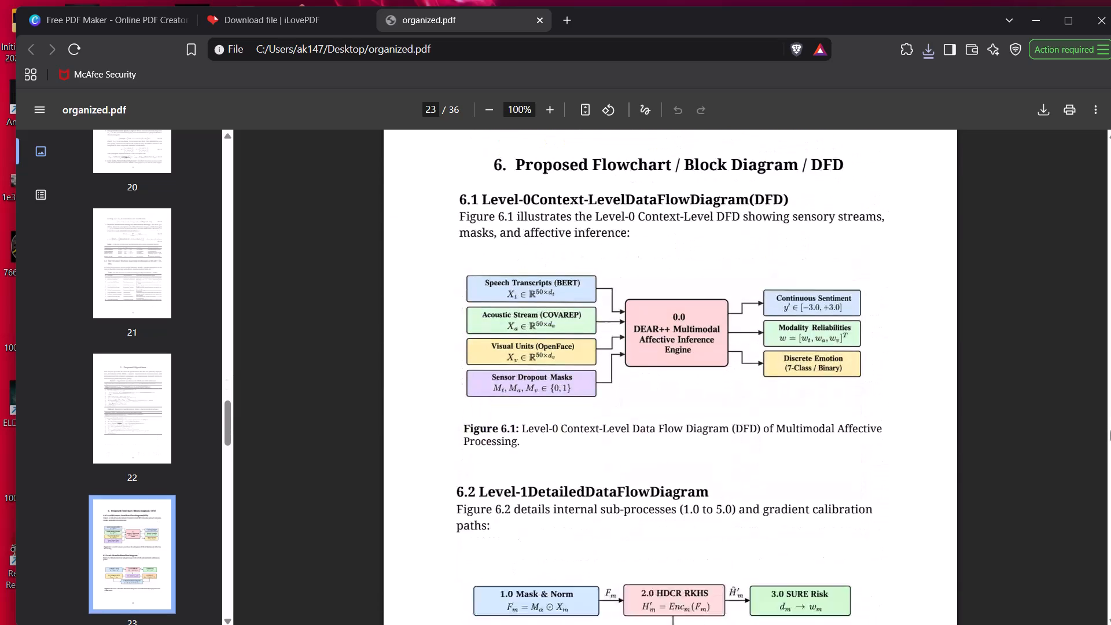
scroll(713, 365, "down", 7)
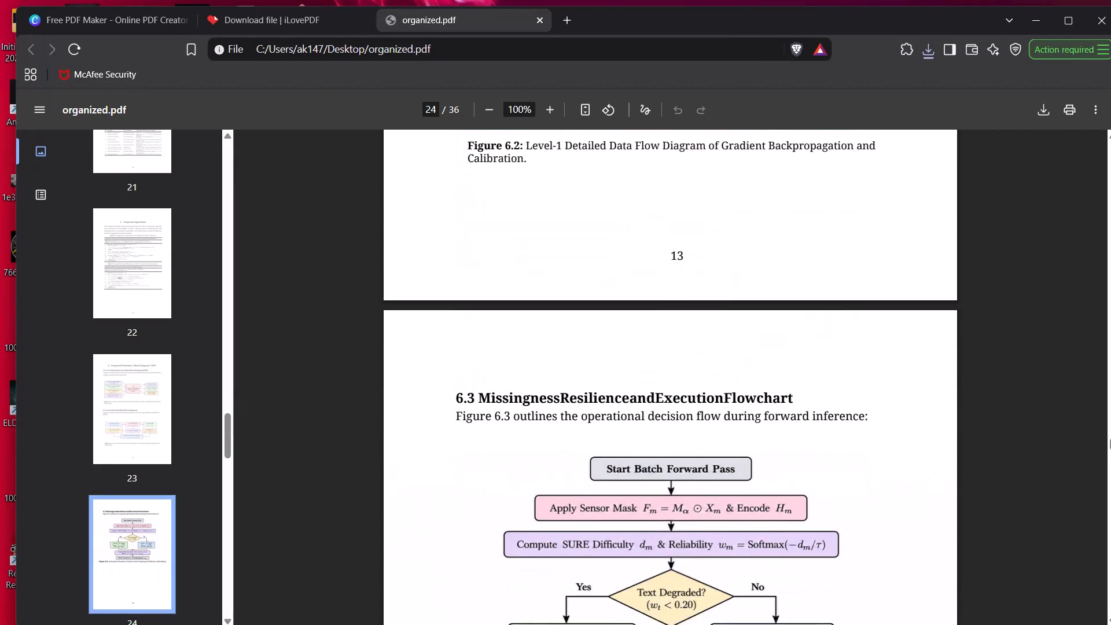
scroll(713, 365, "down", 2)
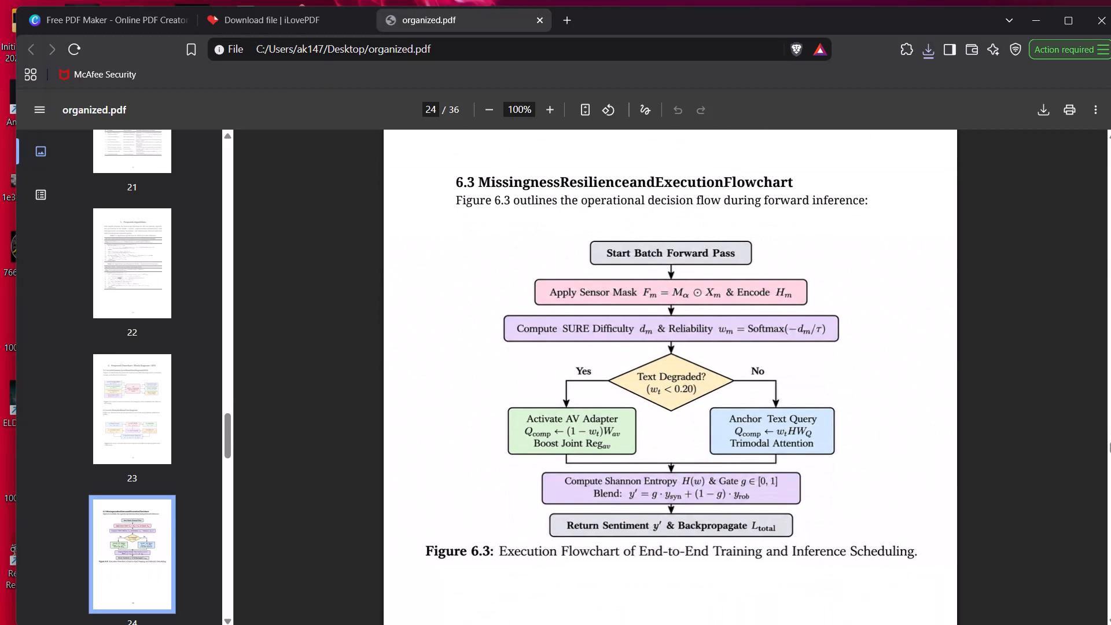
Review the pages after the flowcharts in organized.pdf, covering the implementation chapter and the result tables and charts of chapter 8.
scroll(713, 365, "down", 13)
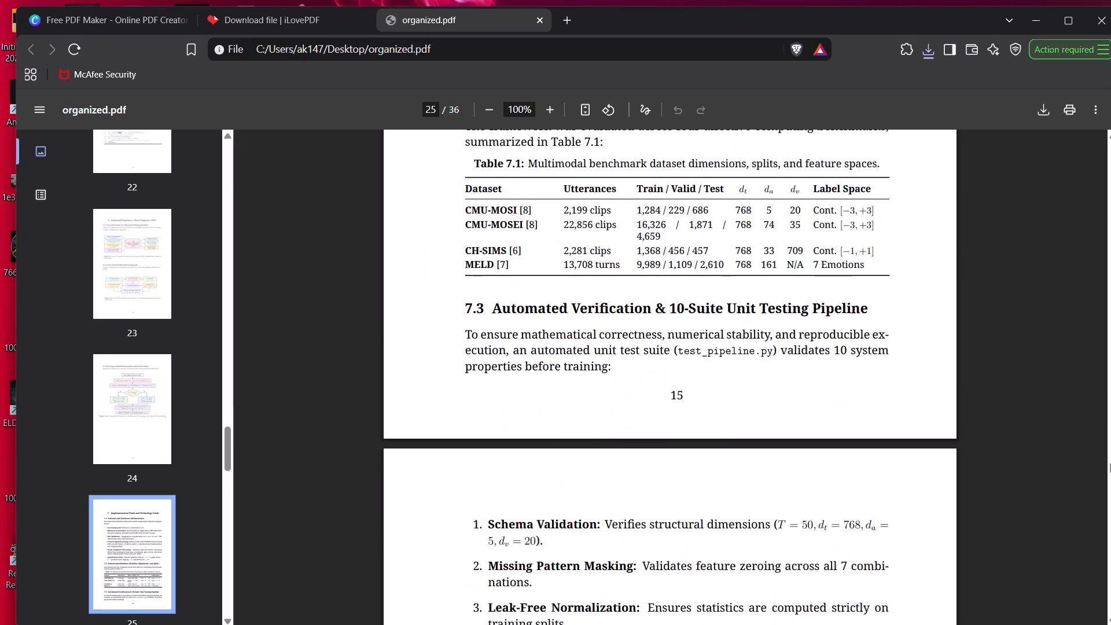
scroll(713, 365, "down", 10)
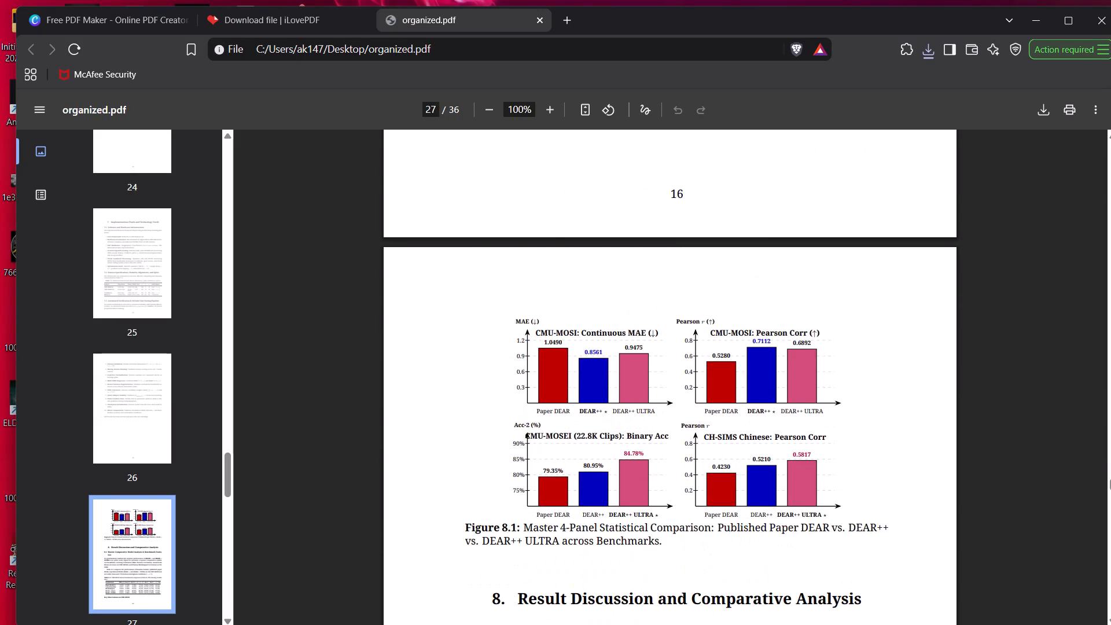
scroll(713, 365, "down", 19)
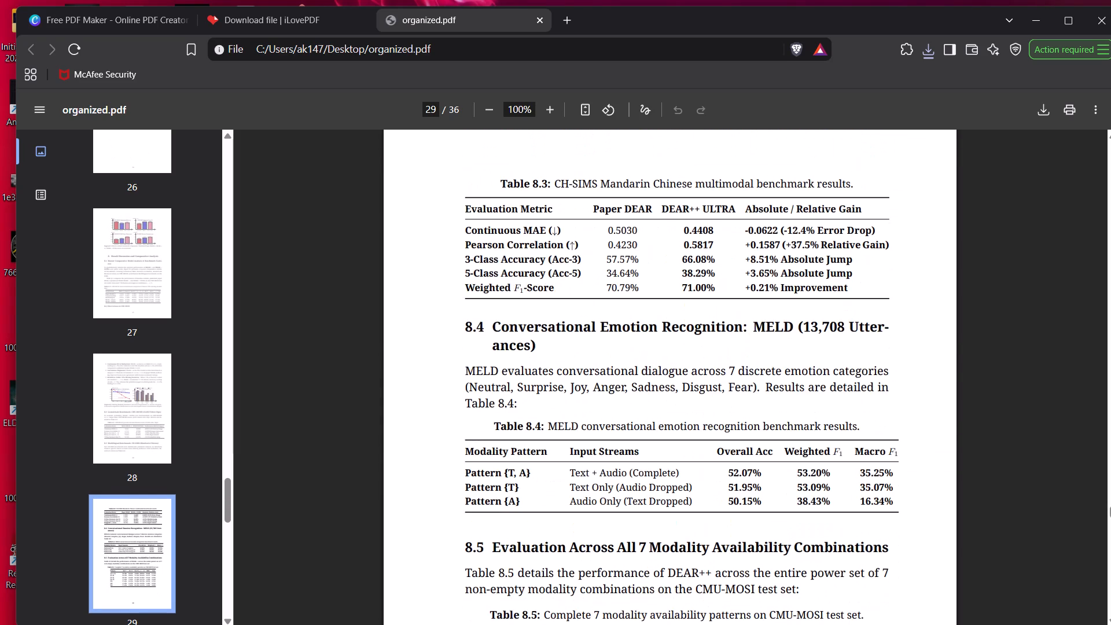
scroll(713, 365, "down", 1)
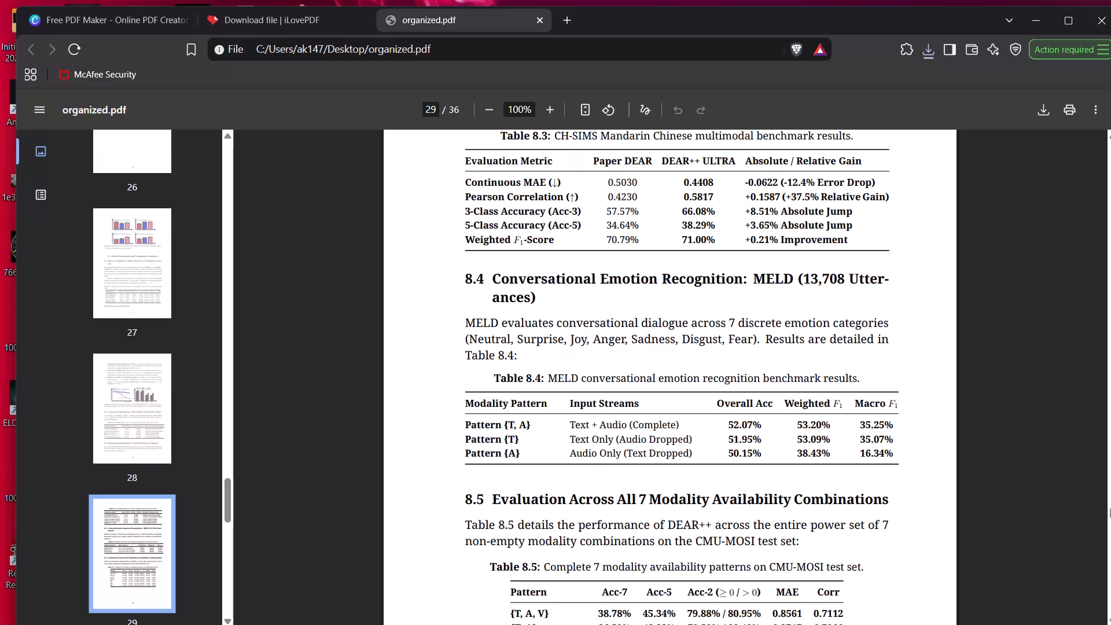
scroll(713, 365, "down", 2)
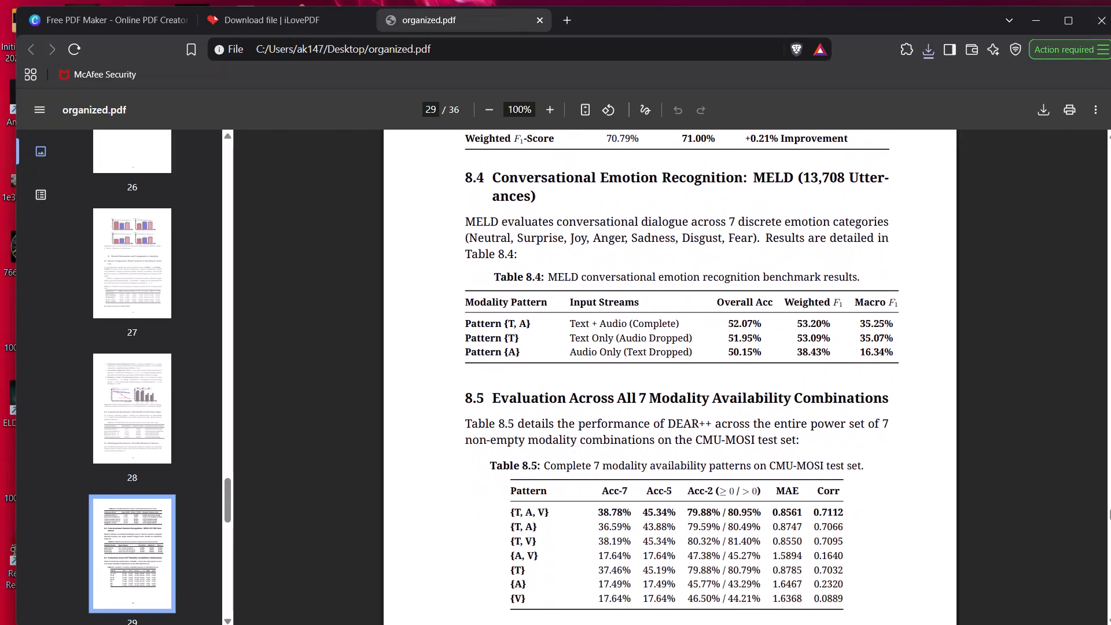
scroll(713, 365, "down", 5)
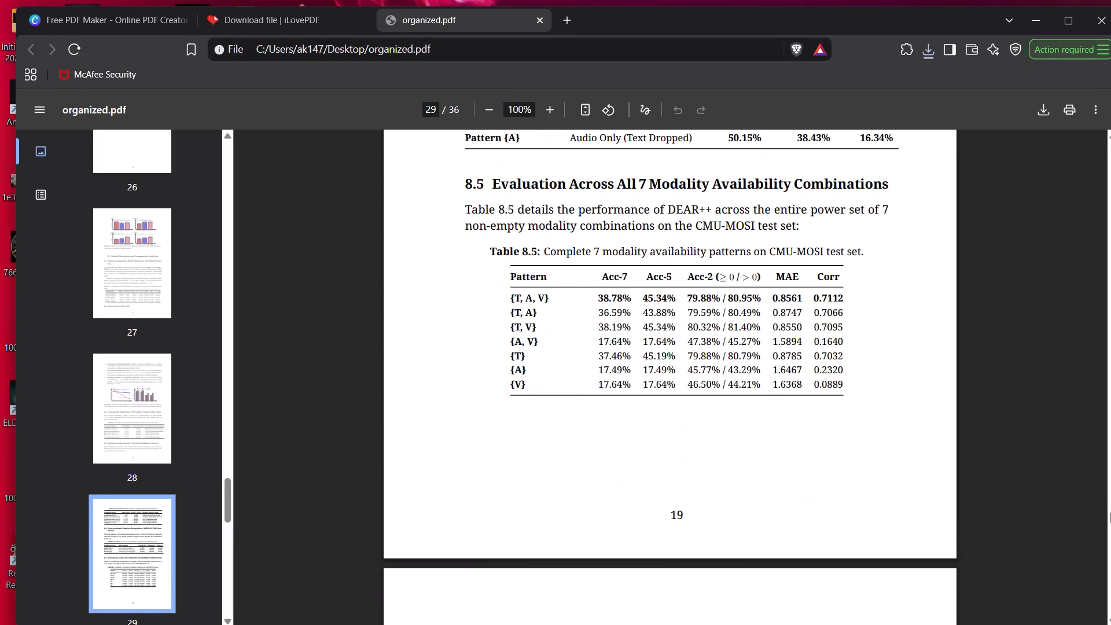
scroll(713, 365, "down", 4)
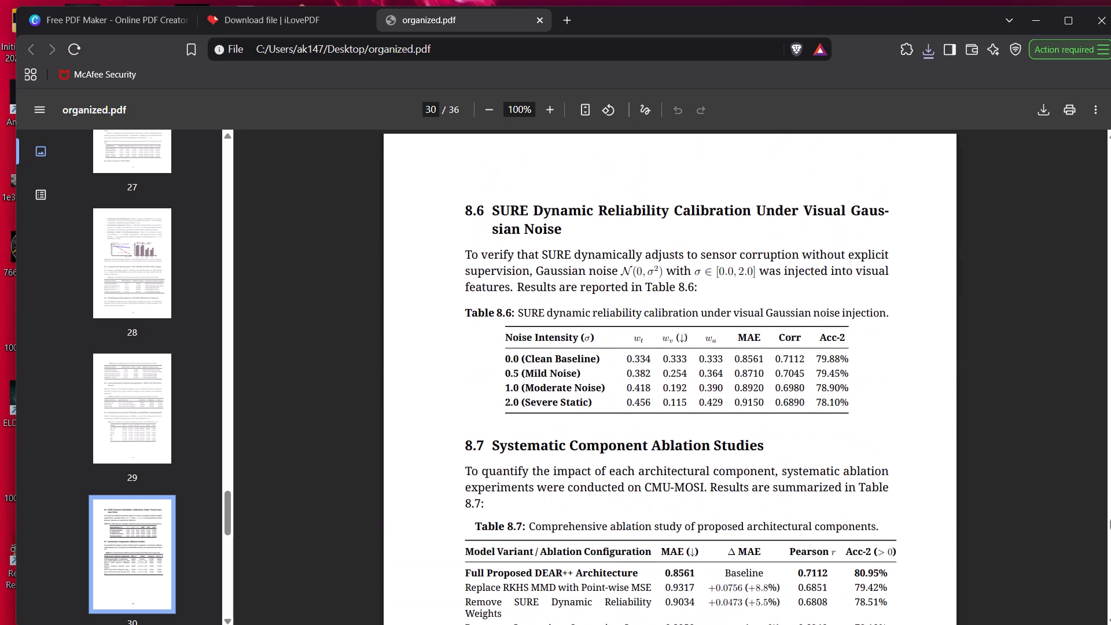
Review the remaining pages of organized.pdf from the ablation studies through the conclusion, references and plagiarism verification pages.
scroll(713, 365, "down", 7)
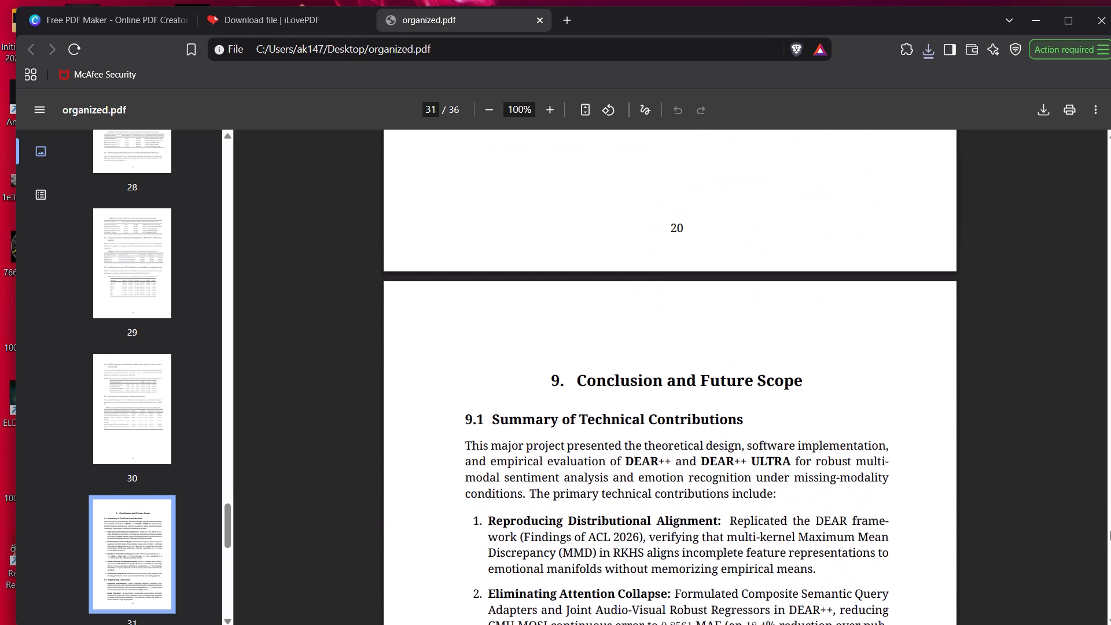
scroll(713, 365, "down", 14)
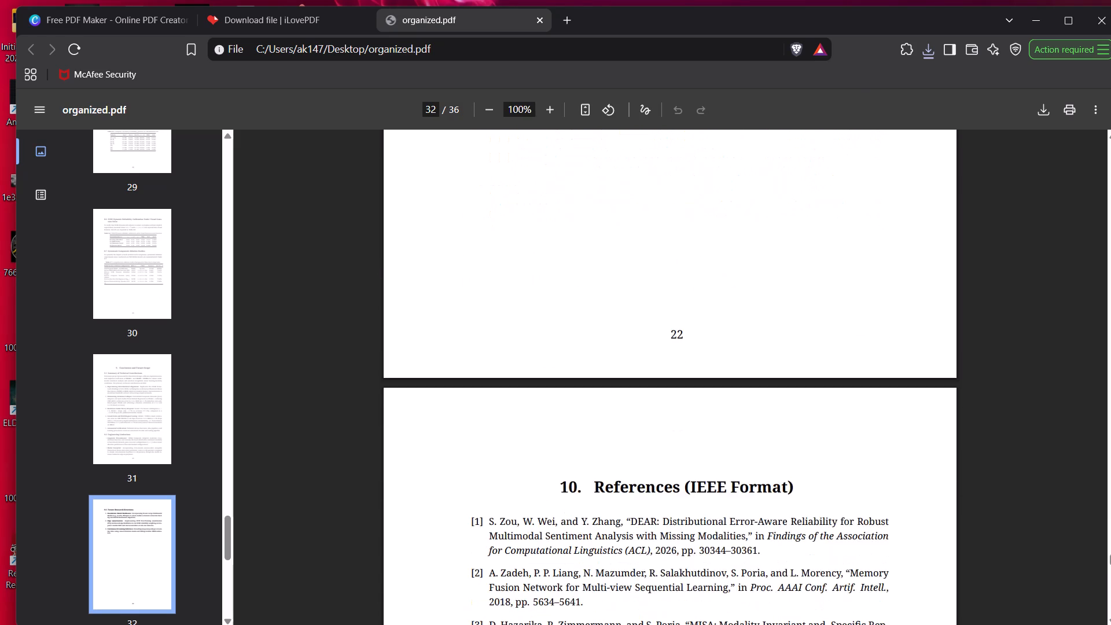
scroll(713, 365, "down", 16)
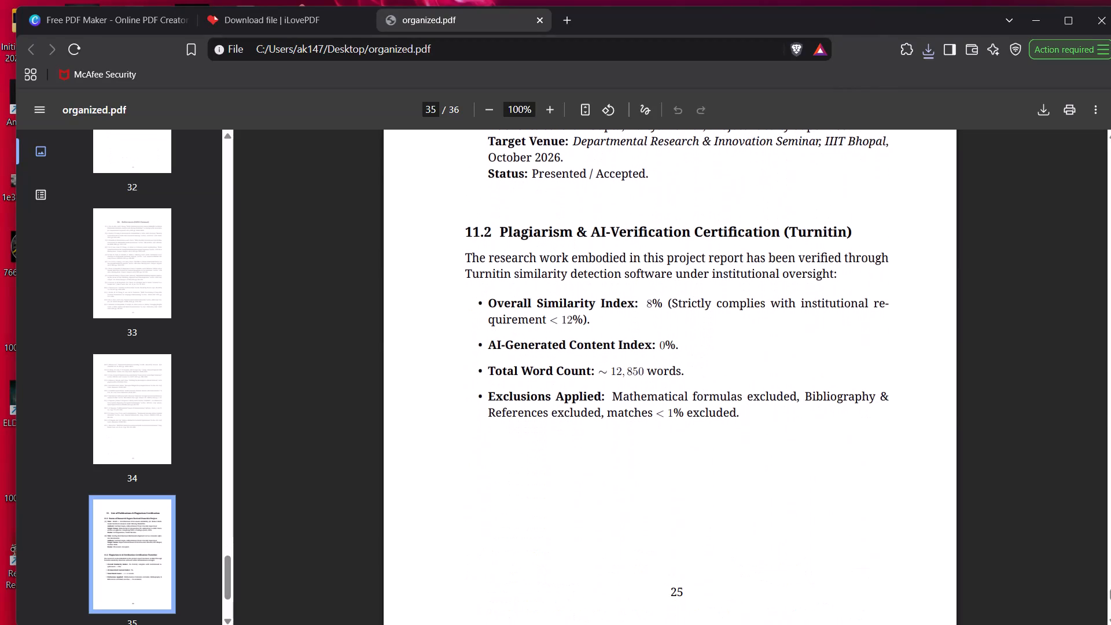
scroll(713, 365, "down", 3)
scroll(713, 365, "up", 1)
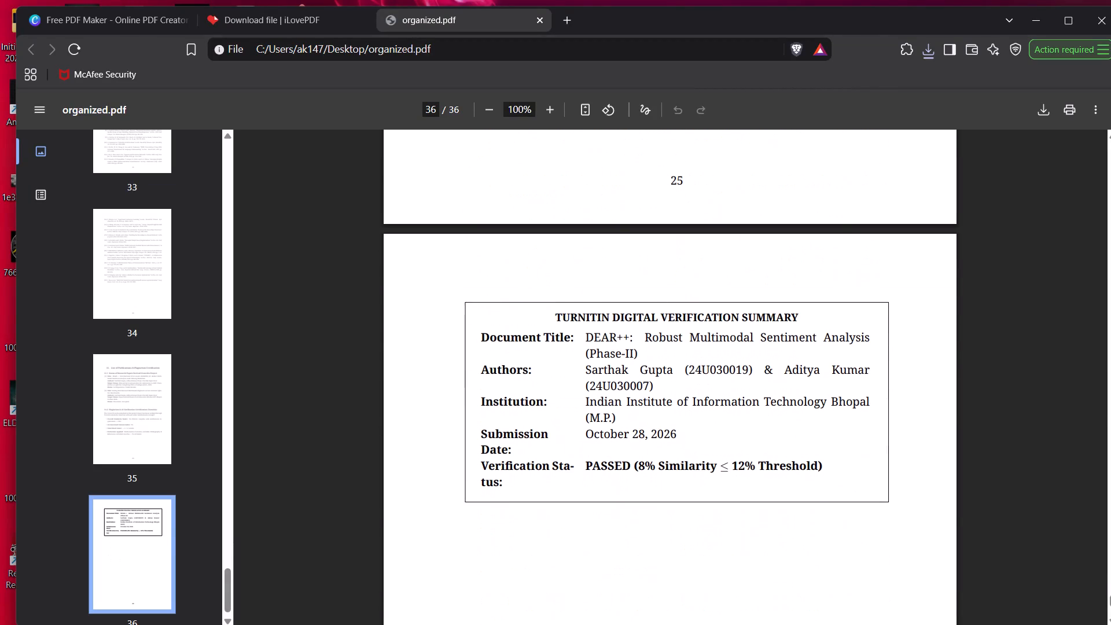
scroll(713, 365, "up", 3)
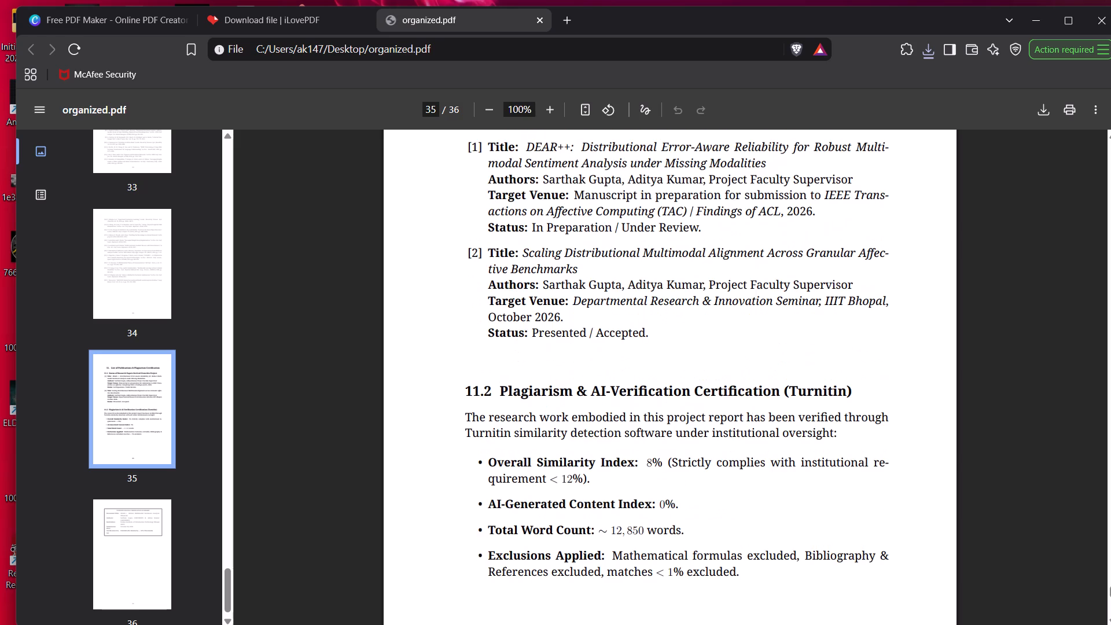